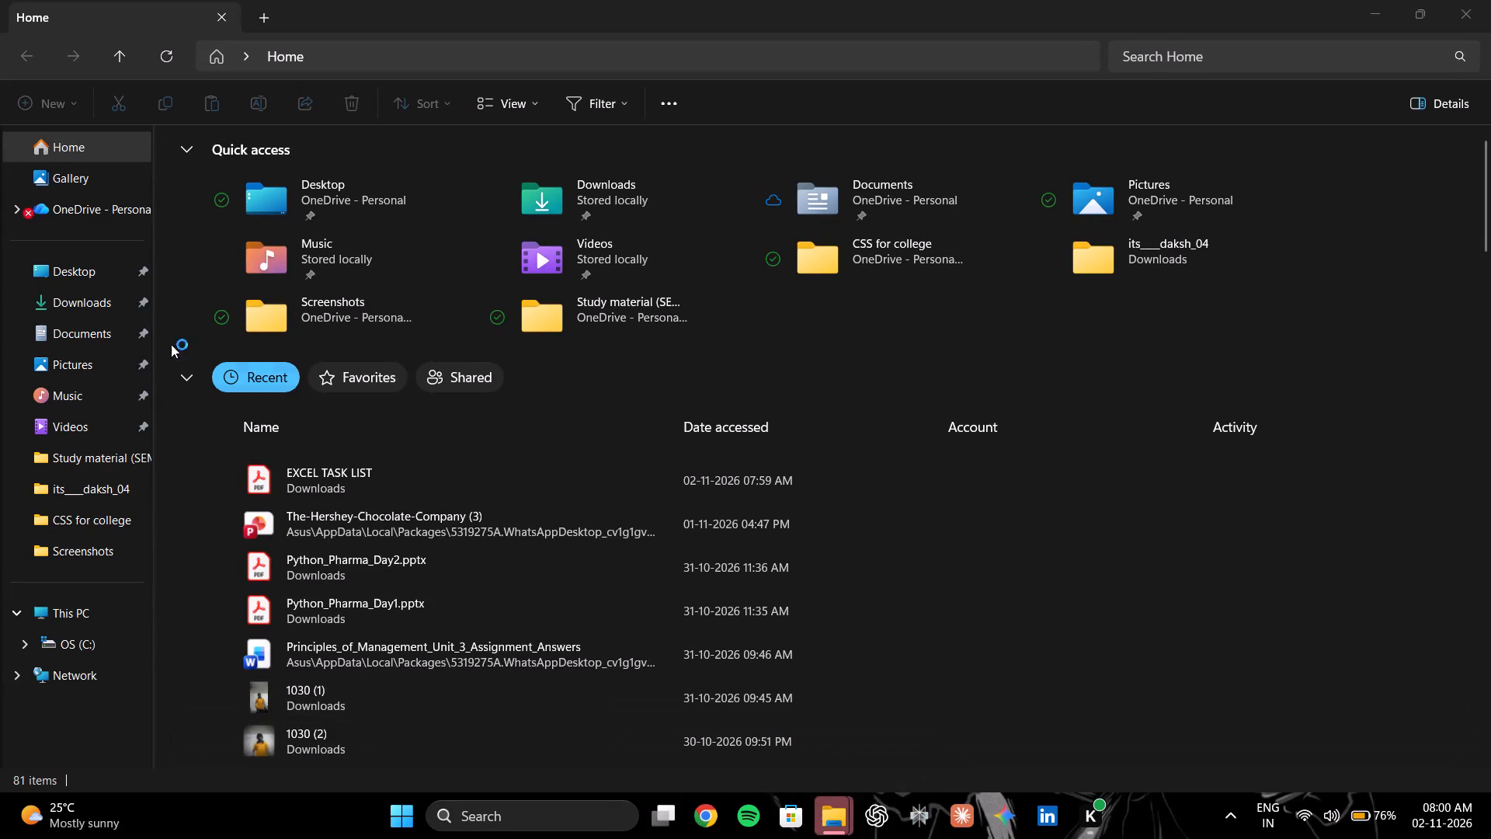
# Open the Downloads folder and select the EXCEL TASK LIST PDF file.
pyautogui.doubleClick(60, 293)
pyautogui.click(381, 190)
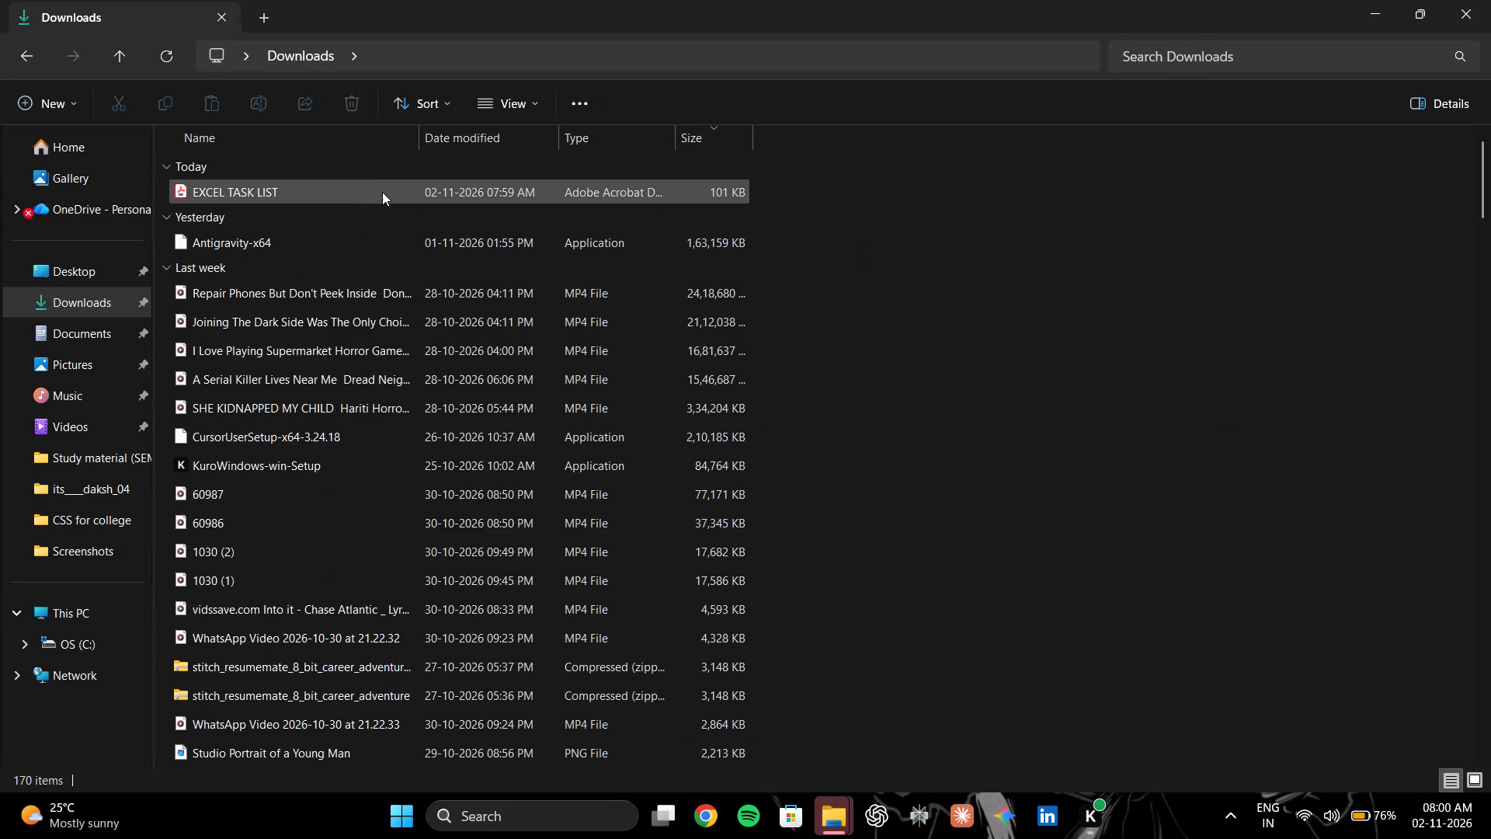
# Open Windows search.
pyautogui.click(505, 816)
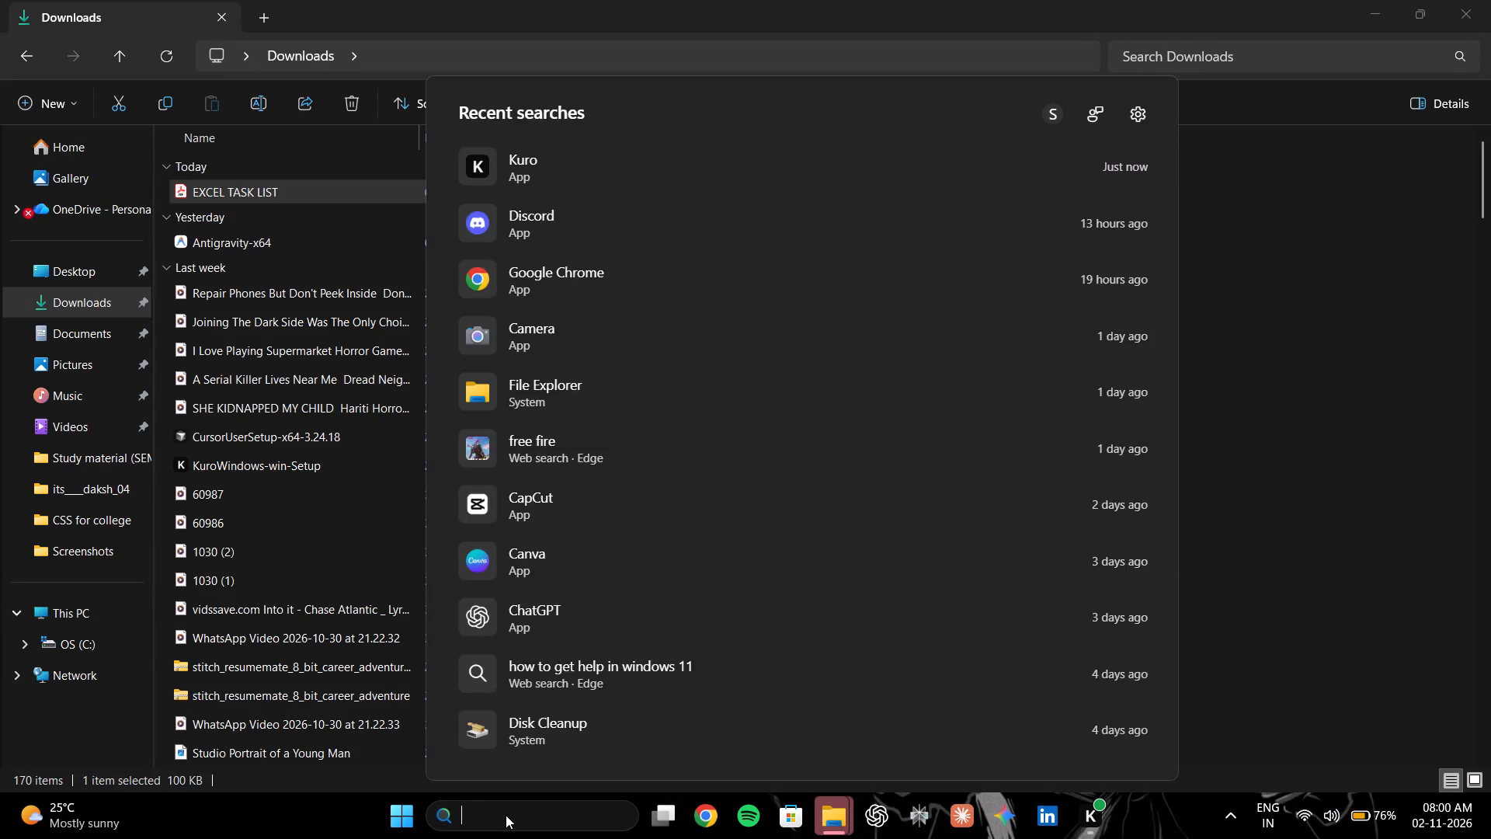
# Launch Excel with a new blank workbook and maximize its window.
pyautogui.write('excel')
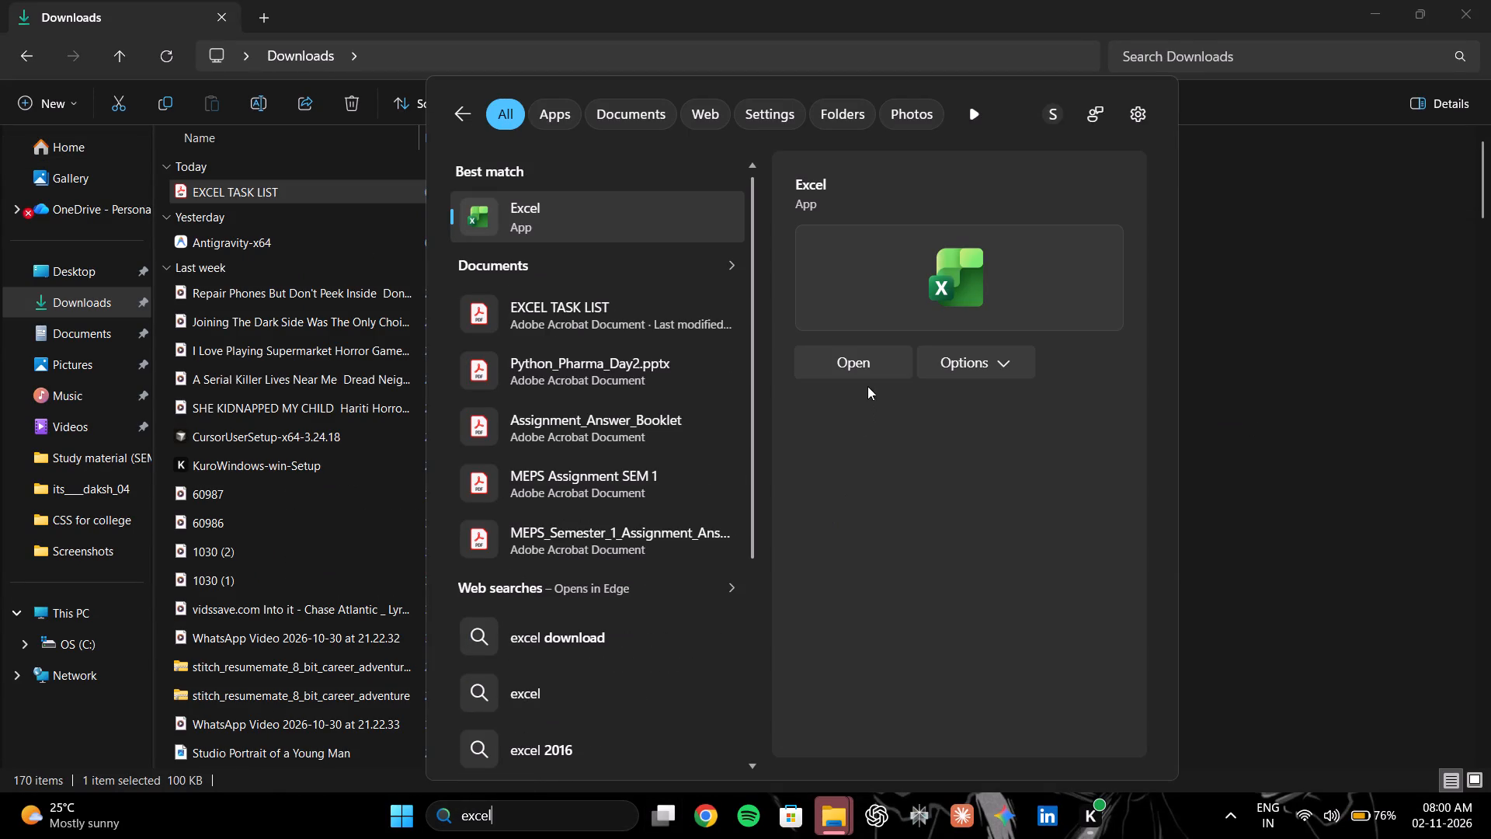
pyautogui.click(886, 370)
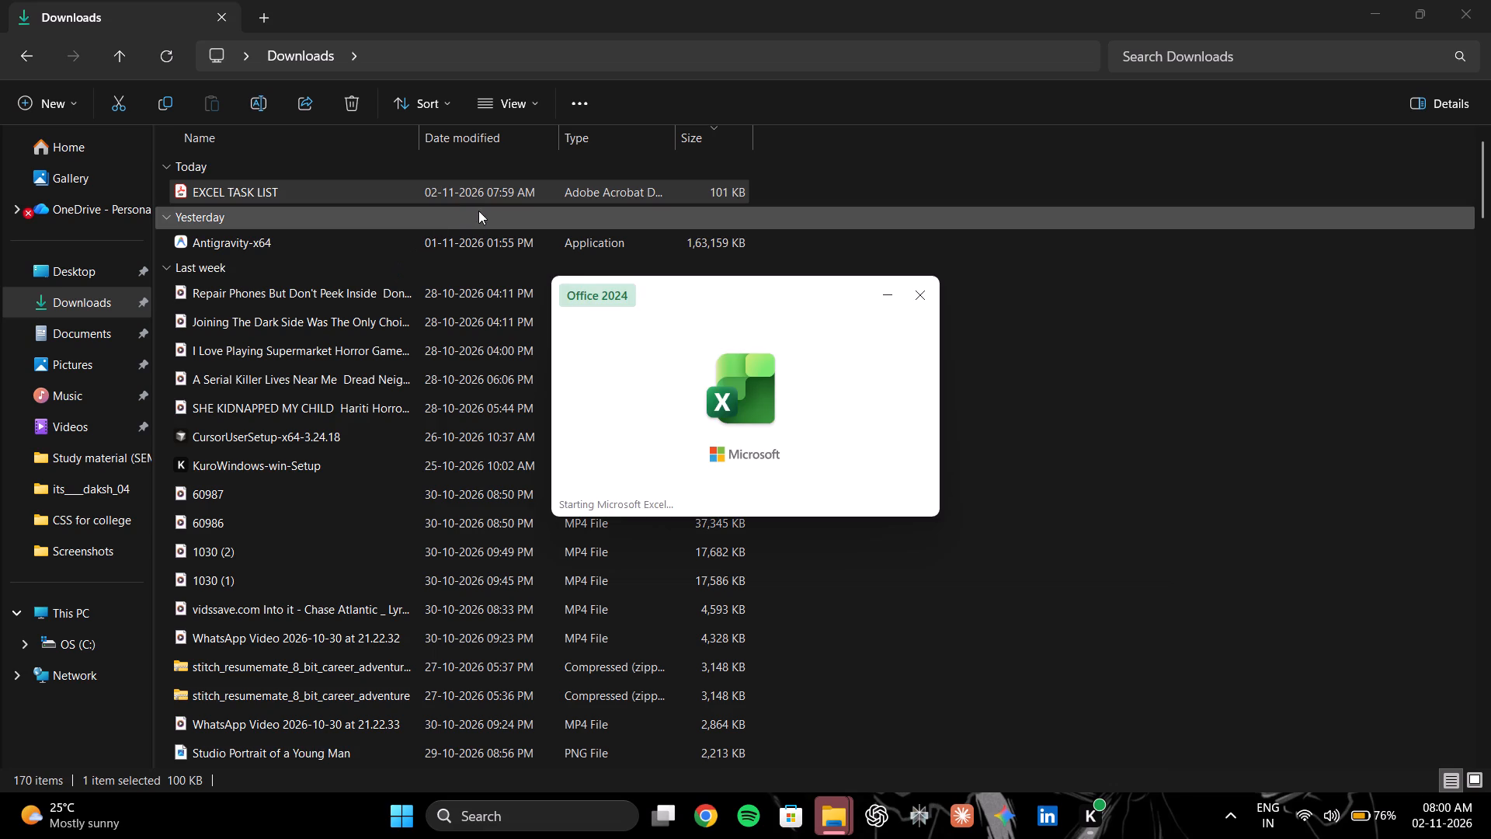
pyautogui.doubleClick(369, 305)
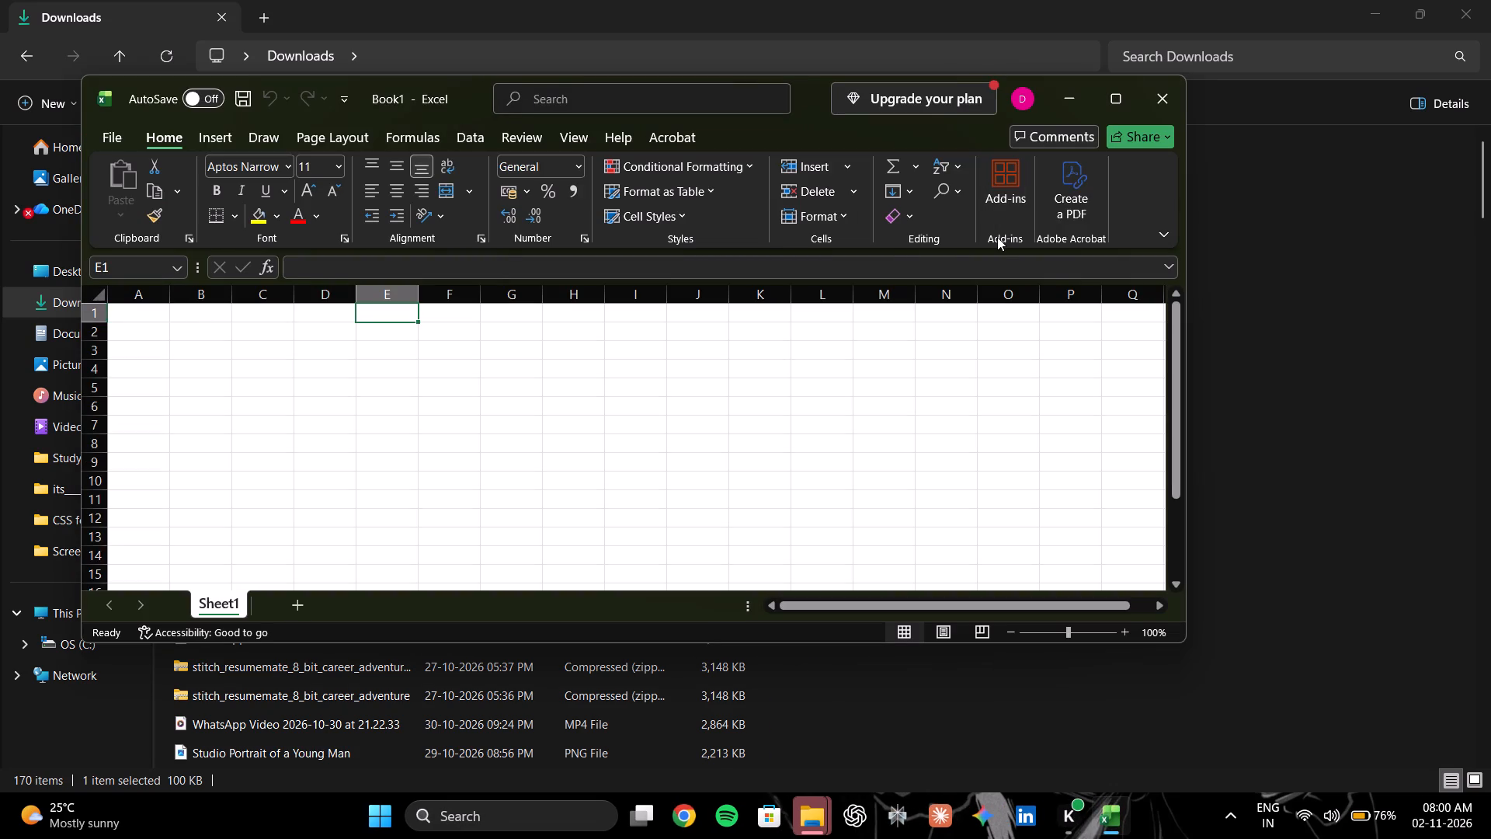
pyautogui.click(1119, 105)
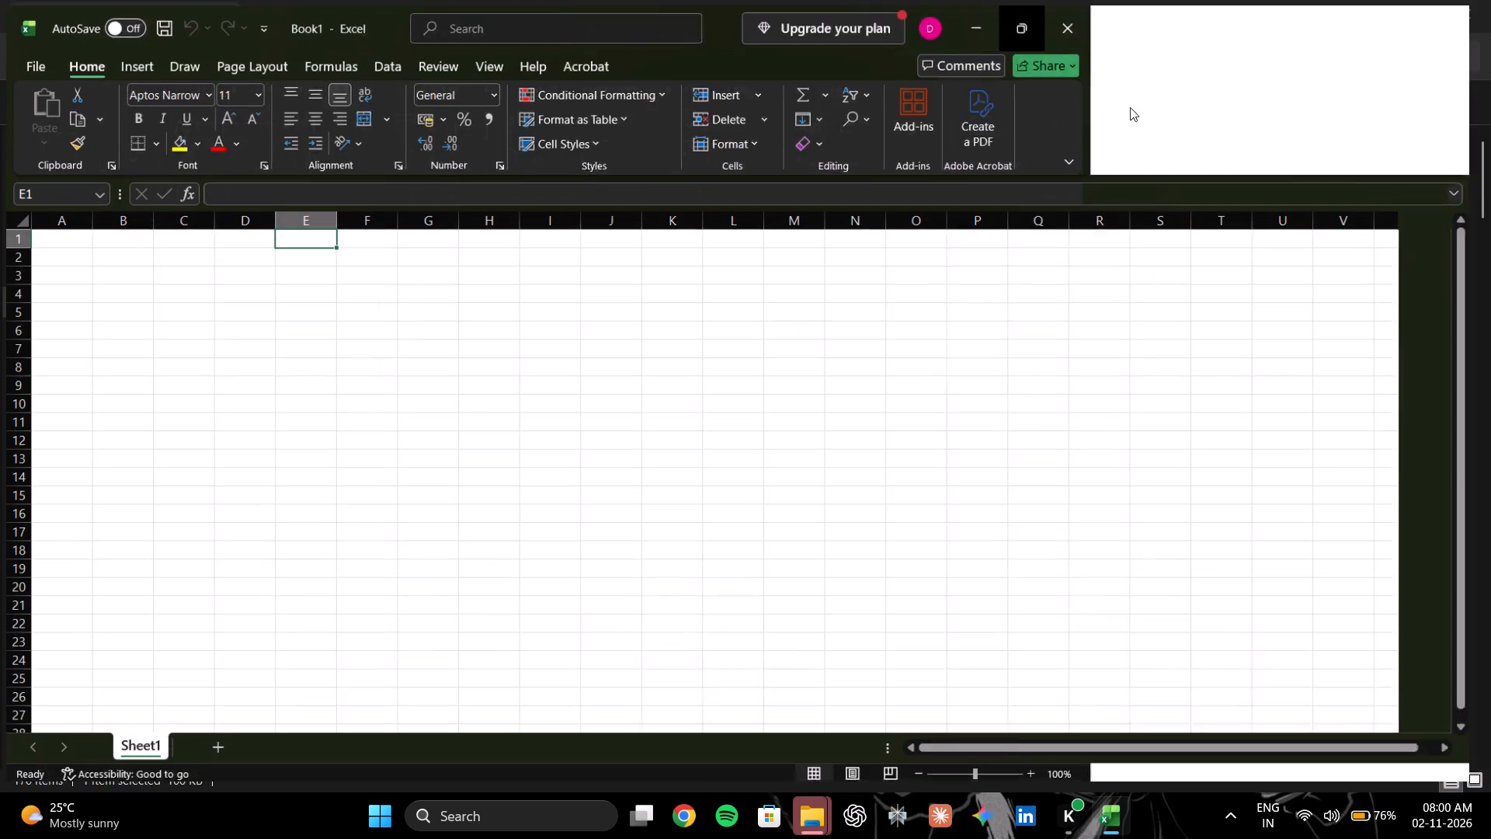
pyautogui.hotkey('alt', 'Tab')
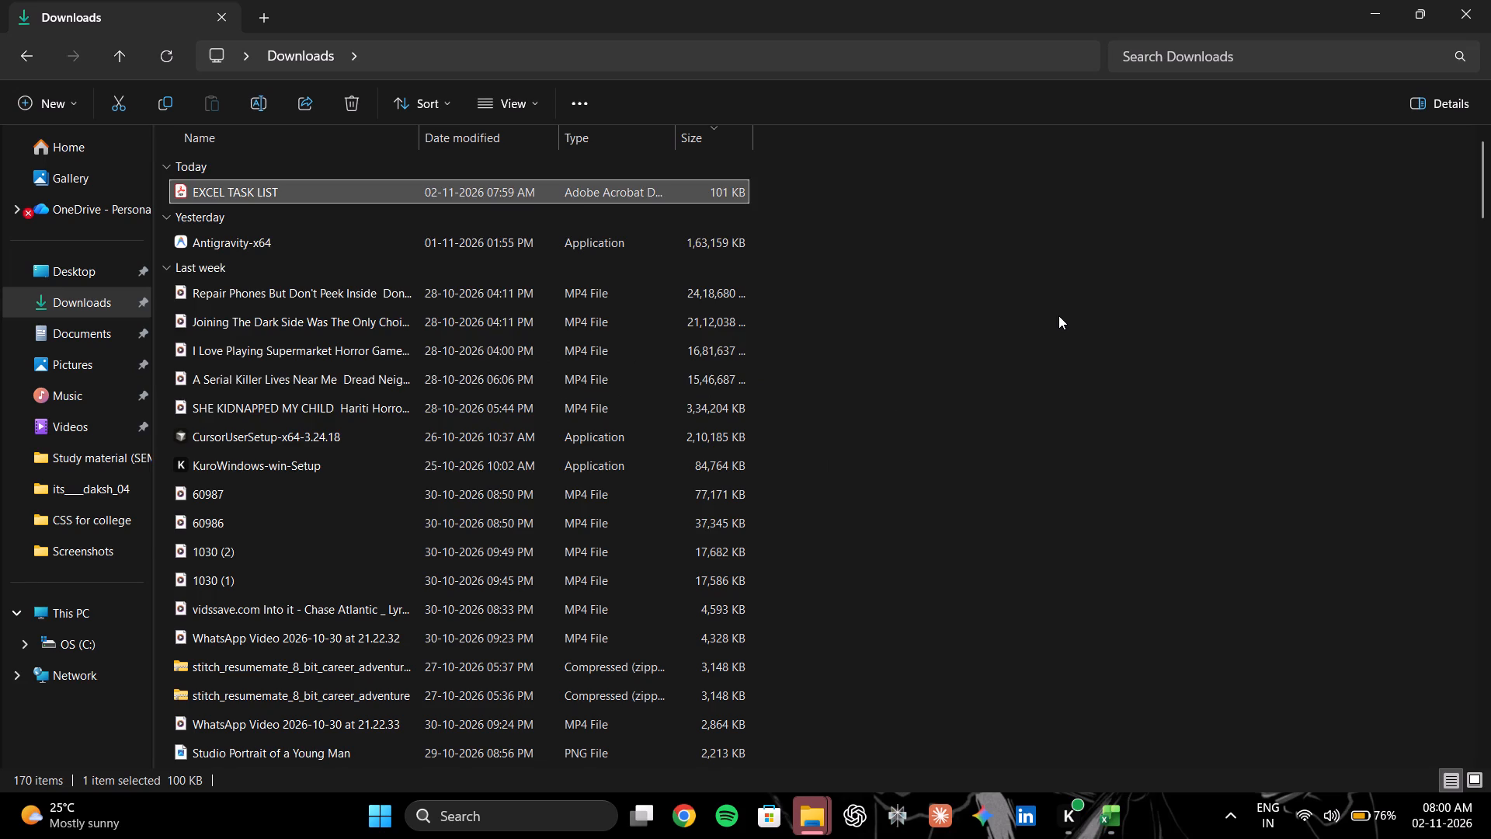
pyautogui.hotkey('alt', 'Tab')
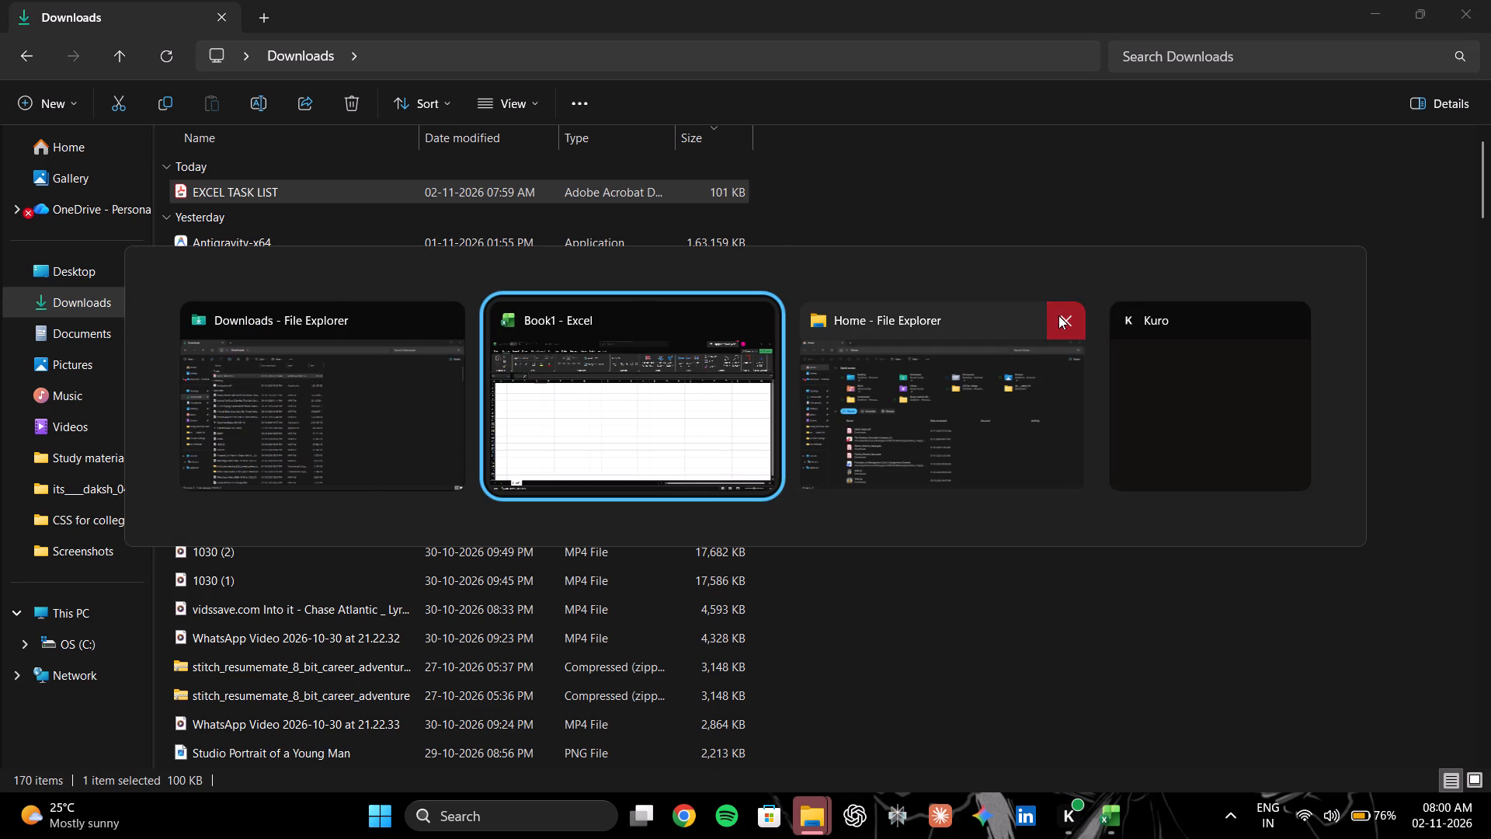
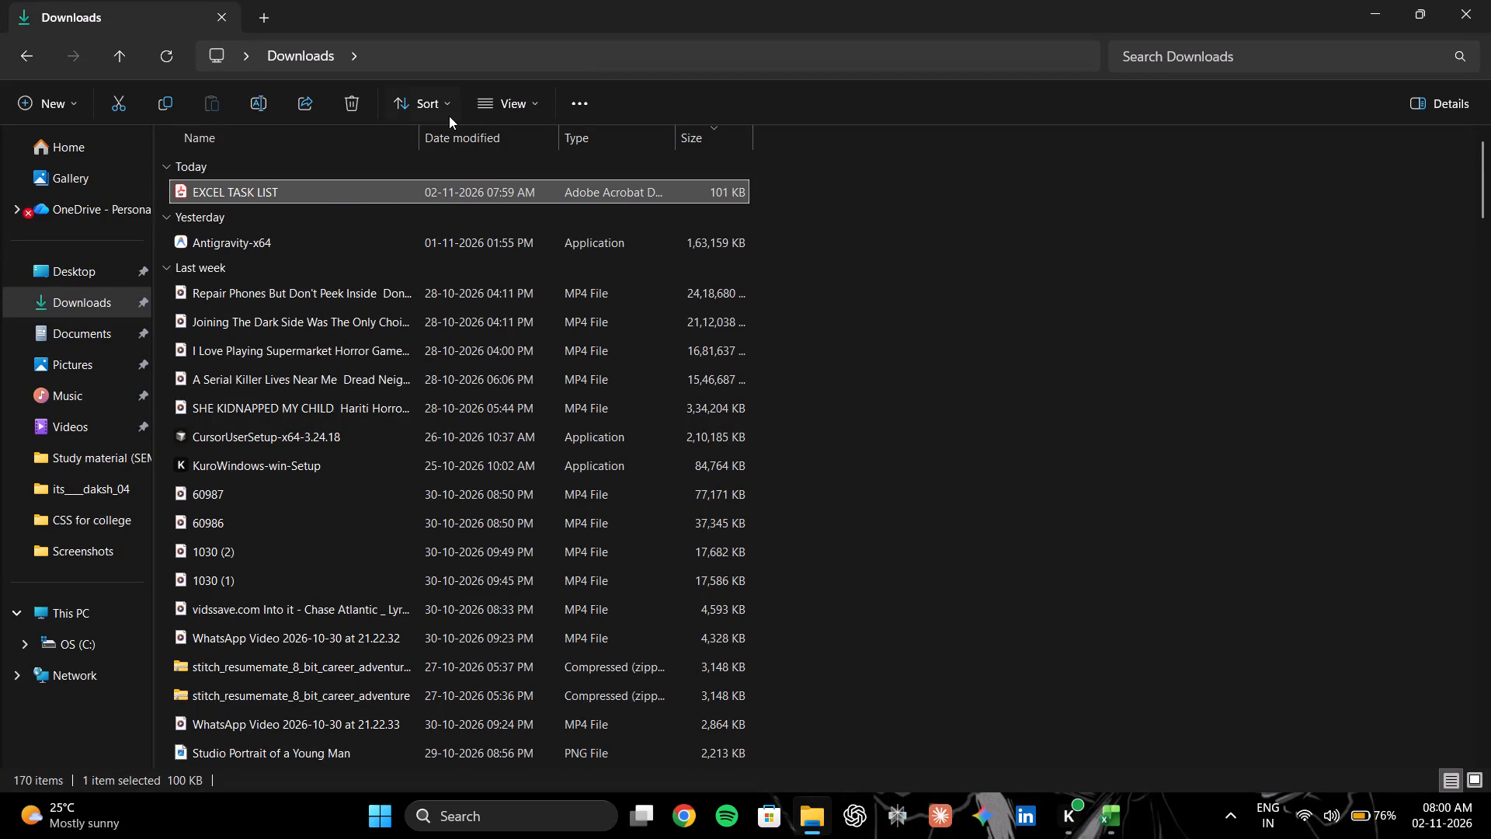
# Open the EXCEL TASK LIST PDF from the Downloads folder.
pyautogui.doubleClick(523, 197)
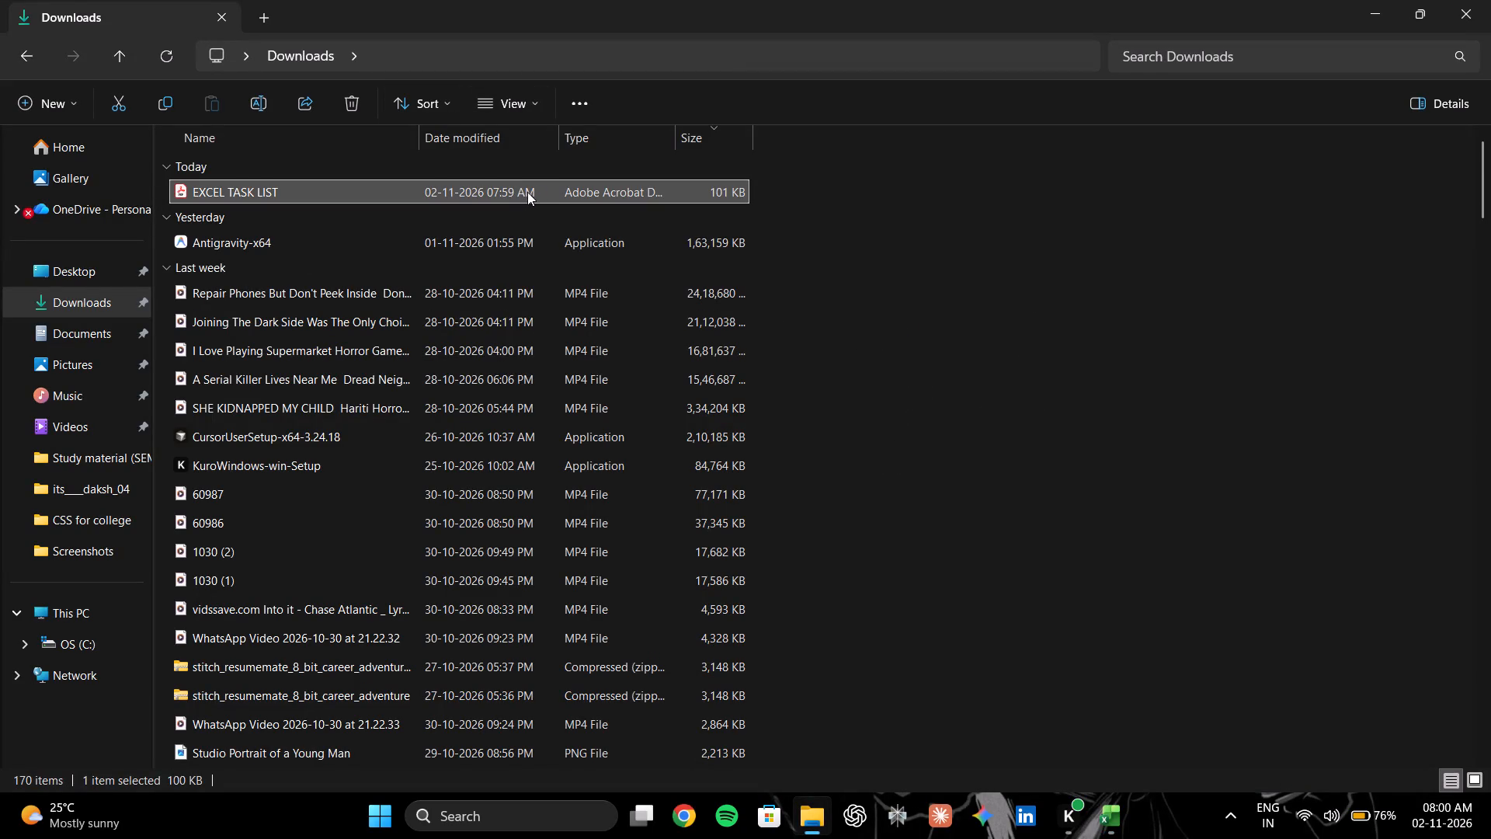
pyautogui.rightClick(536, 193)
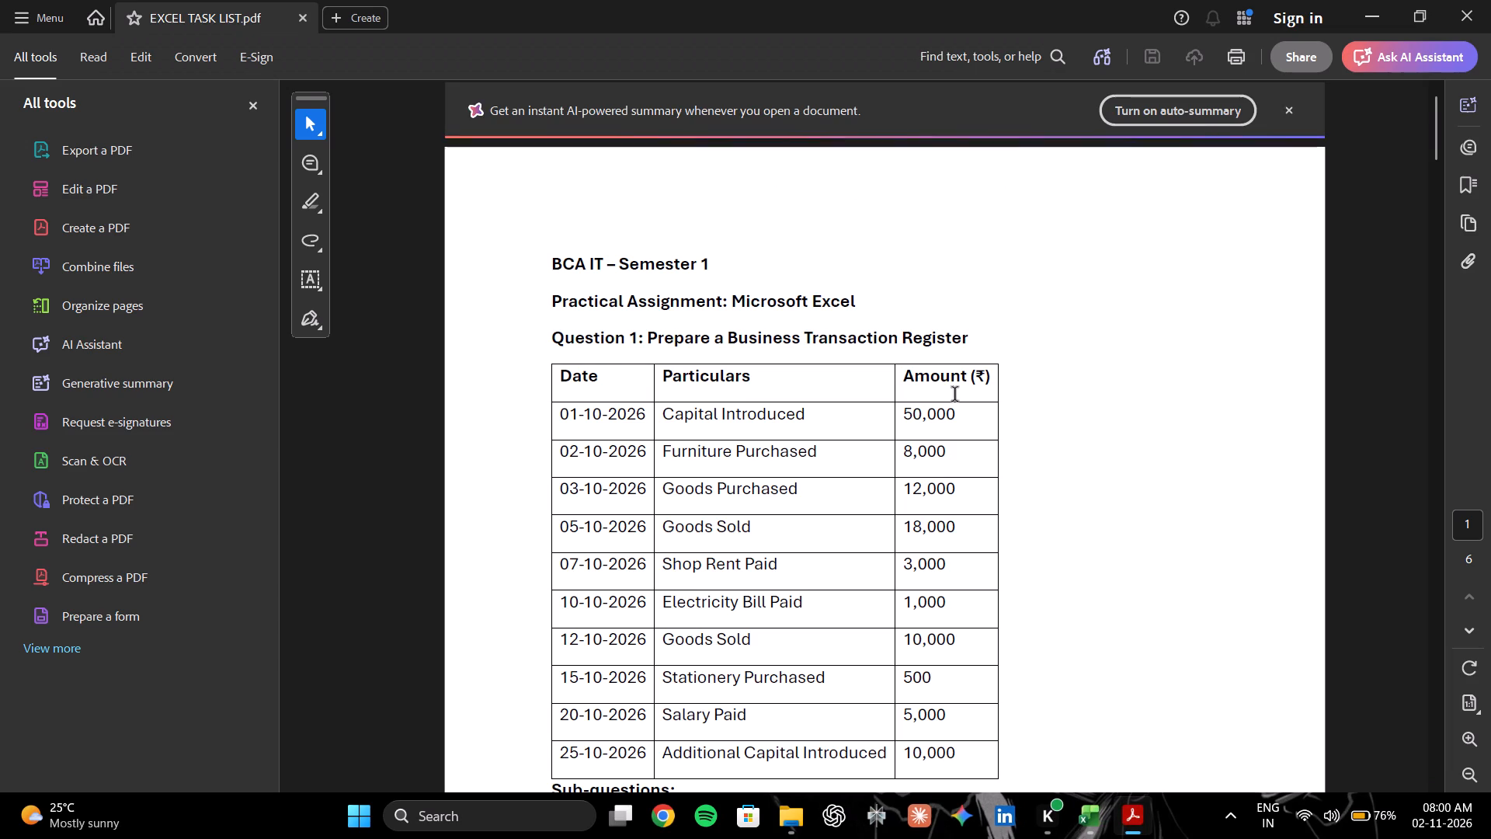
pyautogui.scroll(-2, 890, 581)
pyautogui.hotkey('alt', 'Tab')
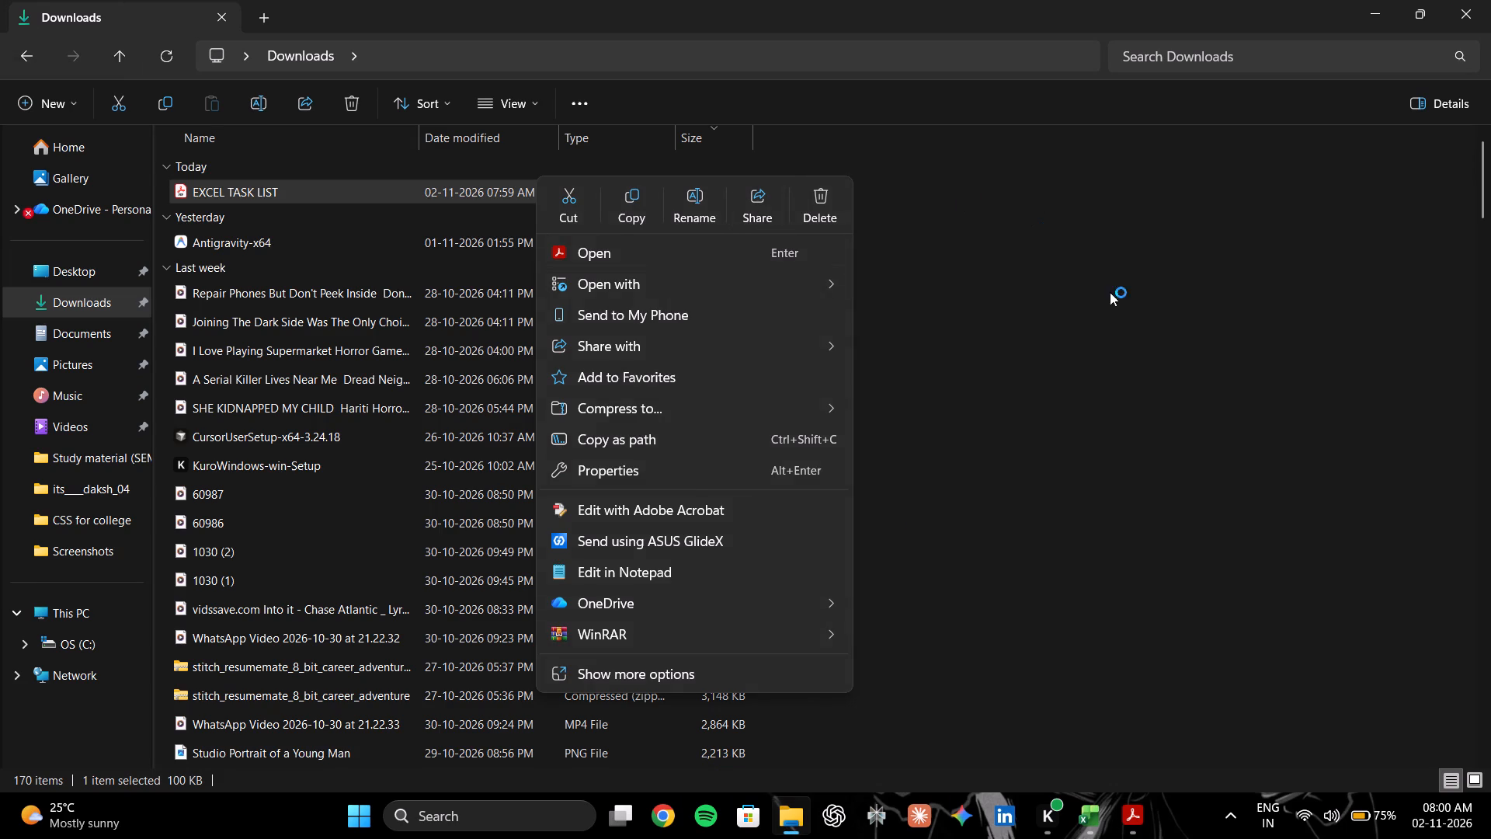
pyautogui.click(1114, 299)
pyautogui.hotkey('alt', 'Tab')
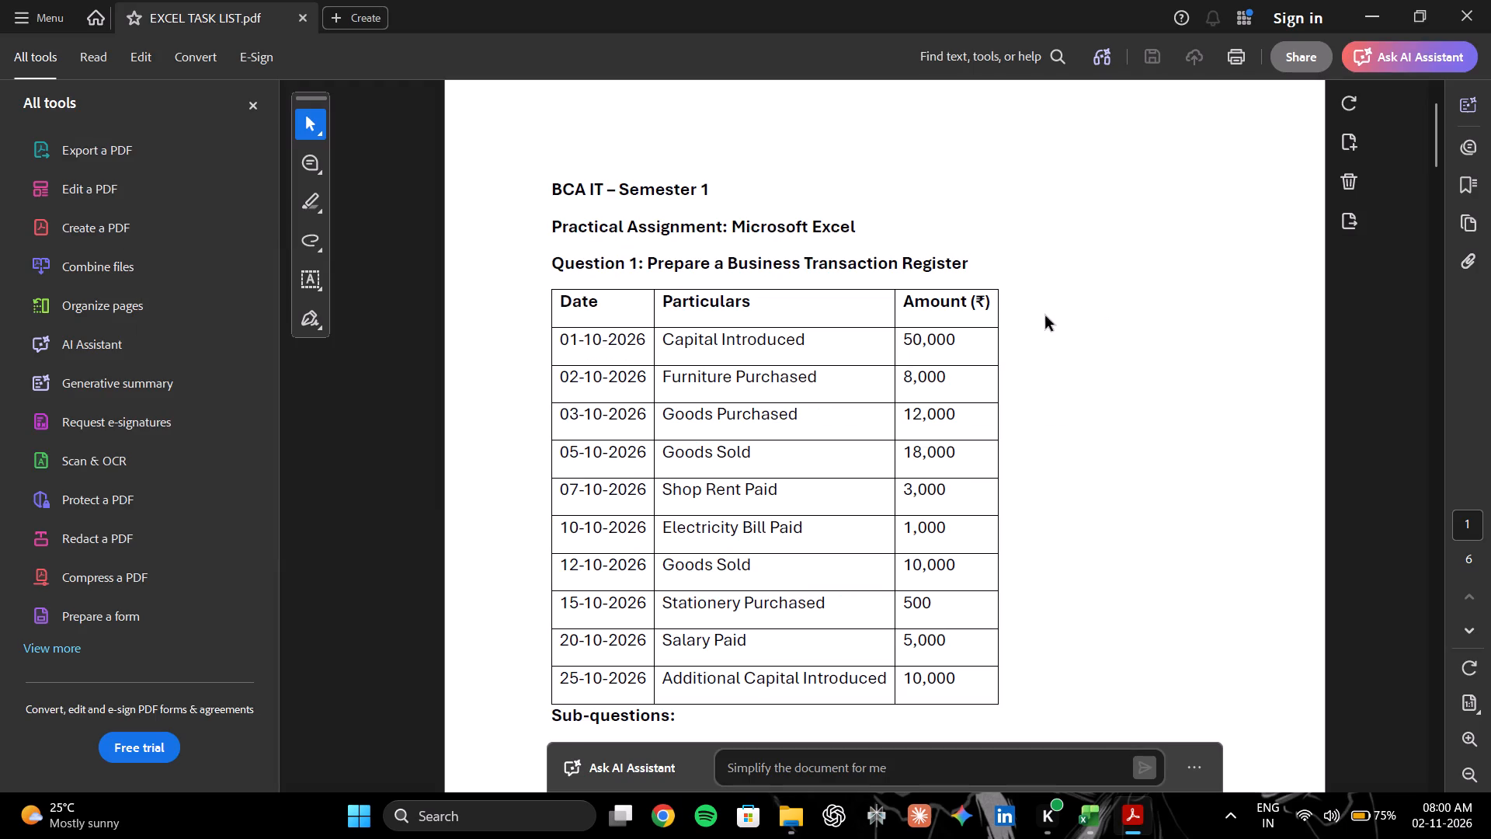
# Examine the Question 1 business transaction table and its sub-questions in the task list.
pyautogui.scroll(-2, 927, 392)
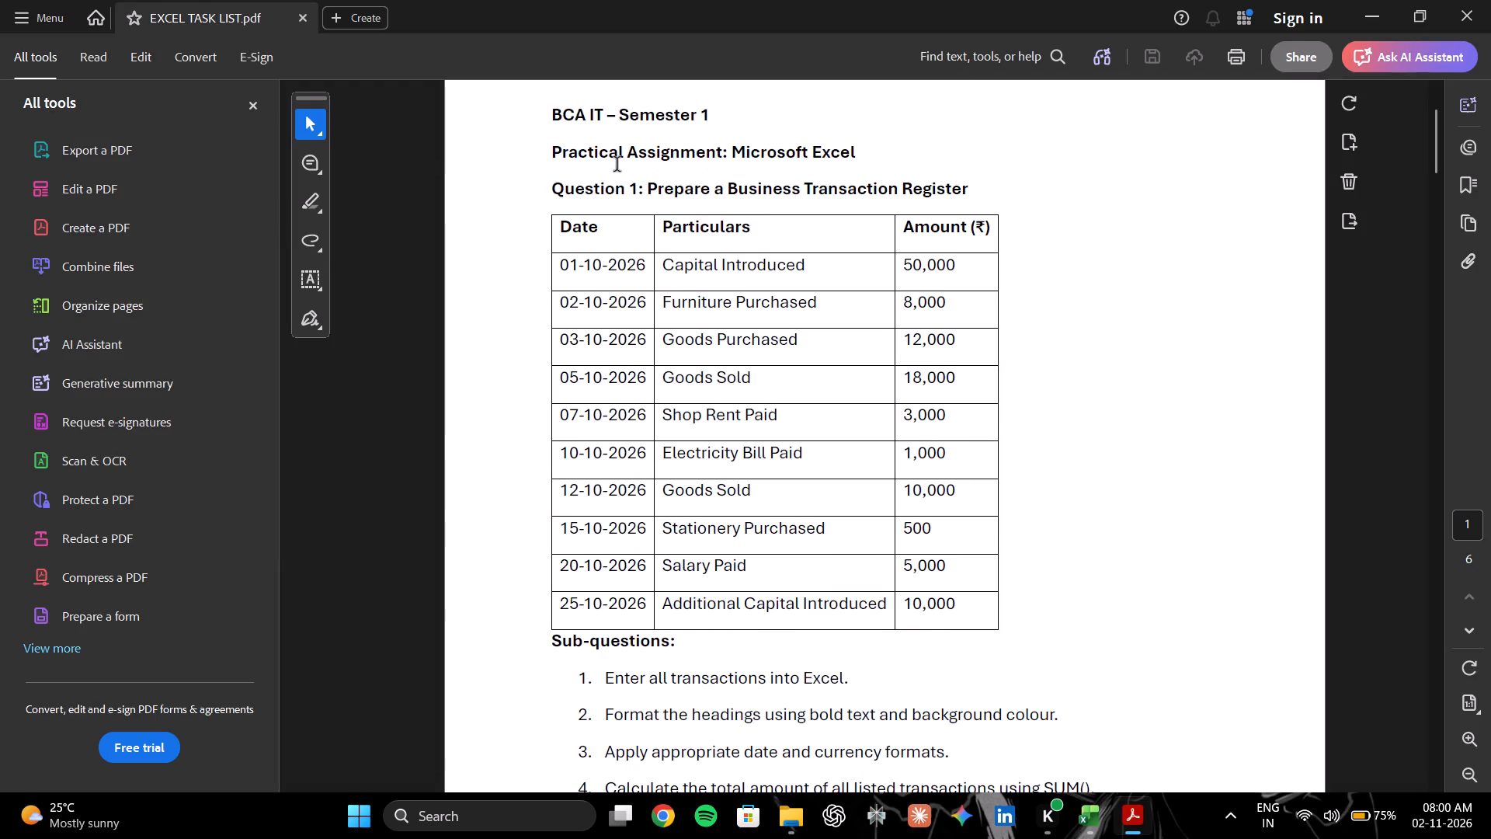
pyautogui.moveTo(658, 190); pyautogui.dragTo(975, 185)
pyautogui.click(540, 444)
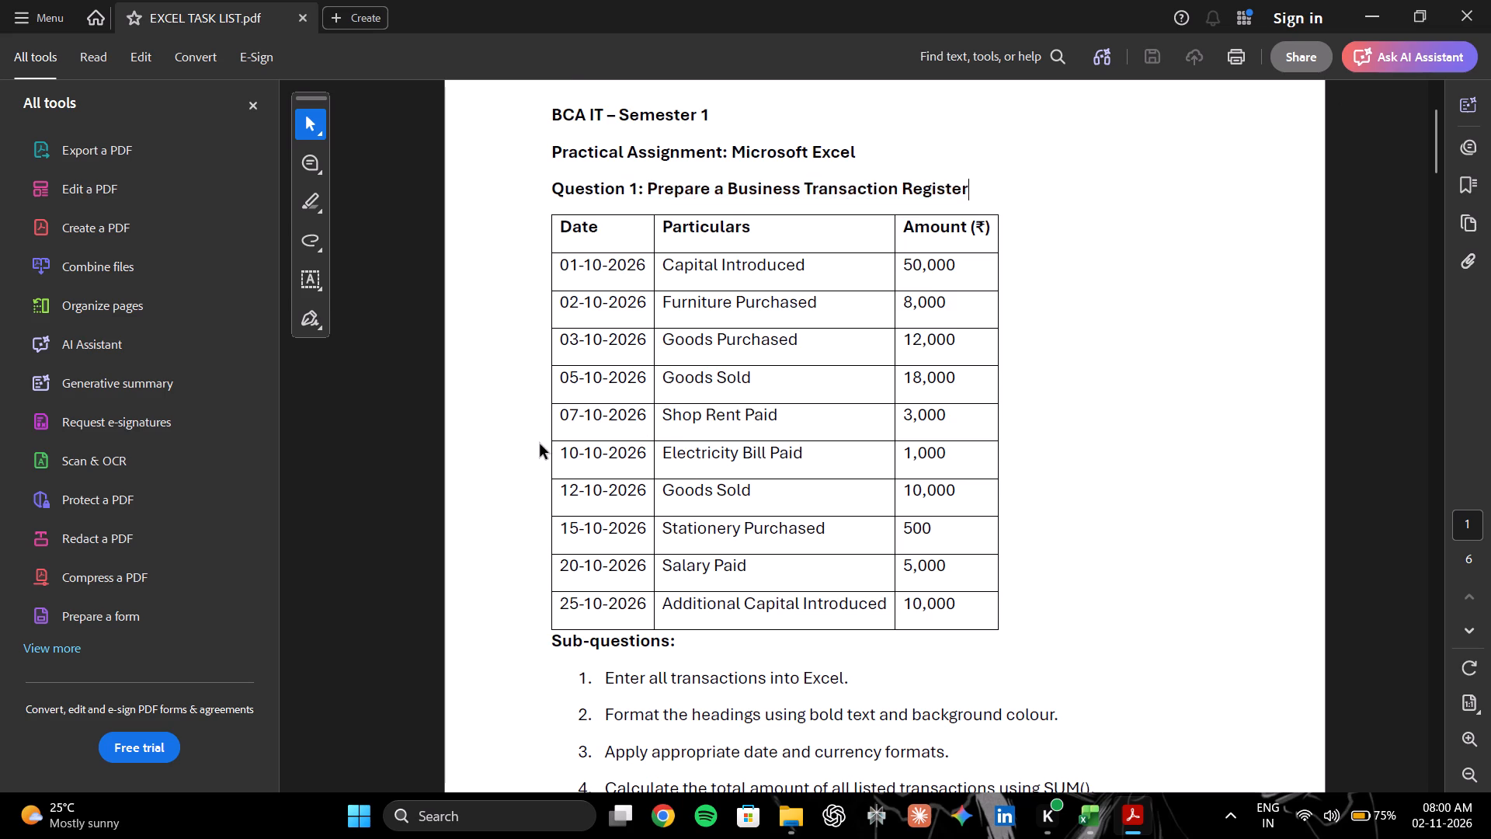
pyautogui.scroll(-2, 675, 563)
pyautogui.scroll(-3, 649, 632)
pyautogui.moveTo(591, 492); pyautogui.dragTo(817, 490)
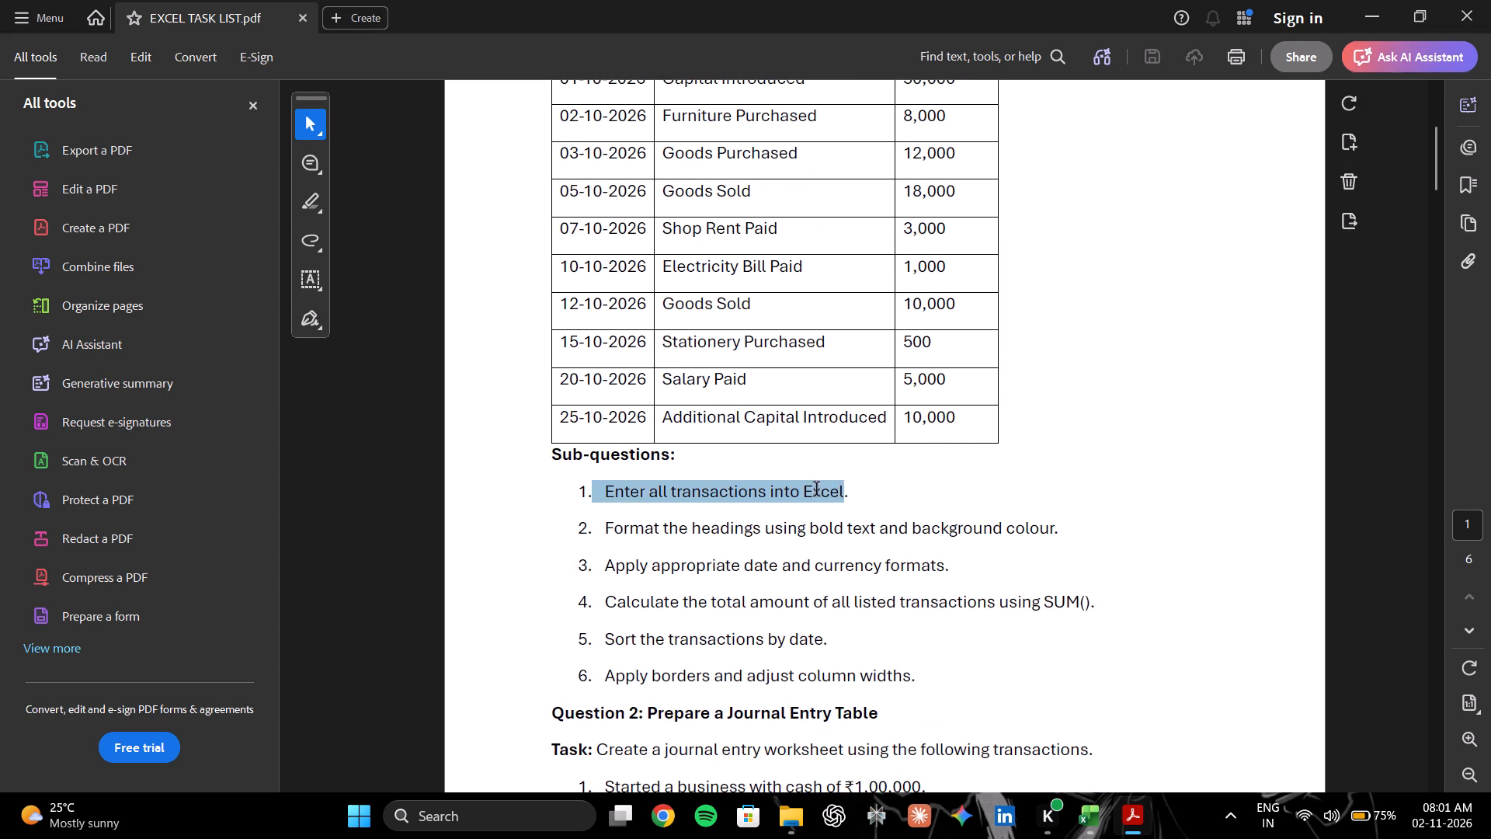
pyautogui.moveTo(817, 490); pyautogui.dragTo(883, 490)
pyautogui.rightClick(520, 548)
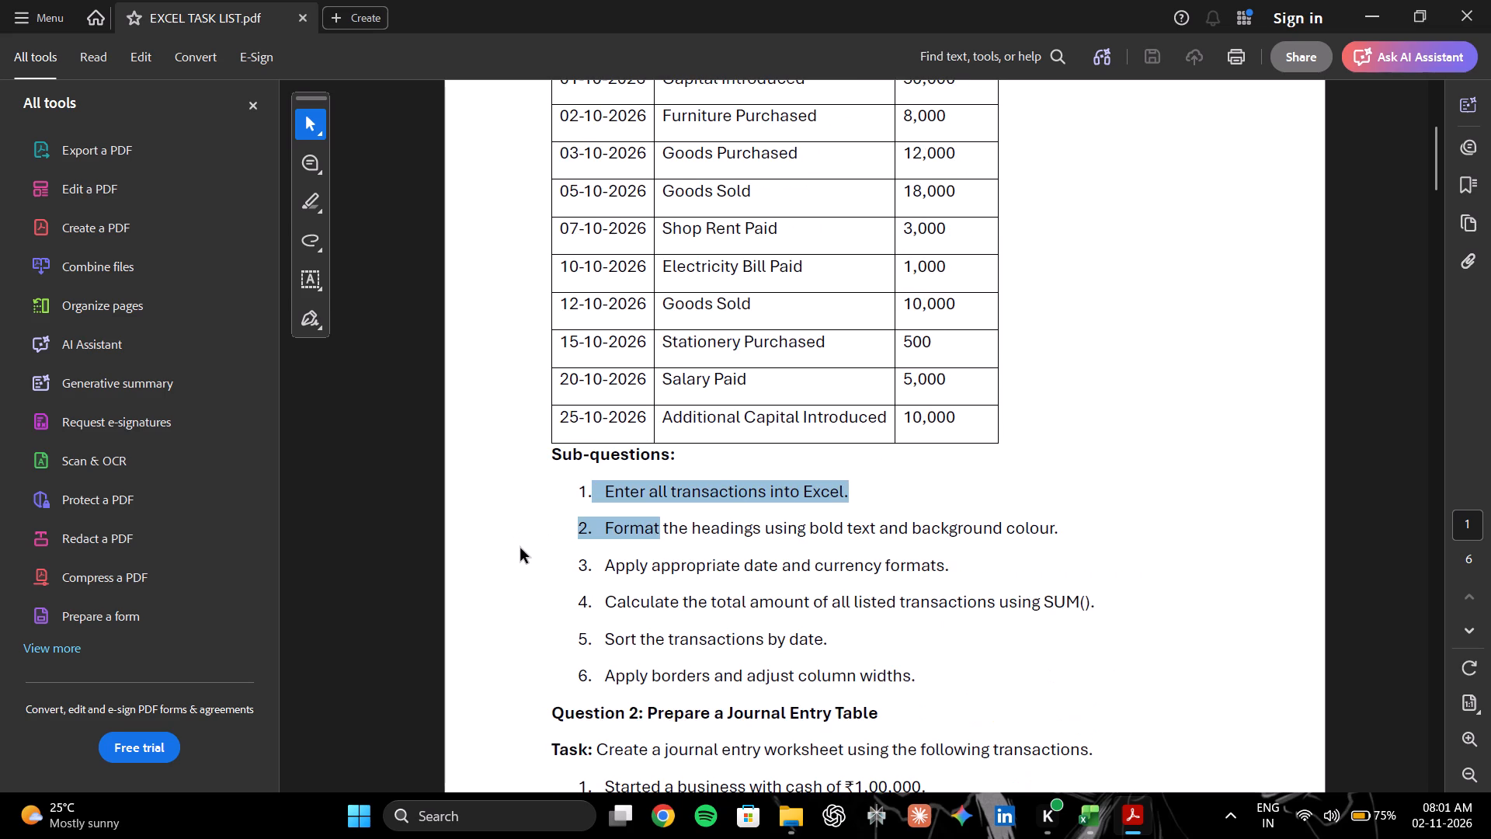
pyautogui.doubleClick(452, 566)
pyautogui.click(450, 573)
pyautogui.moveTo(589, 531); pyautogui.dragTo(1119, 518)
pyautogui.moveTo(1119, 518); pyautogui.dragTo(1126, 514)
pyautogui.tripleClick(1126, 514)
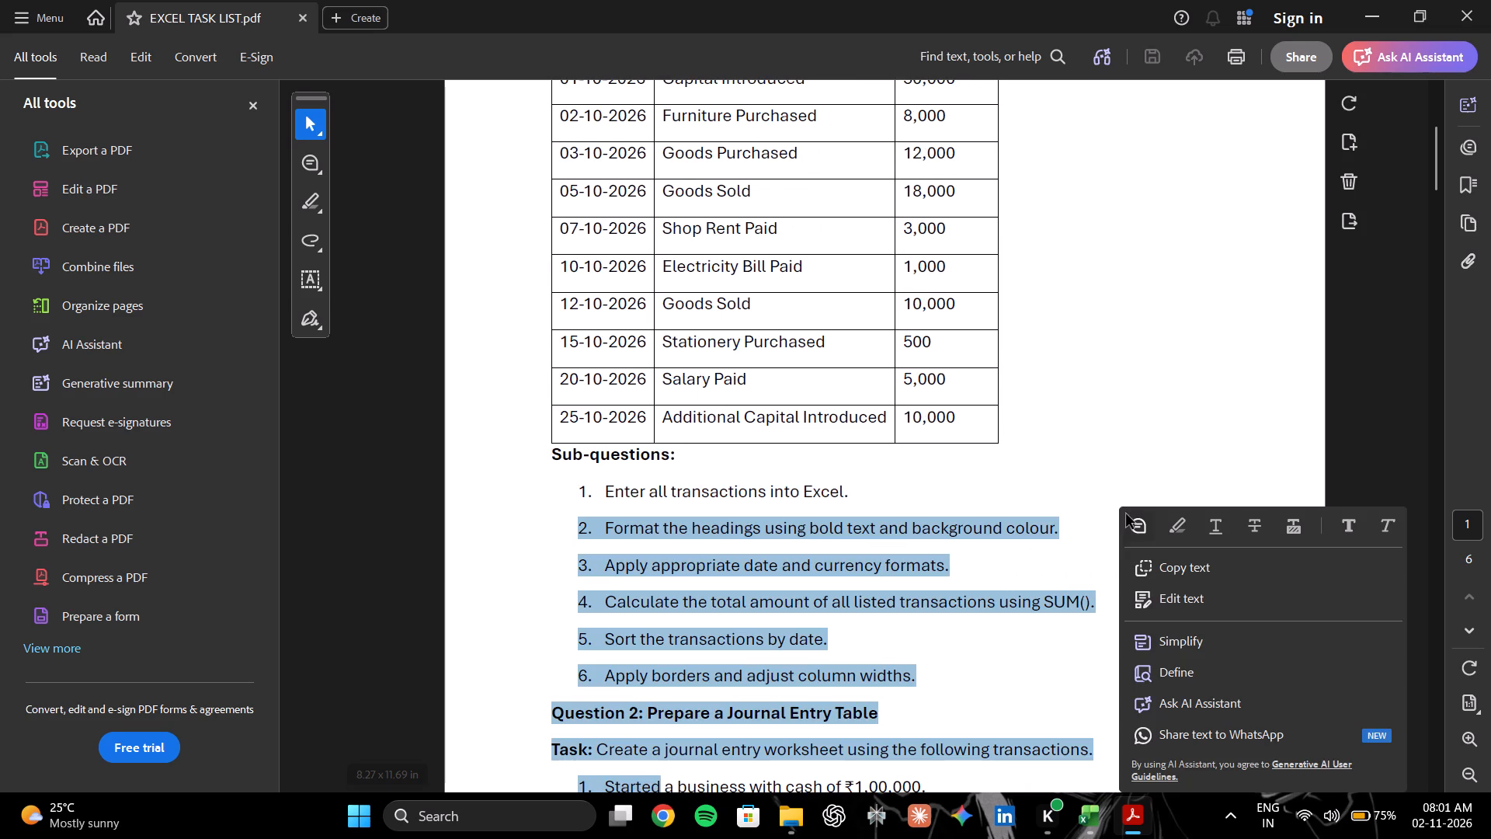
pyautogui.middleClick(1126, 514)
pyautogui.middleClick(1126, 514)
pyautogui.middleClick(1126, 514)
pyautogui.moveTo(1123, 520); pyautogui.dragTo(1036, 559)
pyautogui.moveTo(1036, 559); pyautogui.dragTo(1007, 569, button='middle')
pyautogui.moveTo(1007, 569); pyautogui.dragTo(996, 571)
pyautogui.moveTo(996, 571); pyautogui.dragTo(978, 577, button='middle')
pyautogui.click(963, 582)
pyautogui.moveTo(925, 591); pyautogui.dragTo(772, 593)
pyautogui.doubleClick(544, 592)
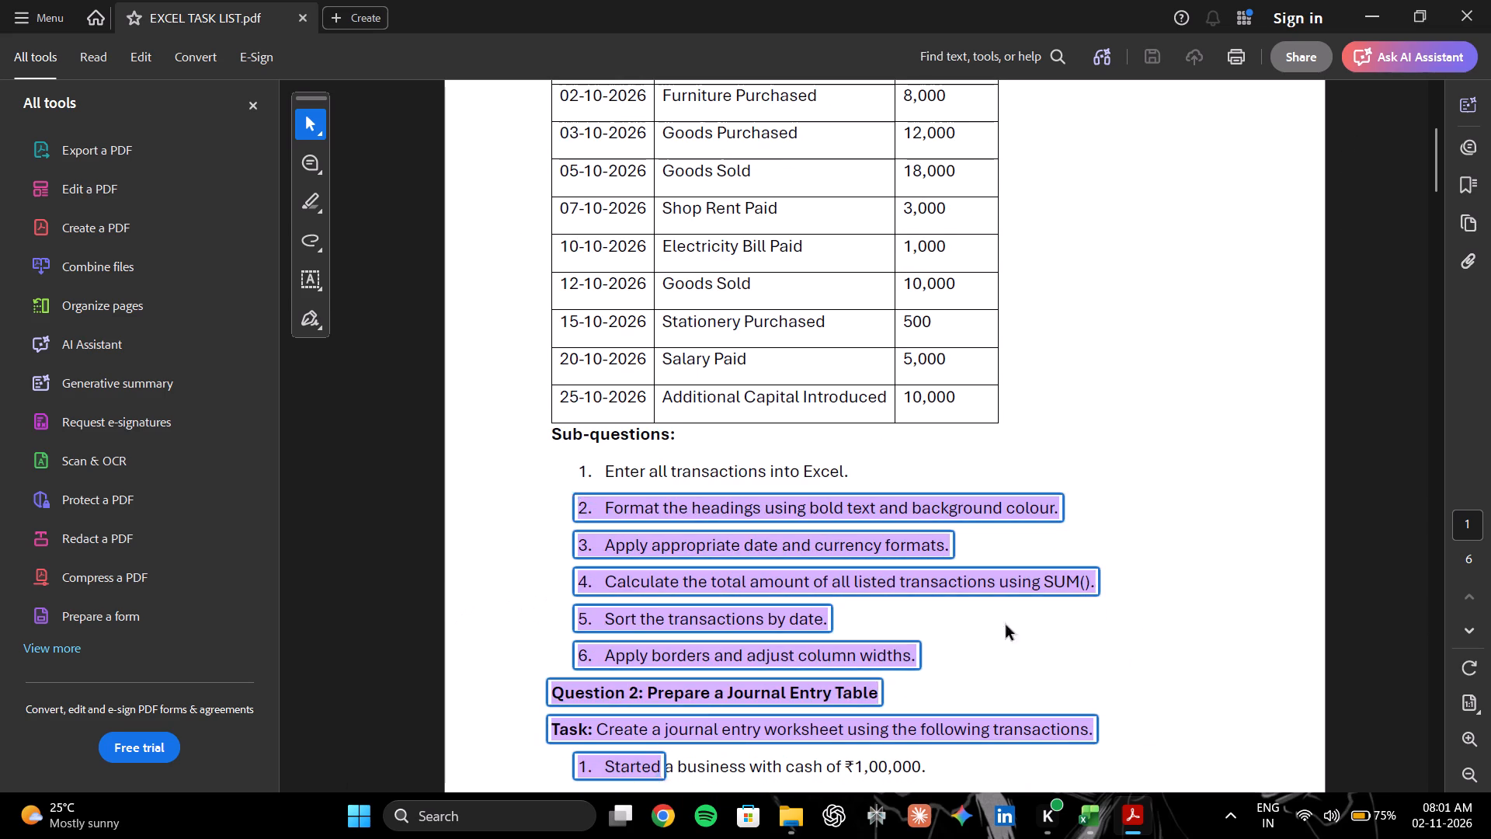
pyautogui.tripleClick(979, 625)
pyautogui.click(509, 625)
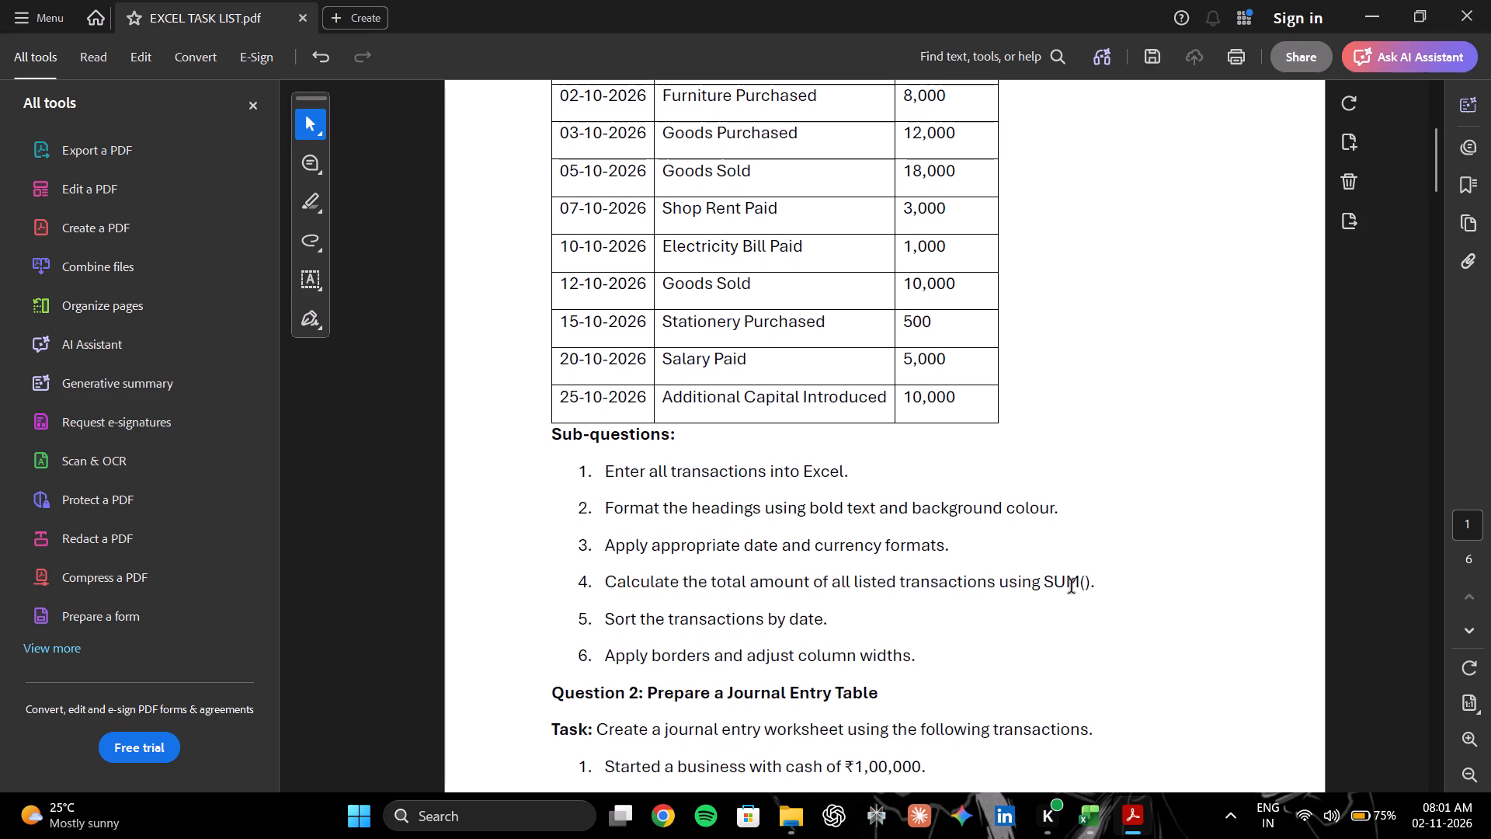
pyautogui.click(606, 616)
pyautogui.moveTo(606, 616); pyautogui.dragTo(684, 616)
pyautogui.moveTo(709, 616); pyautogui.dragTo(788, 616)
pyautogui.click(1117, 639)
pyautogui.click(1123, 641)
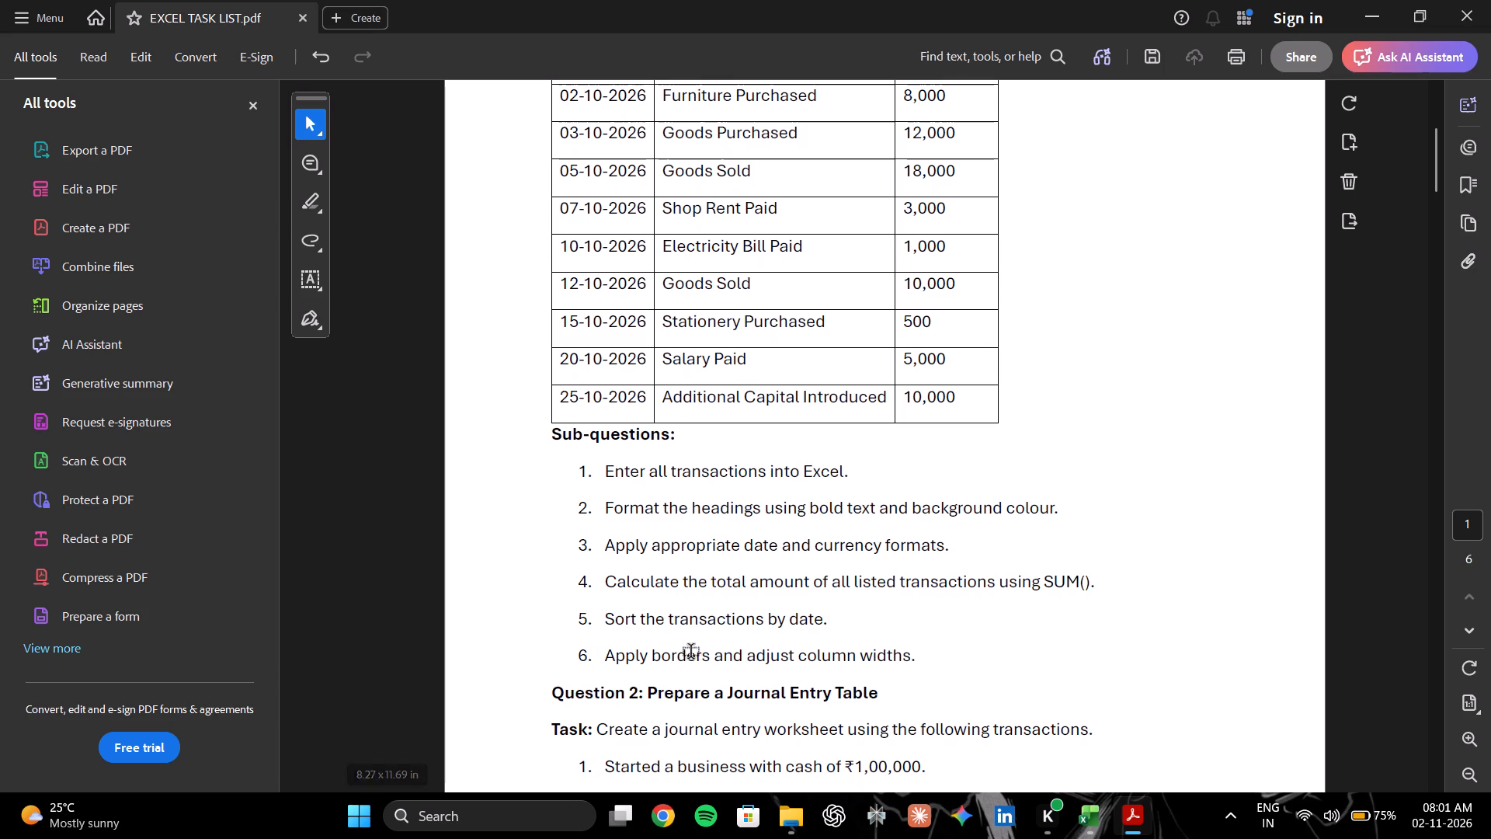
# Switch to the blank Excel workbook and merge and center cells I4:P5 for a table title.
pyautogui.hotkey('alt', 'Tab')
pyautogui.hotkey('alt', 'Tab')
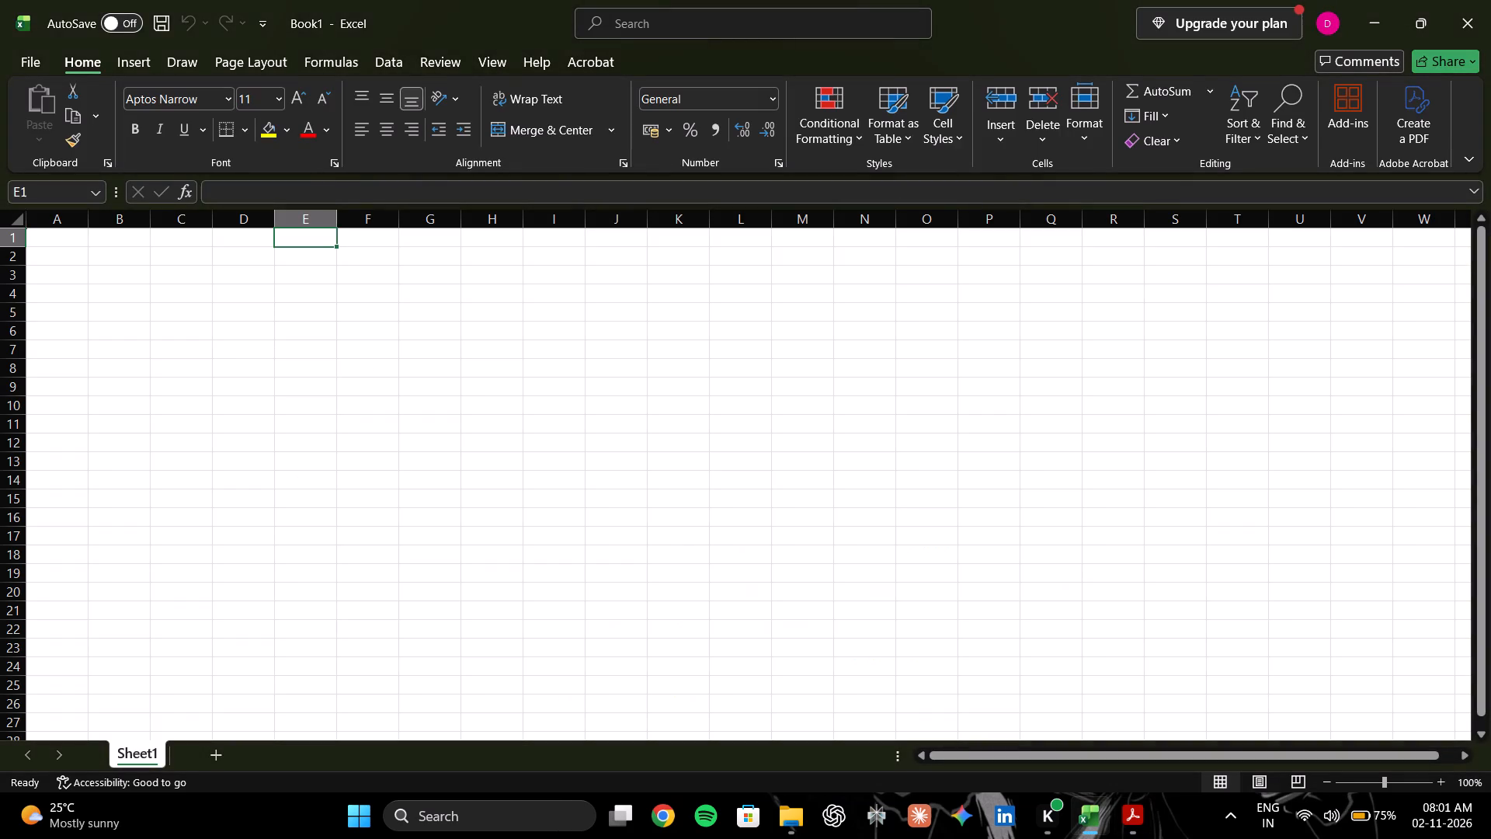
pyautogui.scroll(5, 506, 378)
pyautogui.click(64, 232)
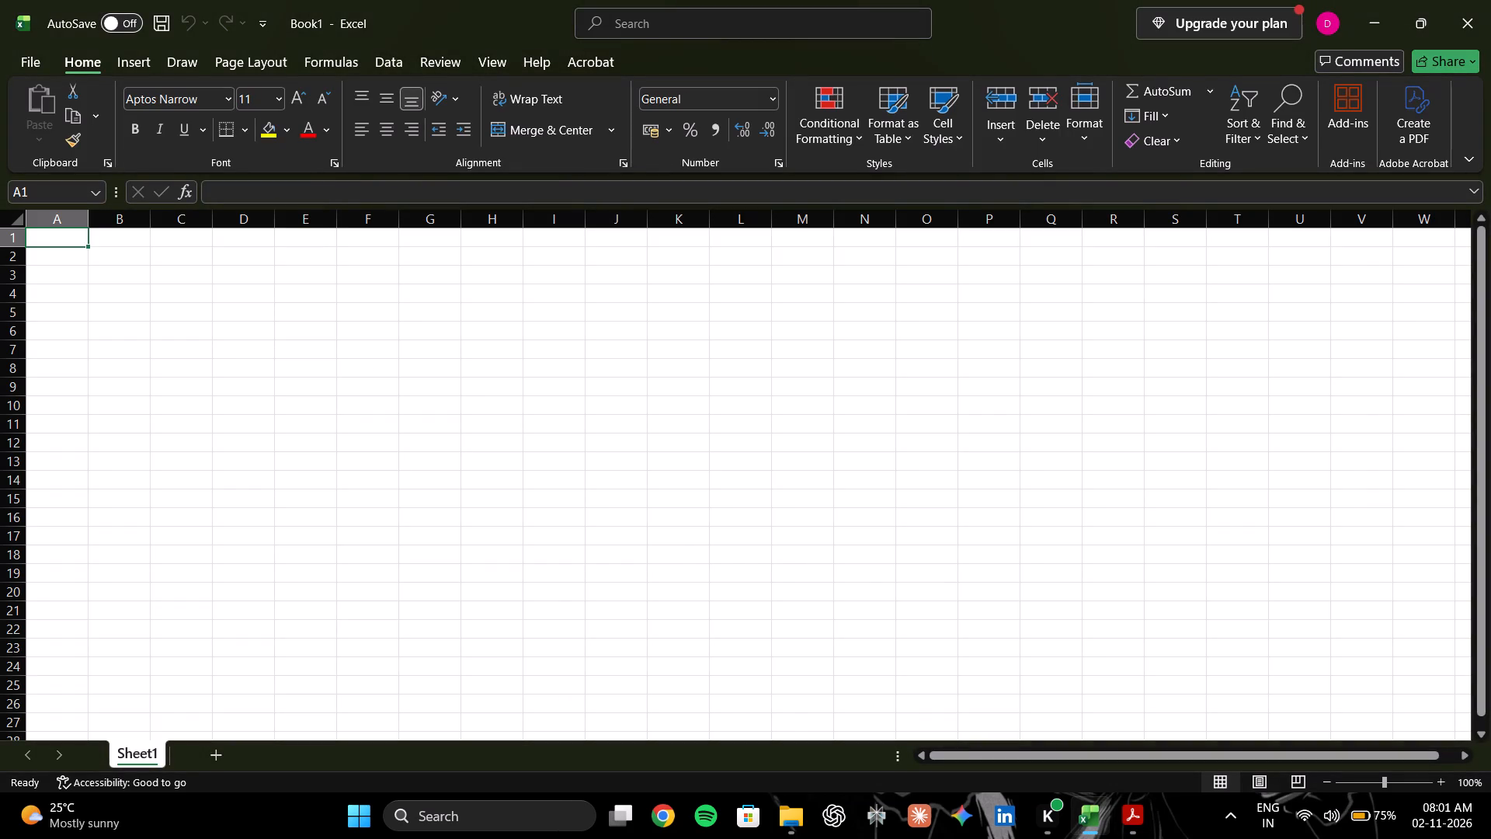
pyautogui.hotkey('alt', 'Tab')
pyautogui.scroll(4, 839, 452)
pyautogui.hotkey('alt', 'Tab')
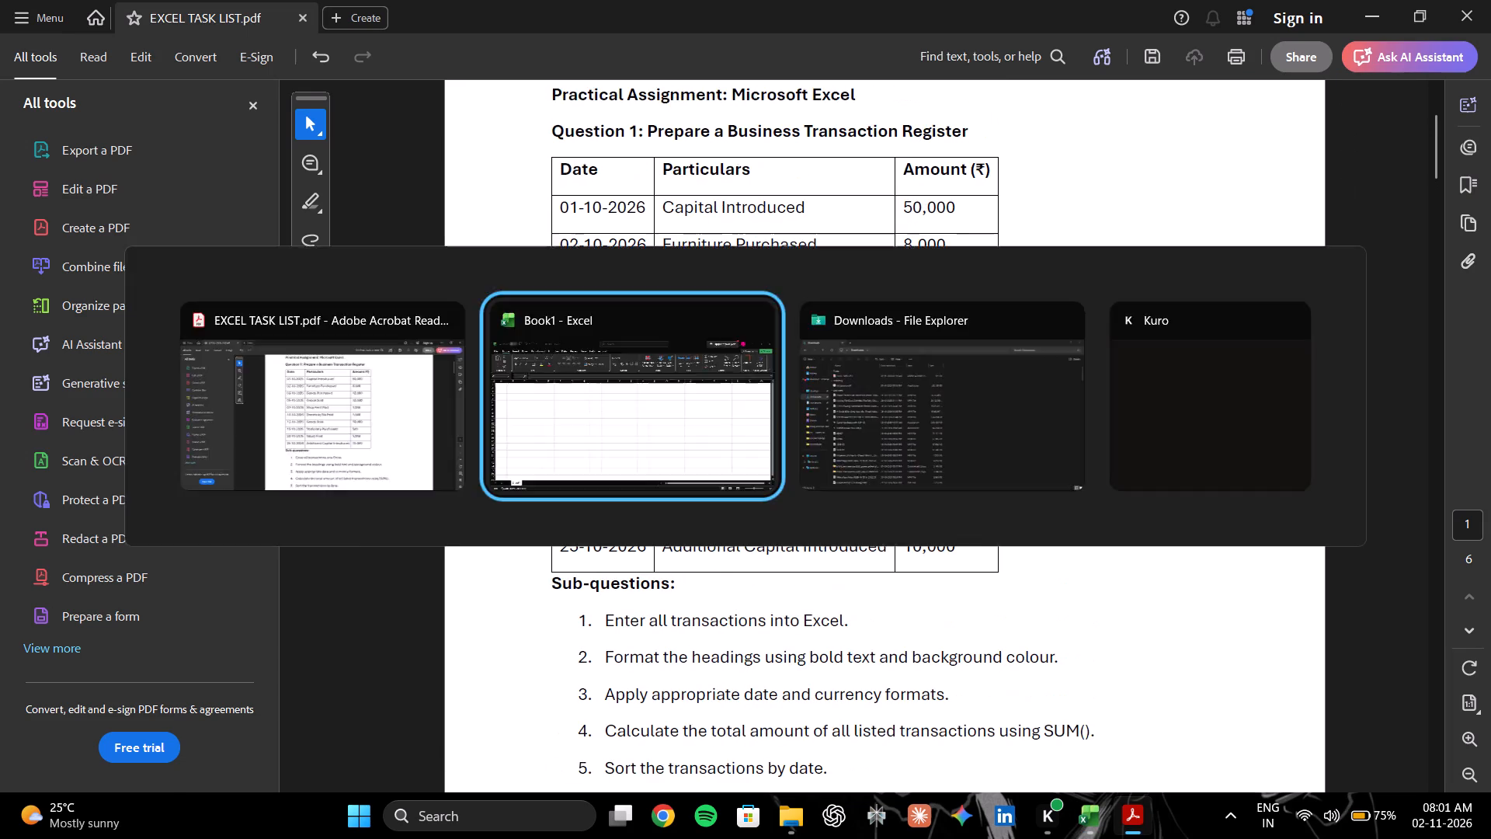
pyautogui.doubleClick(135, 310)
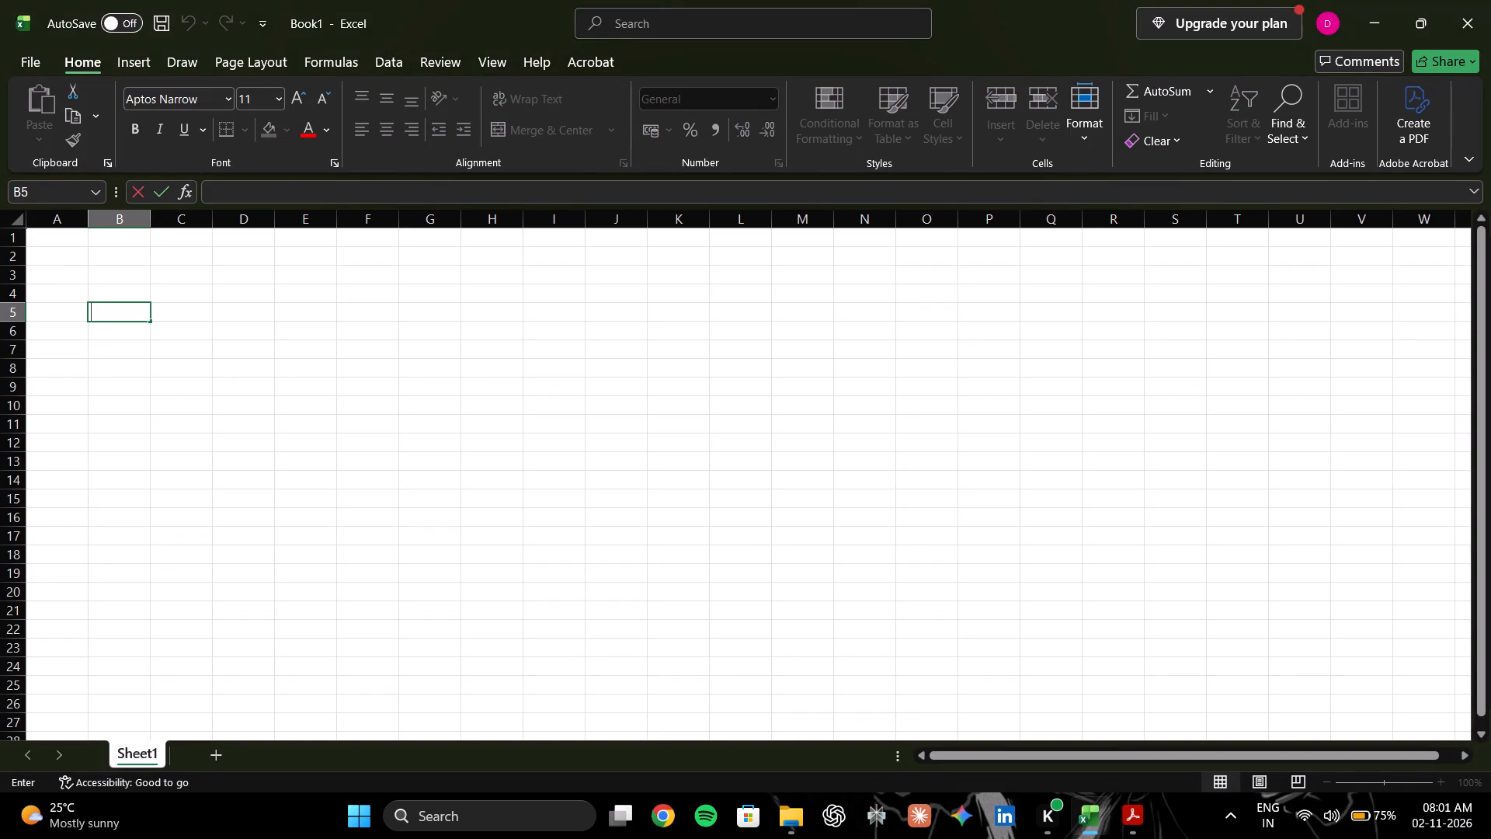
pyautogui.moveTo(542, 301); pyautogui.dragTo(992, 298)
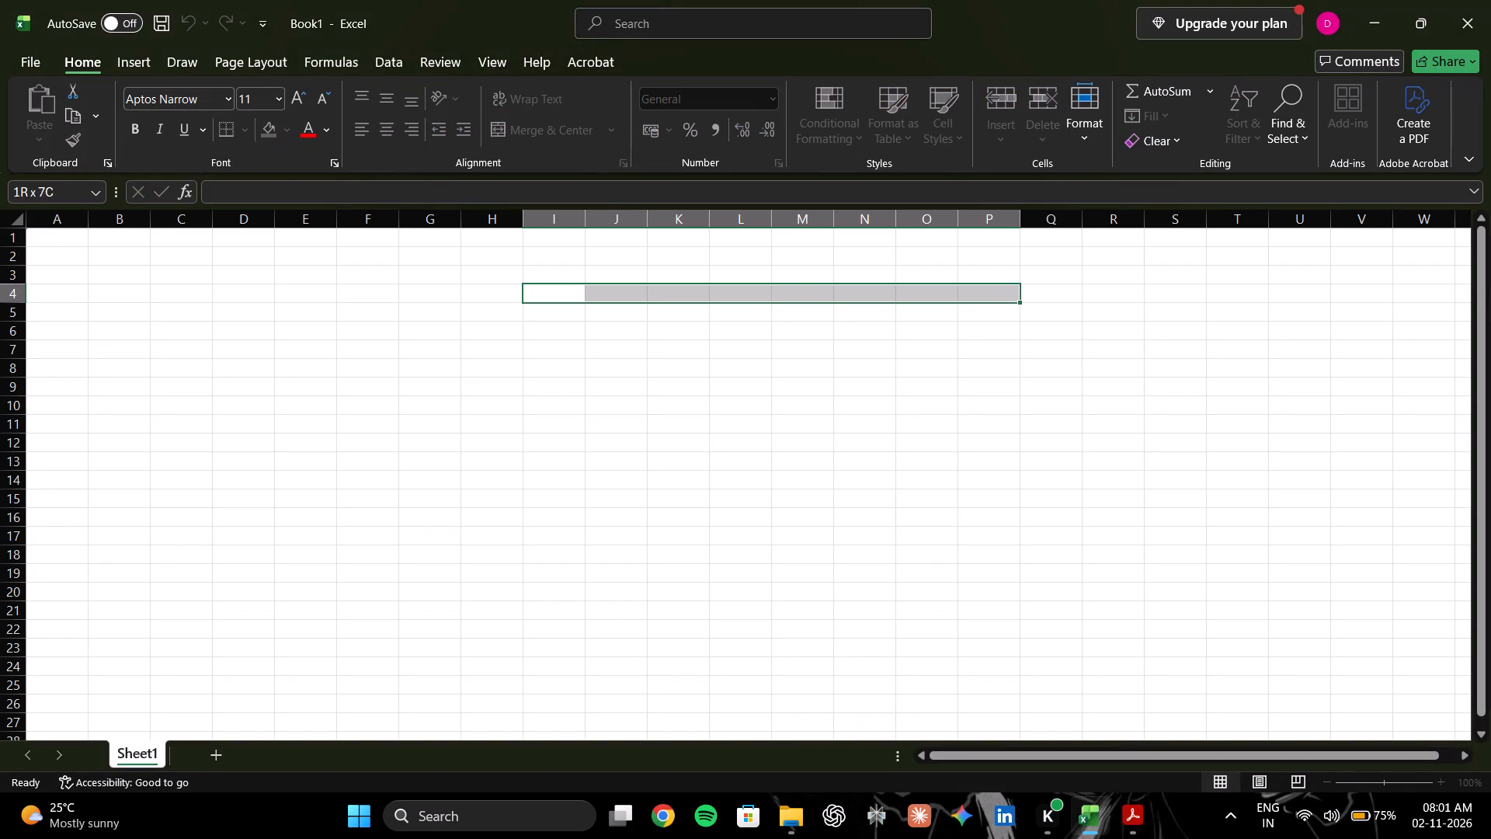
pyautogui.moveTo(992, 298); pyautogui.dragTo(991, 318)
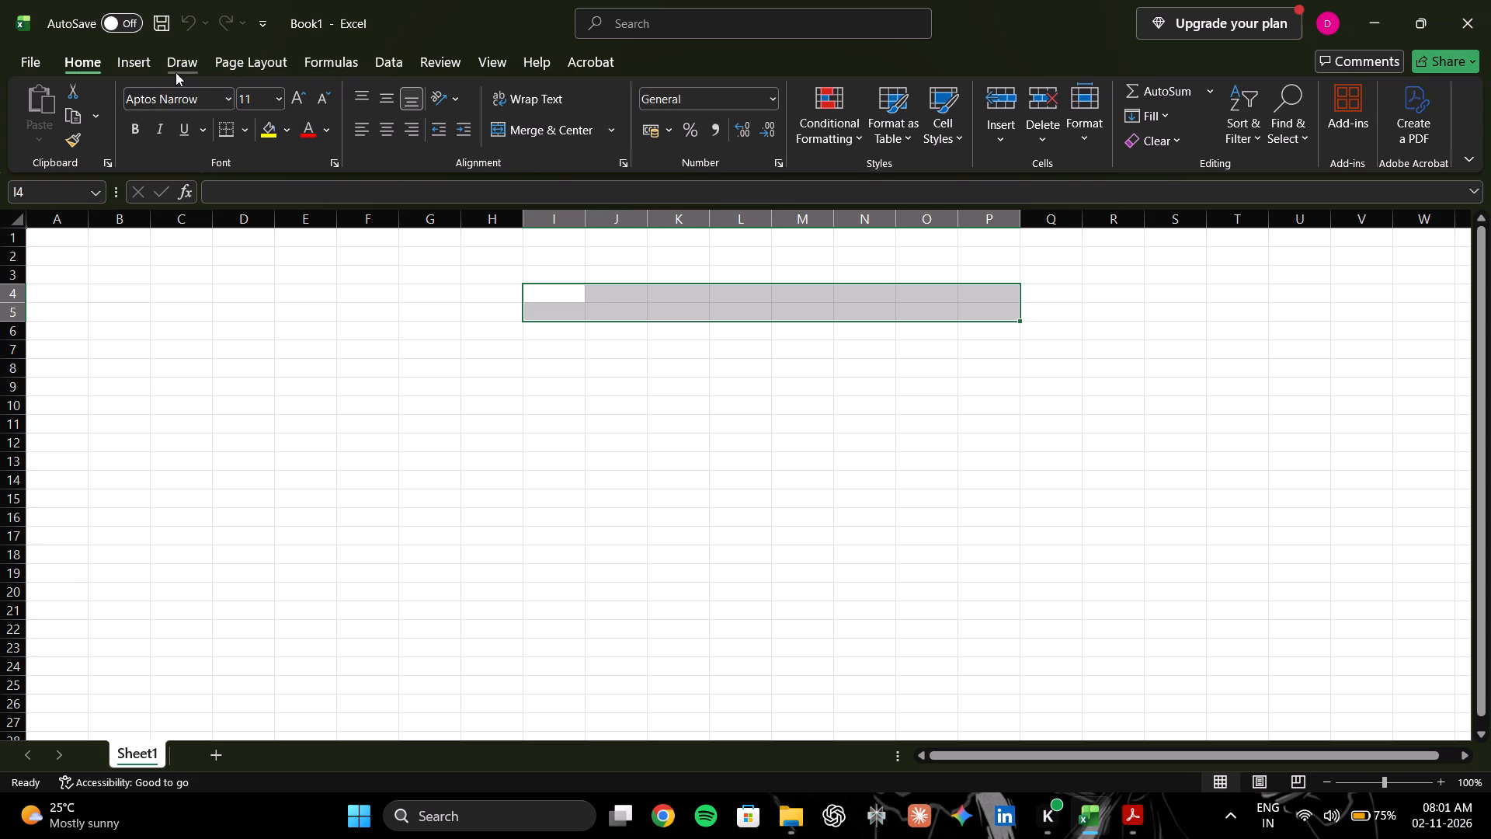
pyautogui.click(602, 131)
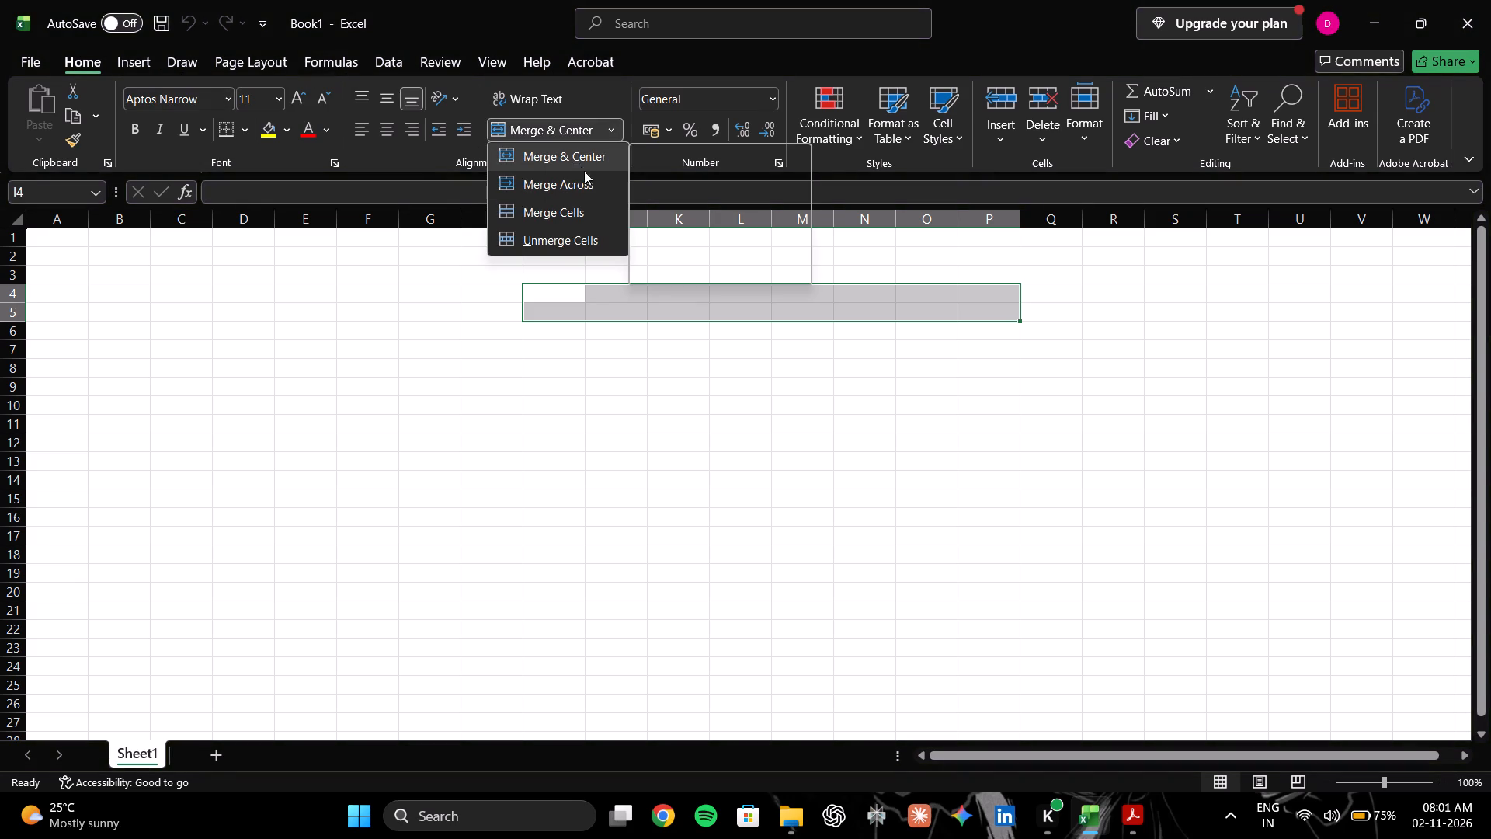
pyautogui.click(530, 151)
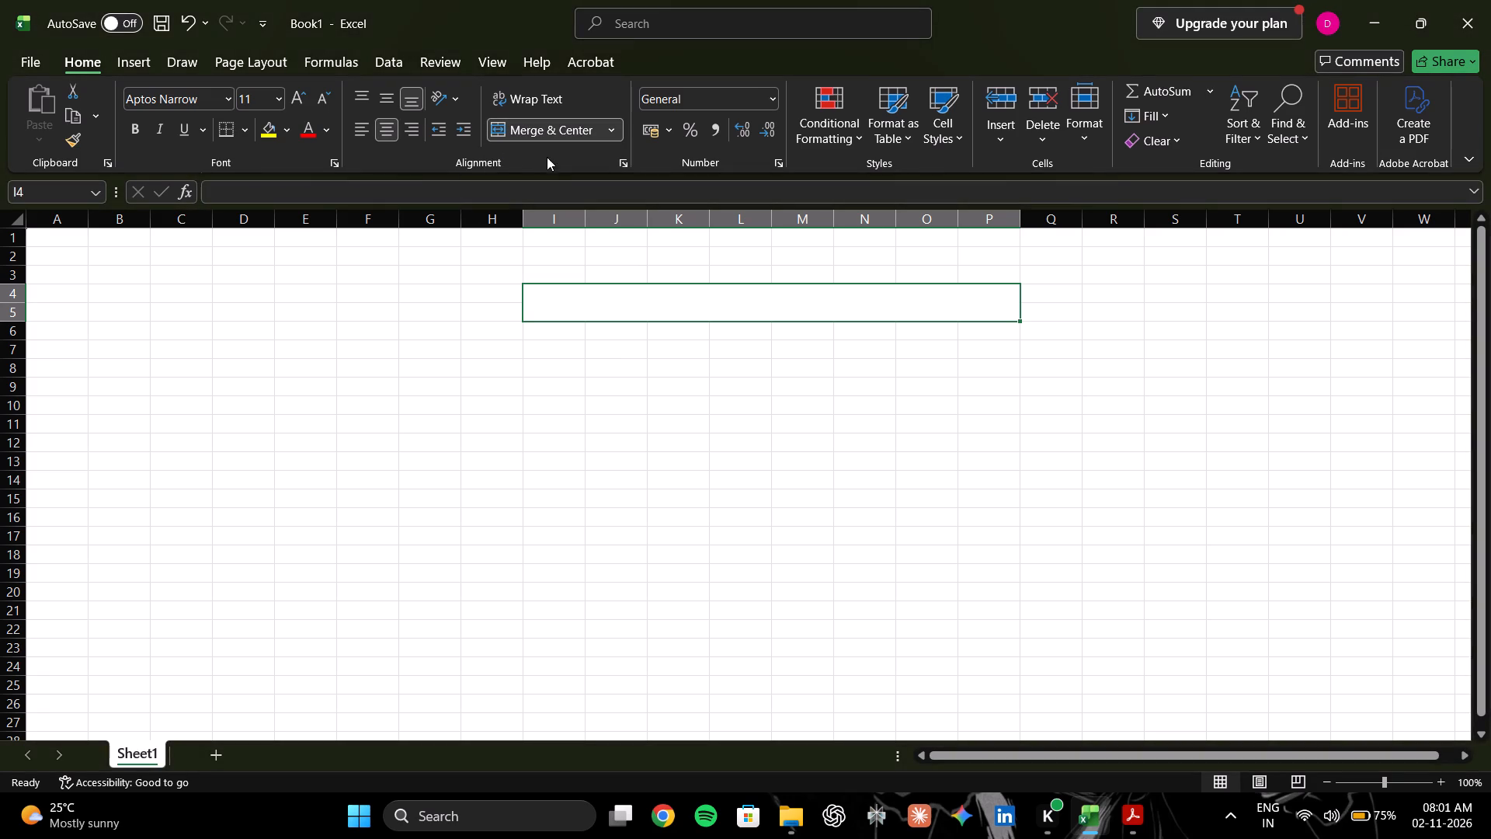
# Enter the title "Transaction table" in the merged cell I4:P5.
pyautogui.doubleClick(694, 315)
pyautogui.click(696, 308)
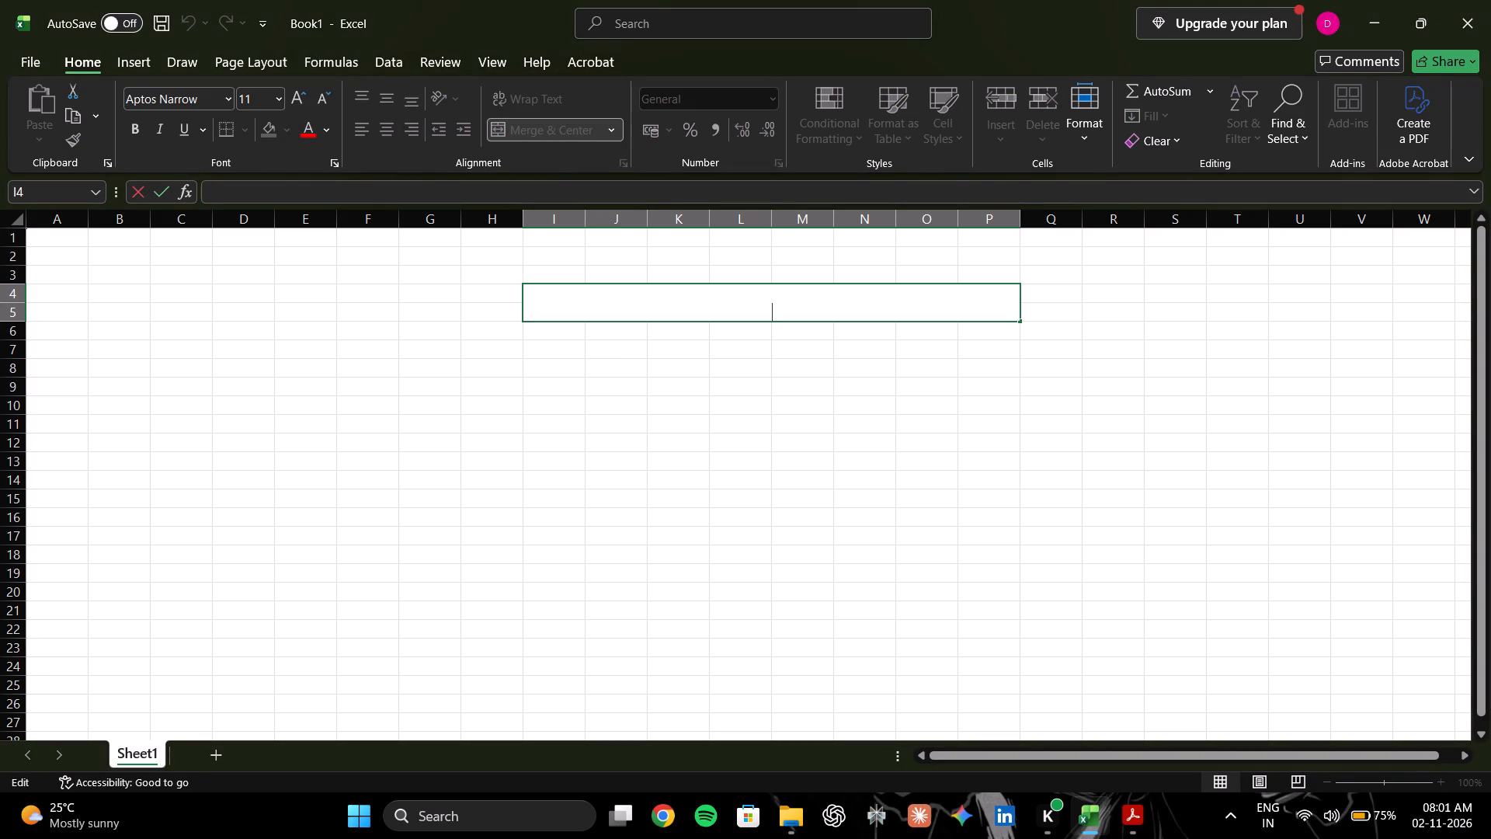
pyautogui.write('Transaction table')
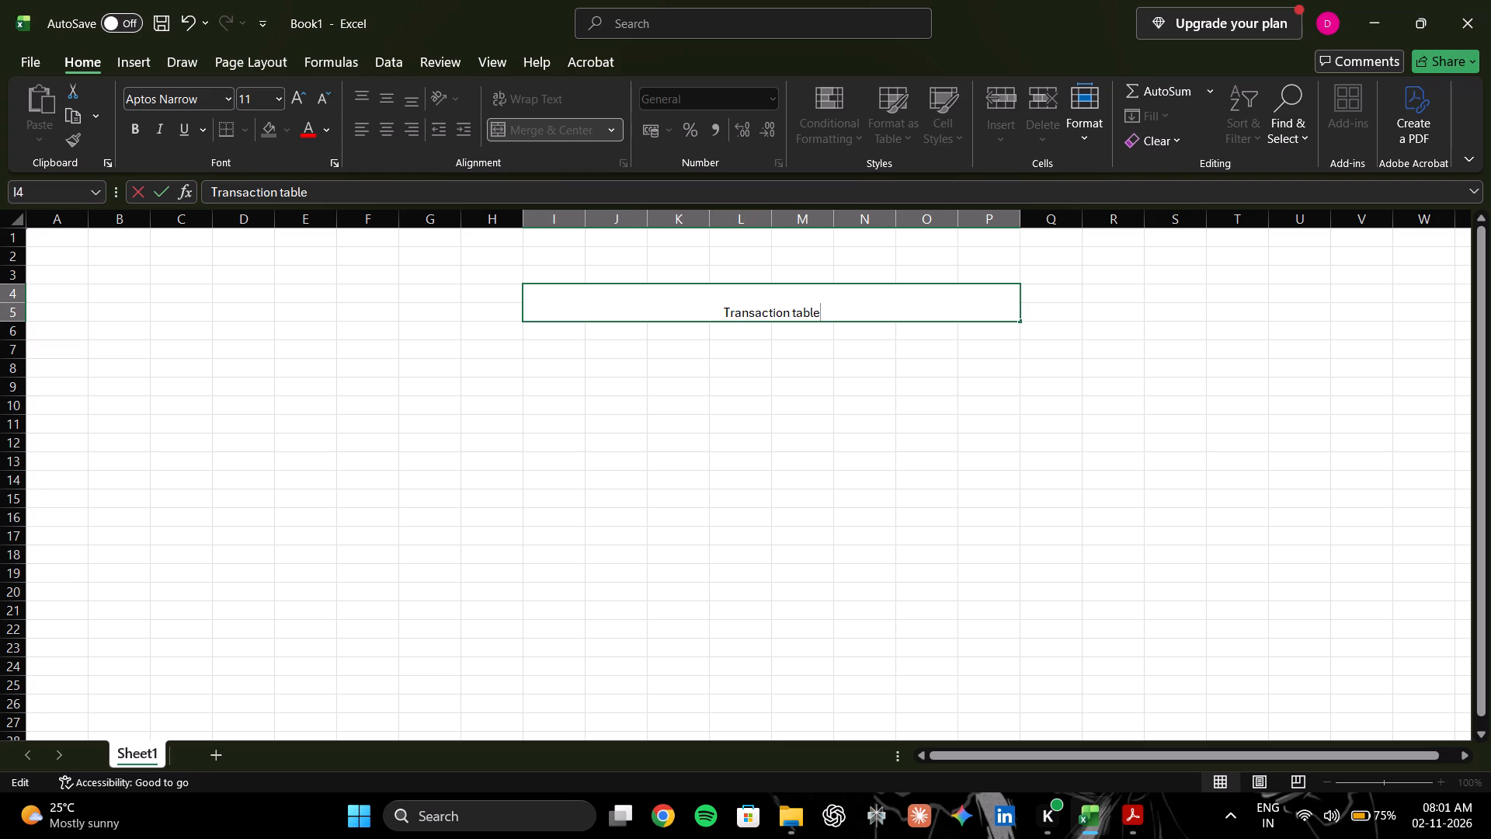
# Format the "Transaction table" title as bold at font size 22.
pyautogui.hotkey('ctrl', 'a')
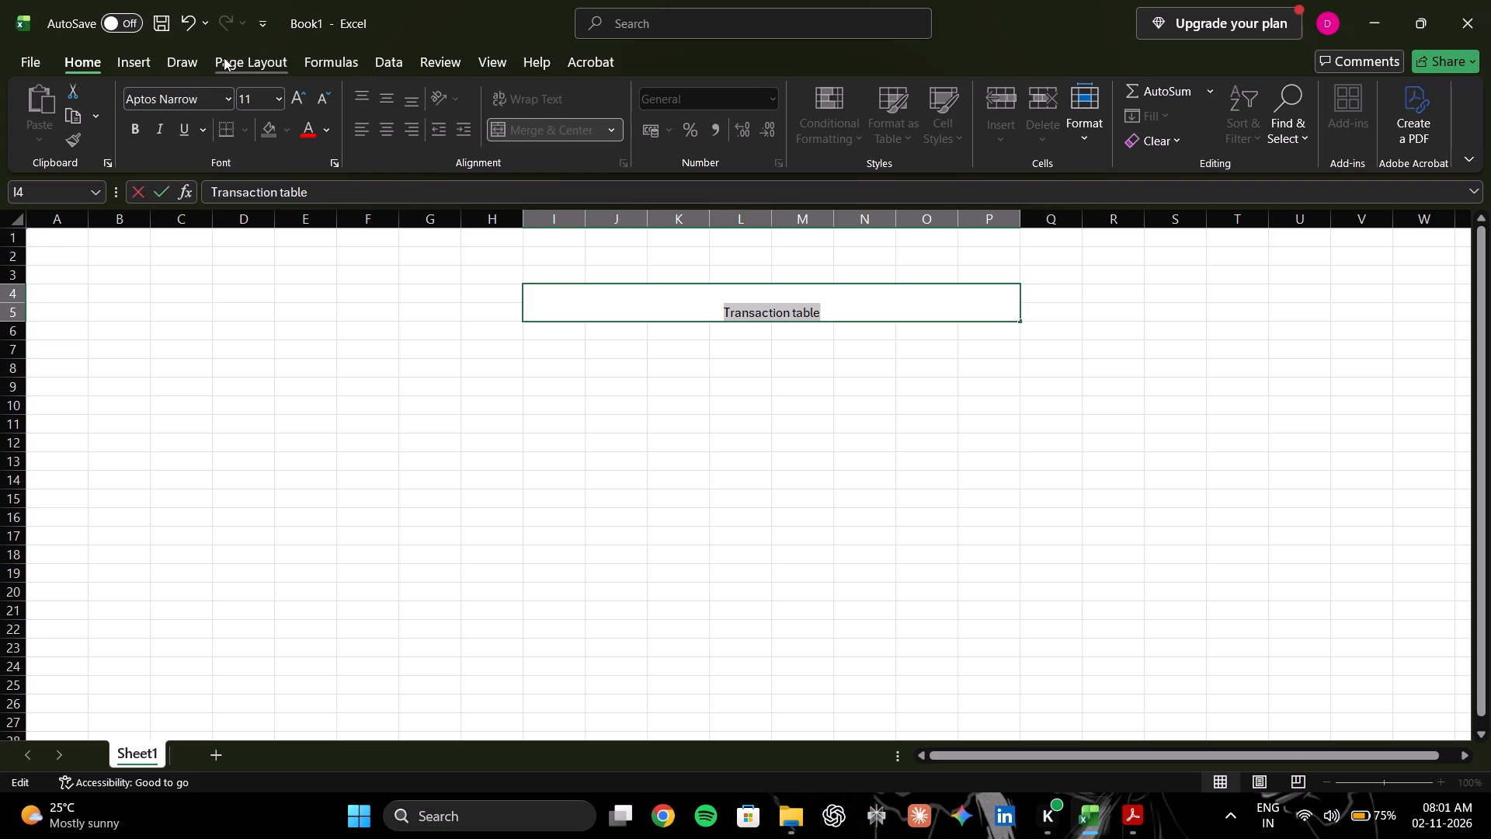
pyautogui.tripleClick(304, 96)
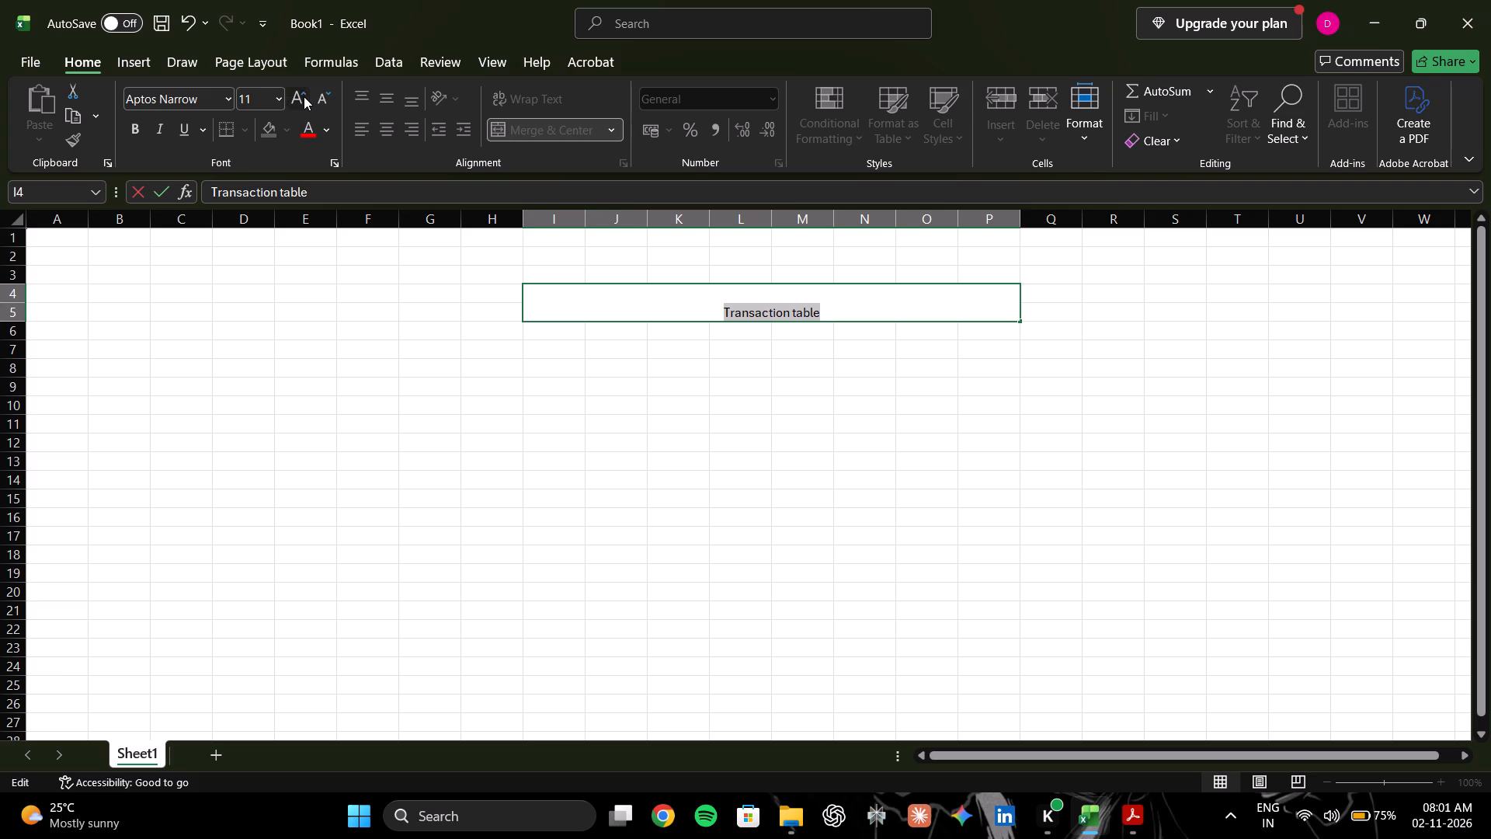
pyautogui.click(304, 96)
pyautogui.click(304, 96)
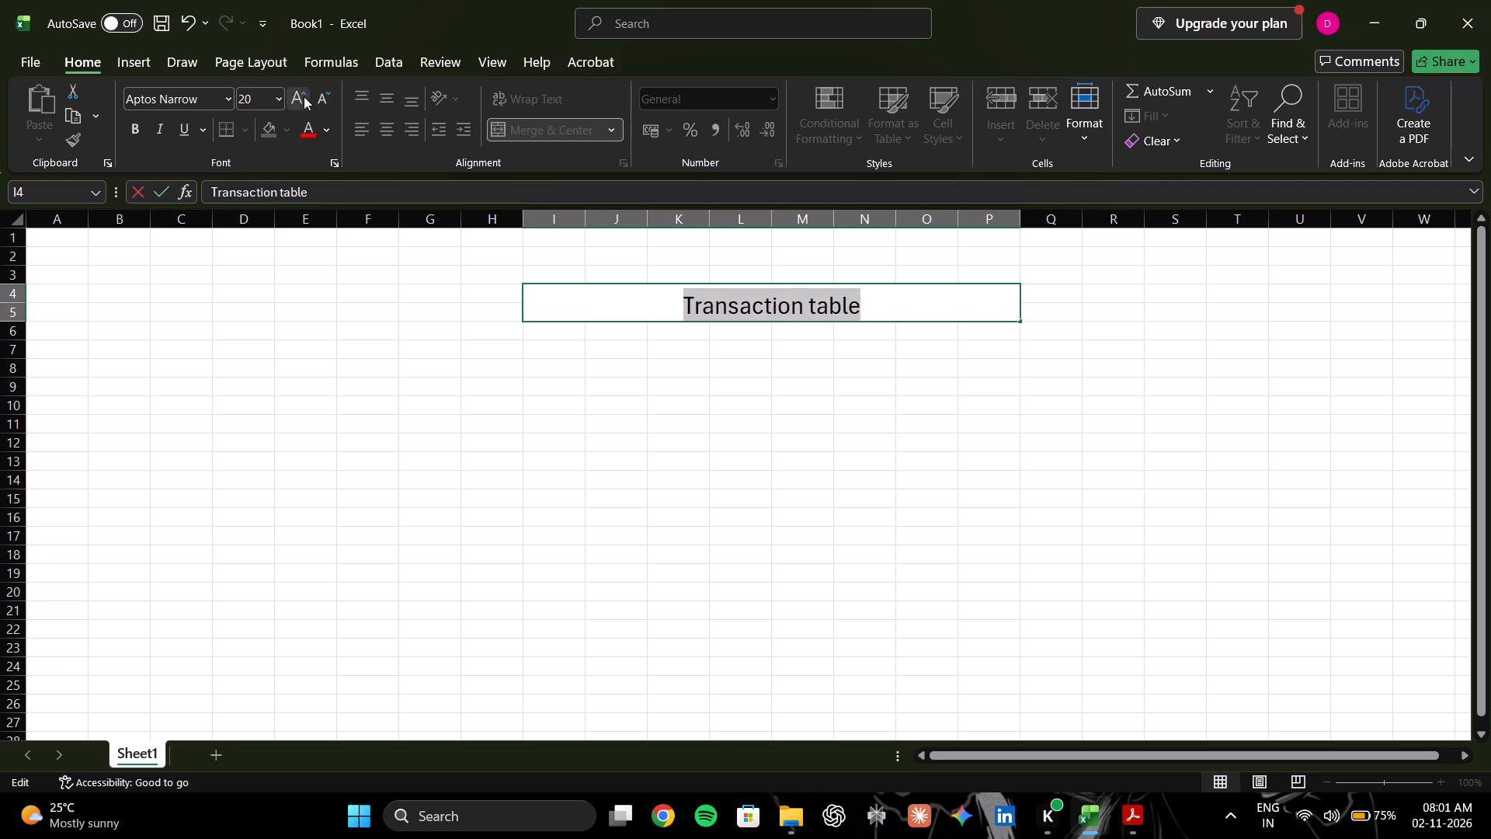
pyautogui.click(141, 125)
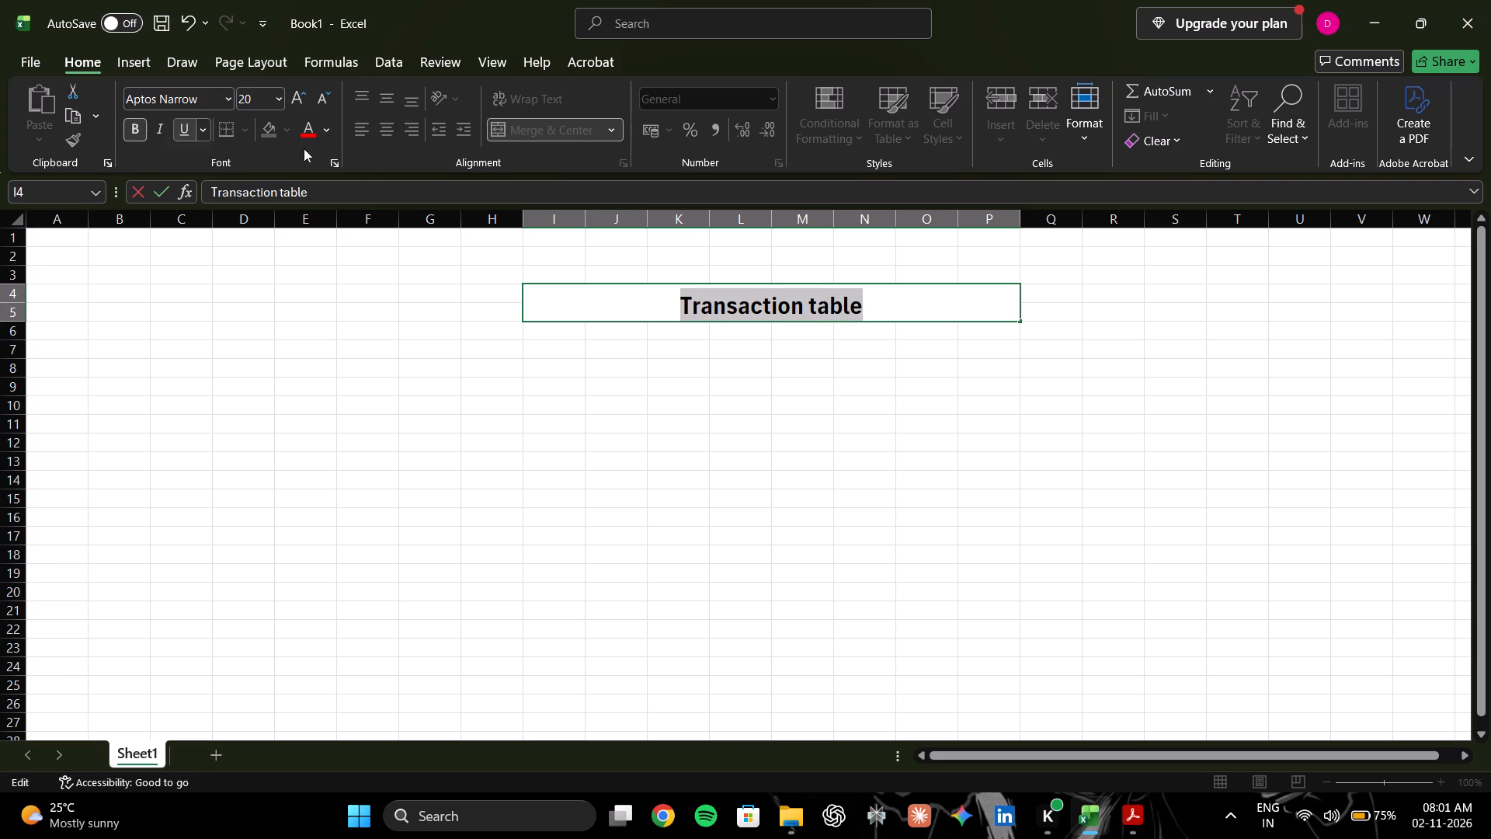
pyautogui.click(290, 97)
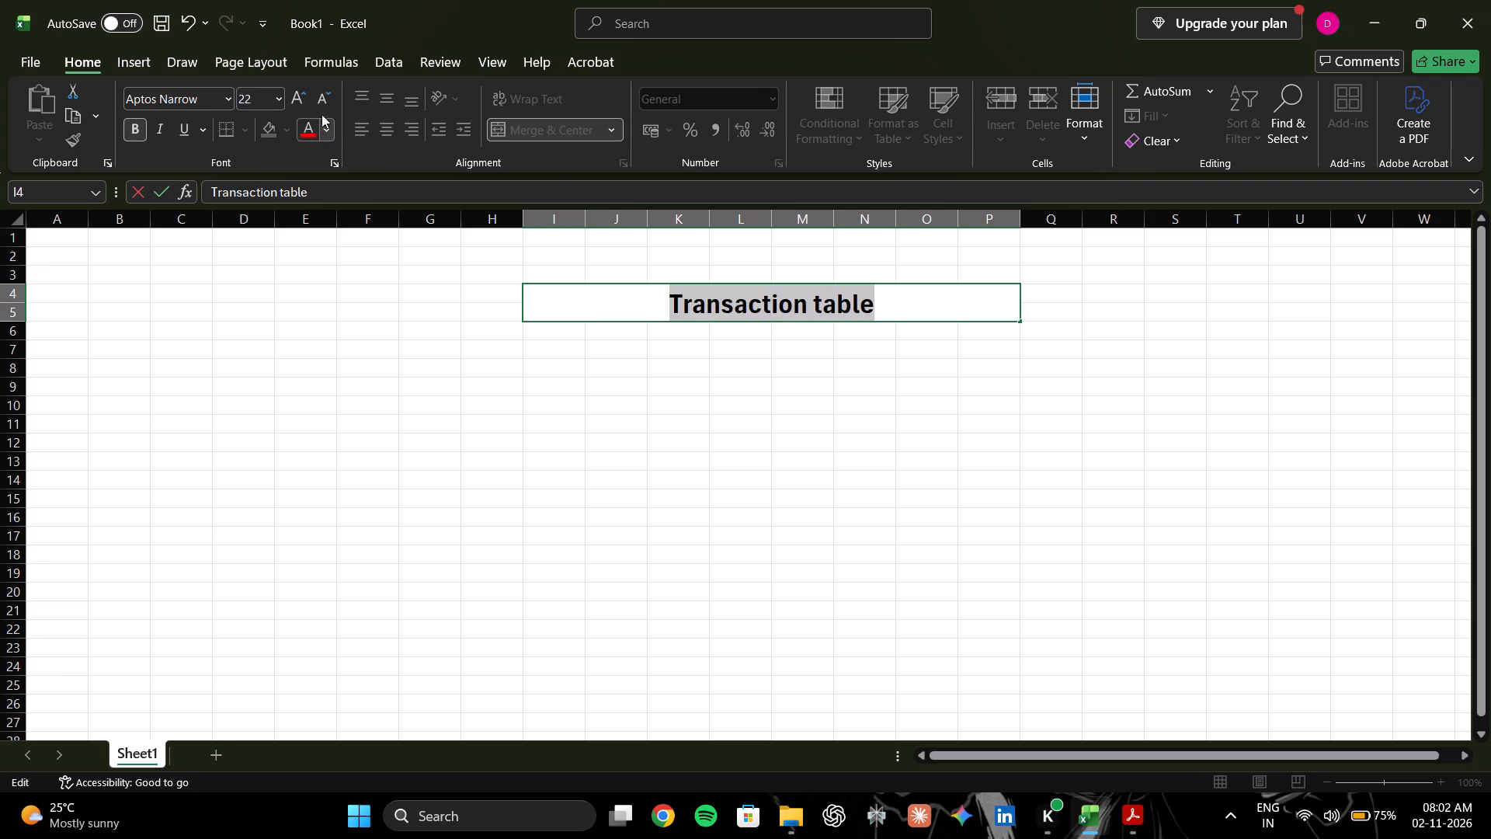
pyautogui.click(391, 131)
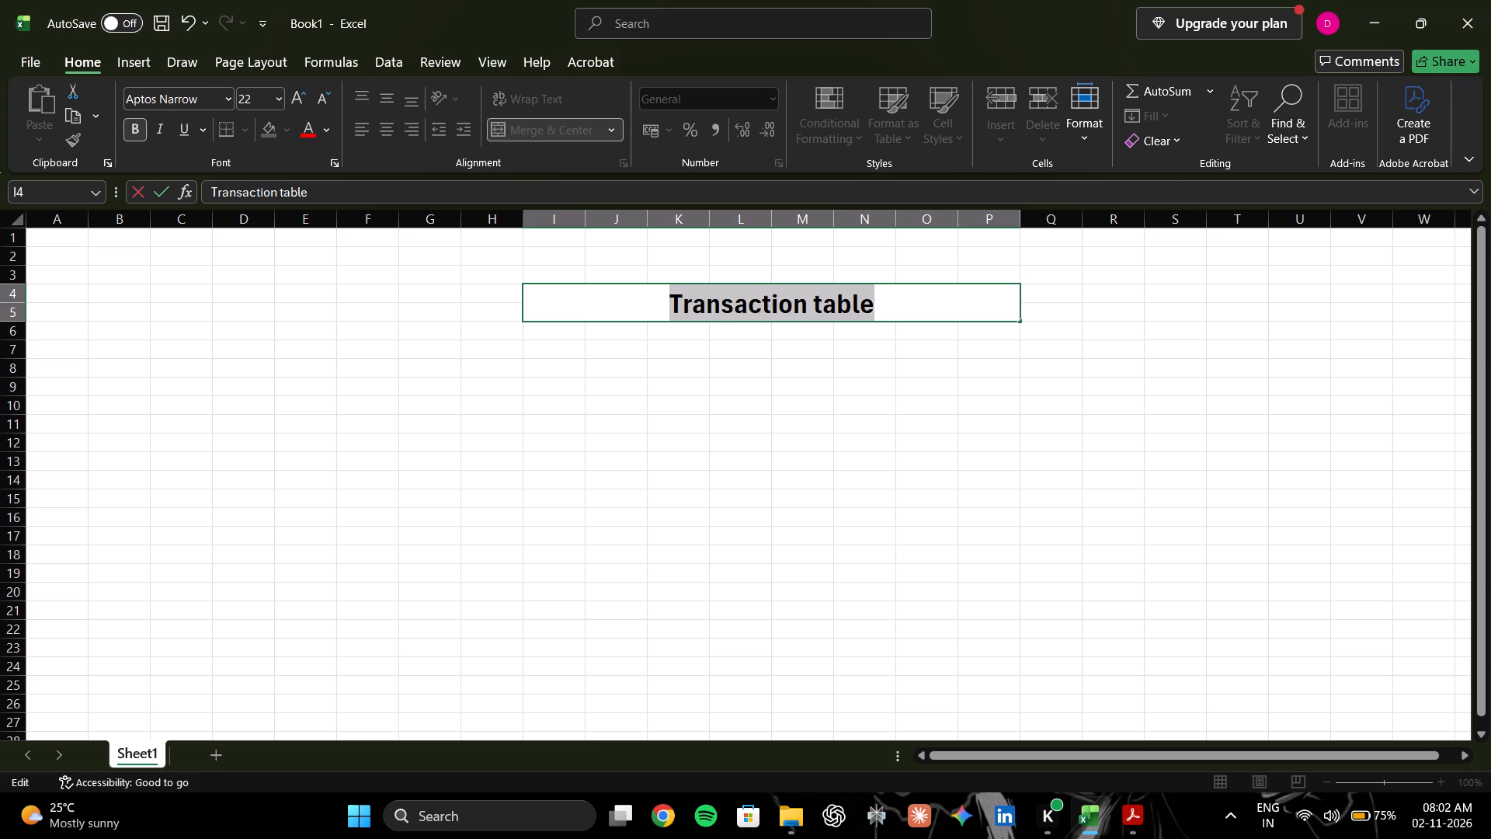
pyautogui.click(599, 306)
pyautogui.click(383, 131)
pyautogui.doubleClick(381, 103)
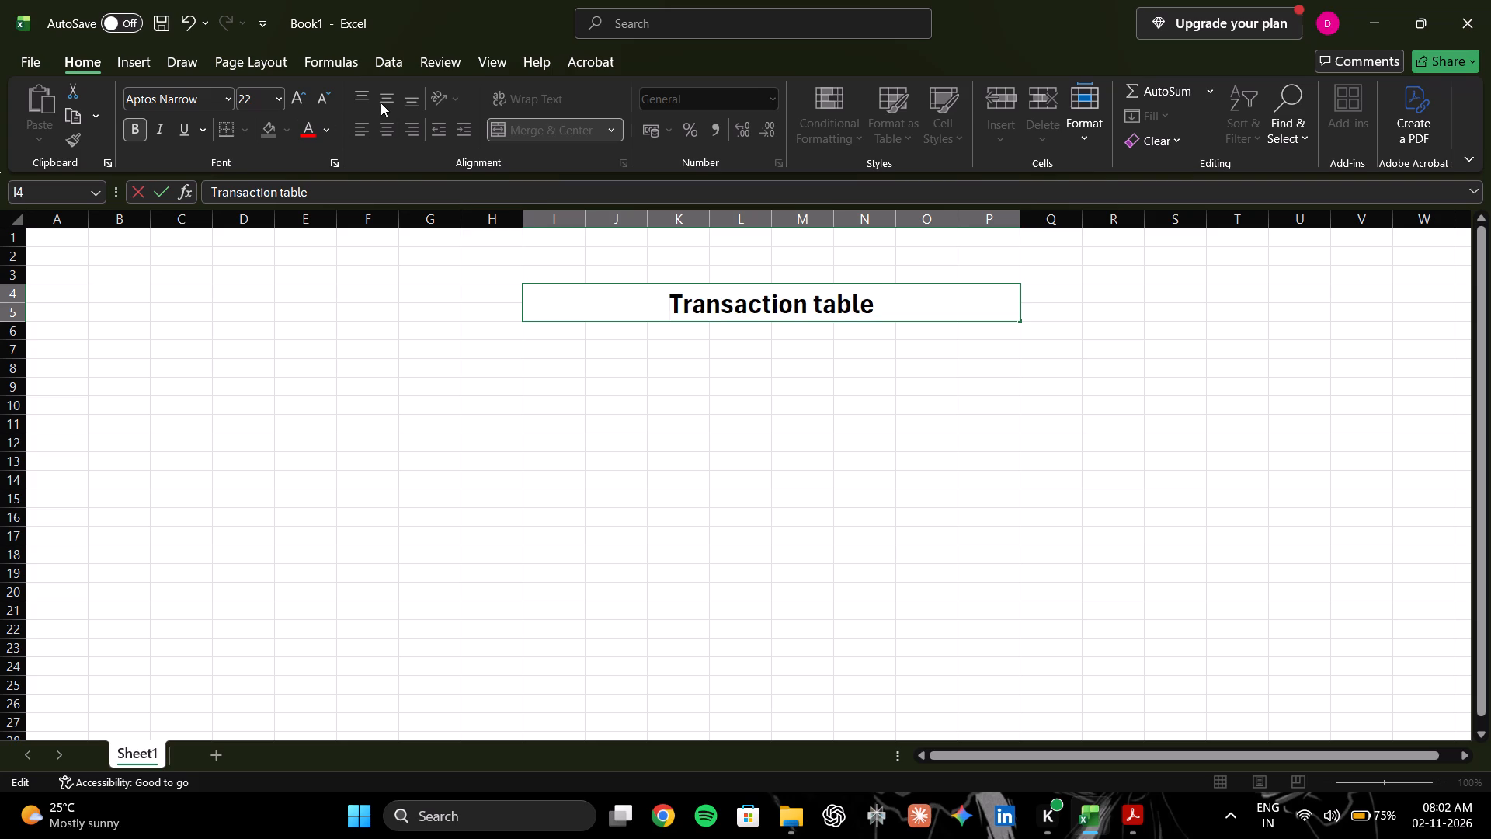
pyautogui.click(688, 358)
# Merge and center three column heading blocks below the title: I6:J7, K6:N7 and O6:P7.
pyautogui.click(573, 332)
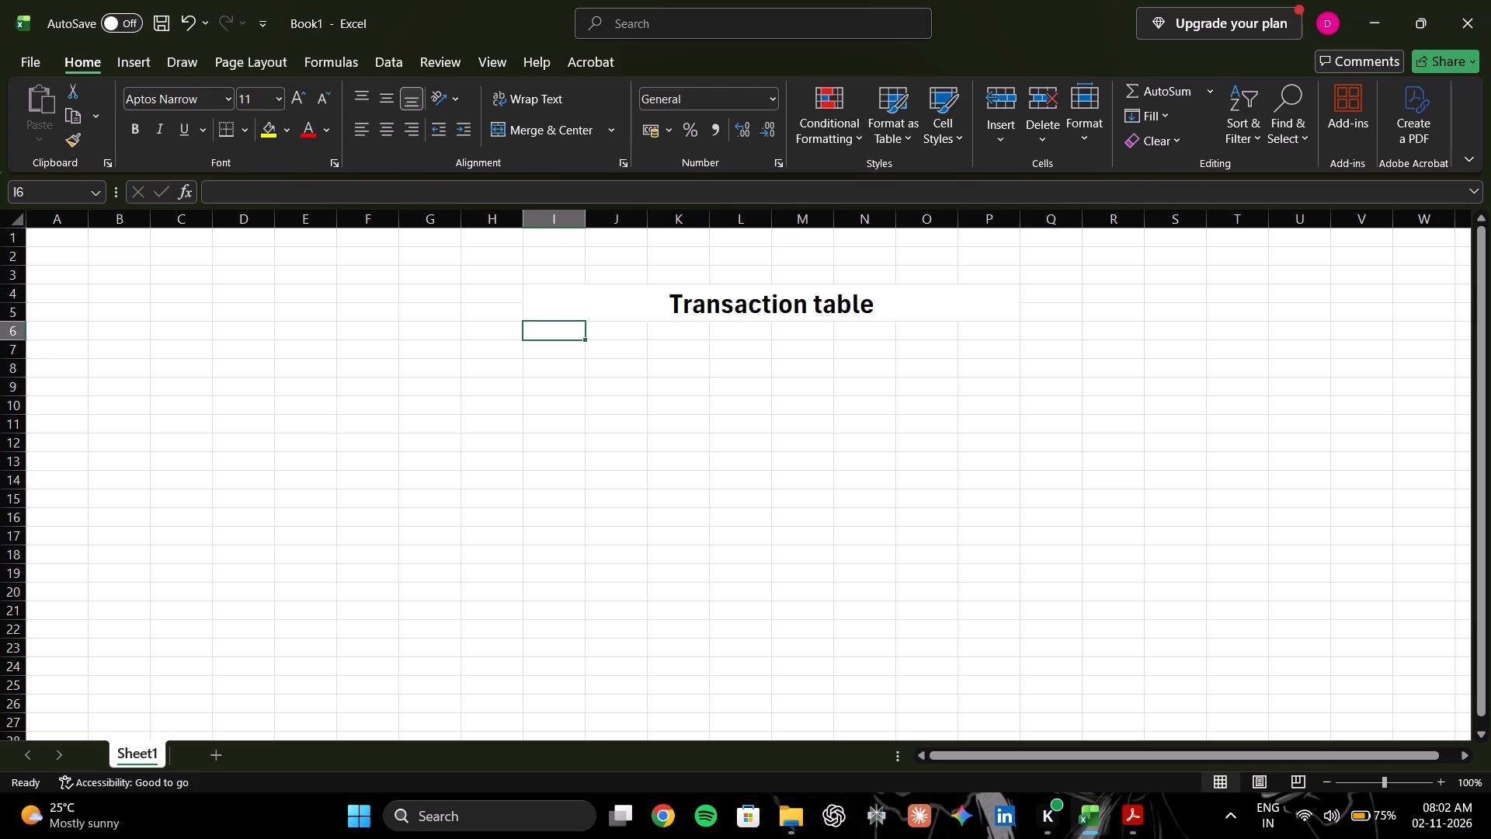
pyautogui.hotkey('alt', 'Tab')
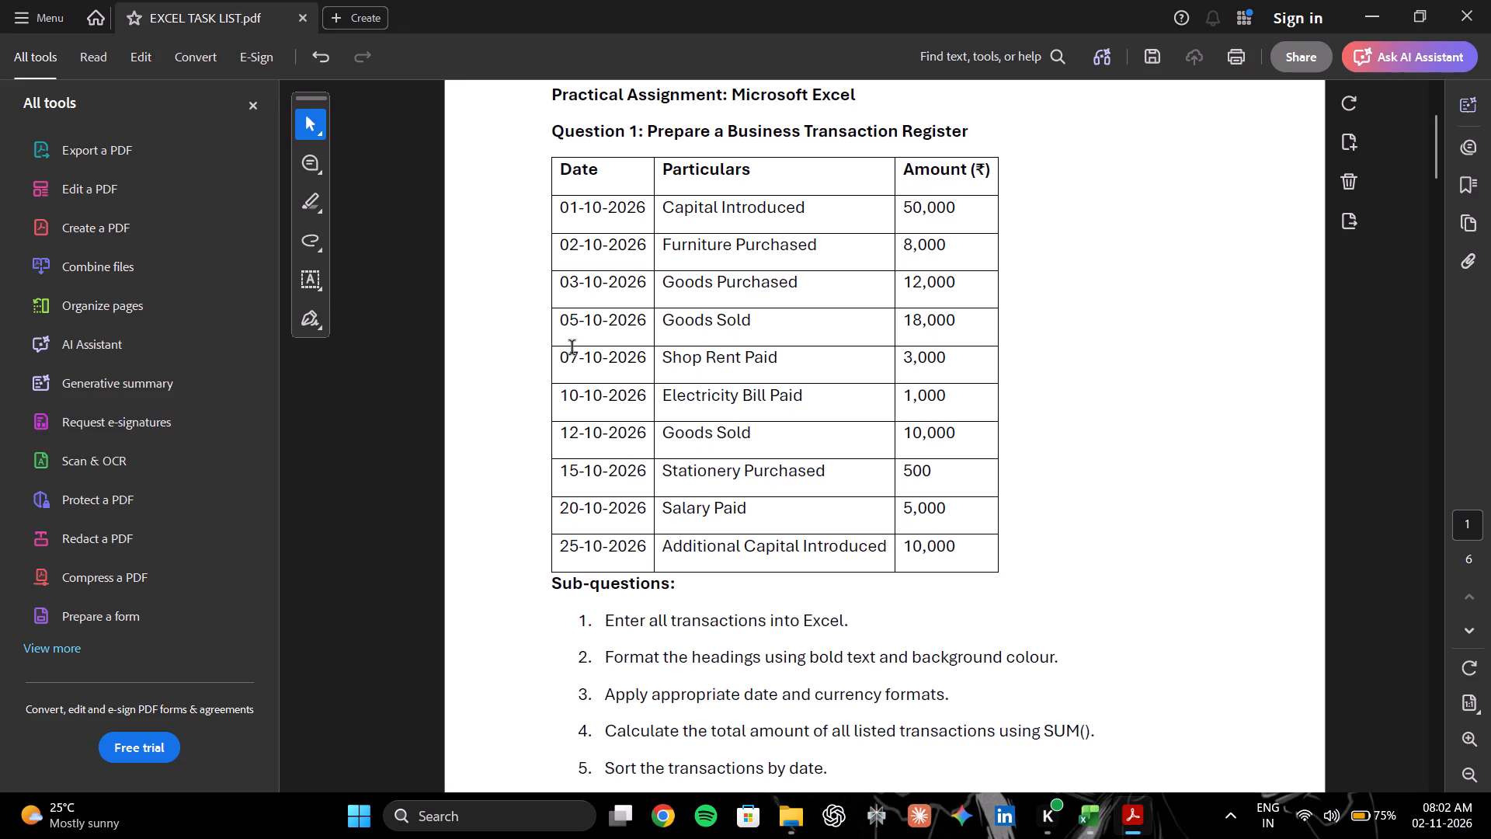
pyautogui.hotkey('alt', 'Tab')
pyautogui.doubleClick(523, 360)
pyautogui.moveTo(560, 330); pyautogui.dragTo(630, 354)
pyautogui.click(538, 125)
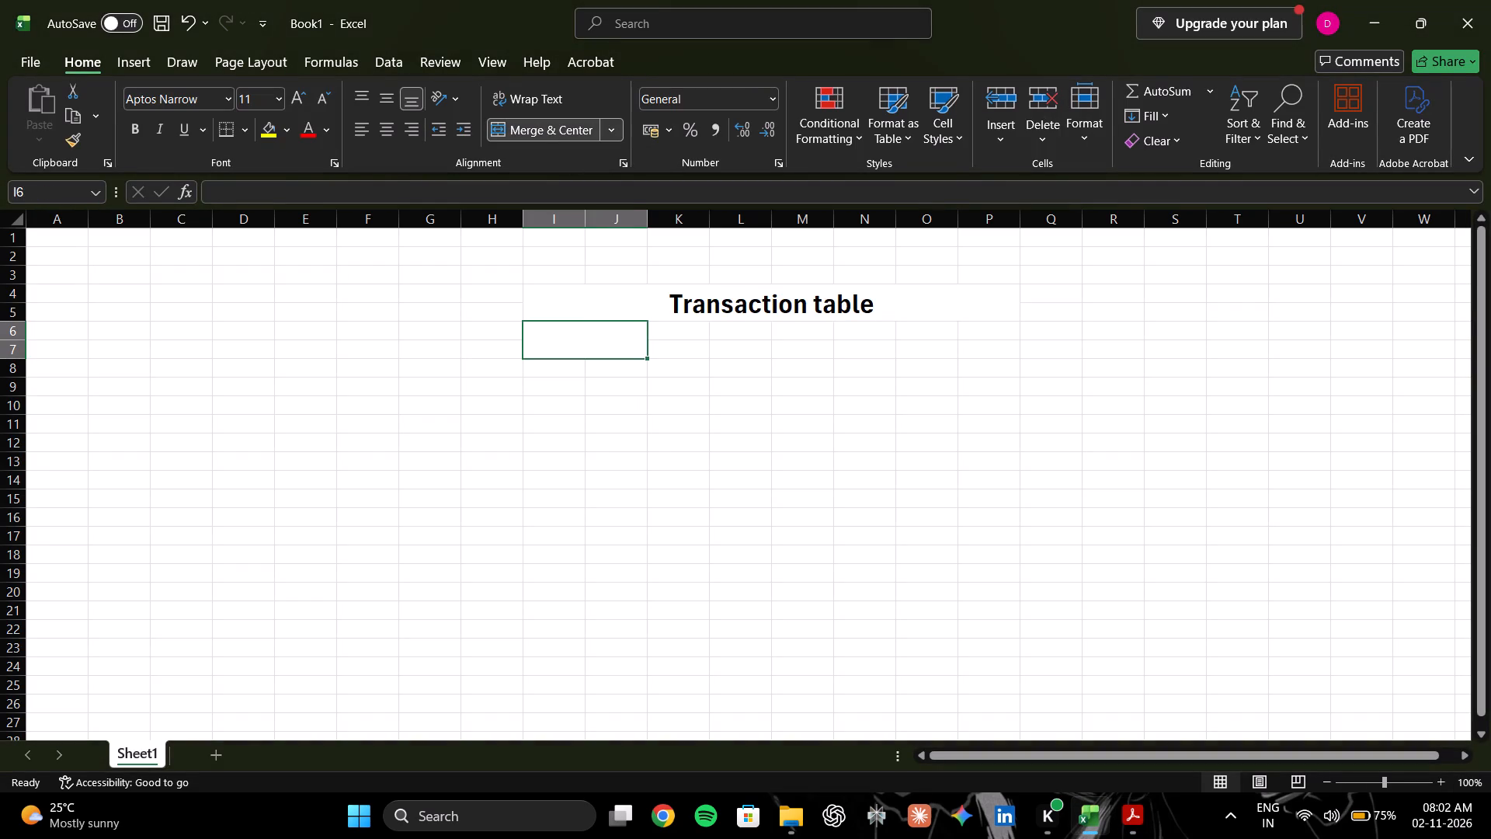
pyautogui.moveTo(675, 330); pyautogui.dragTo(889, 350)
pyautogui.click(520, 116)
pyautogui.click(522, 127)
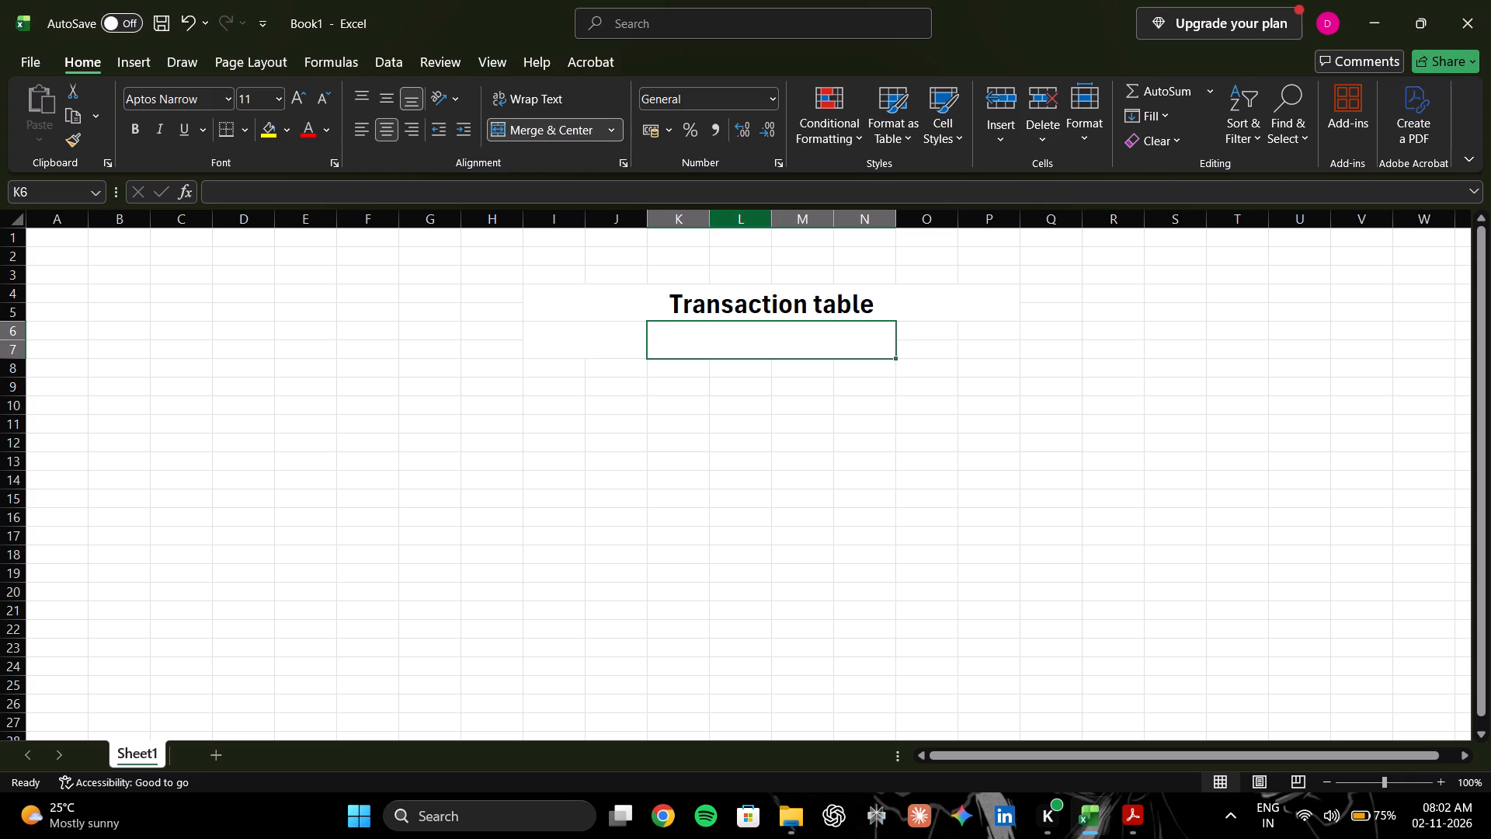
pyautogui.moveTo(937, 333); pyautogui.dragTo(993, 351)
pyautogui.click(553, 137)
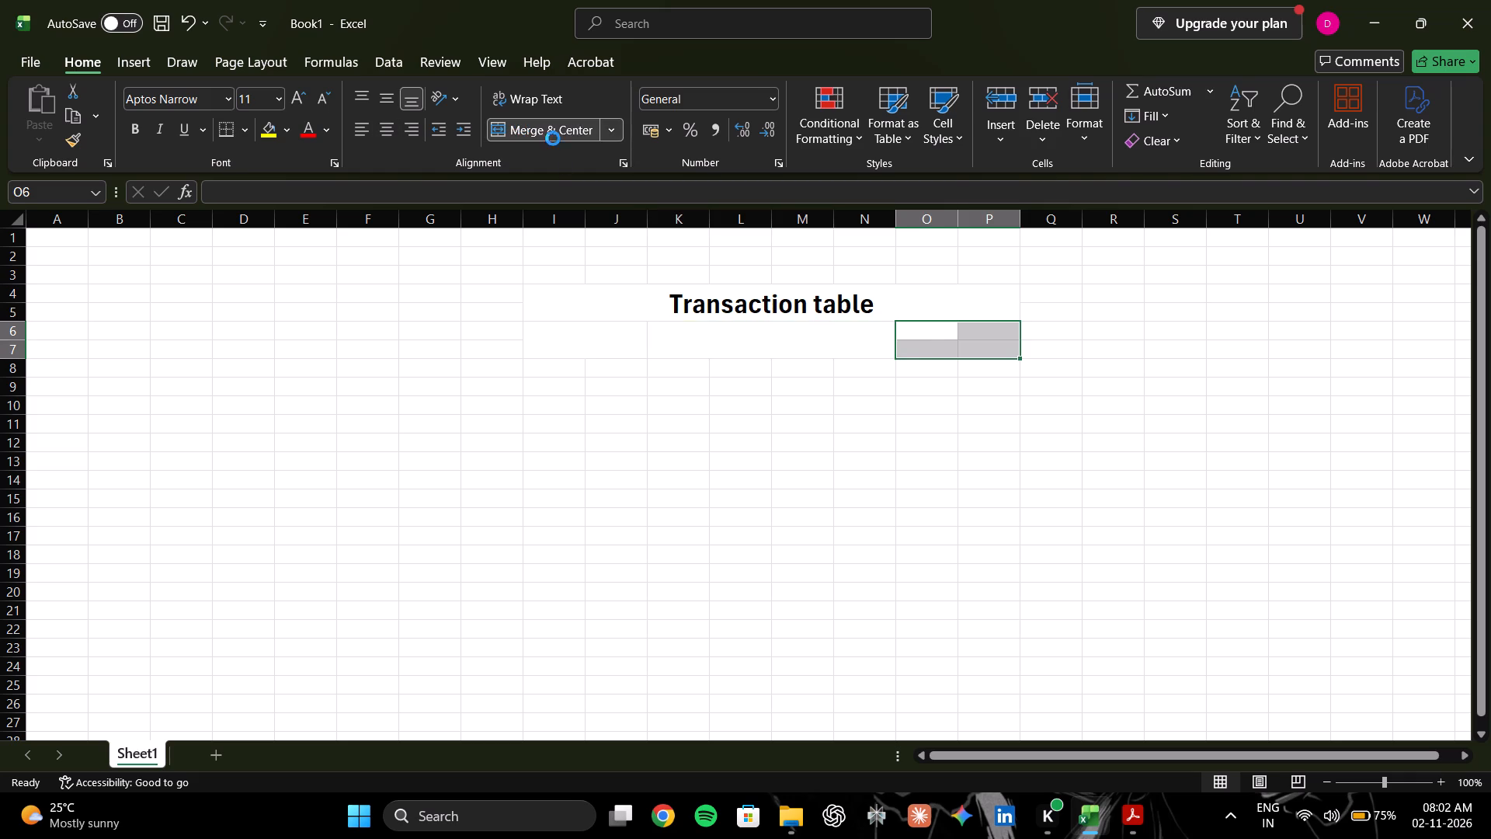
# Check the column names in the task list PDF and enter the headings "Date", "Particular" and "Amount" in I6, K6 and O6.
pyautogui.click(626, 343)
pyautogui.hotkey('alt', 'Tab')
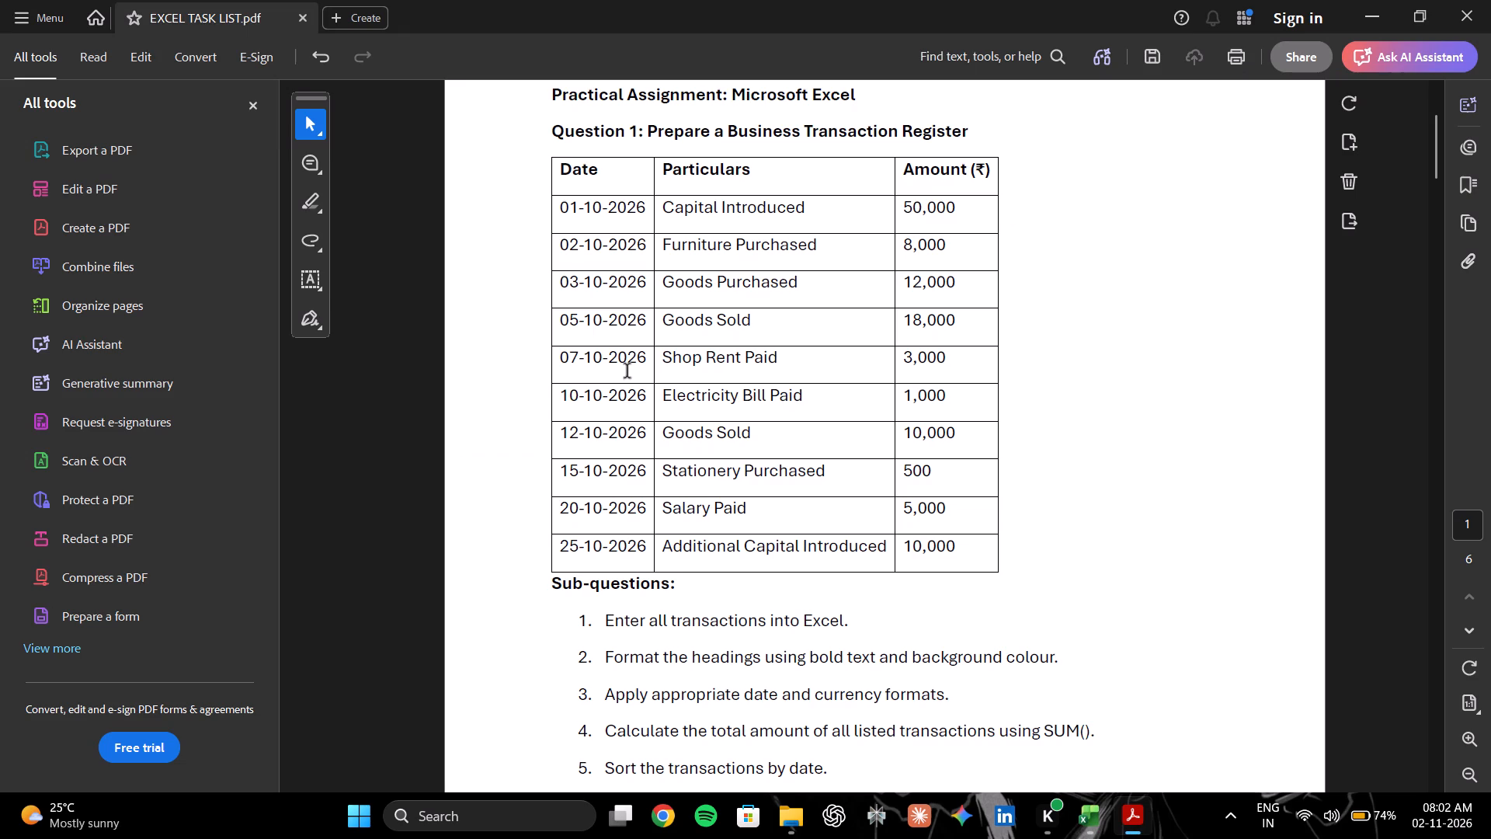
pyautogui.hotkey('alt', 'Tab')
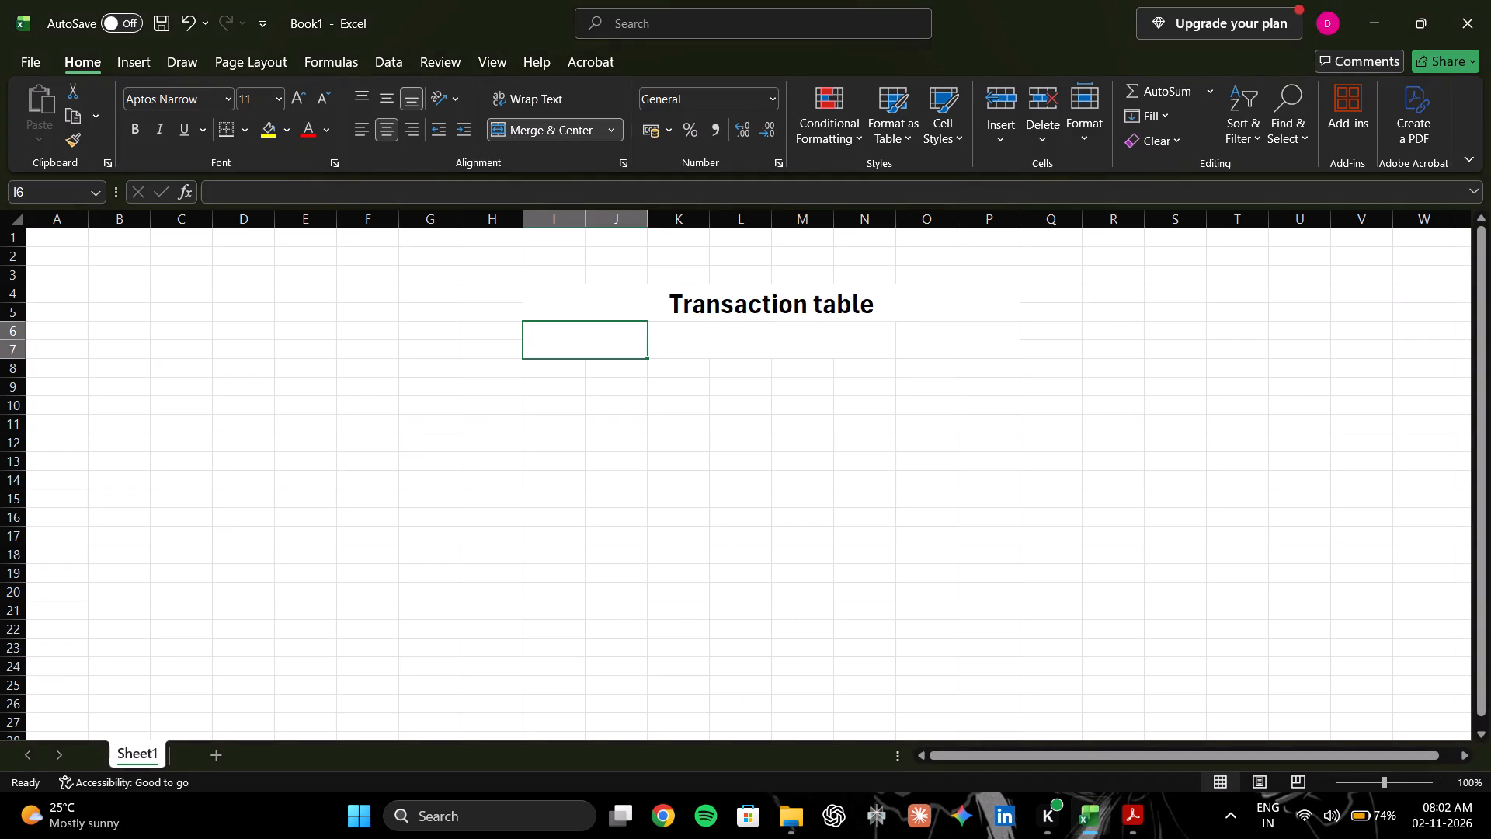
pyautogui.write('Date')
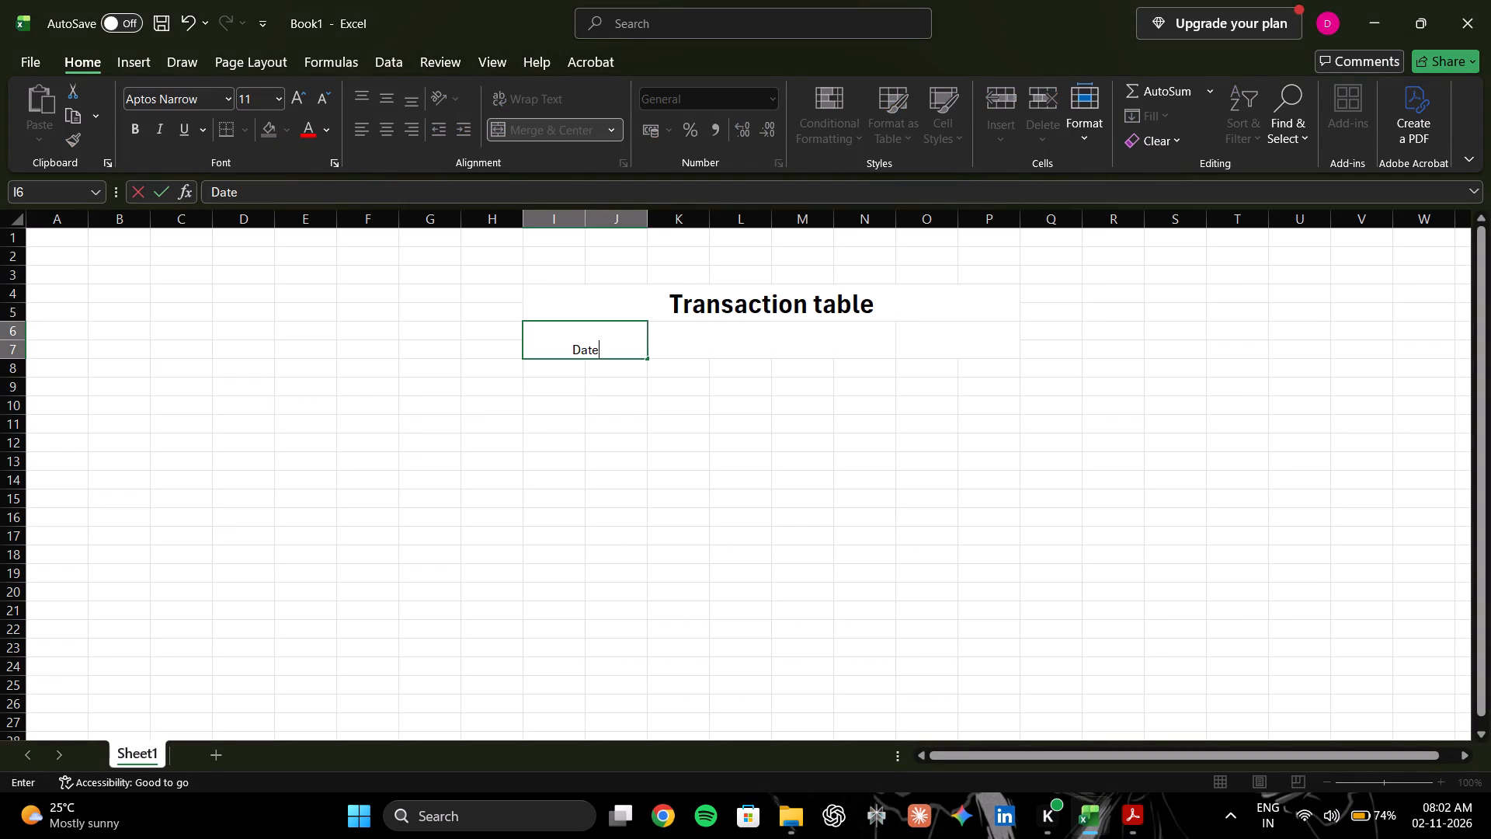
pyautogui.press('Right')
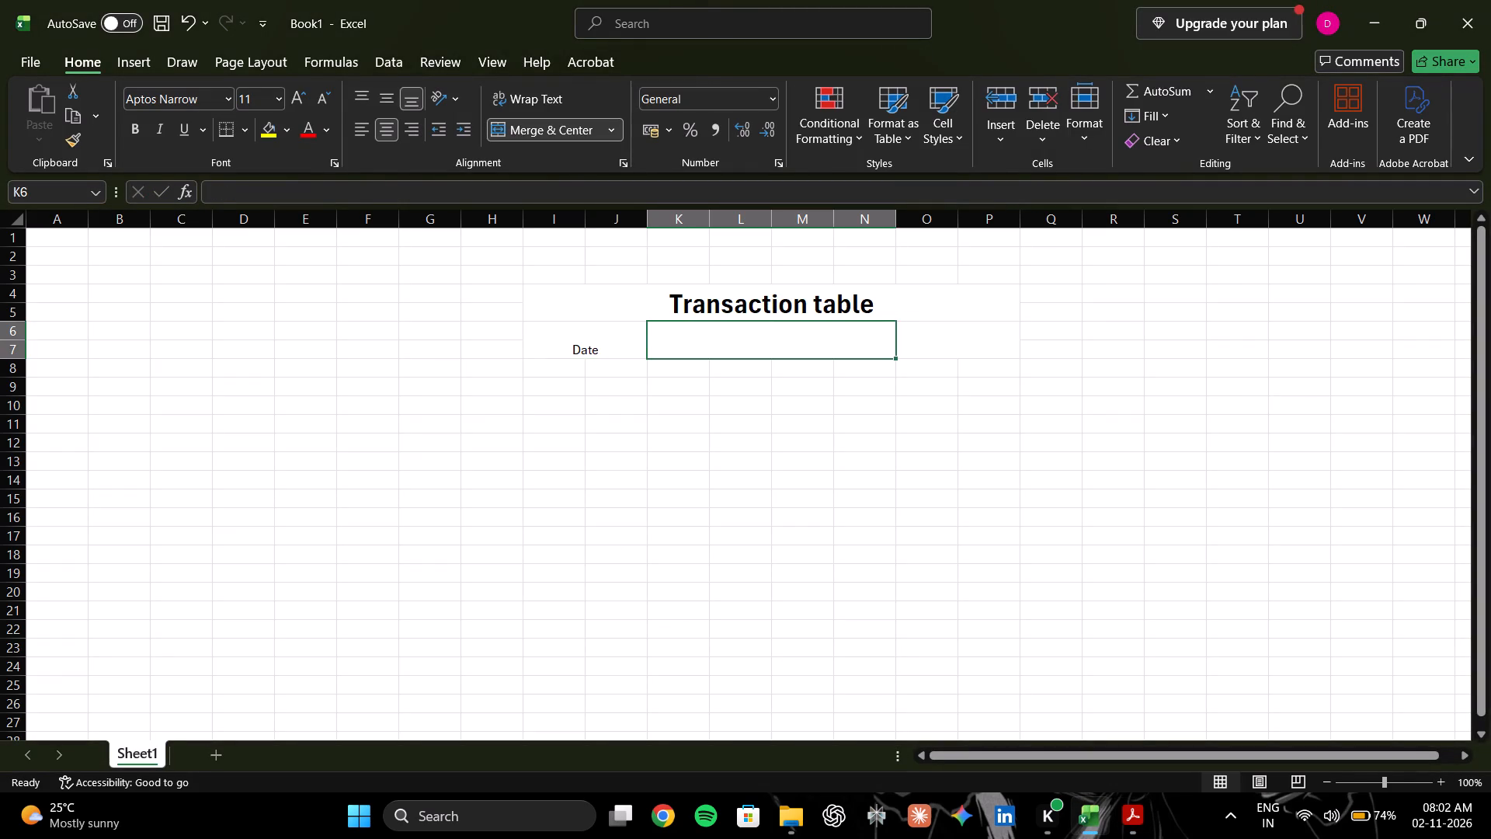
pyautogui.write('Particular')
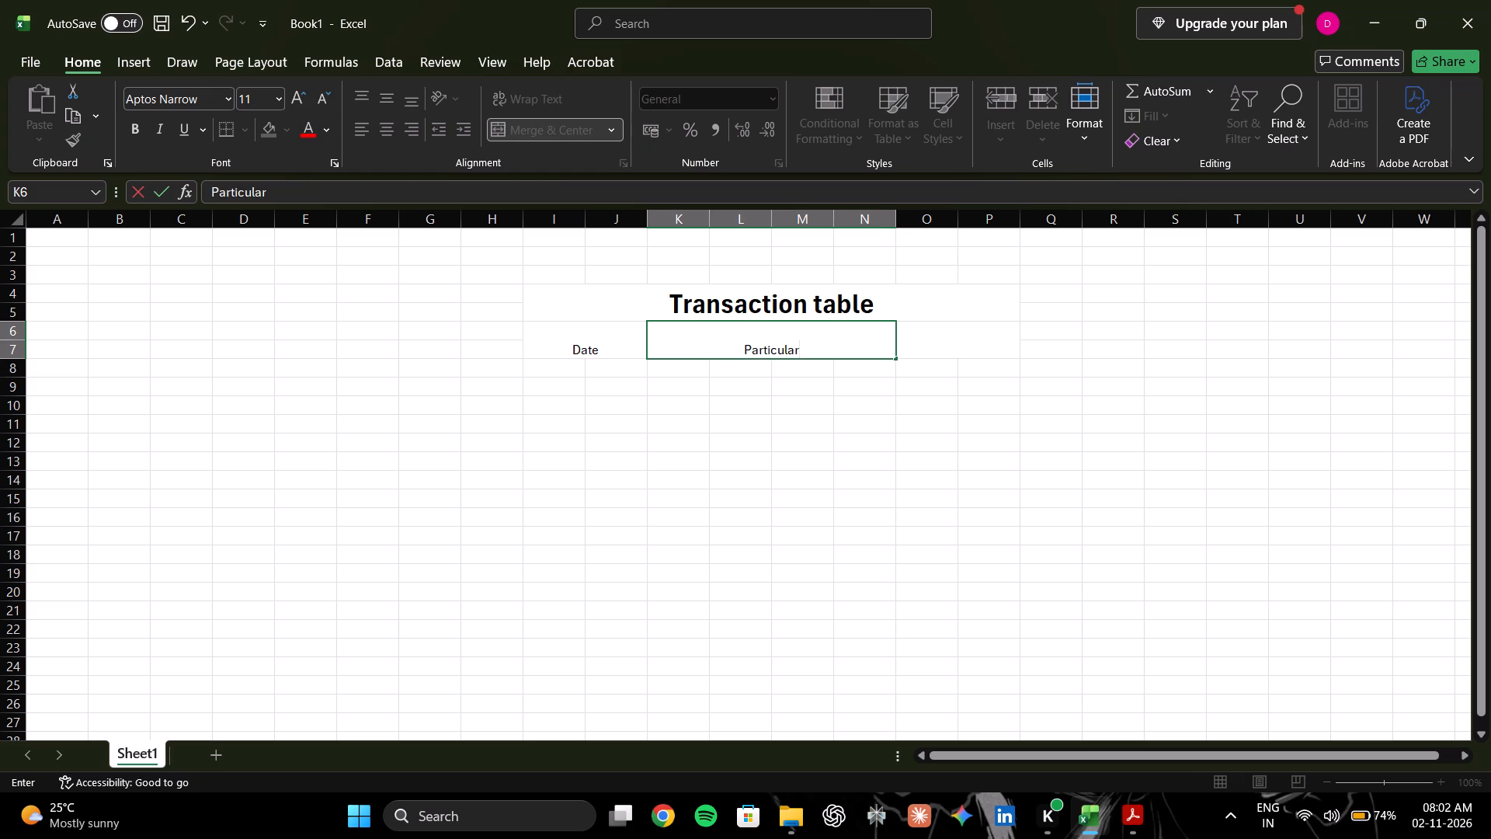
pyautogui.press('Right')
pyautogui.write('Amount')
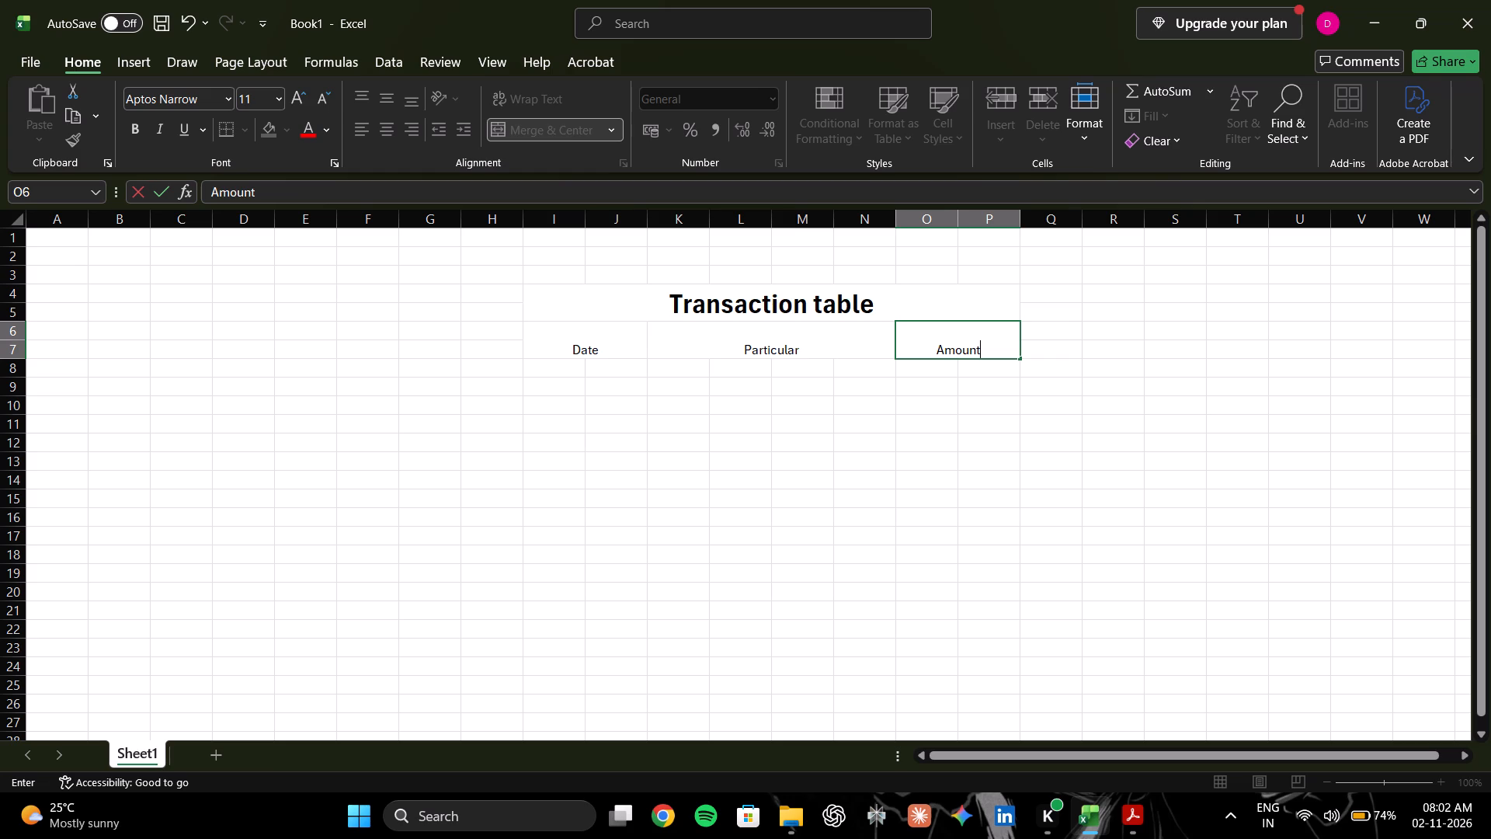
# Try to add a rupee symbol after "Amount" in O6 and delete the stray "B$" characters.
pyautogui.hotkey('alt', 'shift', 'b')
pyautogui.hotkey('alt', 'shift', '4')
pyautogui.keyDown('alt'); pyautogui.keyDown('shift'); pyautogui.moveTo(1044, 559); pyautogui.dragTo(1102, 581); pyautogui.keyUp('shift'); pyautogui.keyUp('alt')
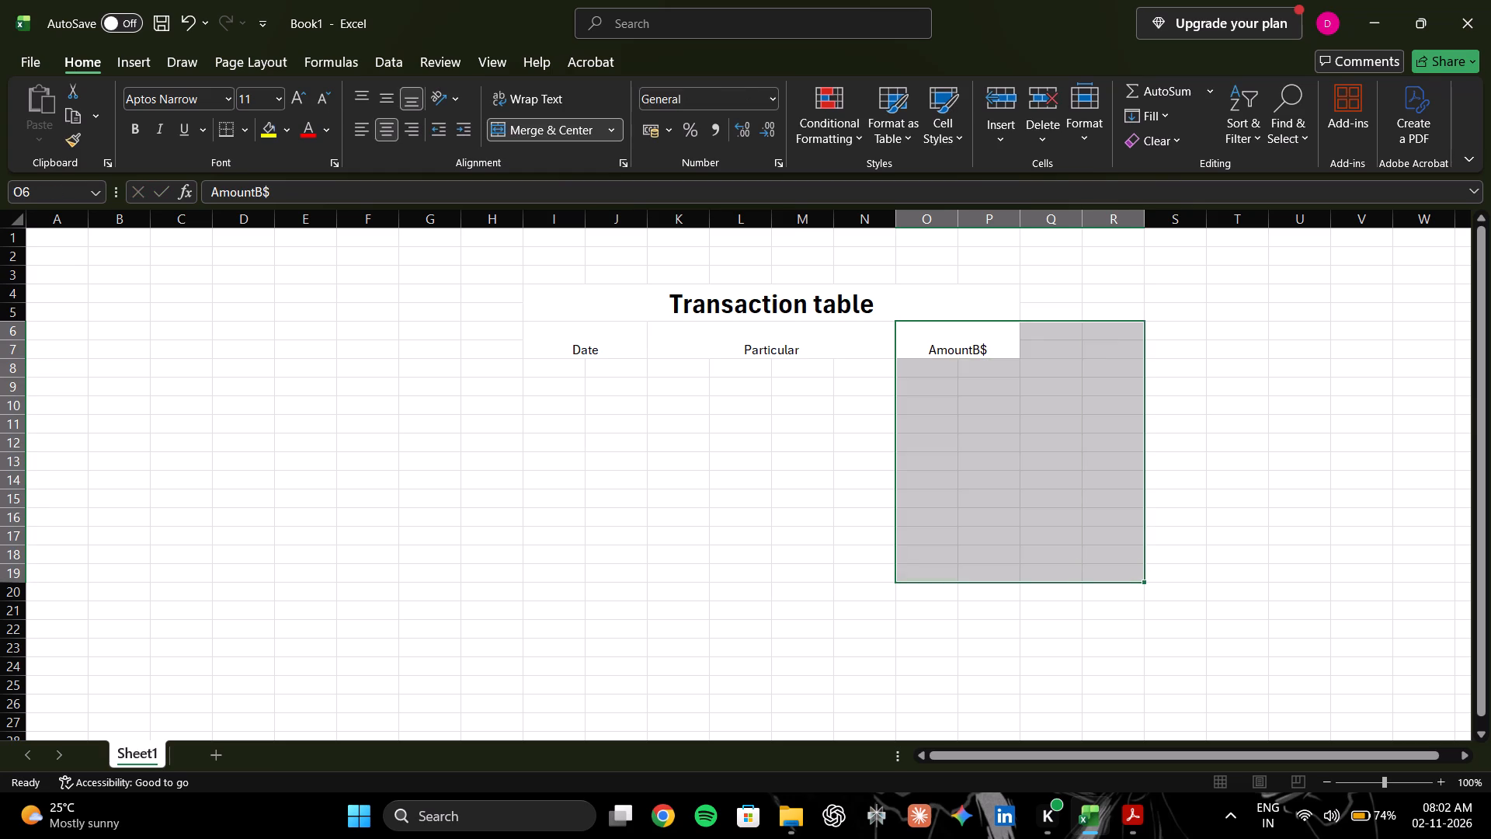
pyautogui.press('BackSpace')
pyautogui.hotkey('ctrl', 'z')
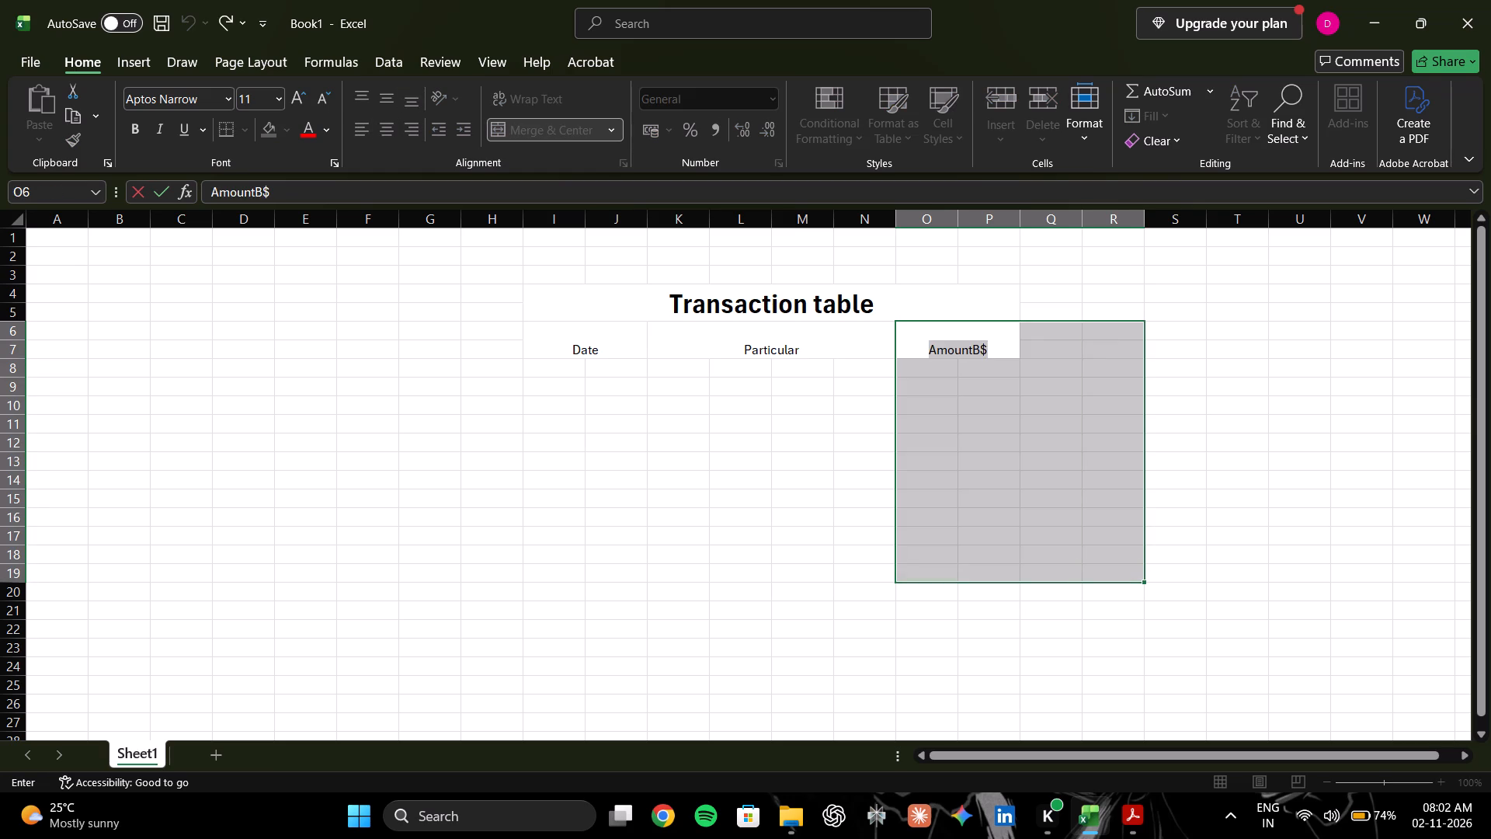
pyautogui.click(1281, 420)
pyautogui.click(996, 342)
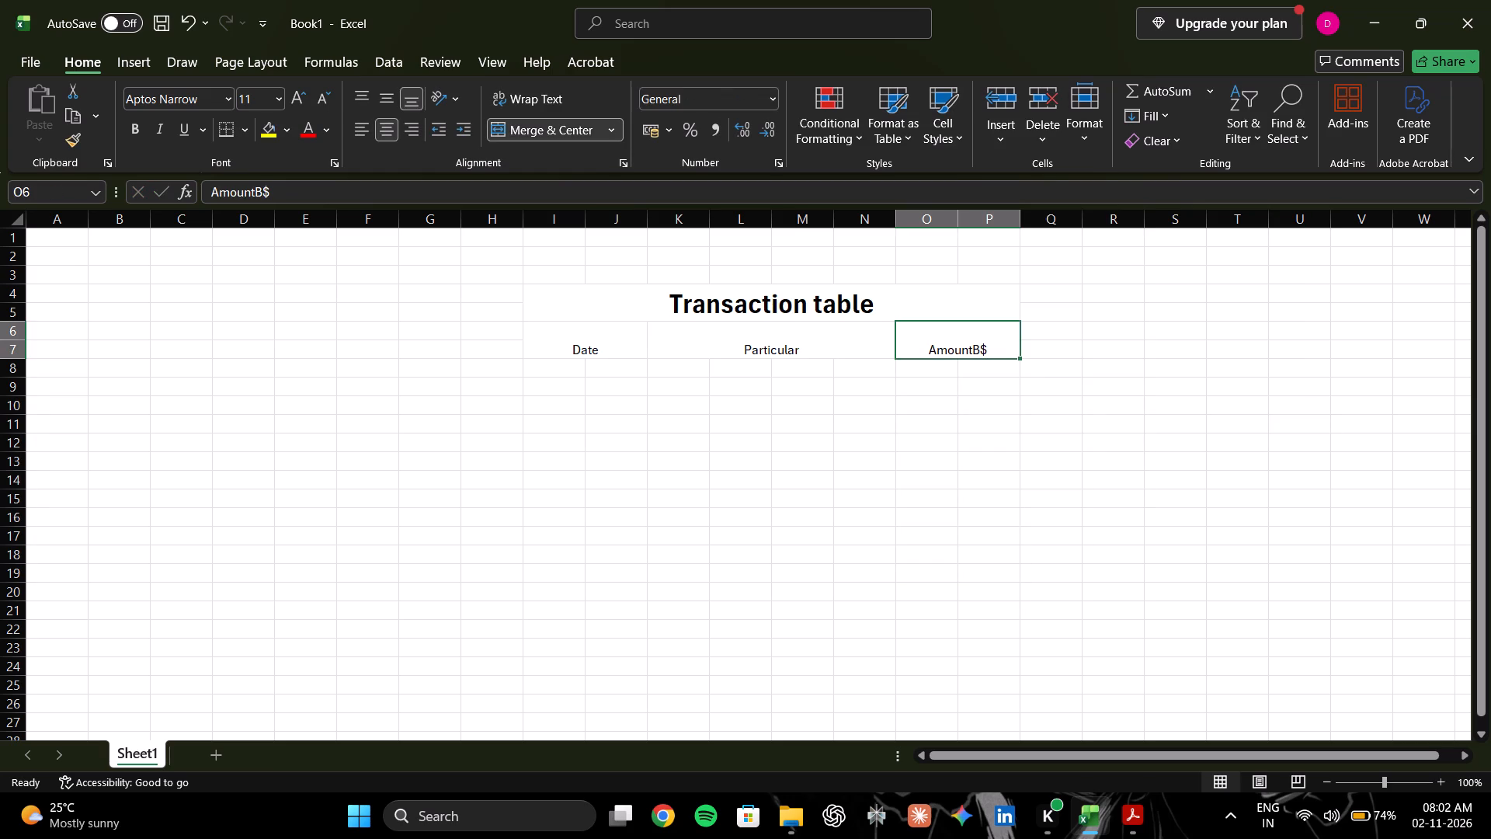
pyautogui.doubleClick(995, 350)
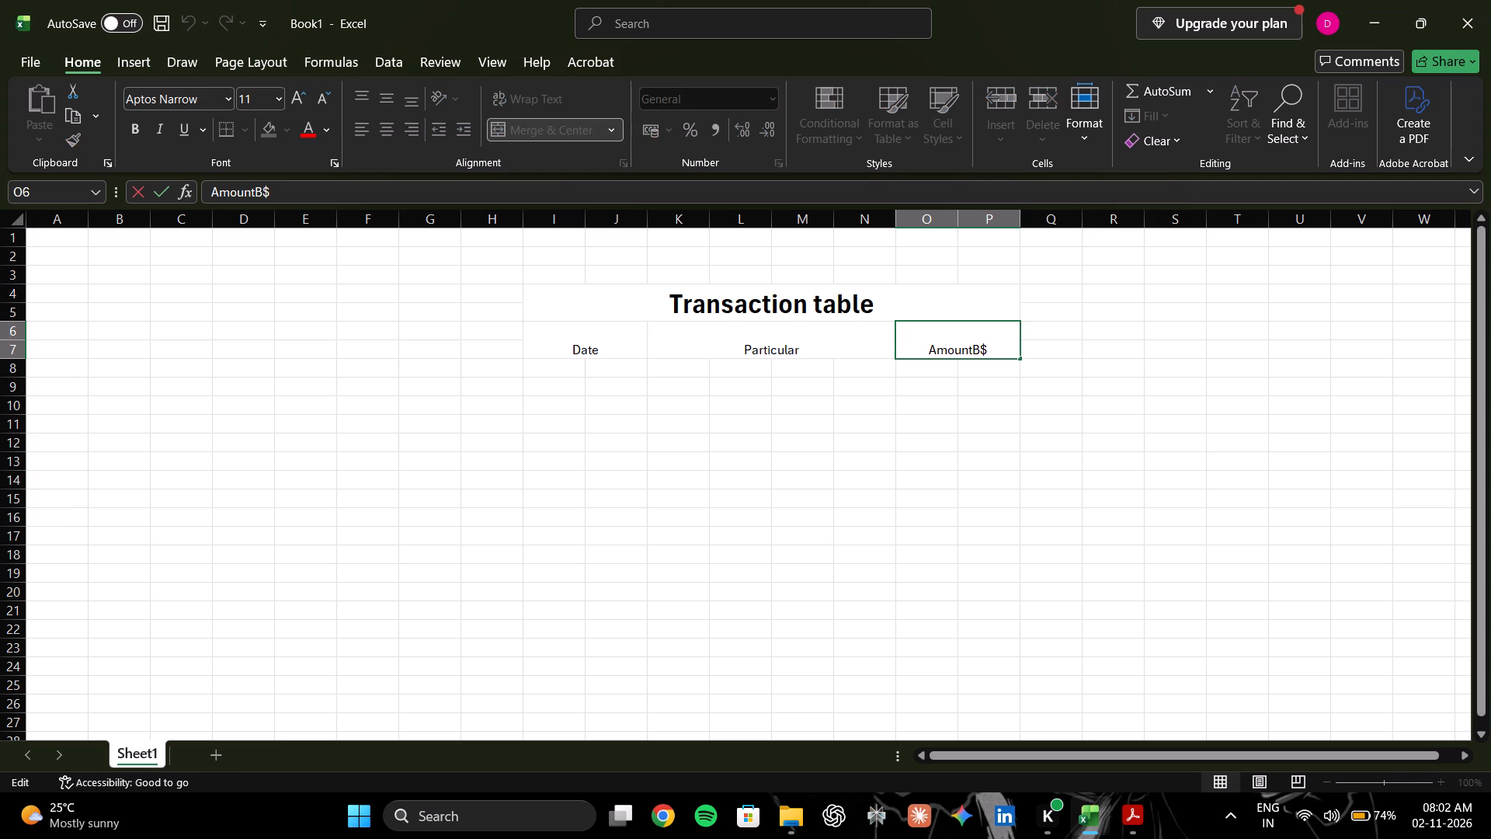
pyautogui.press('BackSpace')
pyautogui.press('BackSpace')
# Switch to Chrome, search Google for "short cut key to type inr" and read the Windows methods for the rupee symbol.
pyautogui.doubleClick(654, 814)
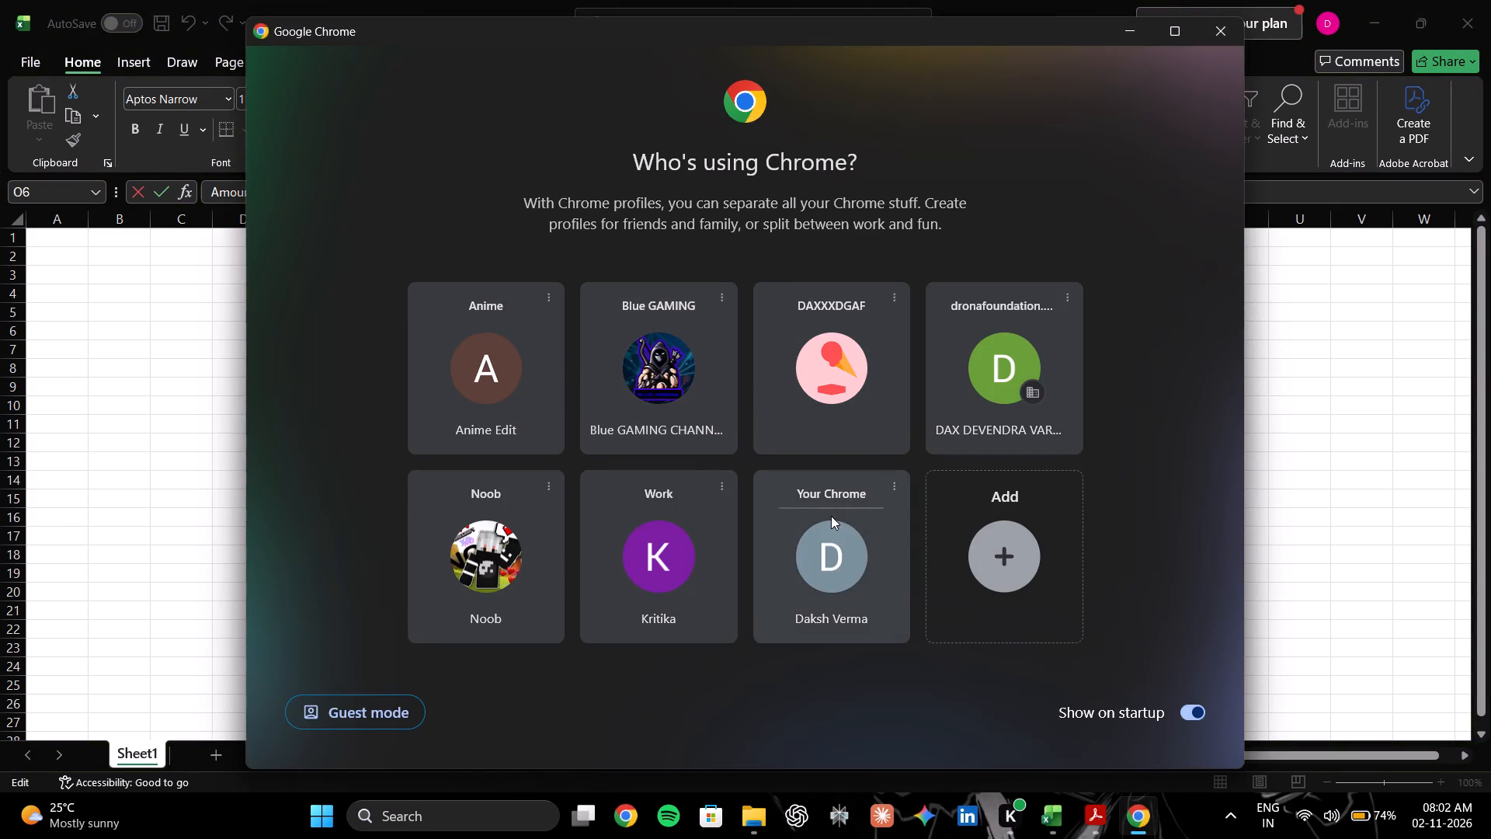
pyautogui.click(836, 529)
pyautogui.click(360, 60)
pyautogui.write('short cut key t o')
pyautogui.press('BackSpace')
pyautogui.press('BackSpace')
pyautogui.write('o type inr')
pyautogui.press('Return')
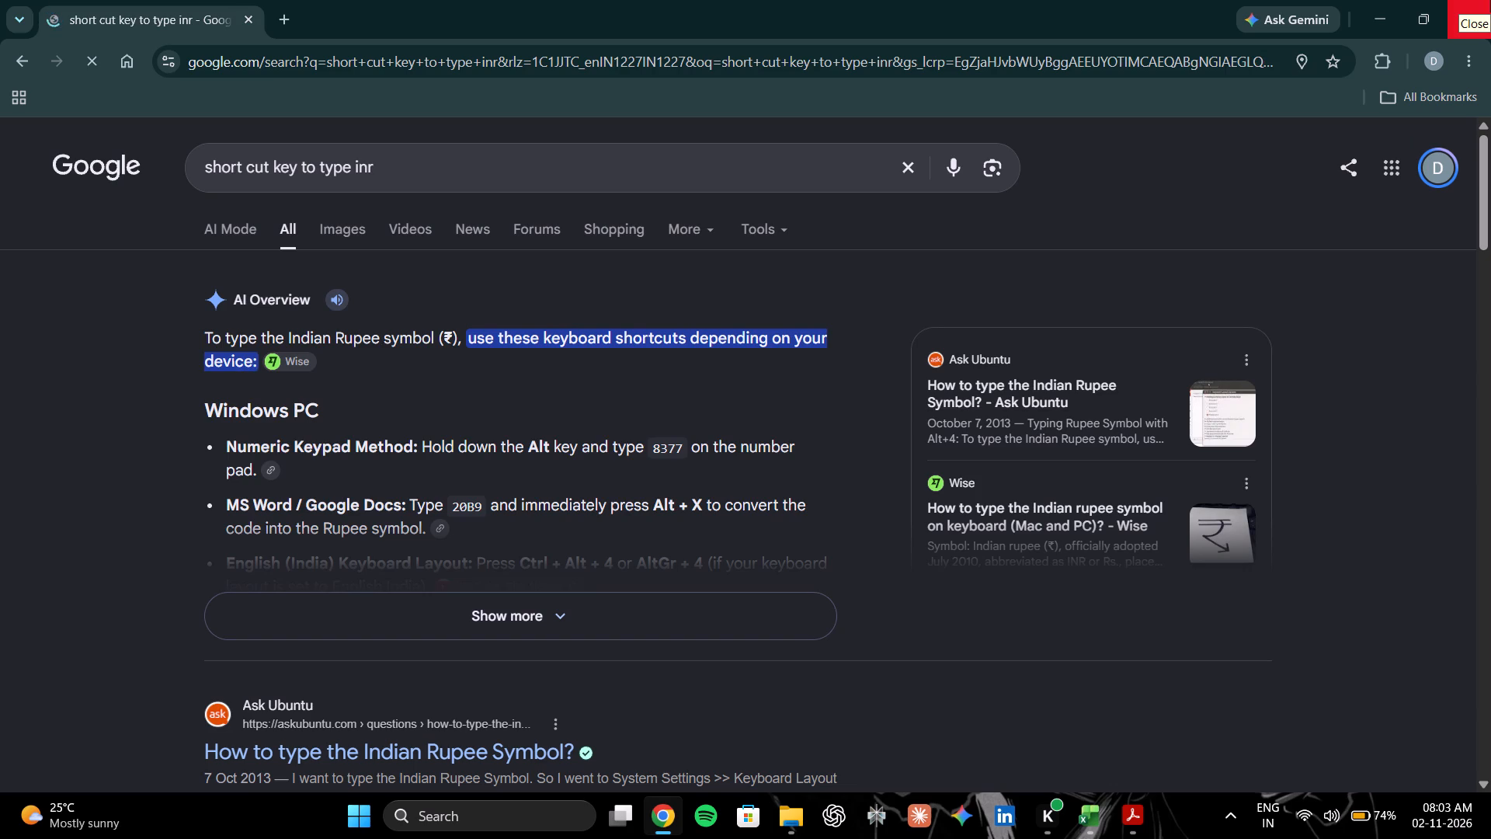
pyautogui.click(631, 597)
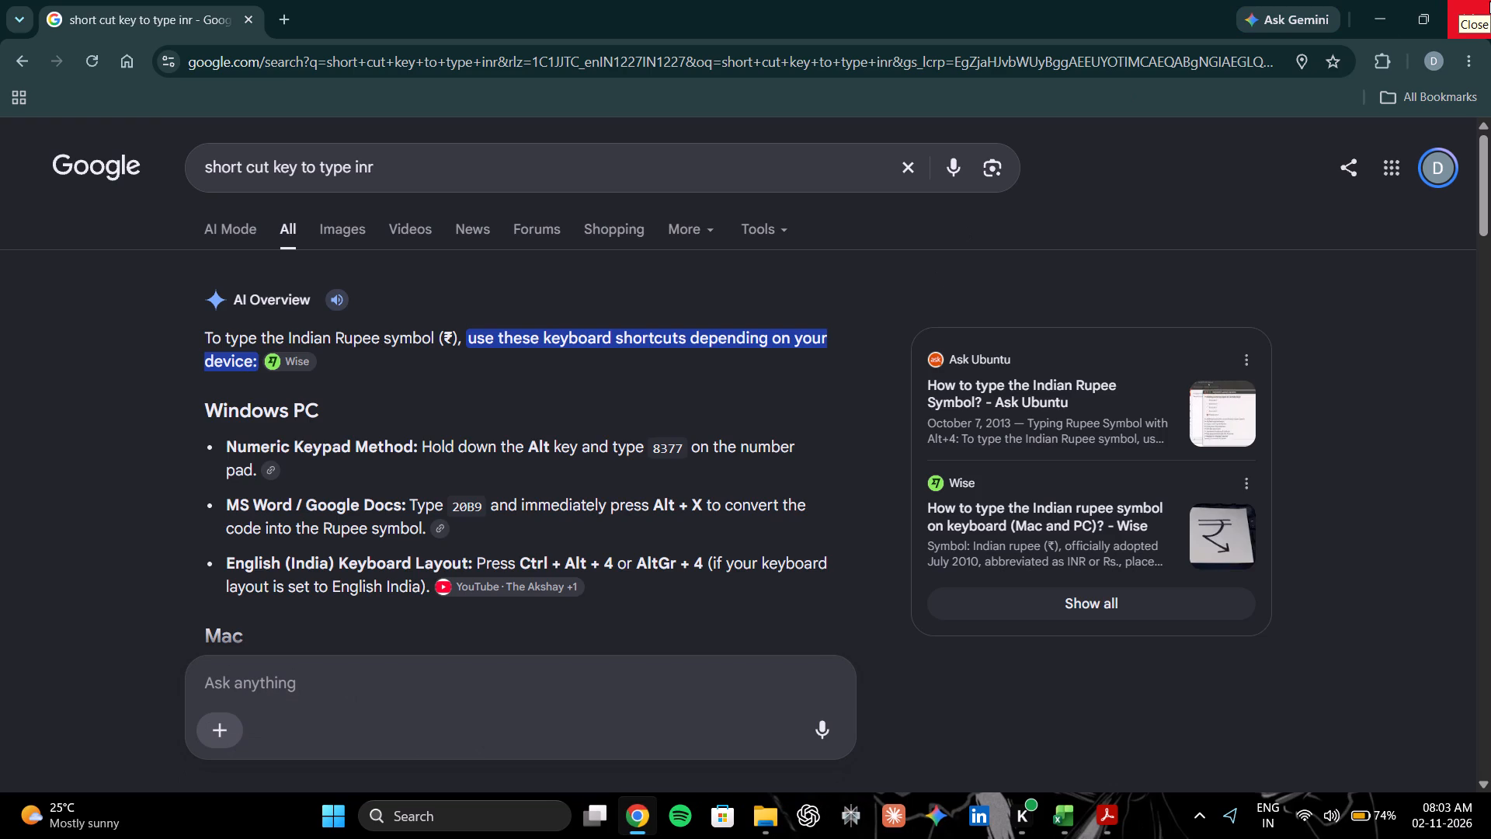
pyautogui.click(1489, 5)
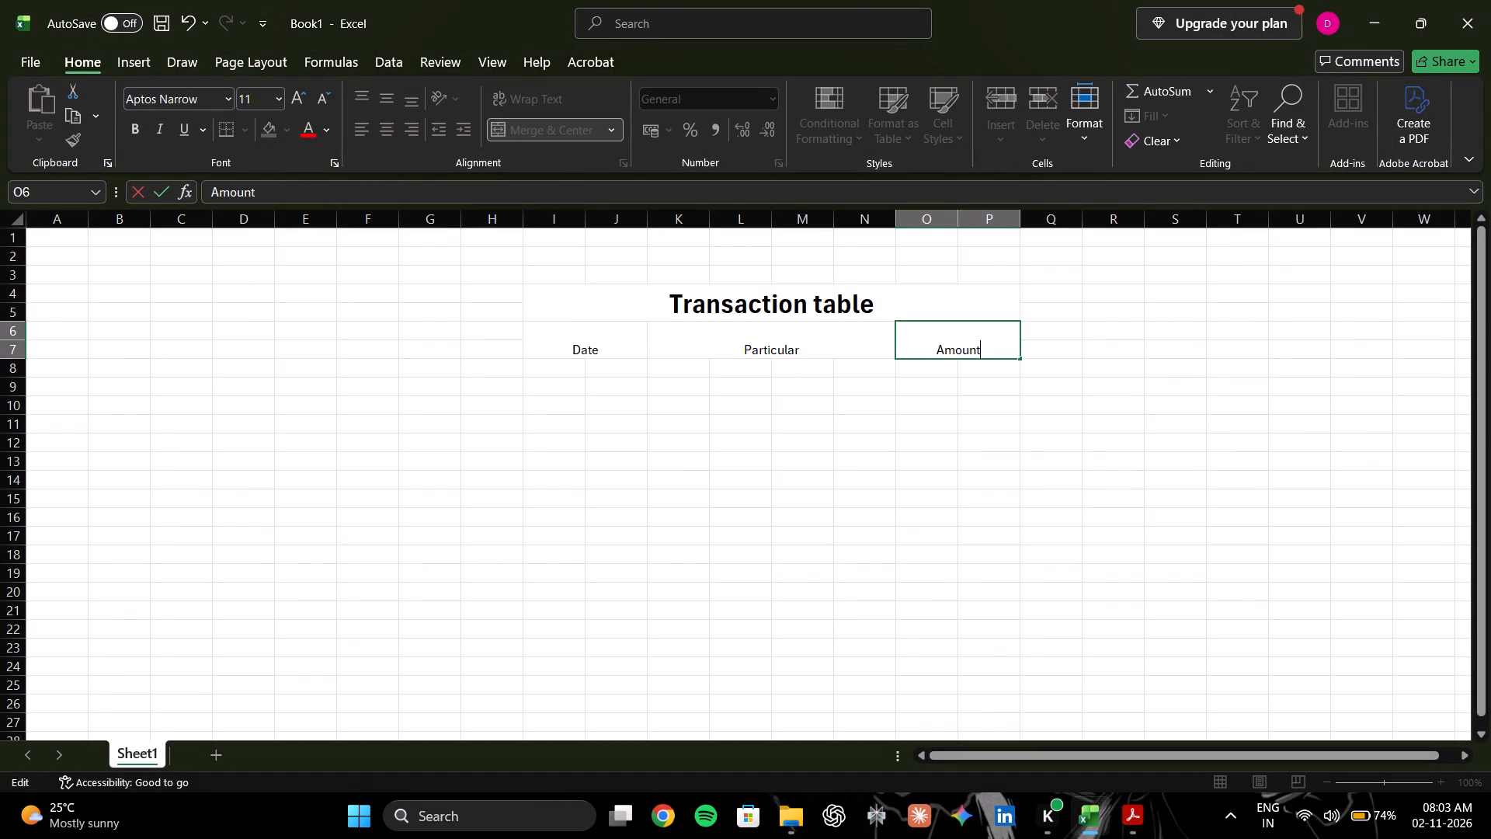
# Back in Excel, complete the amount heading in O6 as "Amount(₹)".
pyautogui.hotkey('ctrl', 'alt', '4')
pyautogui.hotkey('shift', ')')
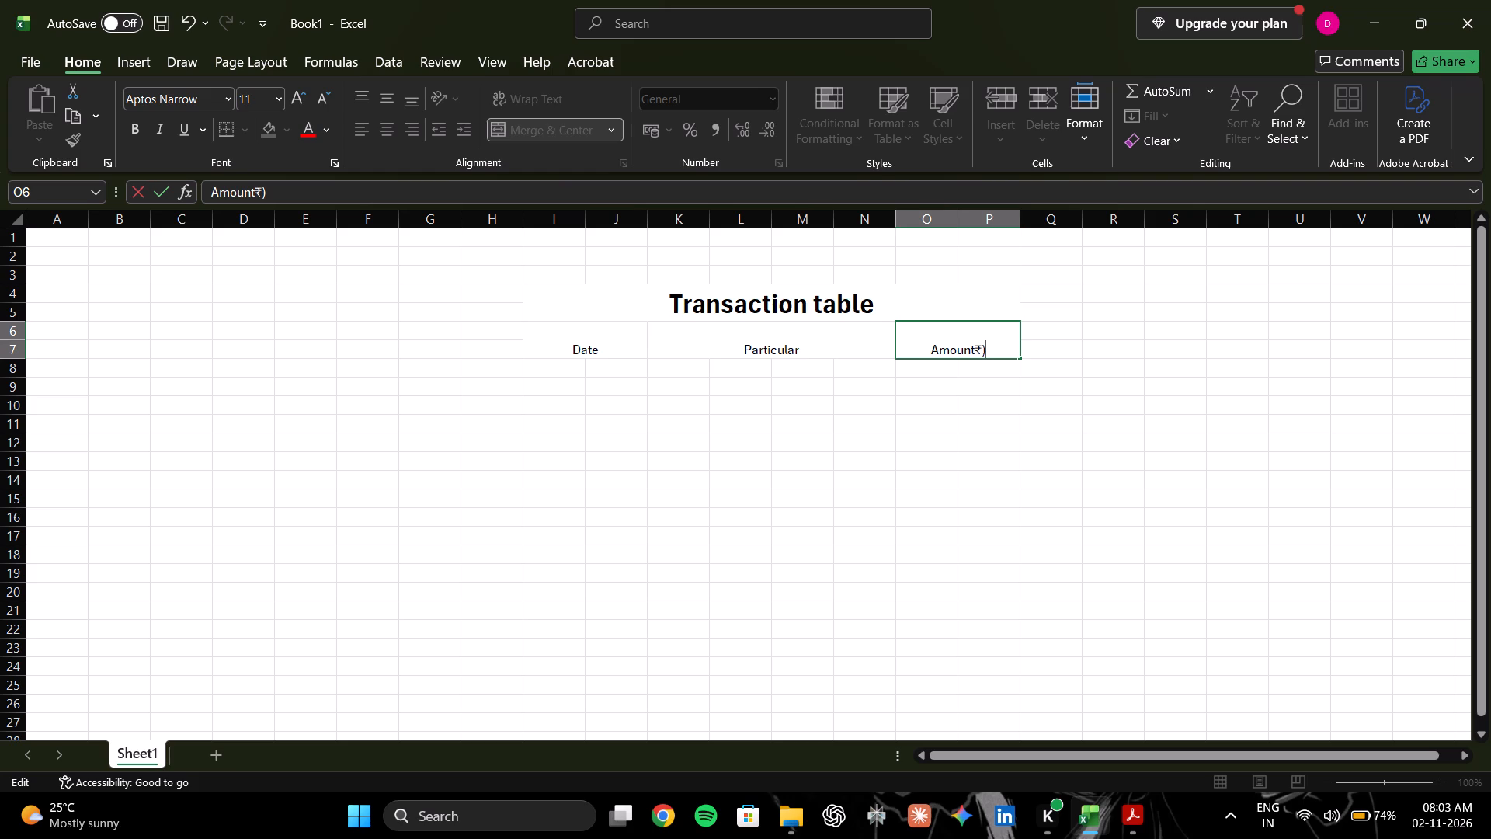
pyautogui.press('Left')
pyautogui.press('Left')
pyautogui.press('Up')
pyautogui.press('Up')
pyautogui.press('9')
pyautogui.press('BackSpace')
pyautogui.press('Right')
pyautogui.press('Right')
pyautogui.press('Right')
pyautogui.press('Right')
pyautogui.press('Right')
pyautogui.press('Right')
pyautogui.hotkey('shift', '(')
pyautogui.moveTo(572, 304); pyautogui.dragTo(884, 299)
pyautogui.click(893, 299)
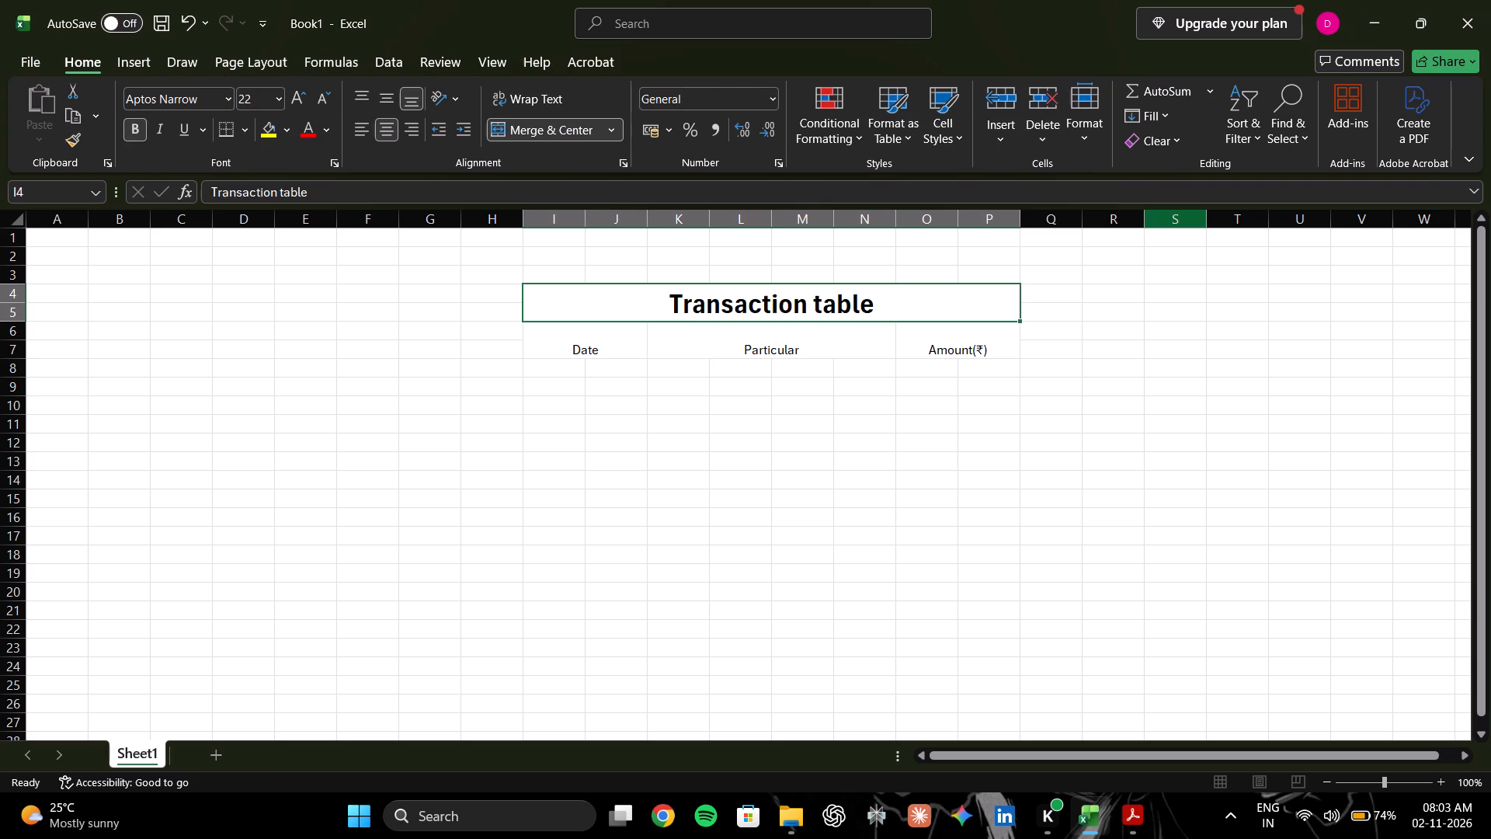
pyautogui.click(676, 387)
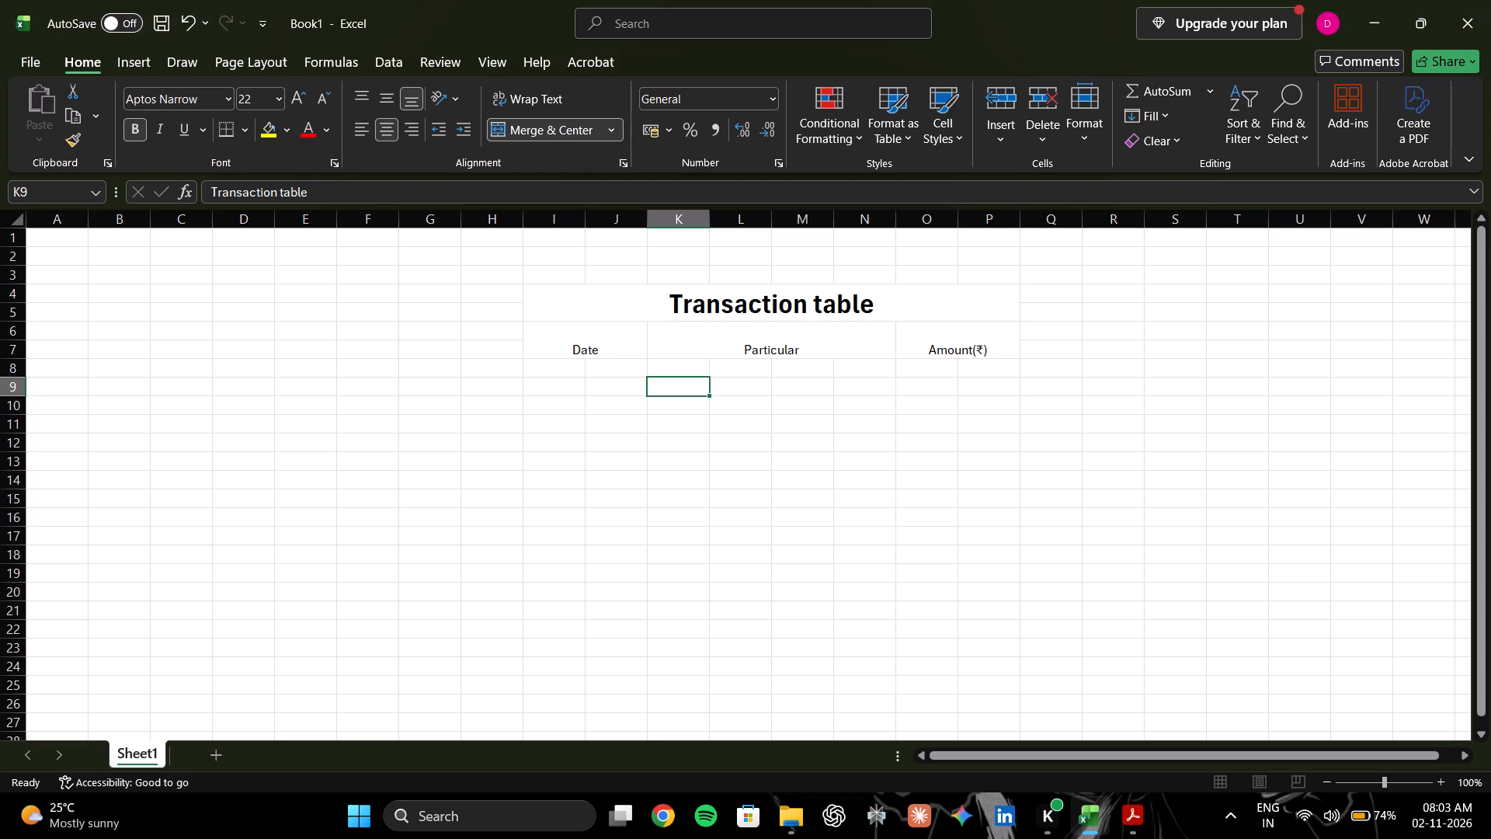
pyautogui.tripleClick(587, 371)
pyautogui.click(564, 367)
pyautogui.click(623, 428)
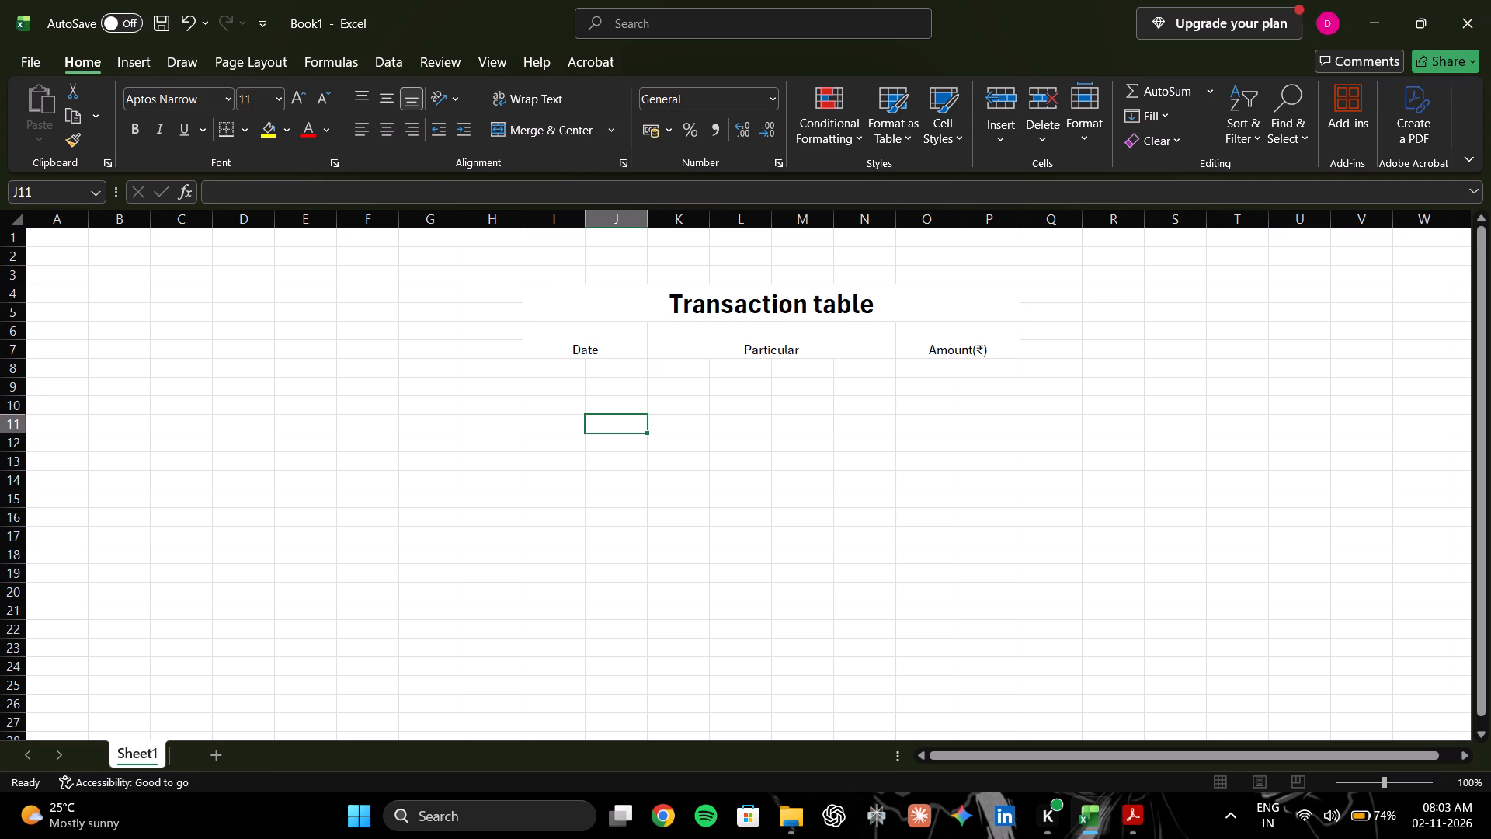
# Switch to the task list PDF and go through the date rows of the Question 1 transaction table.
pyautogui.hotkey('alt', 'Tab')
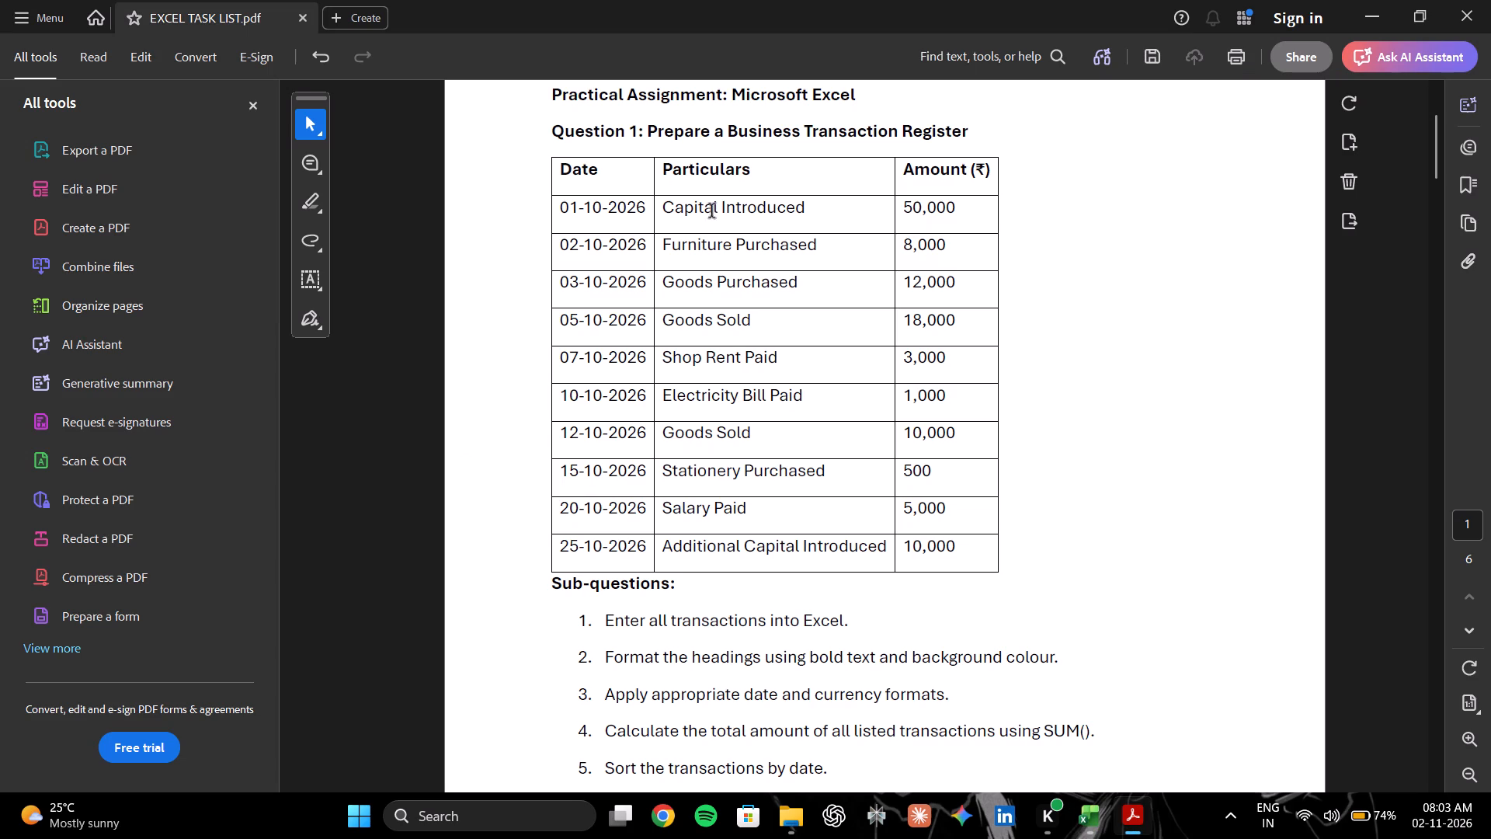
pyautogui.click(631, 209)
pyautogui.click(635, 233)
pyautogui.click(633, 288)
pyautogui.moveTo(632, 316); pyautogui.dragTo(638, 323)
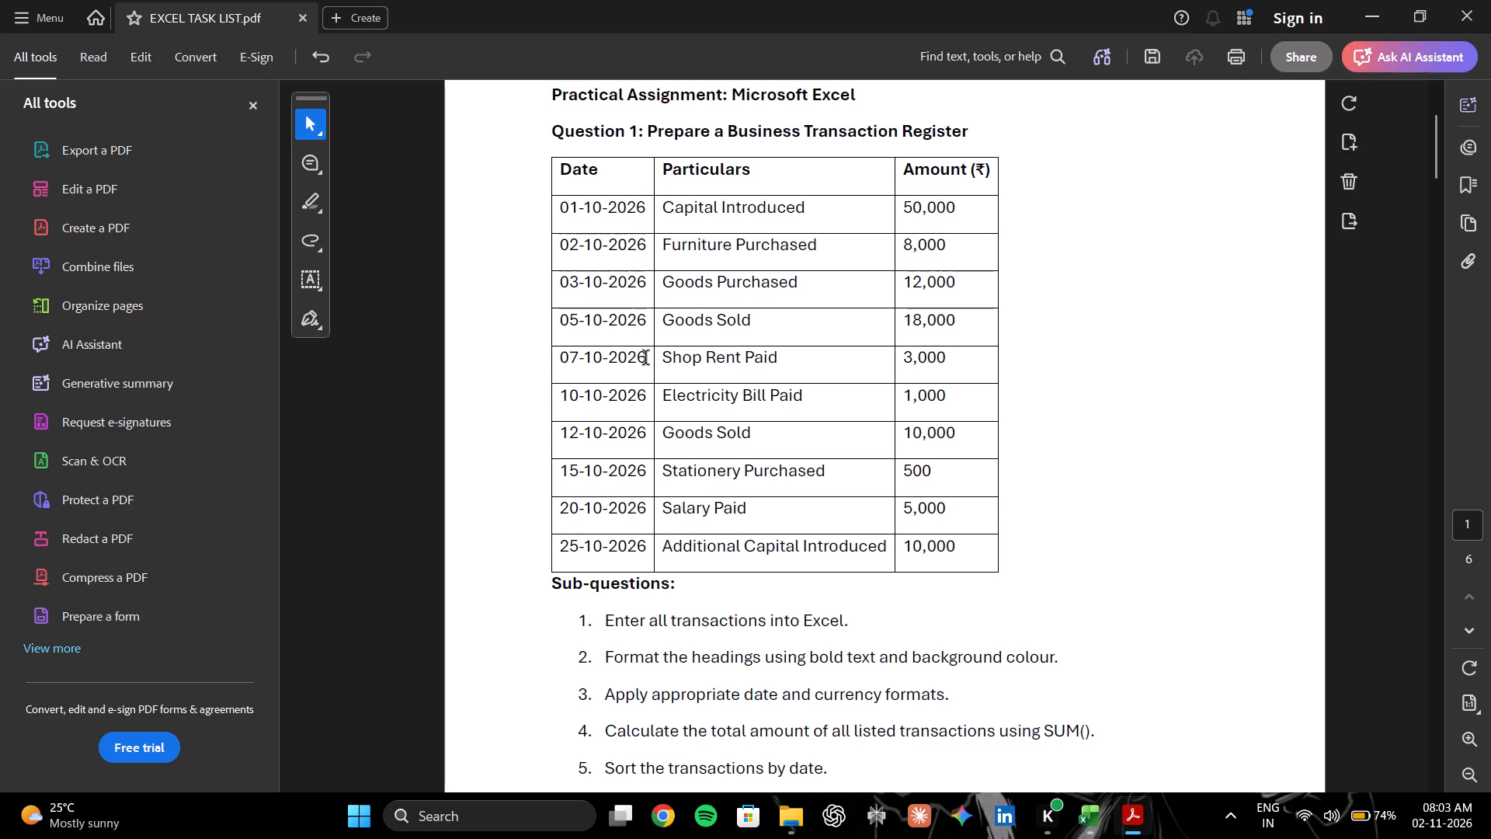
pyautogui.click(646, 359)
pyautogui.click(624, 406)
pyautogui.click(620, 444)
pyautogui.click(620, 474)
pyautogui.moveTo(620, 517); pyautogui.dragTo(620, 528)
pyautogui.moveTo(630, 553); pyautogui.dragTo(631, 561)
pyautogui.hotkey('alt', 'Tab')
# Back in Excel, merge and center I8:J8 and I9:J9 beneath the Date heading.
pyautogui.moveTo(542, 372); pyautogui.dragTo(558, 371)
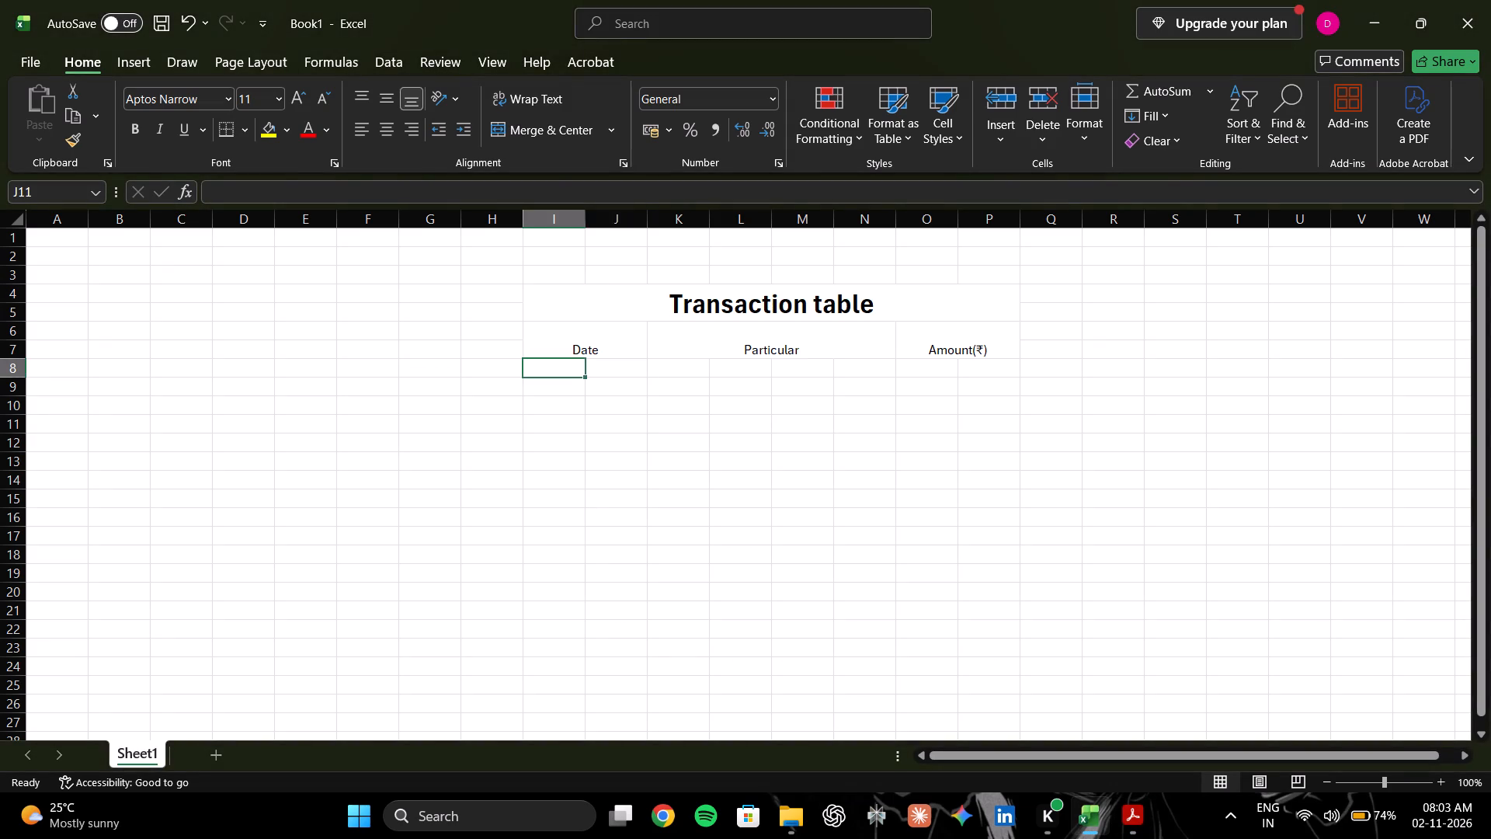
pyautogui.moveTo(558, 371); pyautogui.dragTo(613, 366)
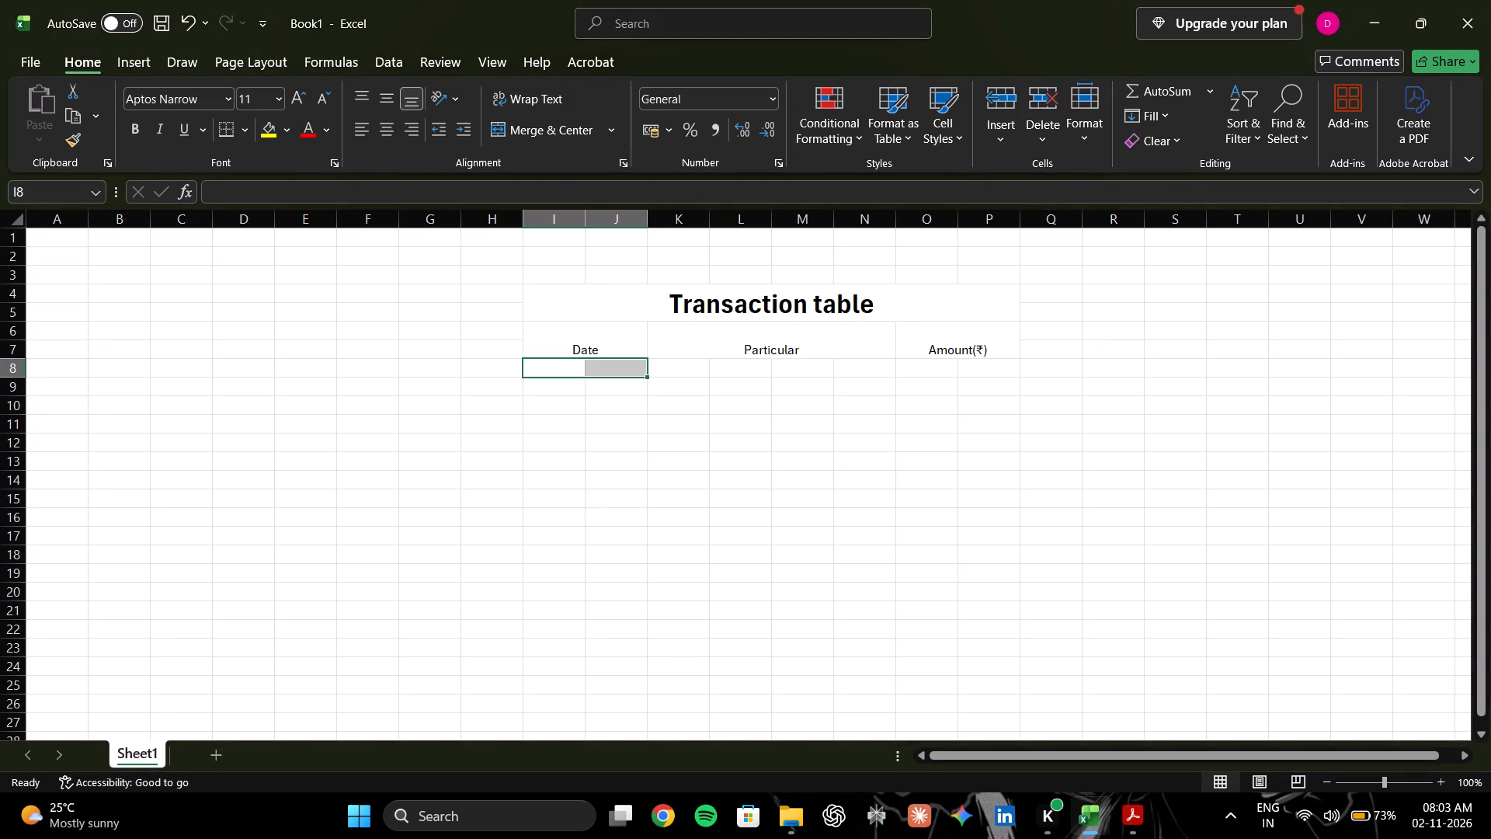
pyautogui.click(561, 134)
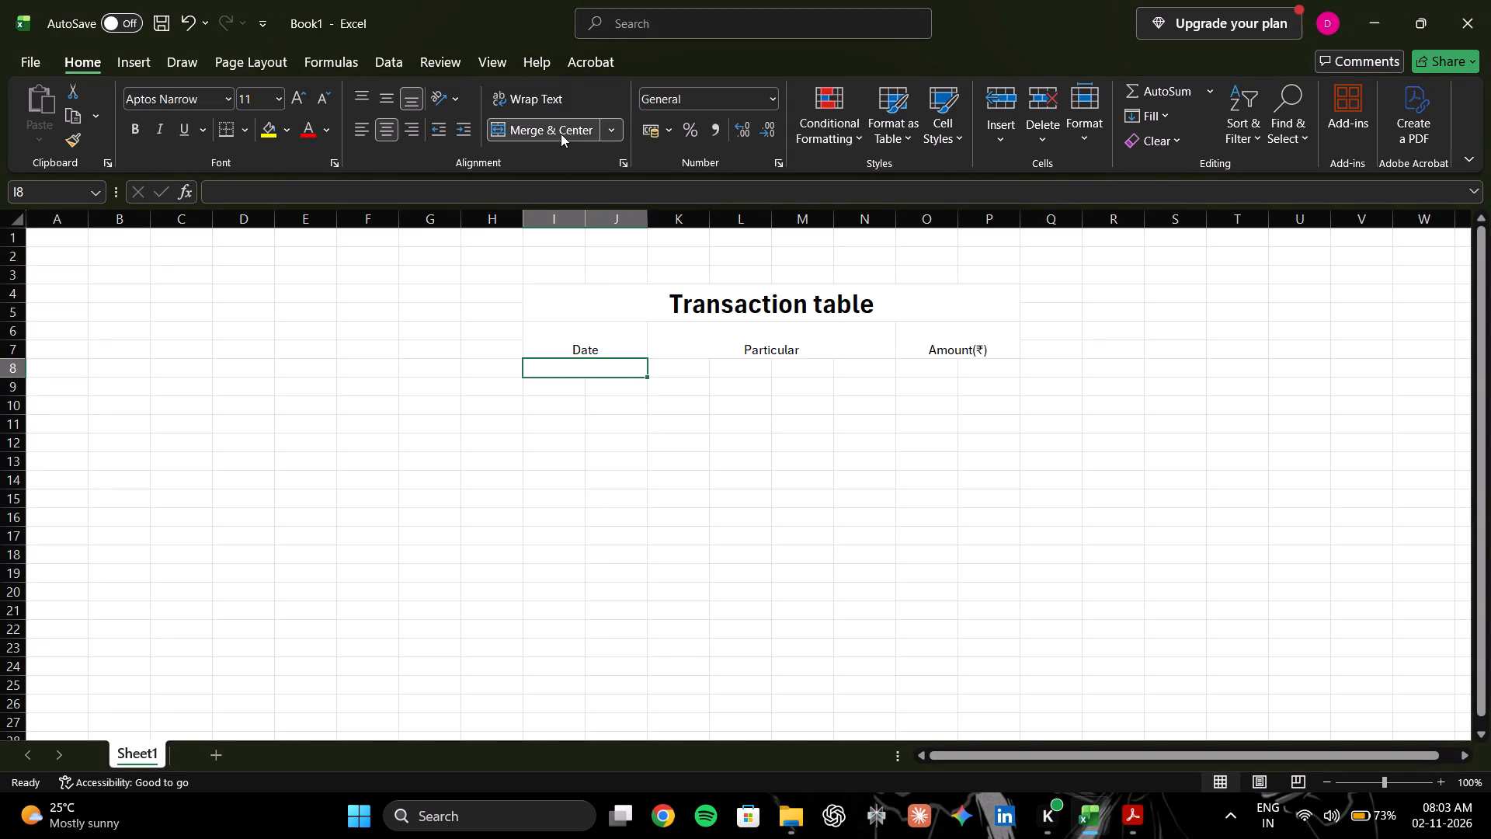
pyautogui.press('Down')
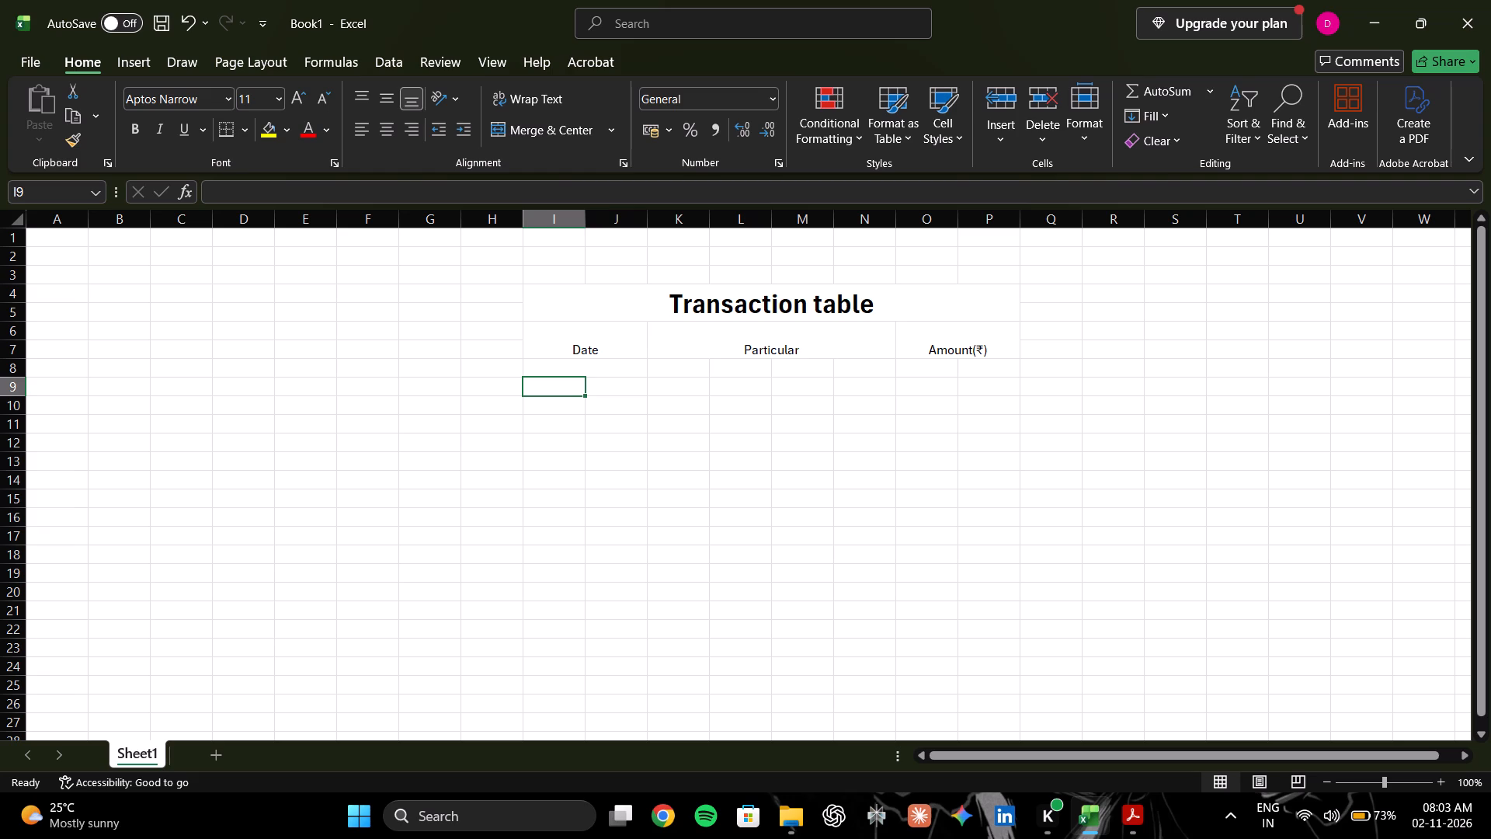
pyautogui.press('Right')
pyautogui.press('Left')
pyautogui.hotkey('shift', 'Right')
pyautogui.click(533, 137)
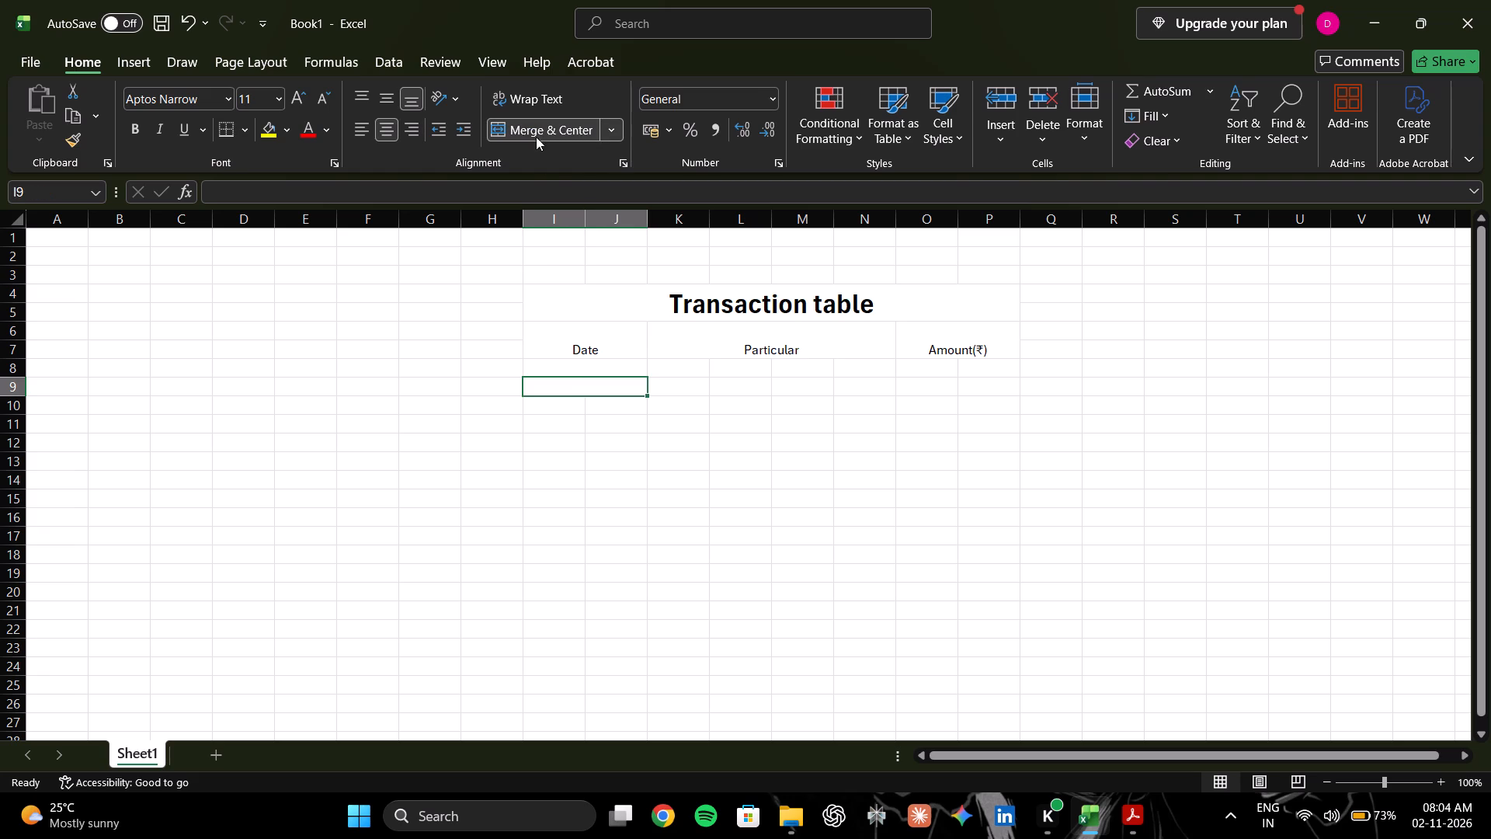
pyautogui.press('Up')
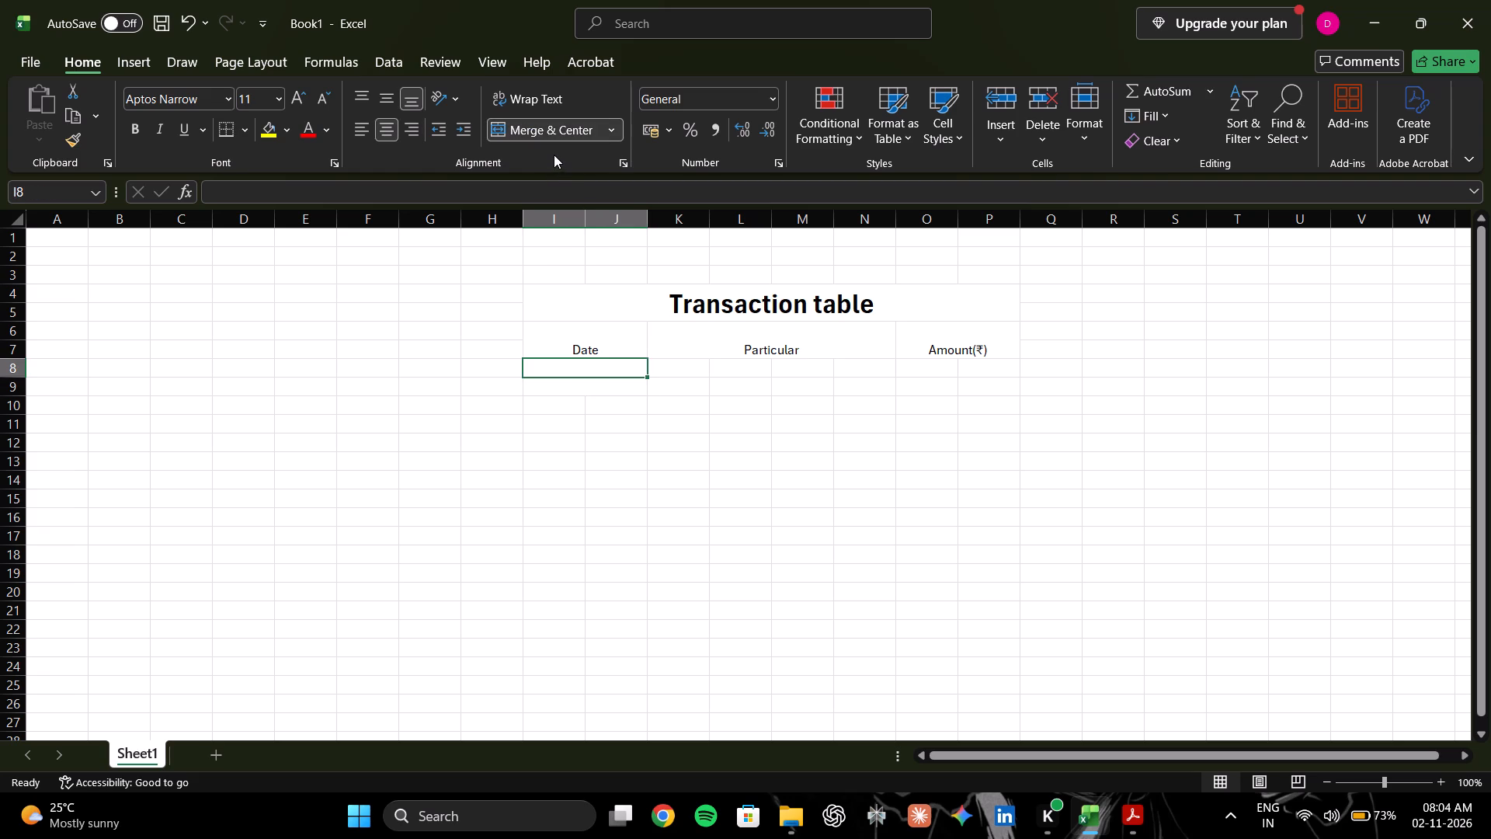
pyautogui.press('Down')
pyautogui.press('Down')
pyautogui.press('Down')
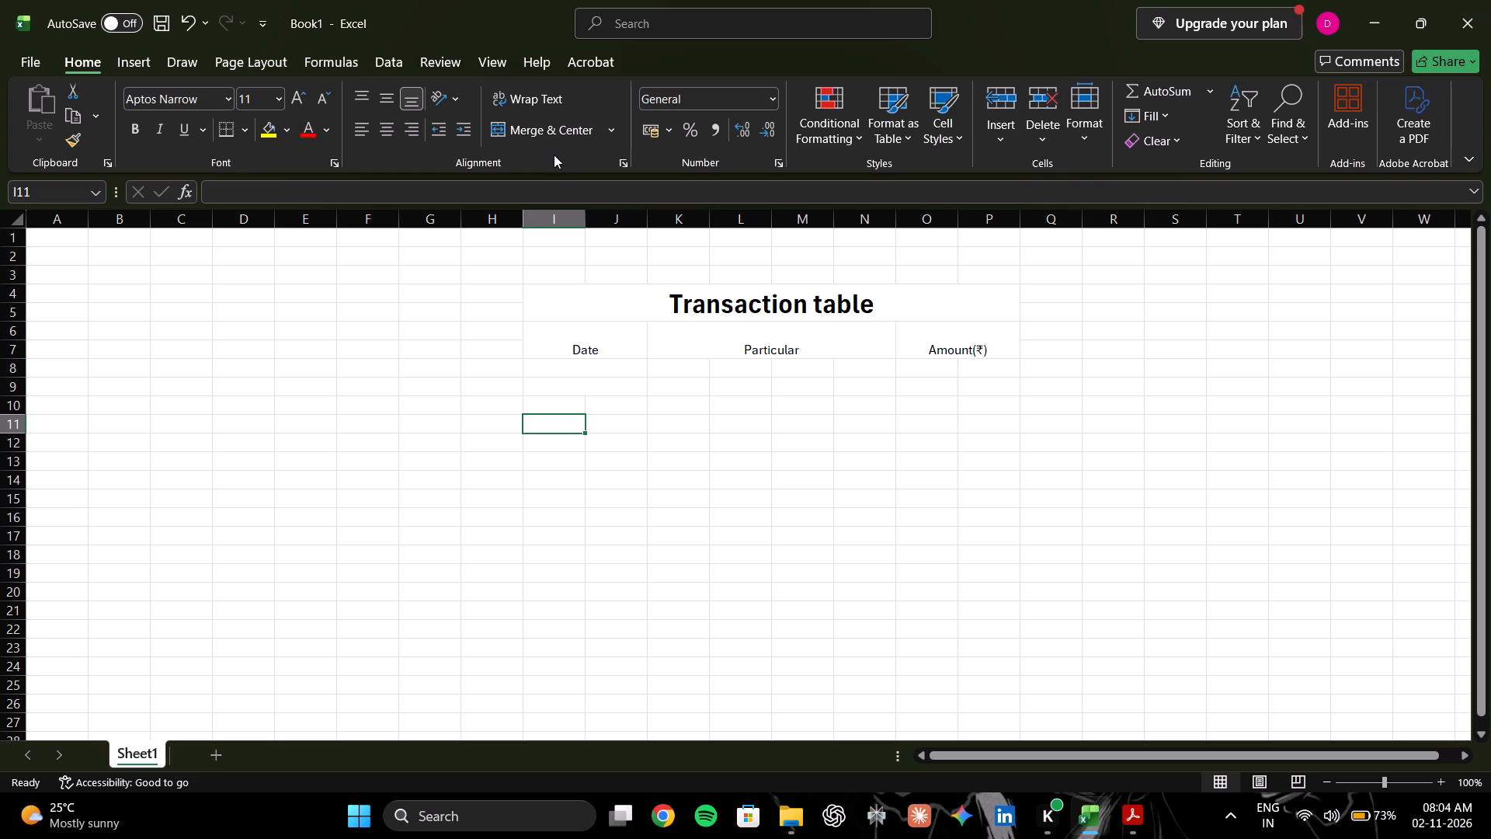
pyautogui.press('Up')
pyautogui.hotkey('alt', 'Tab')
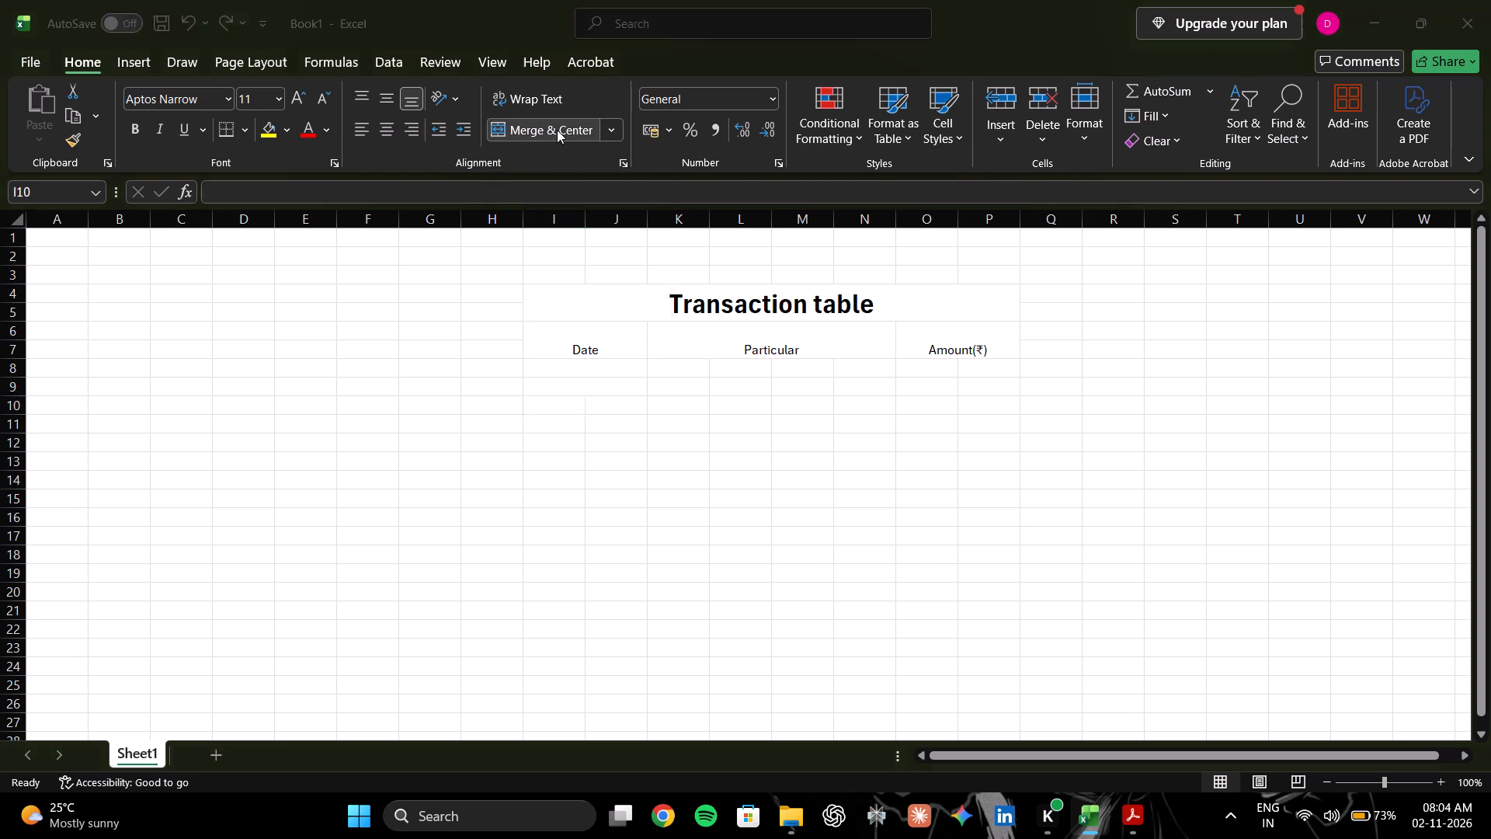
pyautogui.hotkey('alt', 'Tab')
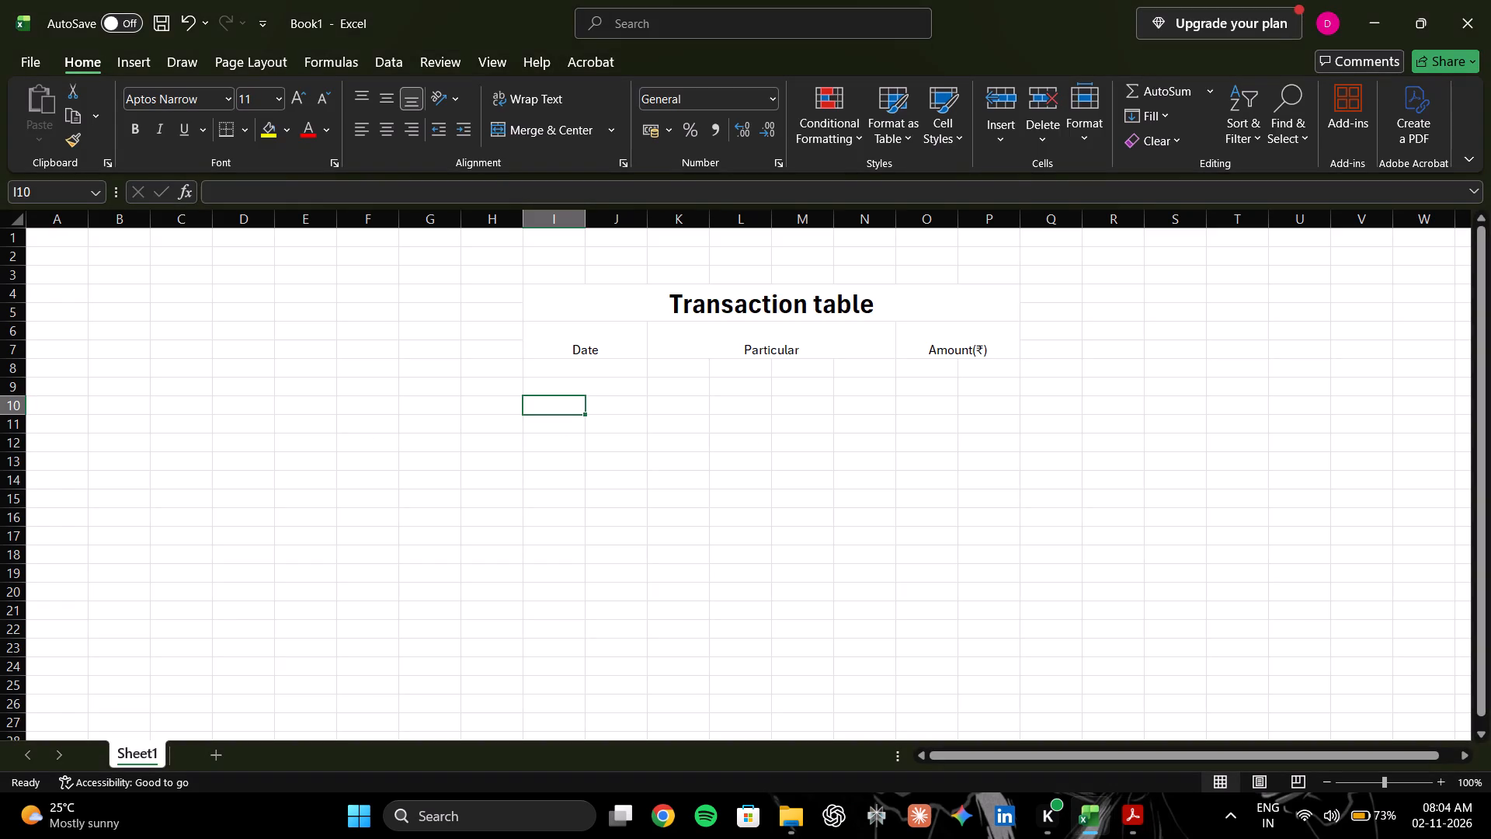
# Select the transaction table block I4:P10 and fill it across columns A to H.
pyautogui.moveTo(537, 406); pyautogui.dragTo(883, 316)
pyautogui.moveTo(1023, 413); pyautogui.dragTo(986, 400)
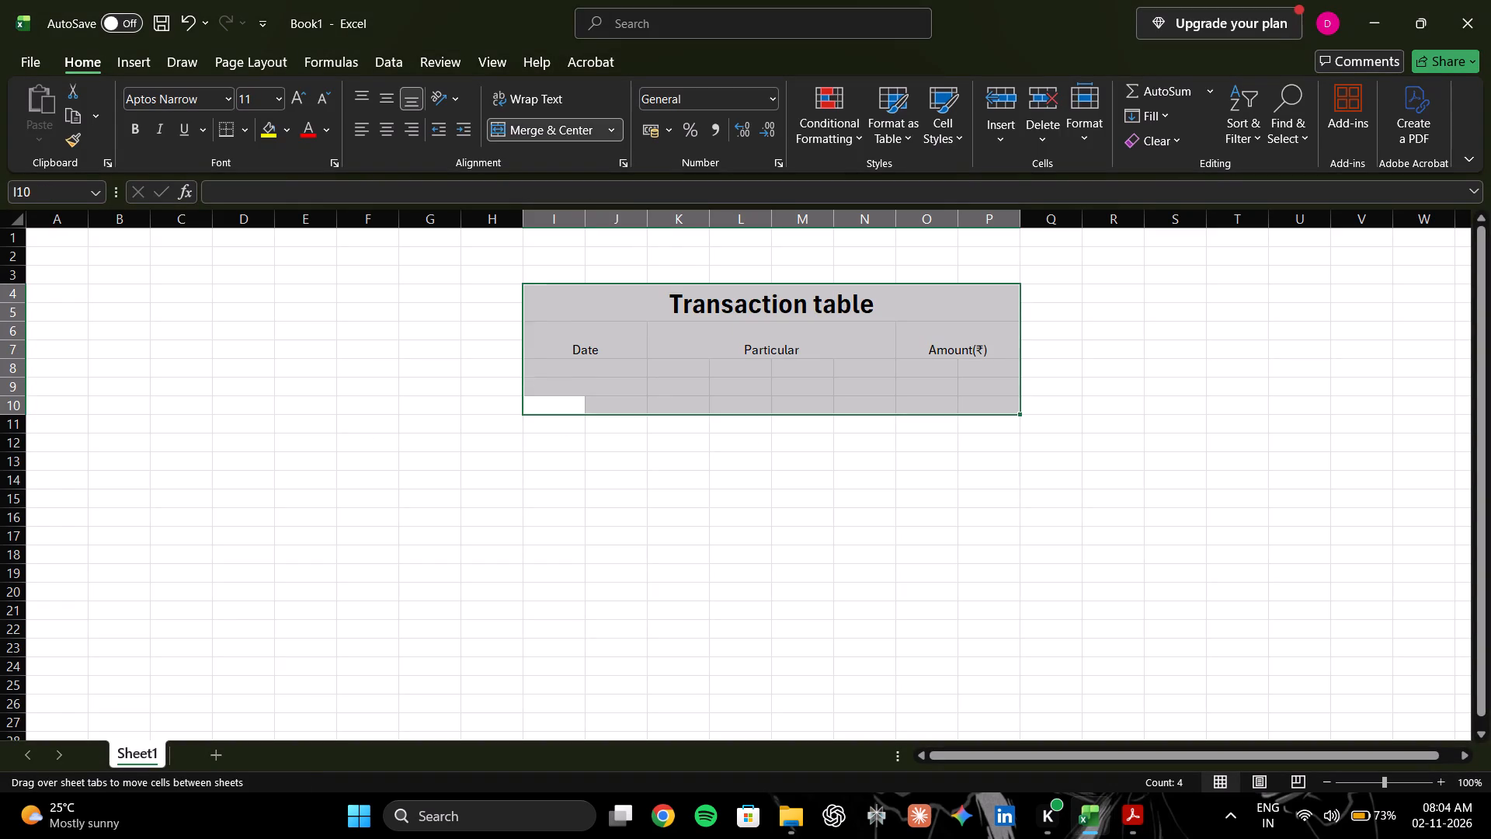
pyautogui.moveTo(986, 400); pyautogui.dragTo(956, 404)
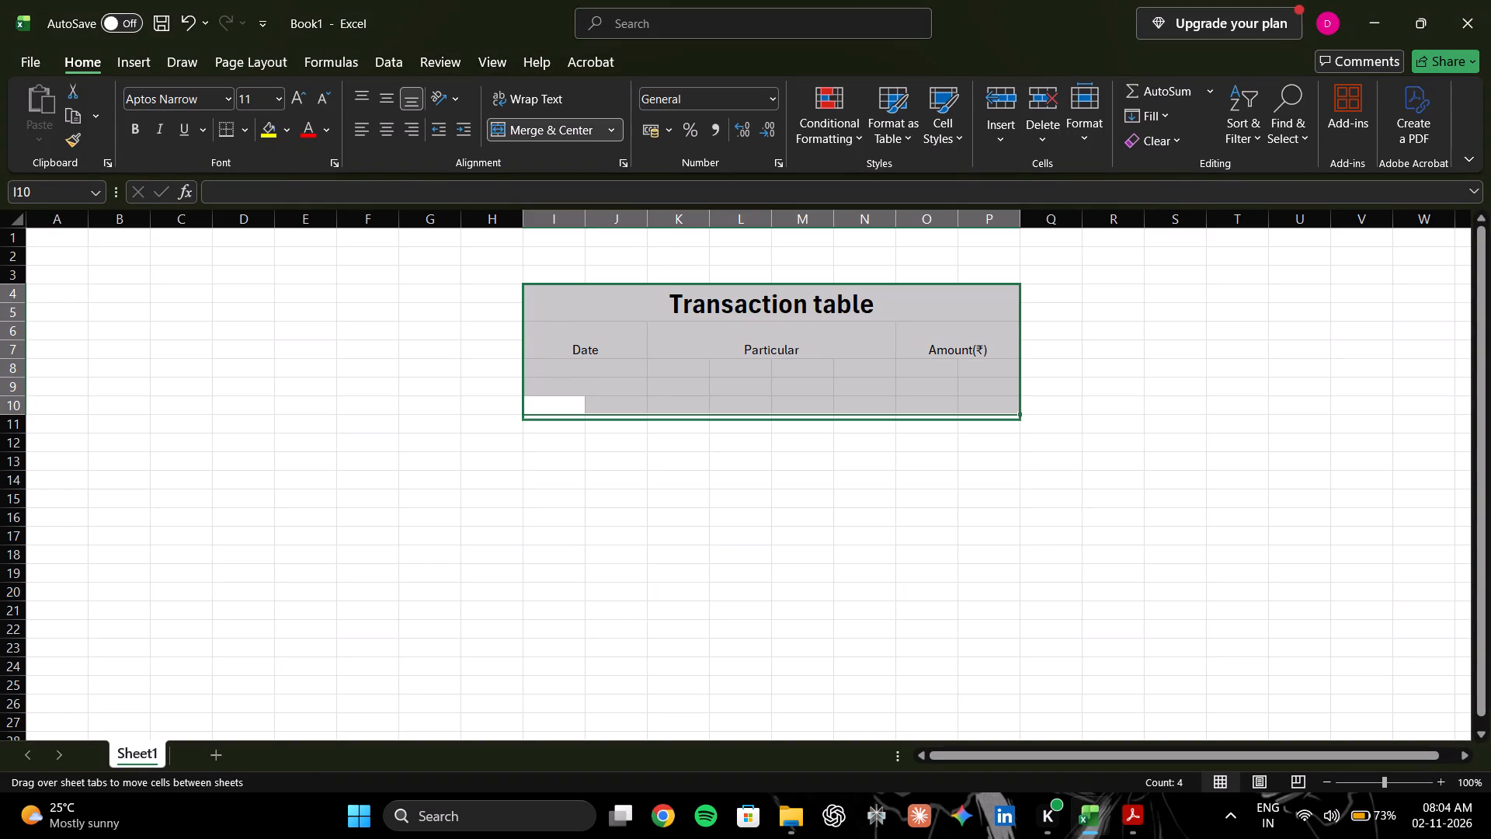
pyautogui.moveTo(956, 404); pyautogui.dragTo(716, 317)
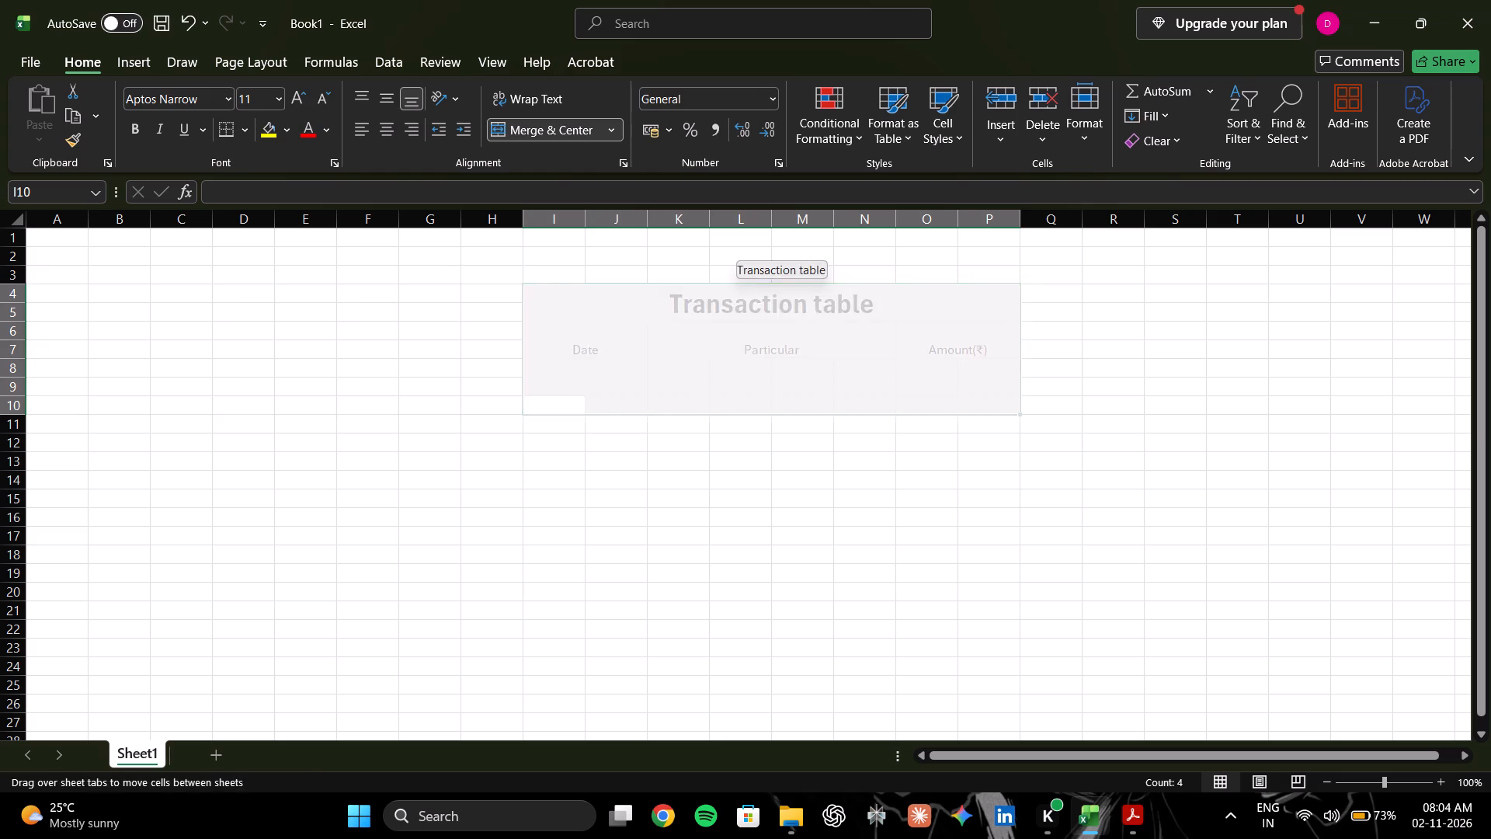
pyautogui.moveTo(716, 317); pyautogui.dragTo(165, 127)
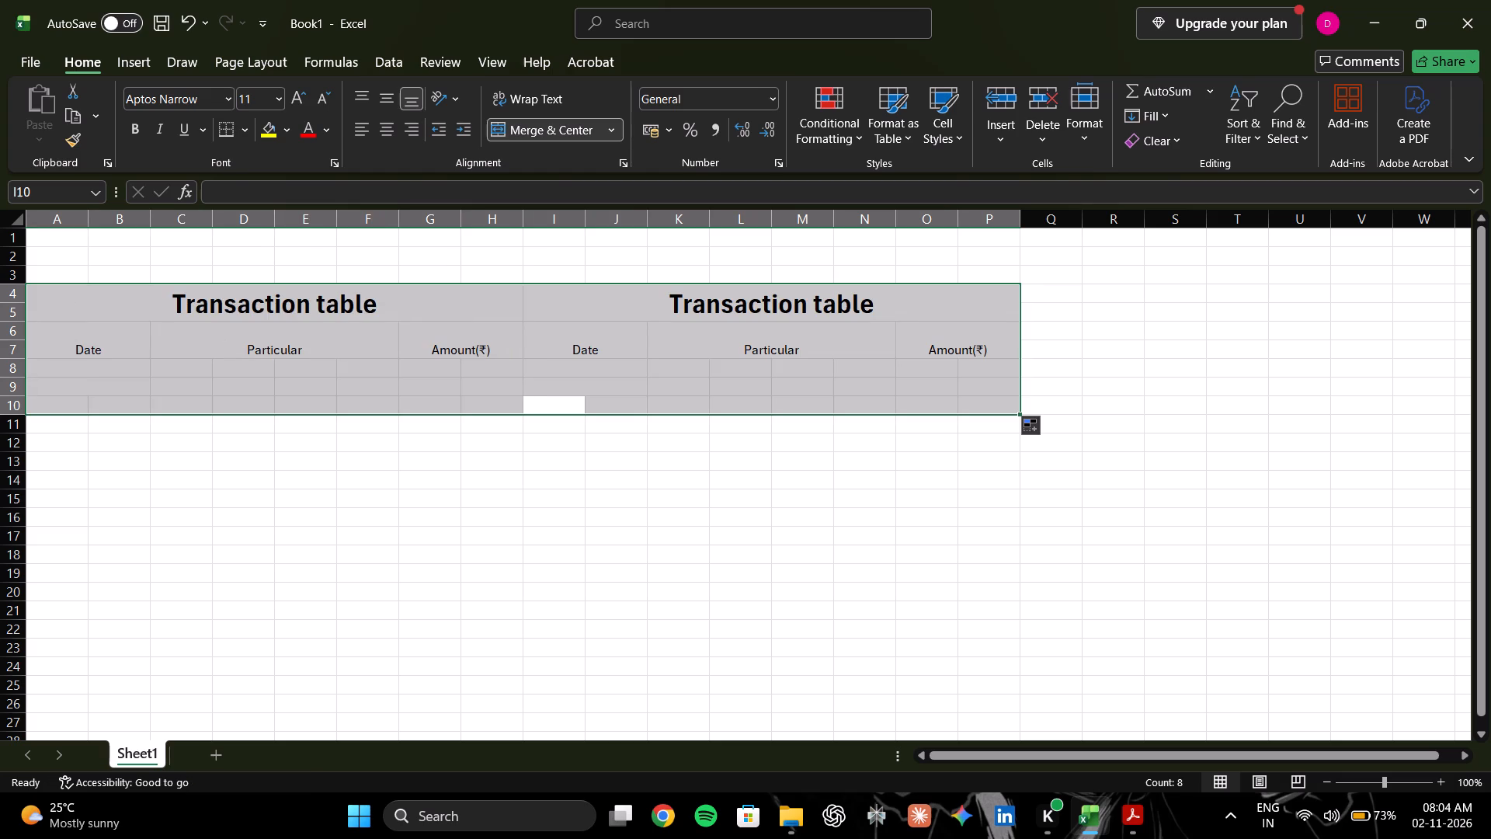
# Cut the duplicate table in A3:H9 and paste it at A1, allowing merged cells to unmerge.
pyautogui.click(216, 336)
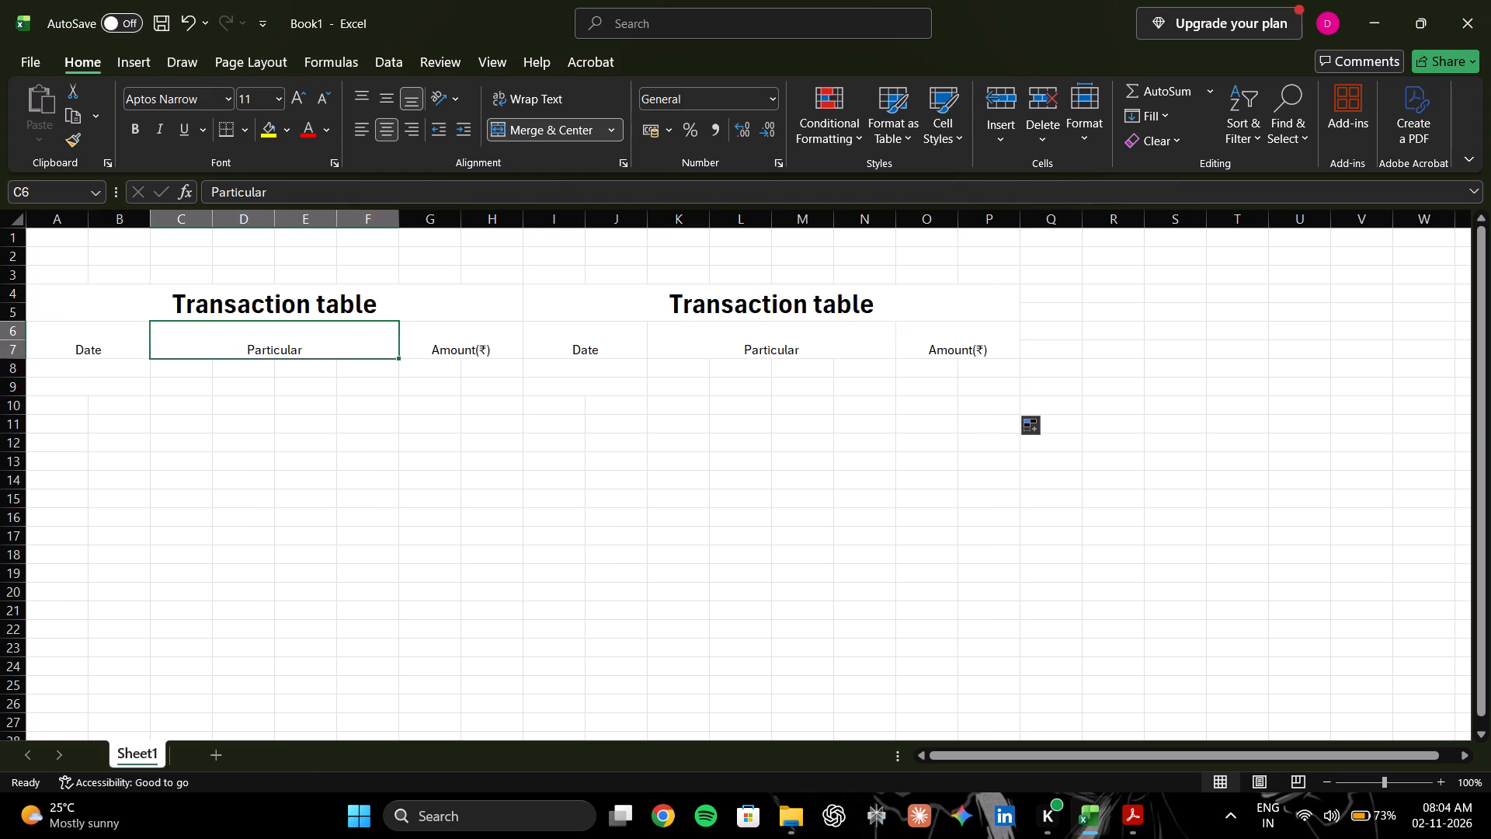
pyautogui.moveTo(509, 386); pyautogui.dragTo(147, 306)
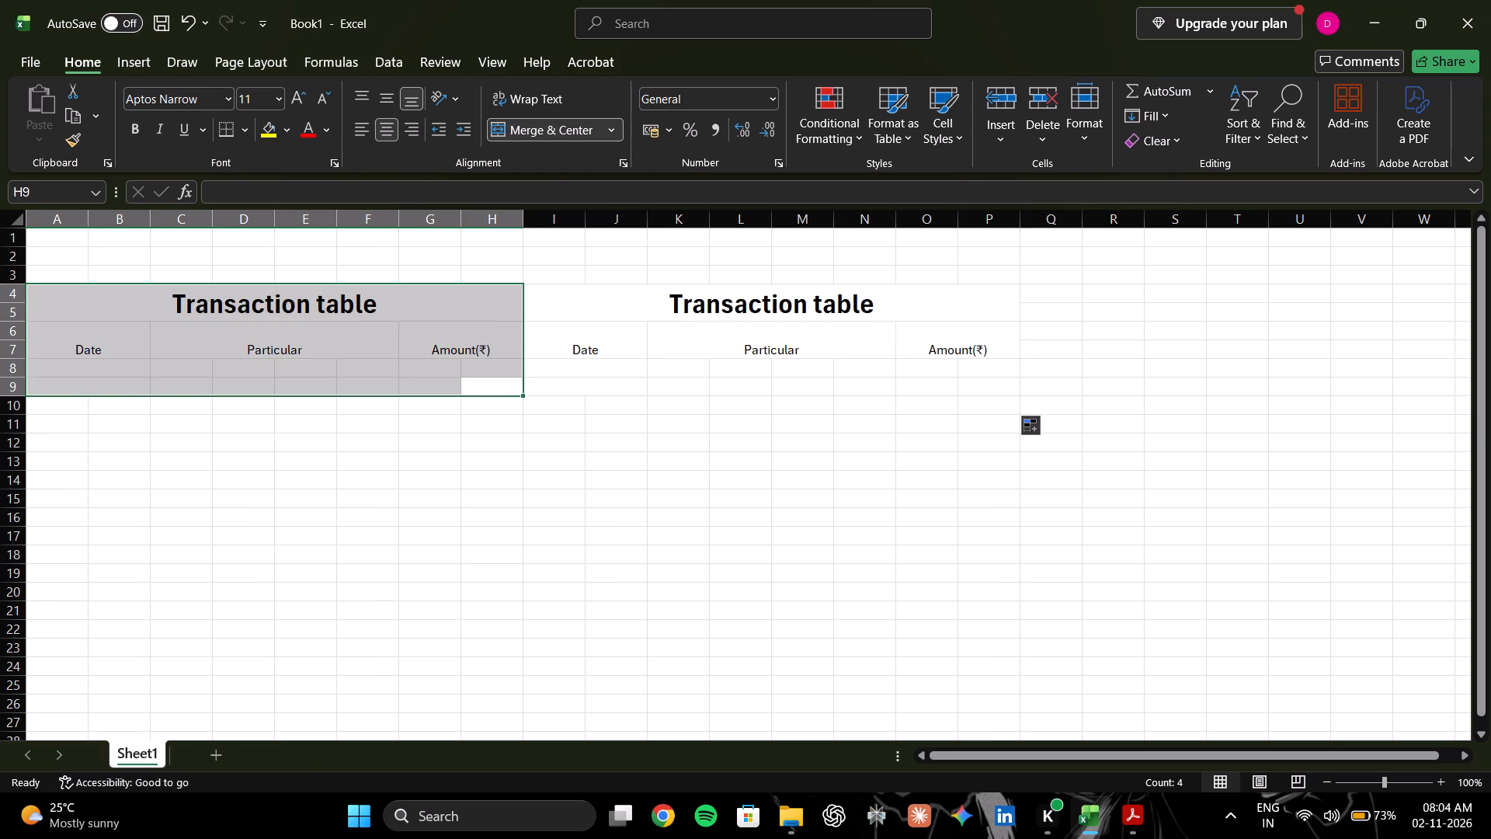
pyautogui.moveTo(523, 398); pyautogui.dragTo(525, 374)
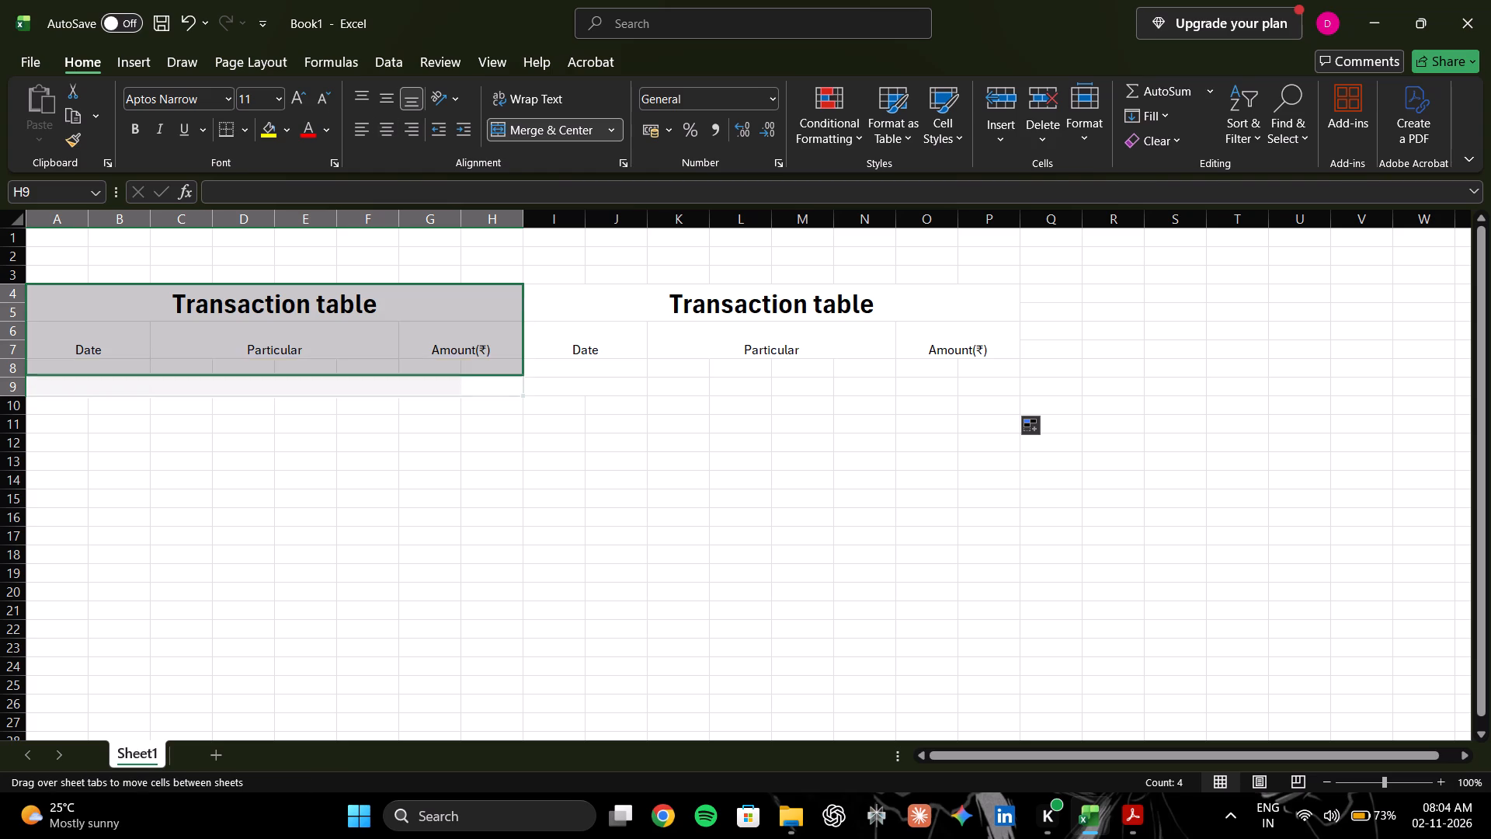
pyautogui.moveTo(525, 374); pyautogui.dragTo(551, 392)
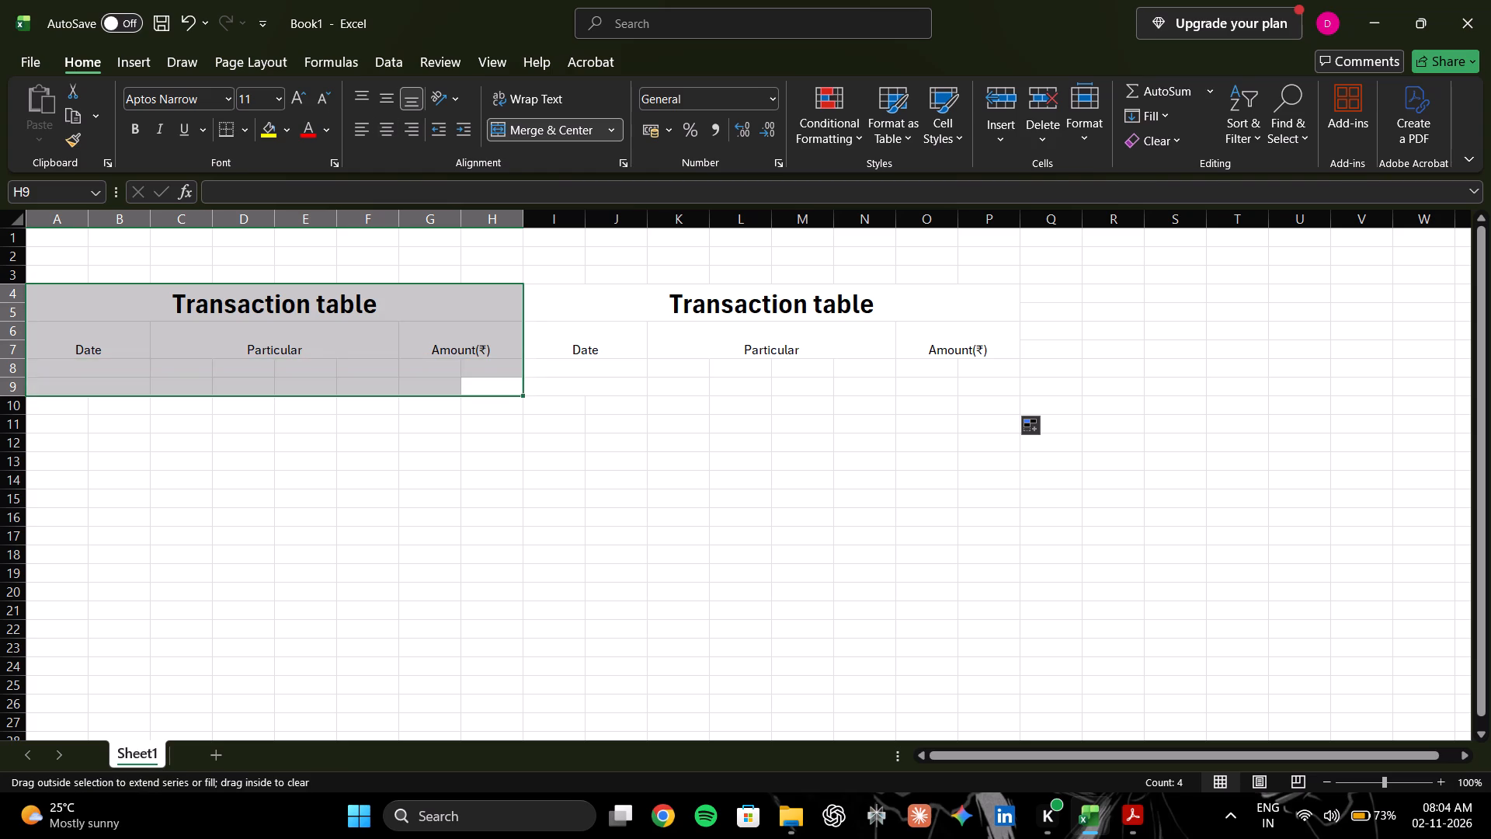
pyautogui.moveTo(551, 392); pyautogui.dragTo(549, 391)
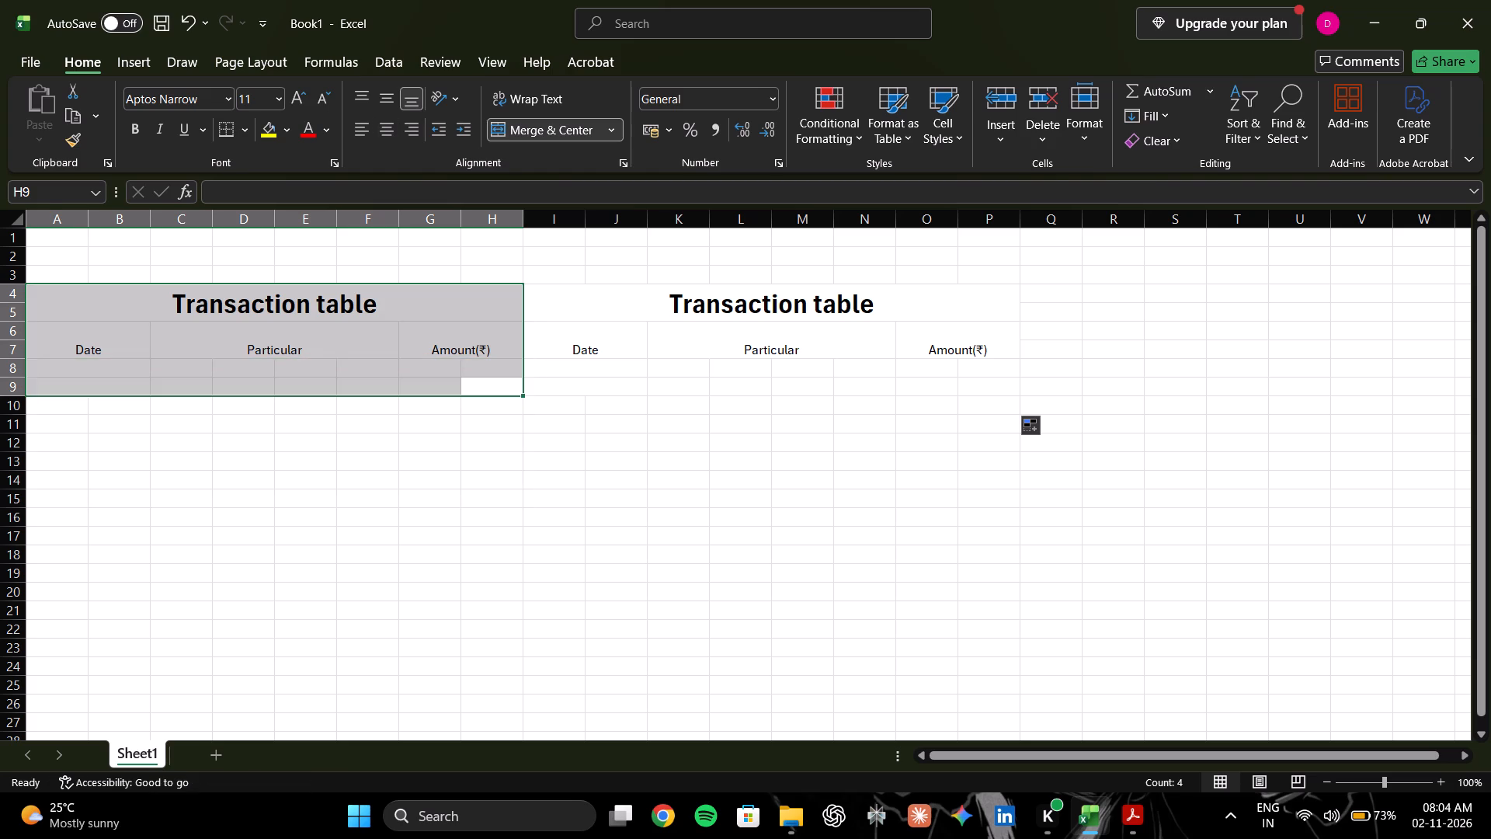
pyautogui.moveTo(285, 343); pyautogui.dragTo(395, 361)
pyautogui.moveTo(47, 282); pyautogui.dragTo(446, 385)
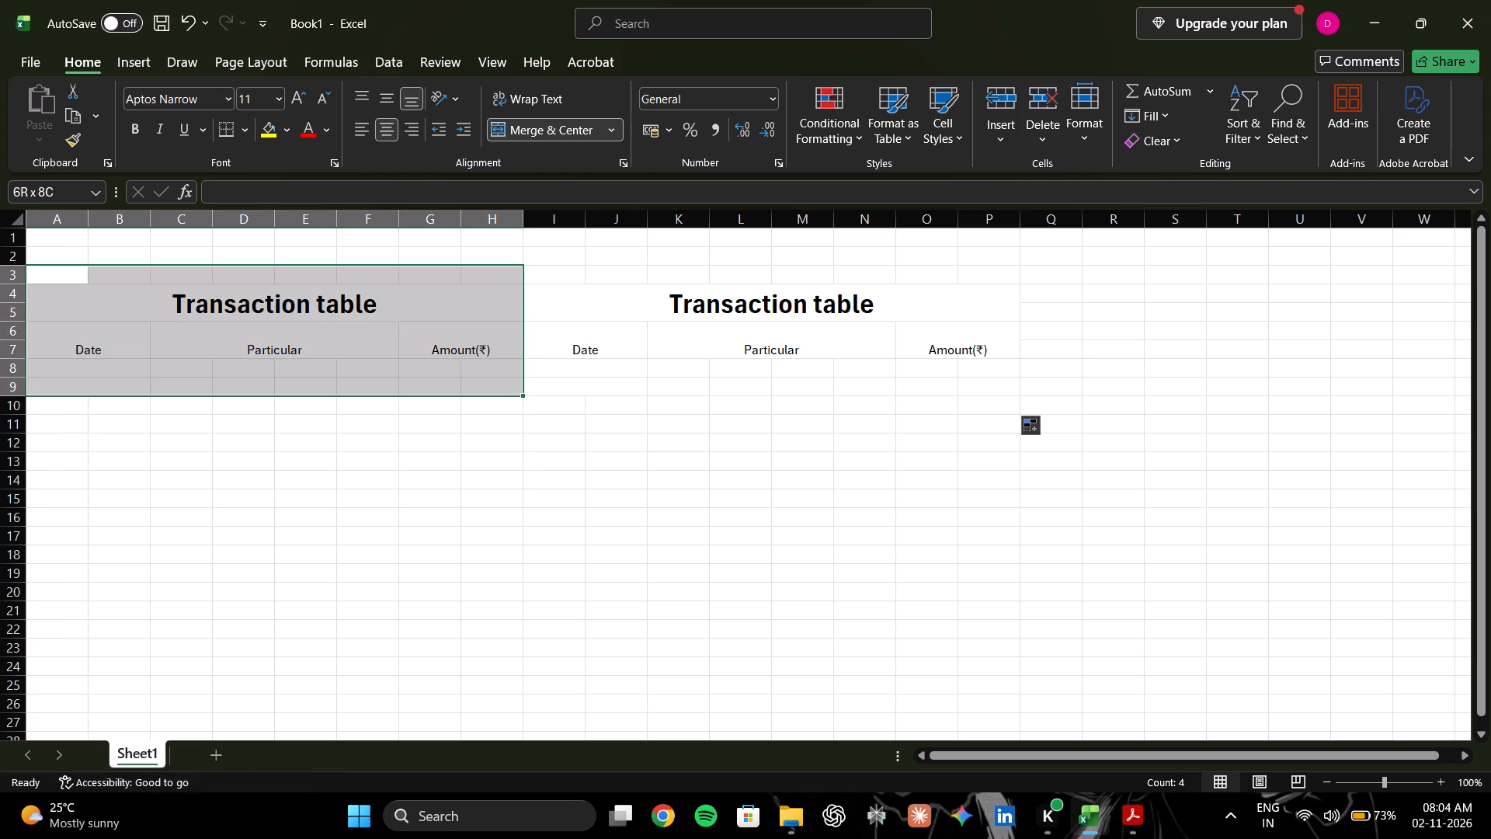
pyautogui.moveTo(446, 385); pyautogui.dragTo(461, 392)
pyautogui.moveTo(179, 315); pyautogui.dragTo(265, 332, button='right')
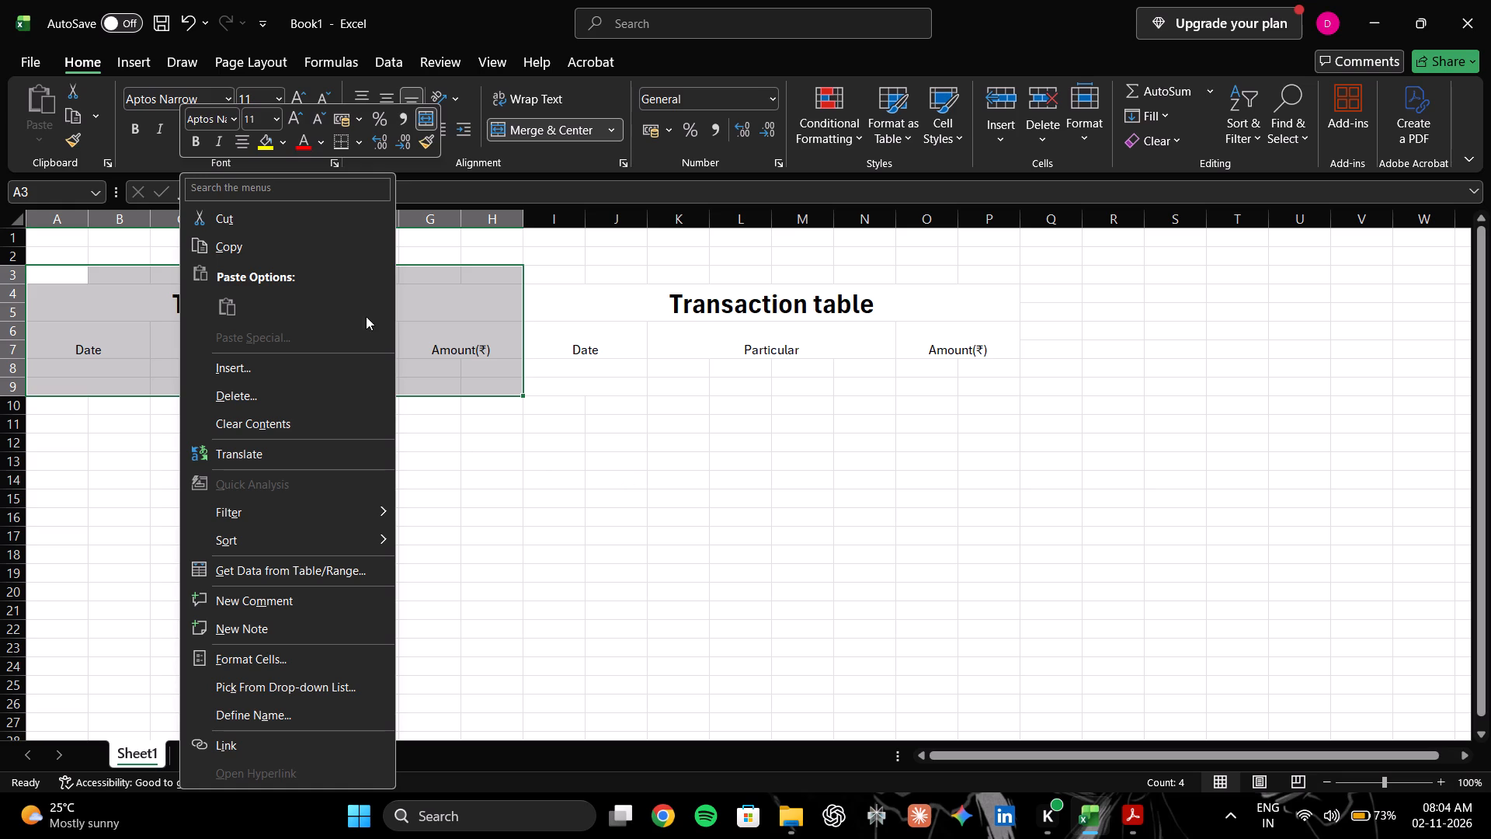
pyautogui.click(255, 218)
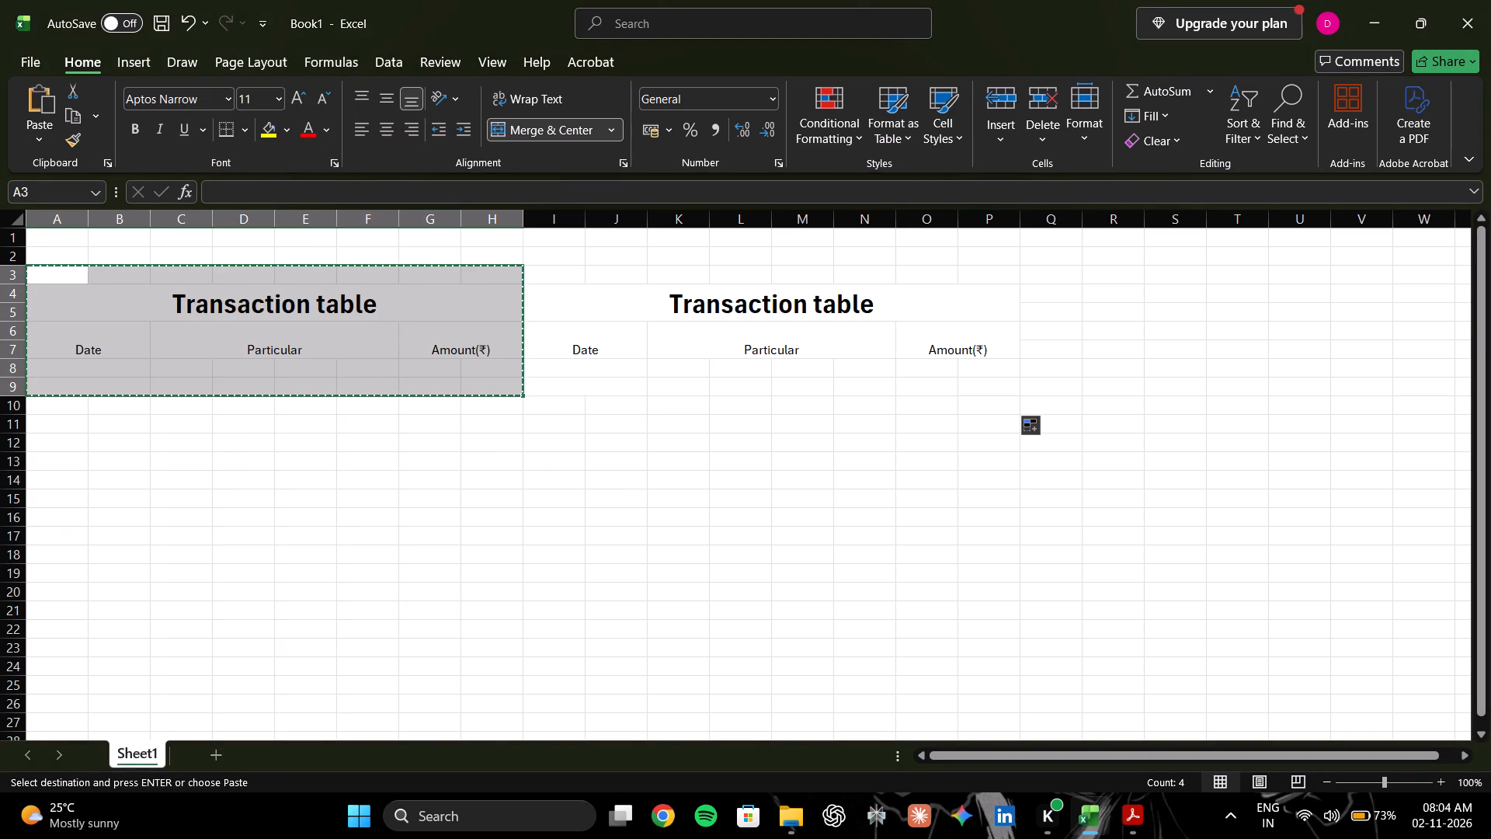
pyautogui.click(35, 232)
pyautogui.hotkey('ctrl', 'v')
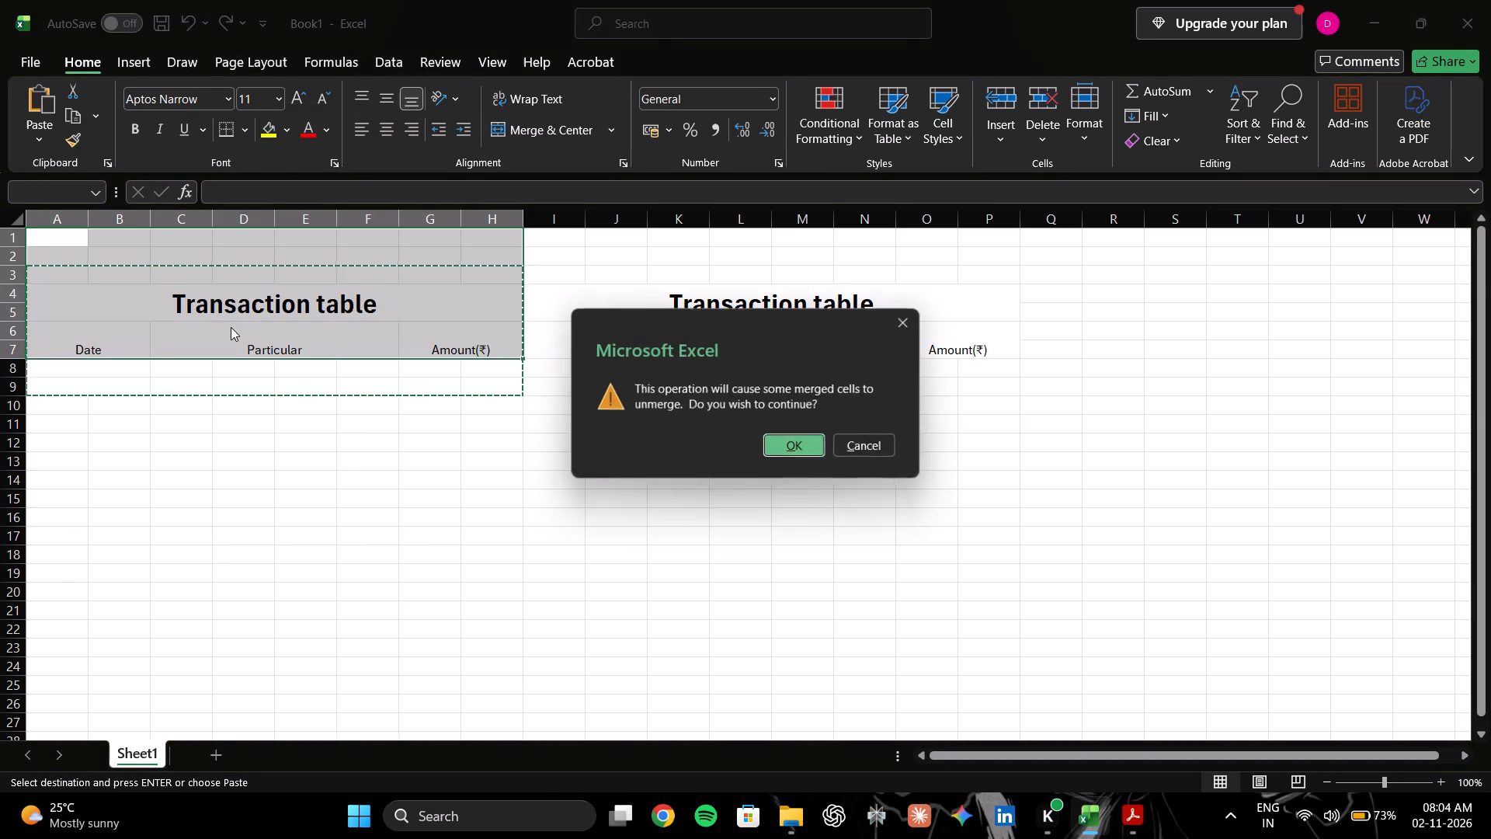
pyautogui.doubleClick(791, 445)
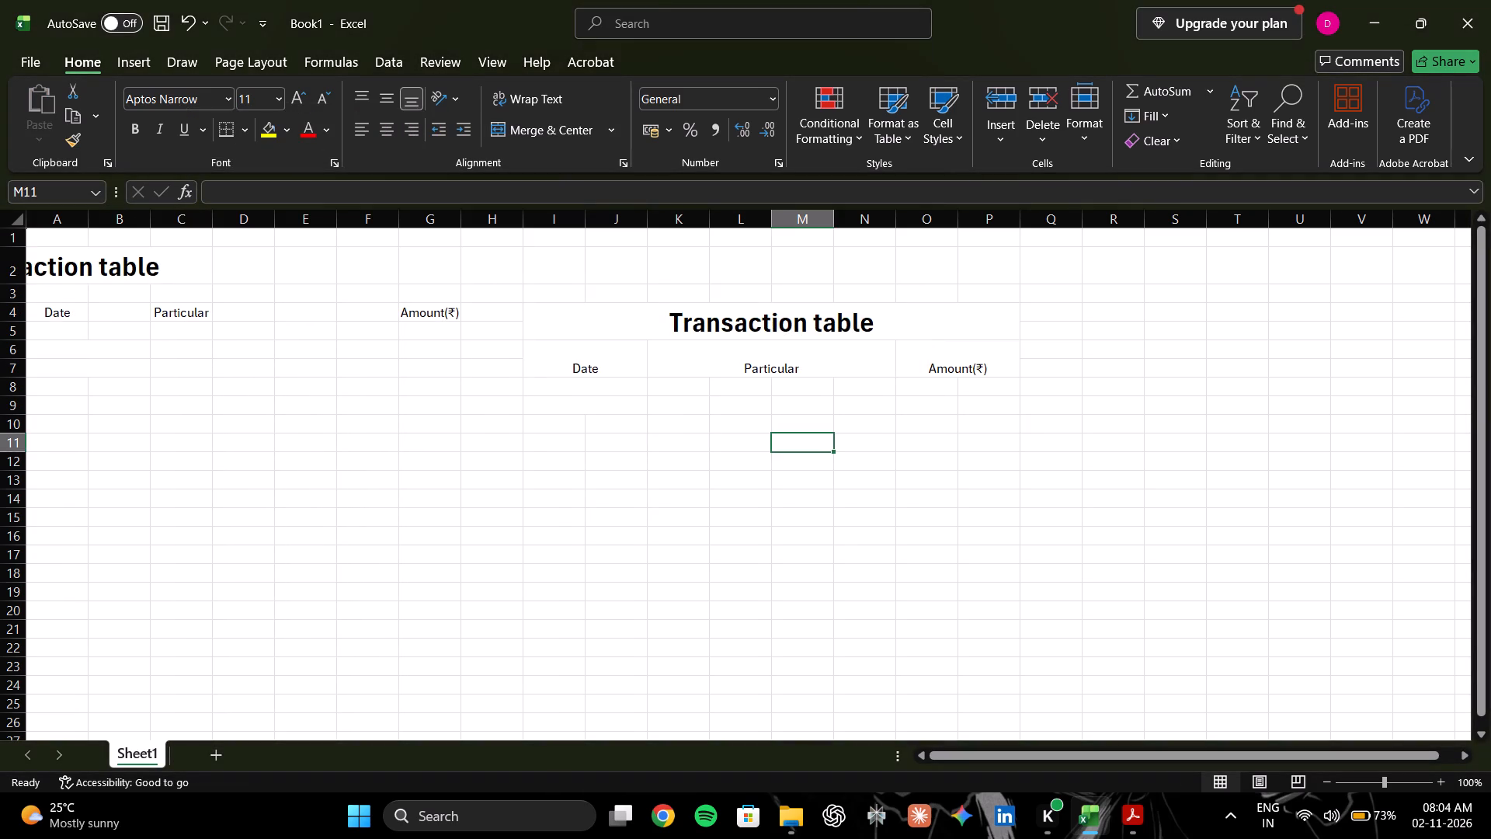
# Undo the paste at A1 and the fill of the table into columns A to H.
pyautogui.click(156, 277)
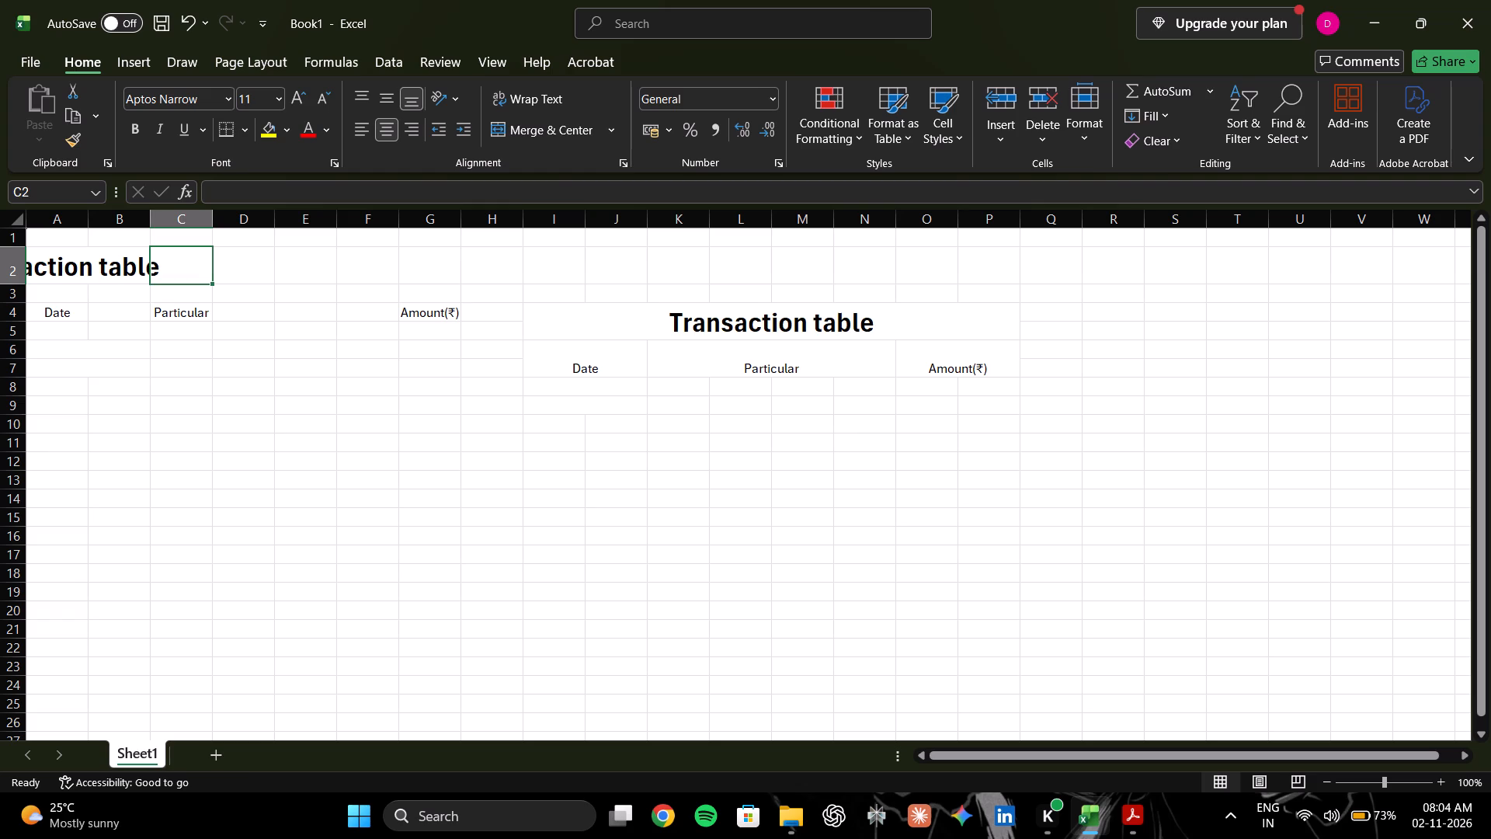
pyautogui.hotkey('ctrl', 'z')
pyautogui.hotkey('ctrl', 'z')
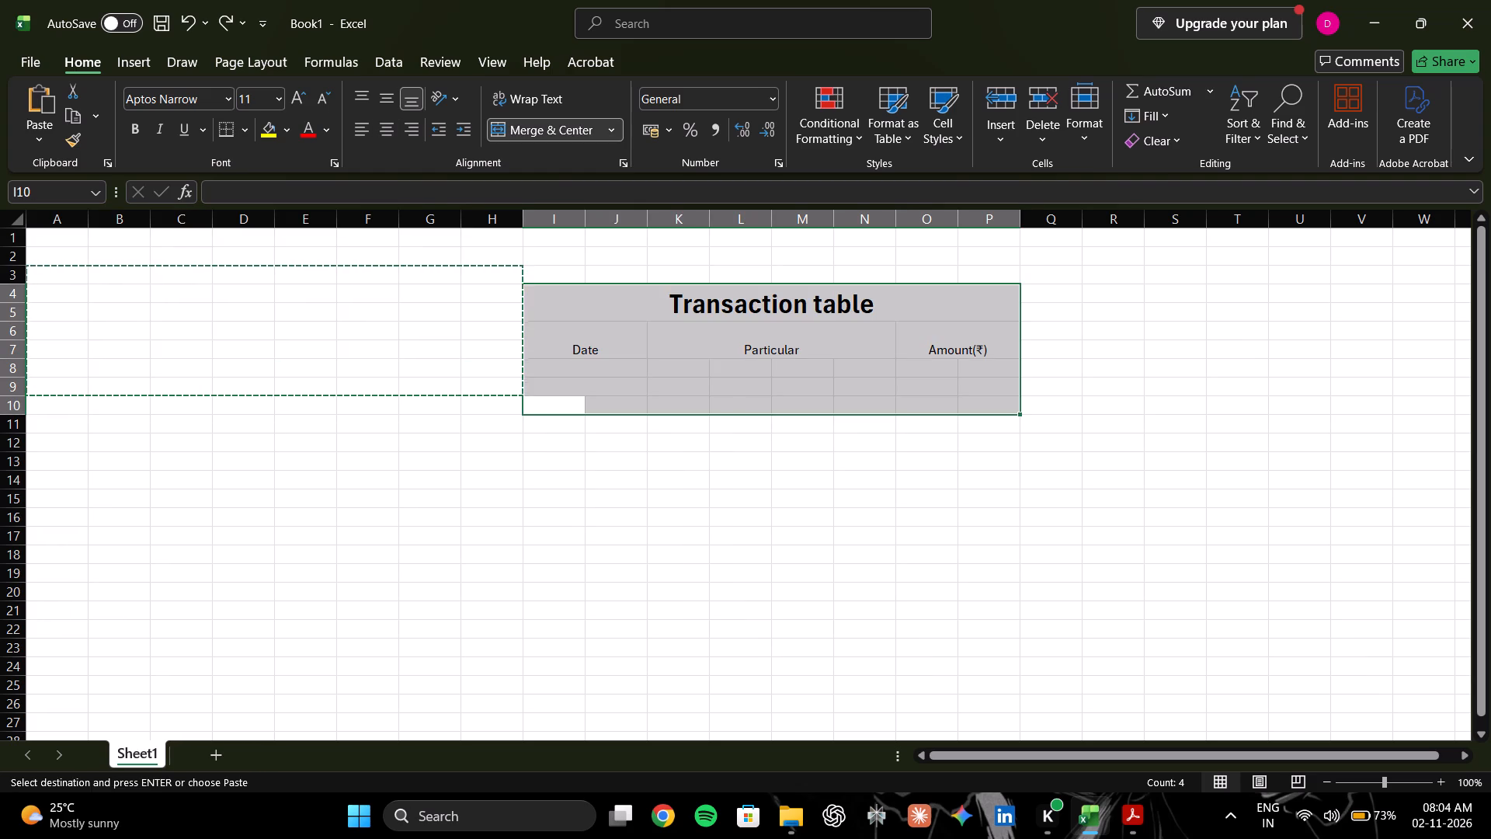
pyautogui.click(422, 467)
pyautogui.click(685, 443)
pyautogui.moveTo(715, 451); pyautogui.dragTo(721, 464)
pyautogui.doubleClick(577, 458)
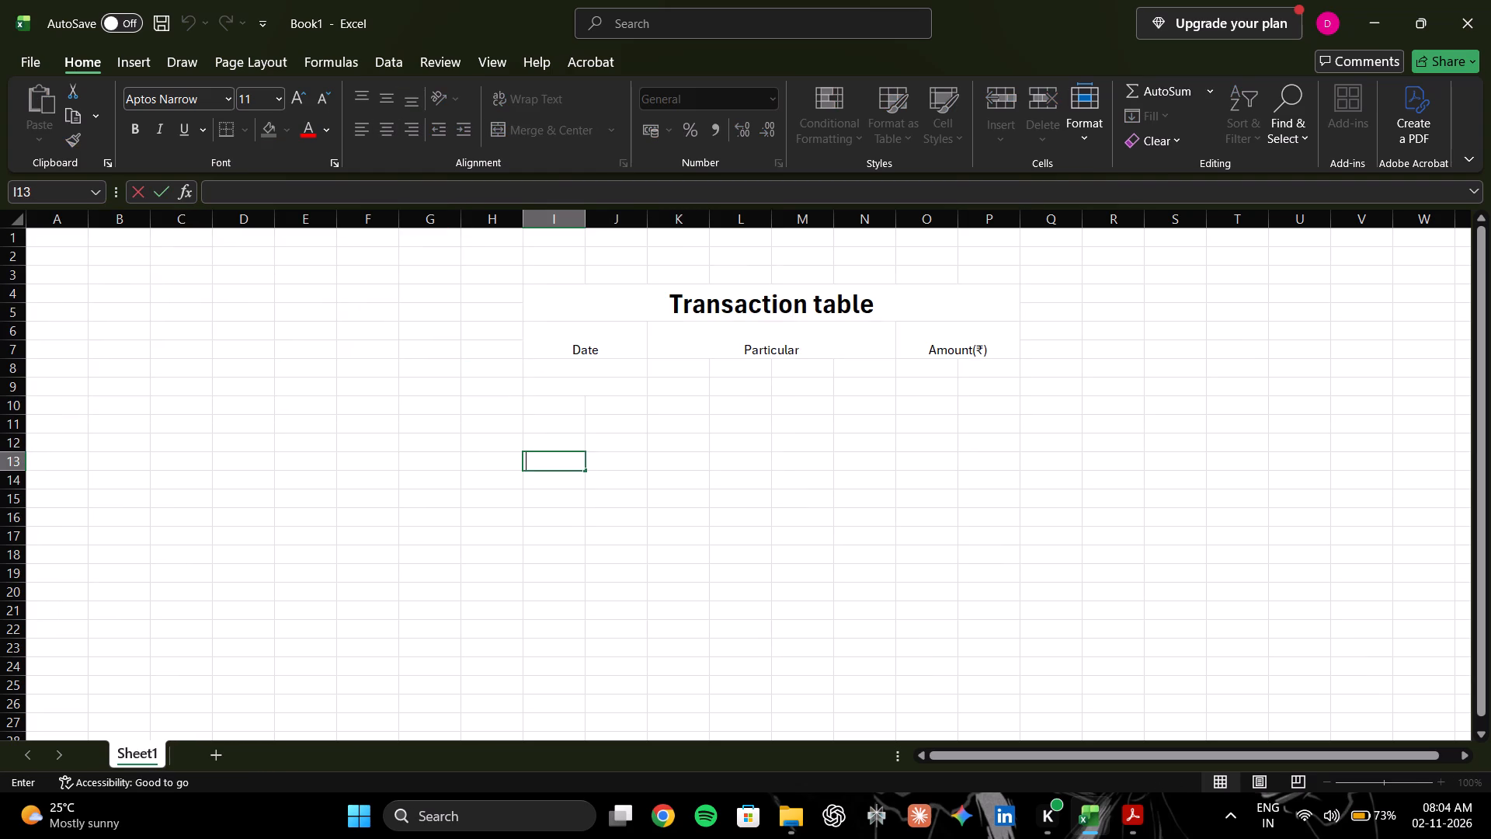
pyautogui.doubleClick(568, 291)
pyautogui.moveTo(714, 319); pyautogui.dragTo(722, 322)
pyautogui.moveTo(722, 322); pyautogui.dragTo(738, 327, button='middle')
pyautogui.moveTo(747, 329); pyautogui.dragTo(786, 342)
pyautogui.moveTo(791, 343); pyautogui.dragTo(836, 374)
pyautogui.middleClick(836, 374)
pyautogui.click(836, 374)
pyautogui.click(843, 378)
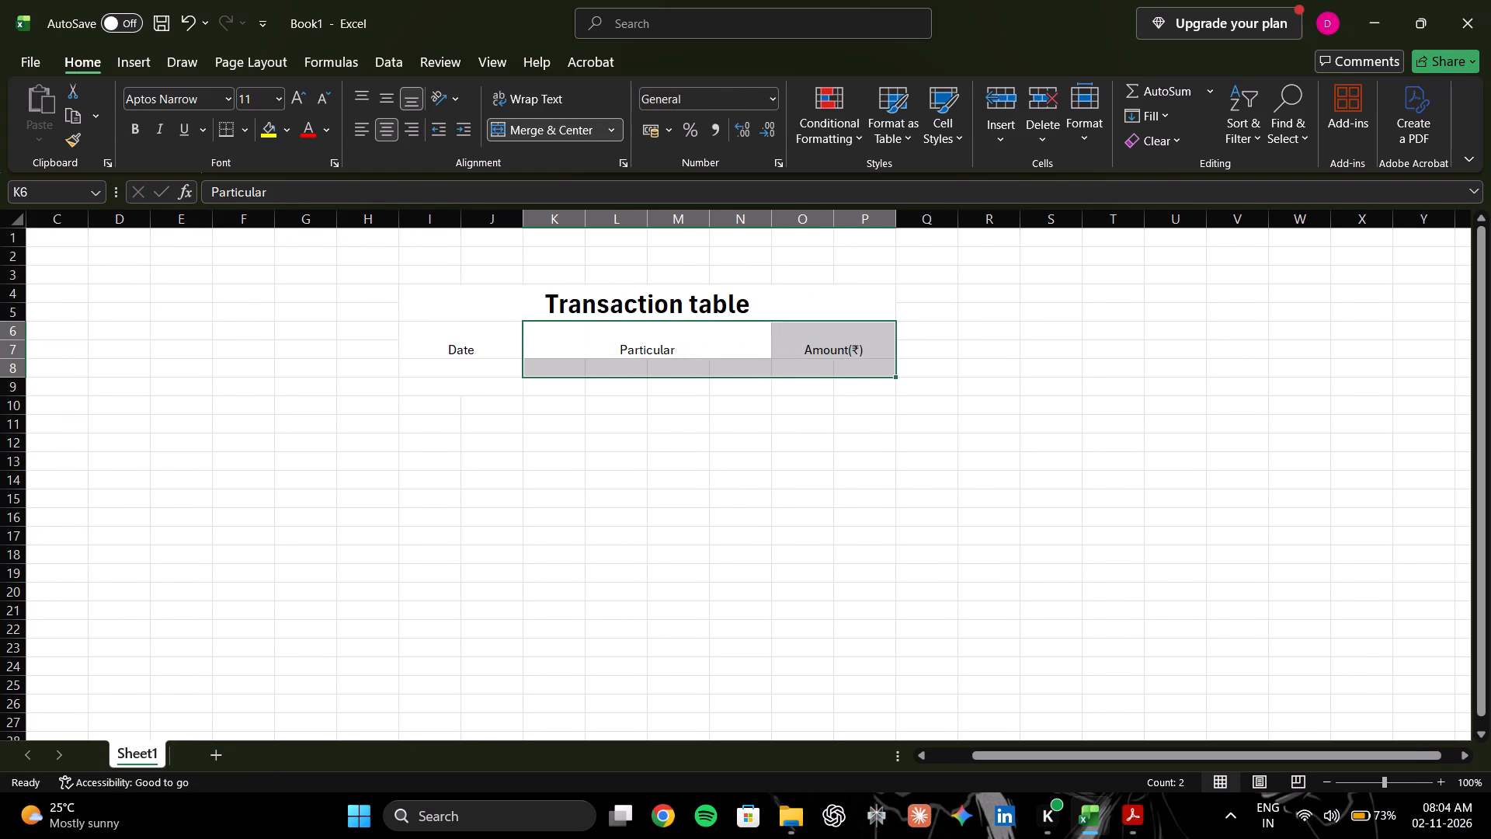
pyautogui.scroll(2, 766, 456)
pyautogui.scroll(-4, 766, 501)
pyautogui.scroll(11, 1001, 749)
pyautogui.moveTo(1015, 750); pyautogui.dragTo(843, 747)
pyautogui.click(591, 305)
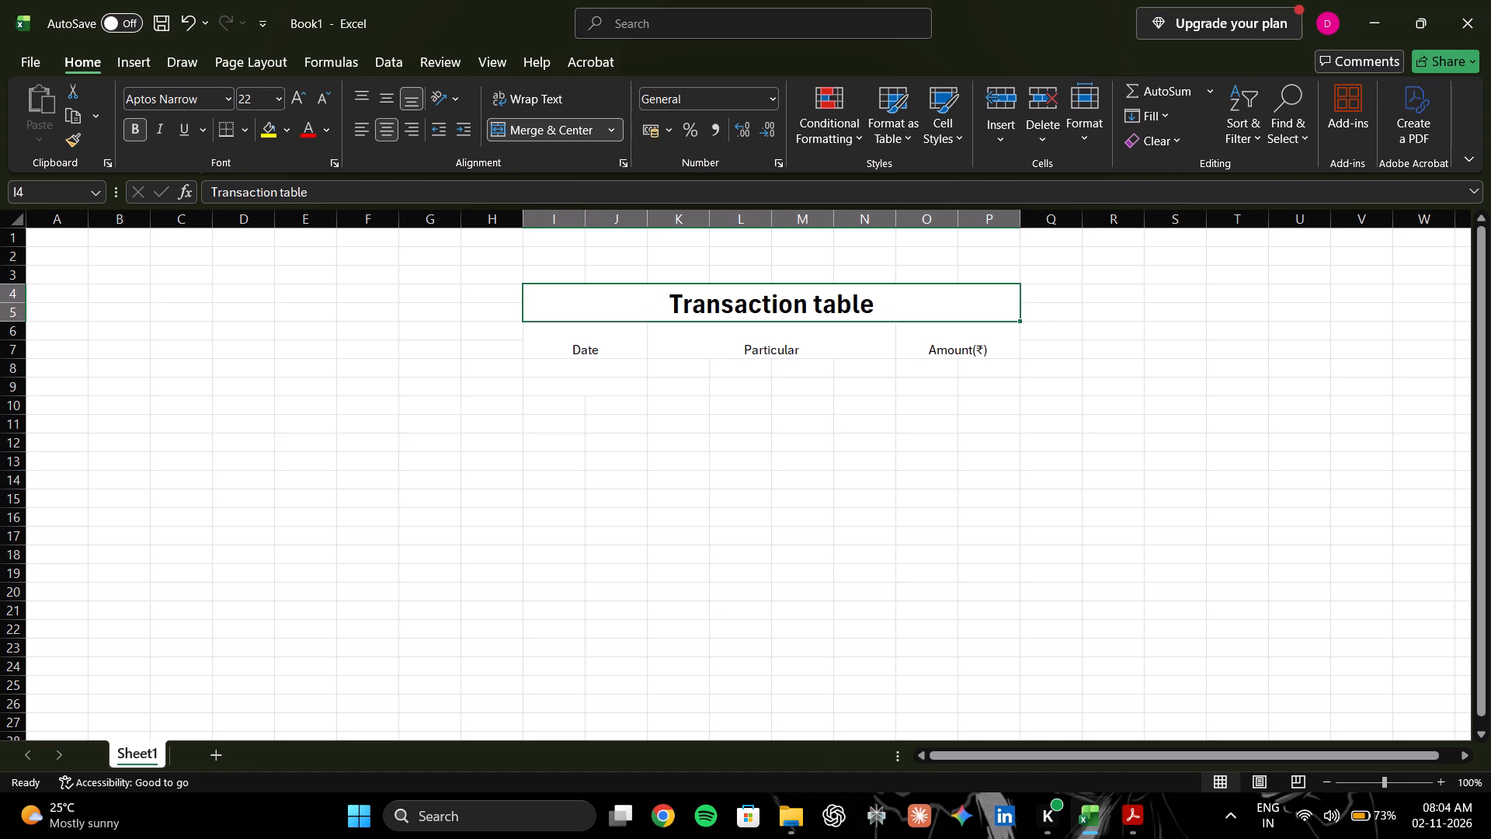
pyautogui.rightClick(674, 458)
# Select the transaction table I4:P9 and move it to A1:H6 at the sheet's upper-left corner.
pyautogui.moveTo(579, 286); pyautogui.dragTo(606, 374)
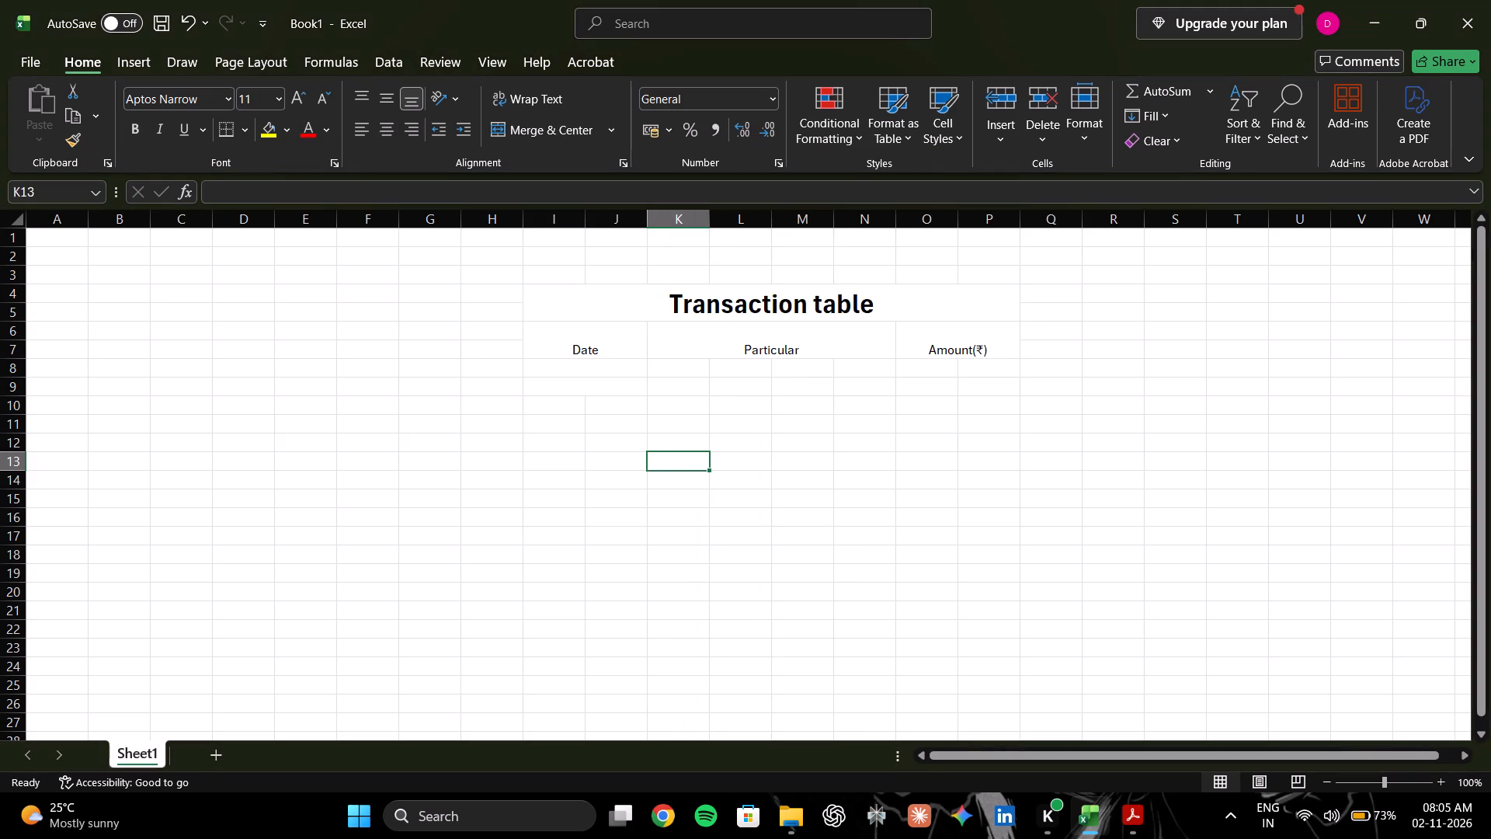
pyautogui.moveTo(569, 291); pyautogui.dragTo(694, 385)
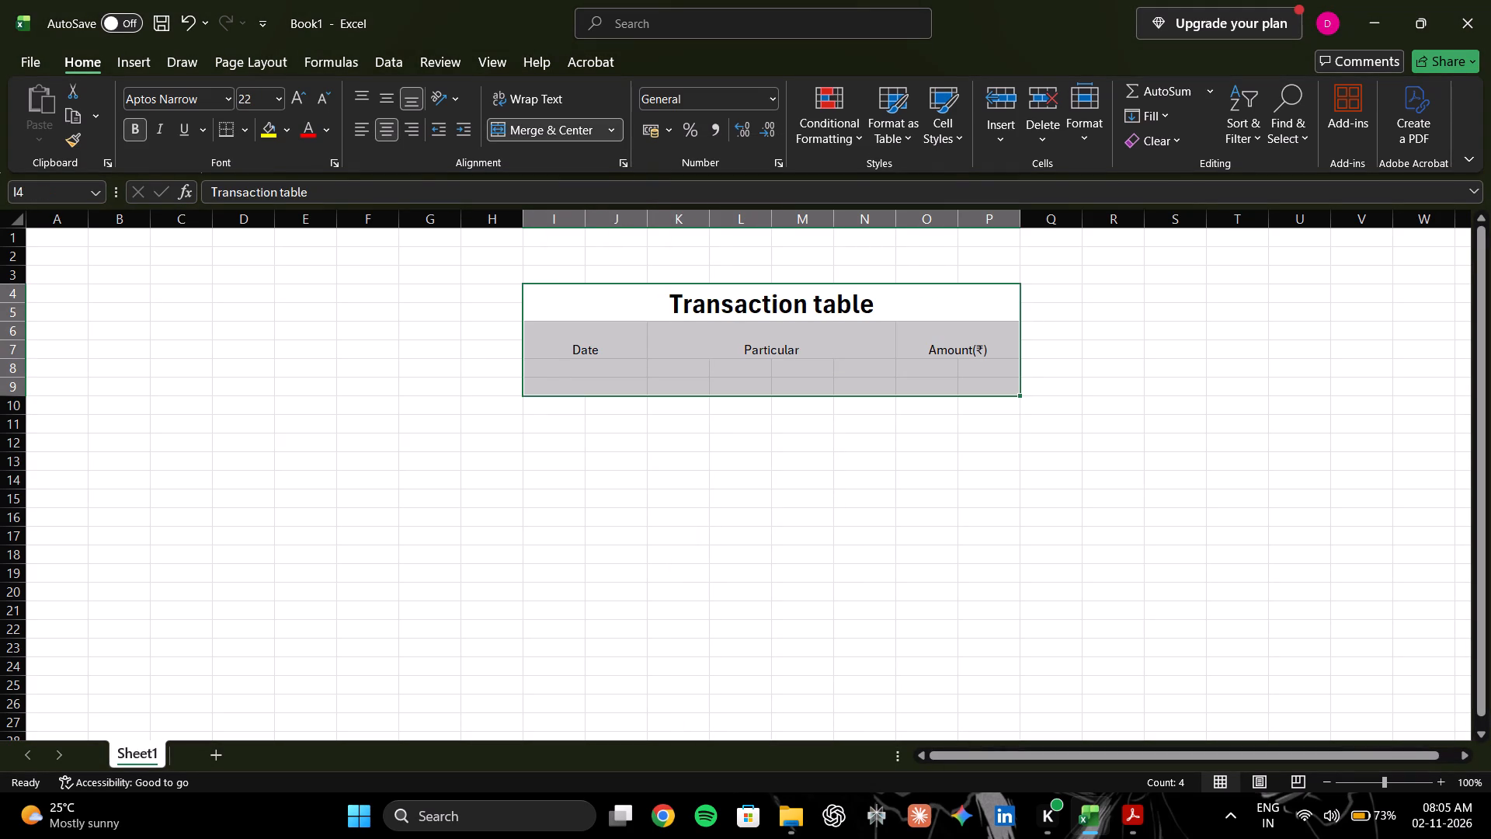
pyautogui.click(861, 343)
pyautogui.moveTo(566, 306); pyautogui.dragTo(725, 395)
pyautogui.moveTo(725, 395); pyautogui.dragTo(731, 395)
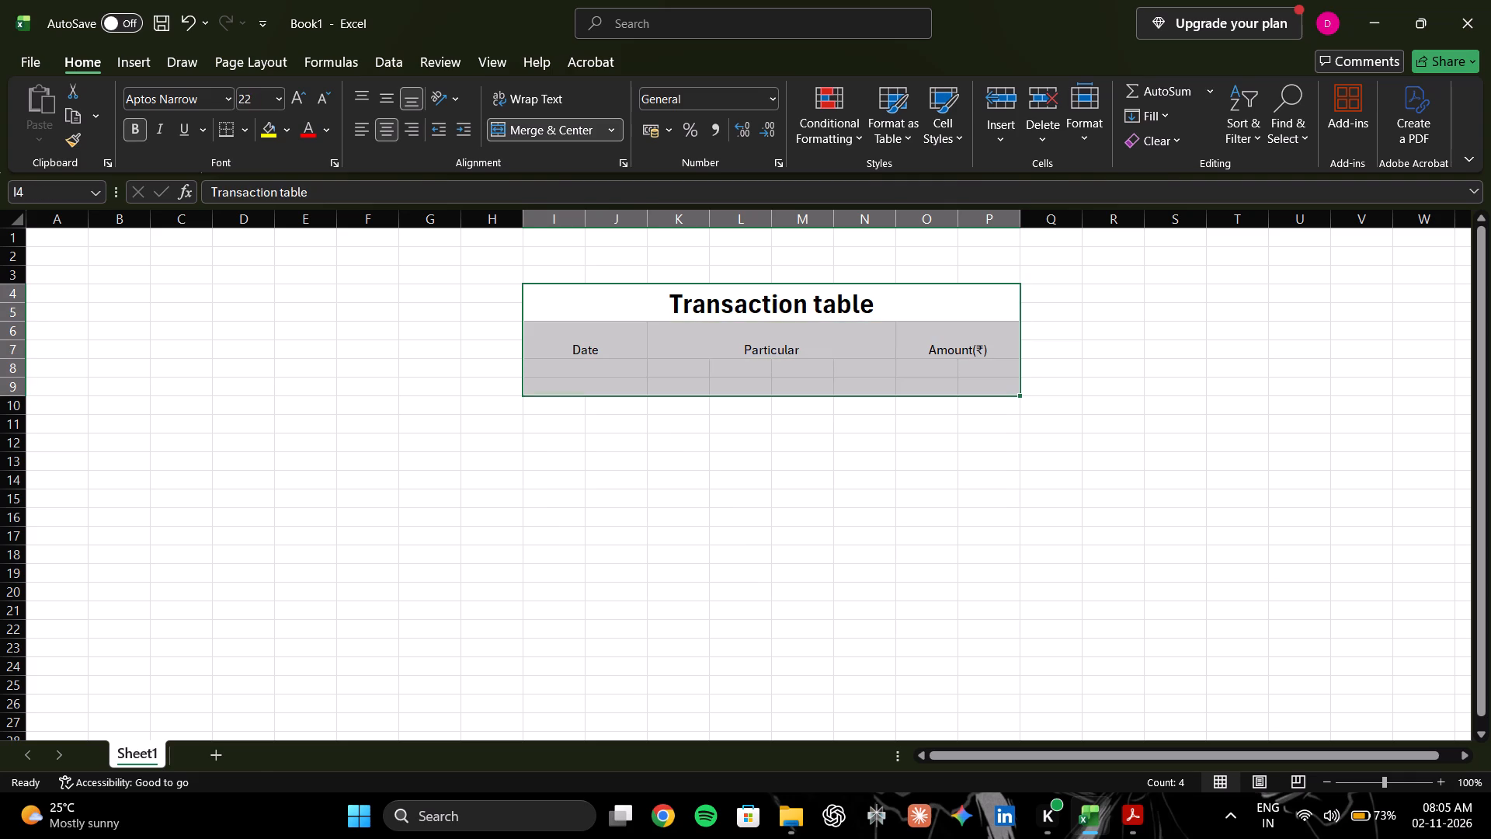
pyautogui.click(524, 287)
pyautogui.click(524, 289)
pyautogui.moveTo(522, 290); pyautogui.dragTo(30, 235)
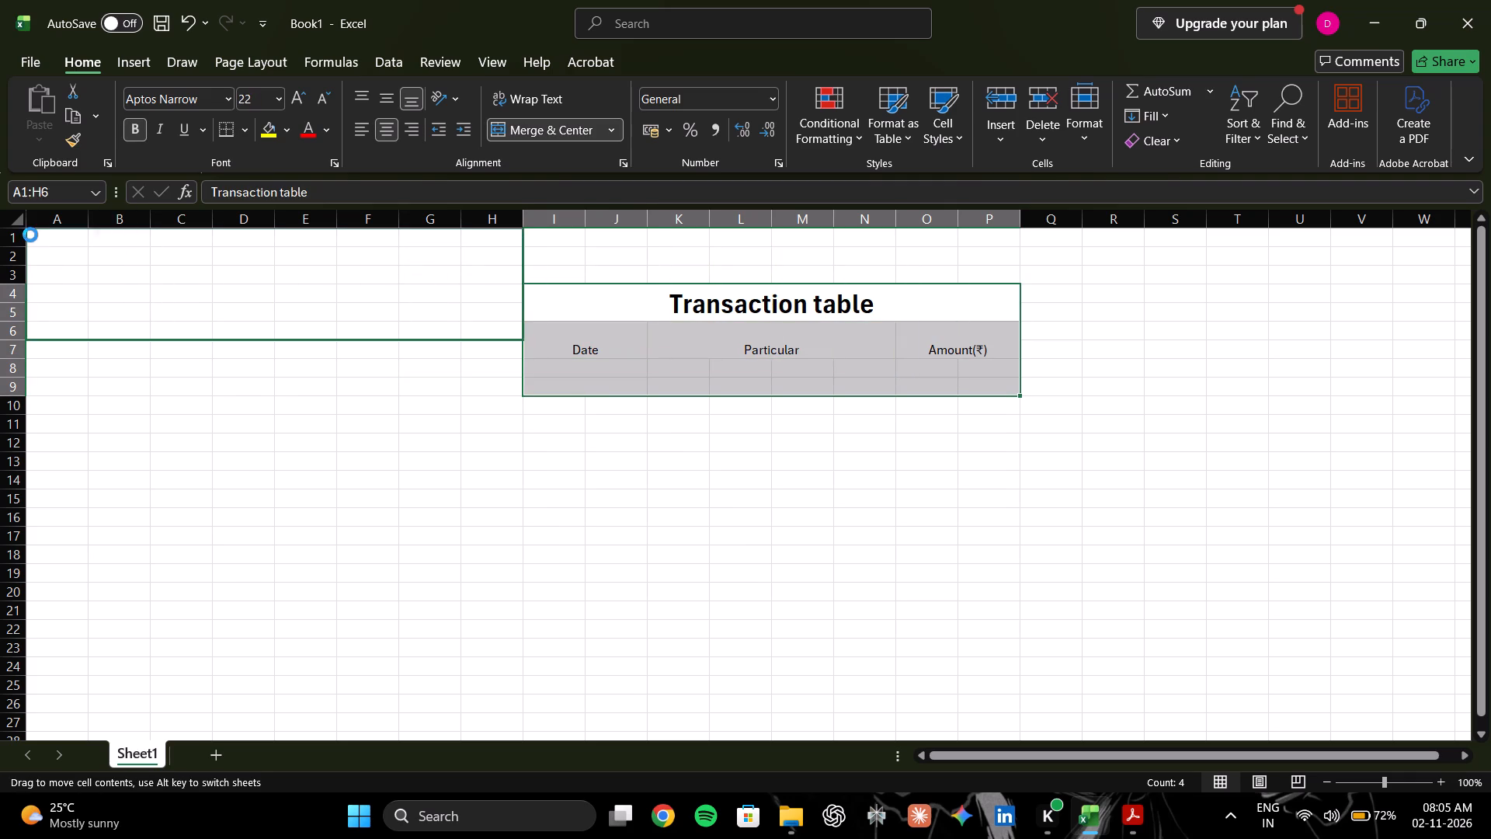
# Switch to the EXCEL TASK LIST PDF, check the Question 1 transaction dates, and return to the workbook.
pyautogui.scroll(9, 255, 457)
pyautogui.click(218, 432)
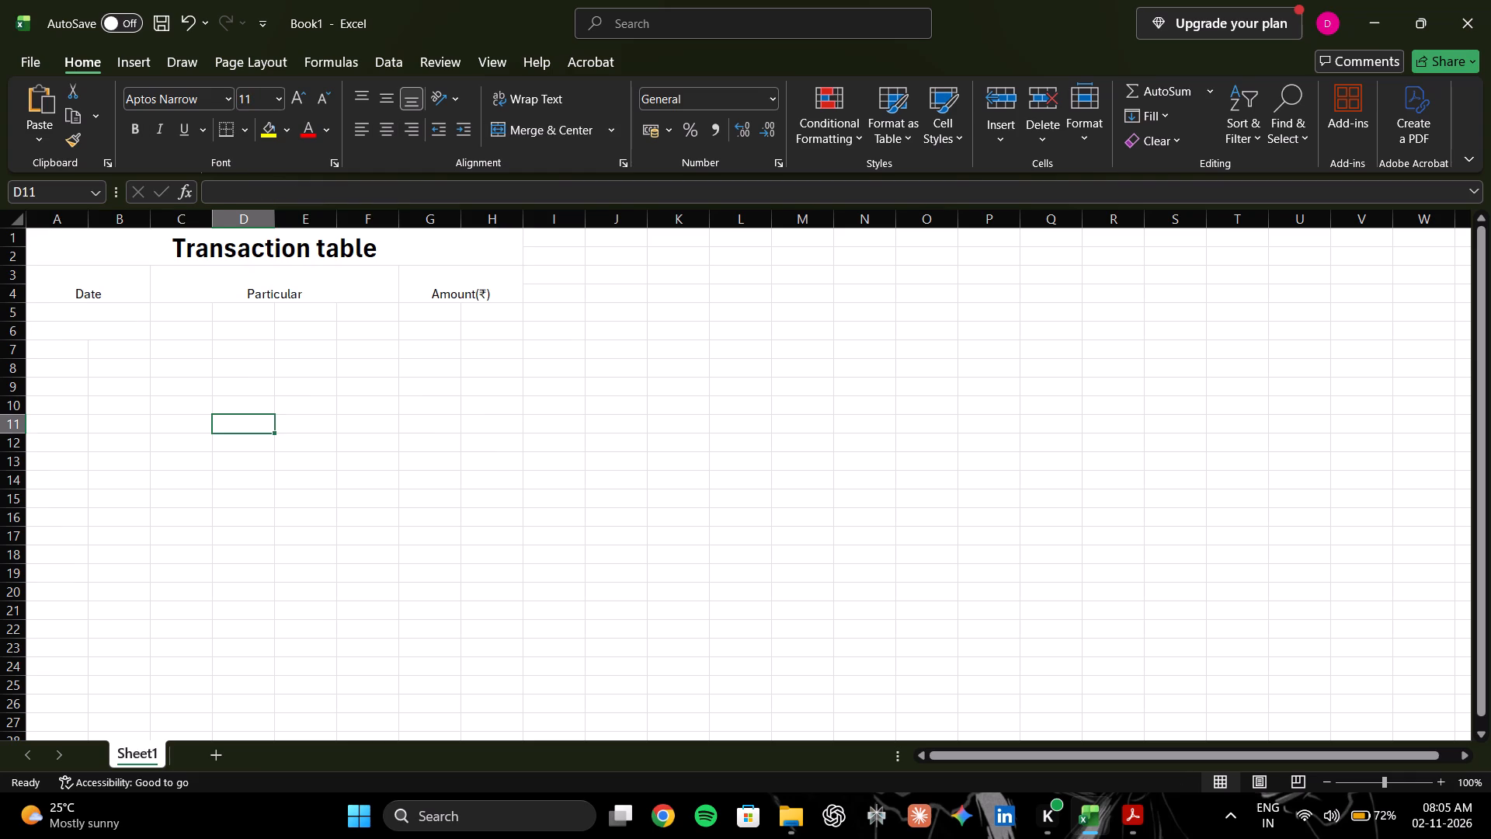
pyautogui.click(109, 306)
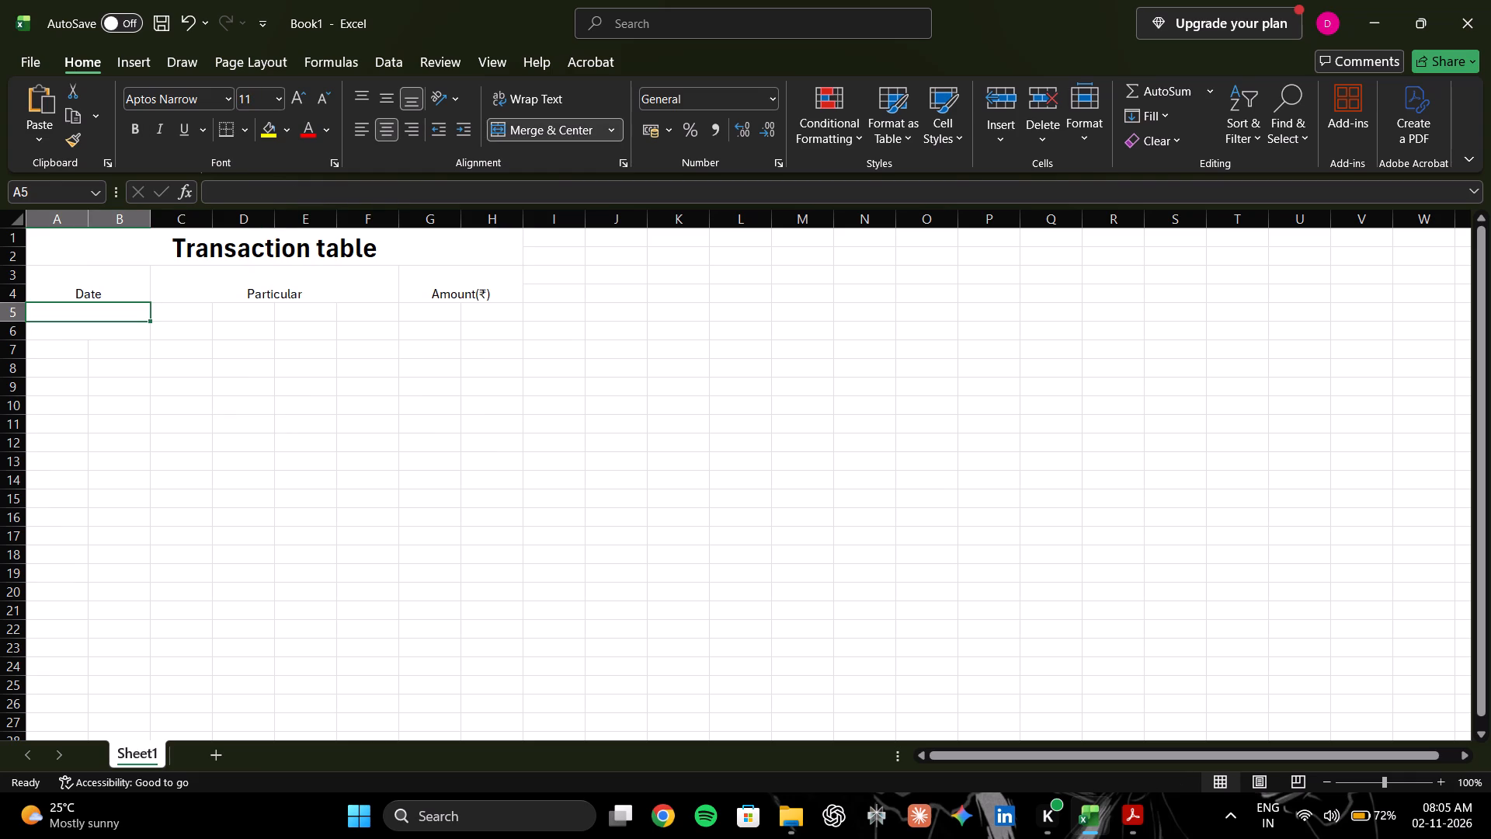
pyautogui.hotkey('alt', 'Tab')
pyautogui.doubleClick(598, 223)
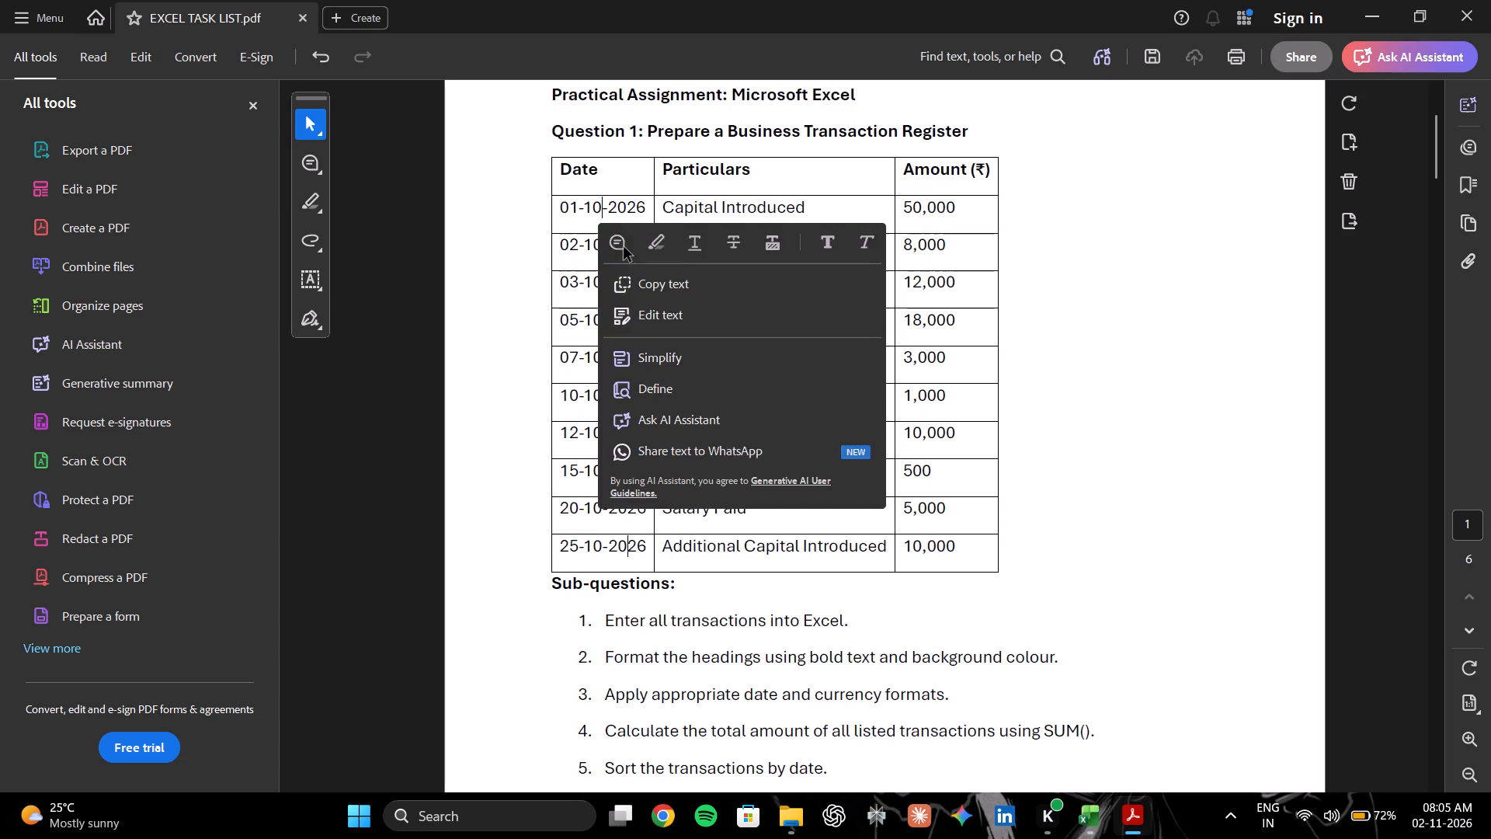
pyautogui.click(625, 249)
pyautogui.click(537, 307)
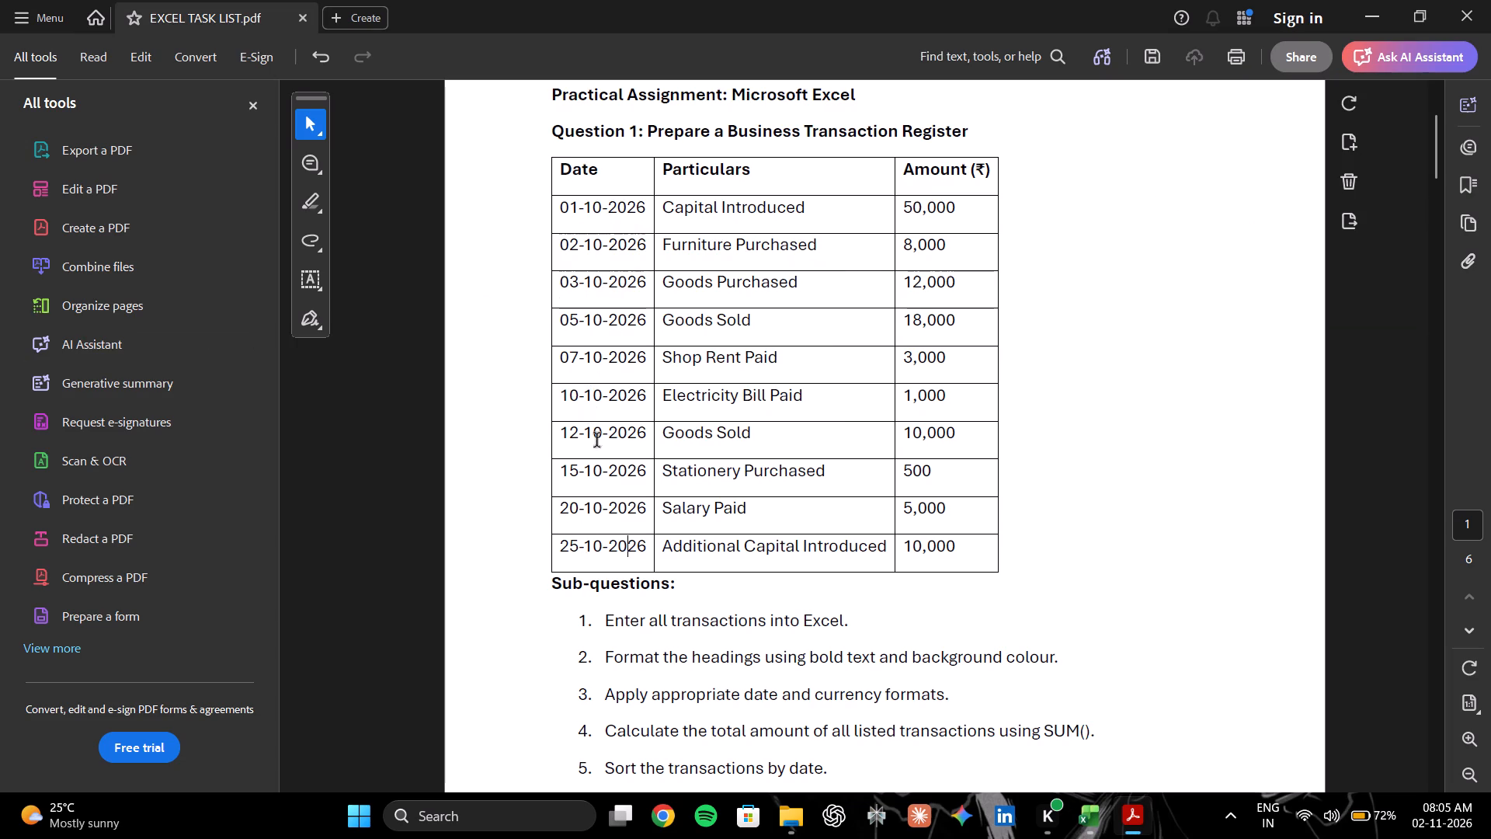
pyautogui.hotkey('alt', 'Tab')
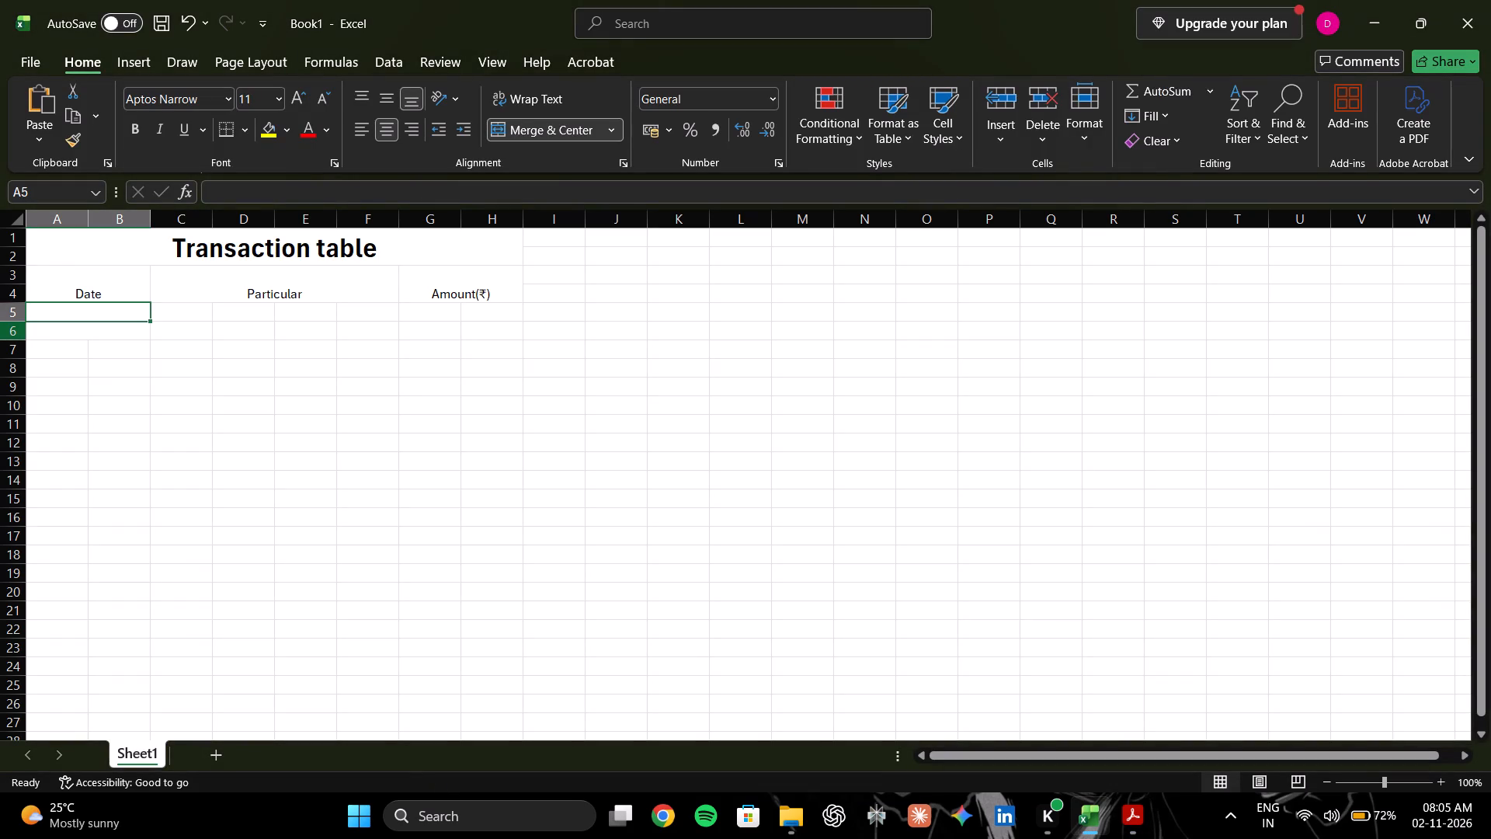
# Merge and center columns A and B separately in rows 7, 8 and 9 beneath the Date heading.
pyautogui.click(113, 329)
pyautogui.click(96, 357)
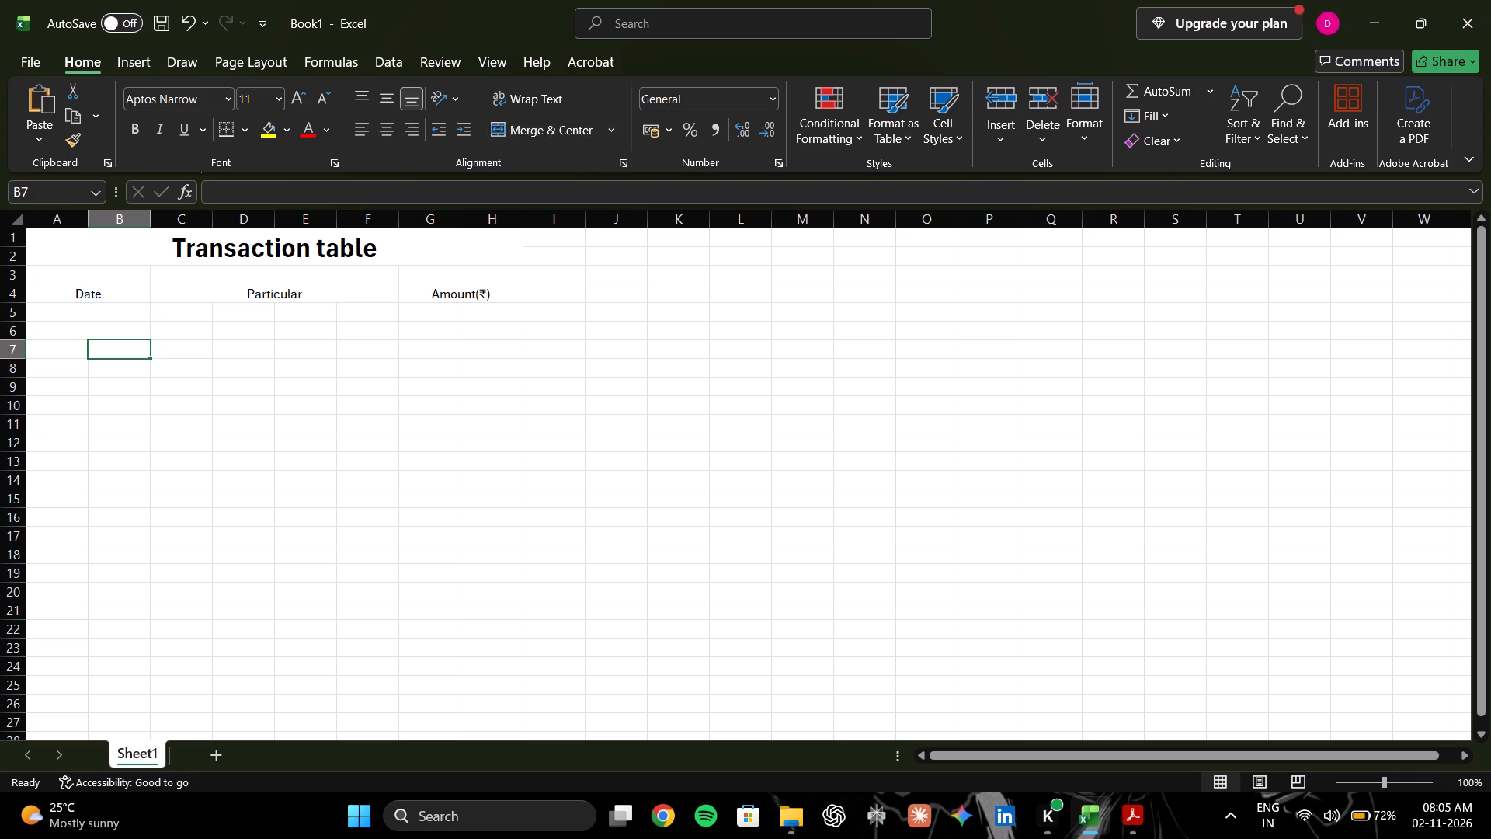
pyautogui.click(82, 353)
pyautogui.moveTo(71, 347); pyautogui.dragTo(116, 346)
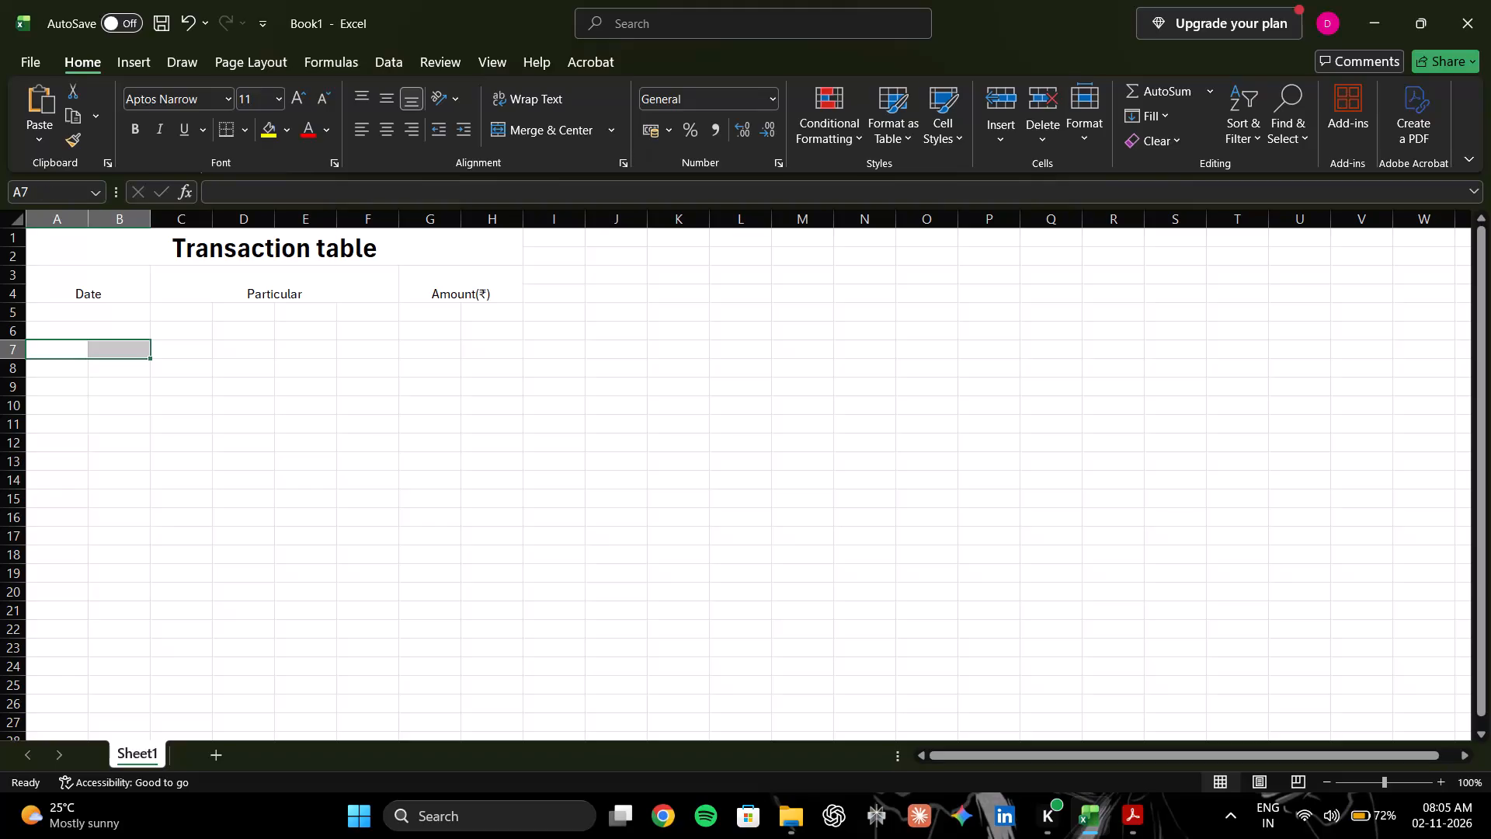
pyautogui.moveTo(116, 346); pyautogui.dragTo(115, 346)
pyautogui.click(565, 117)
pyautogui.click(551, 134)
pyautogui.moveTo(75, 373); pyautogui.dragTo(74, 371)
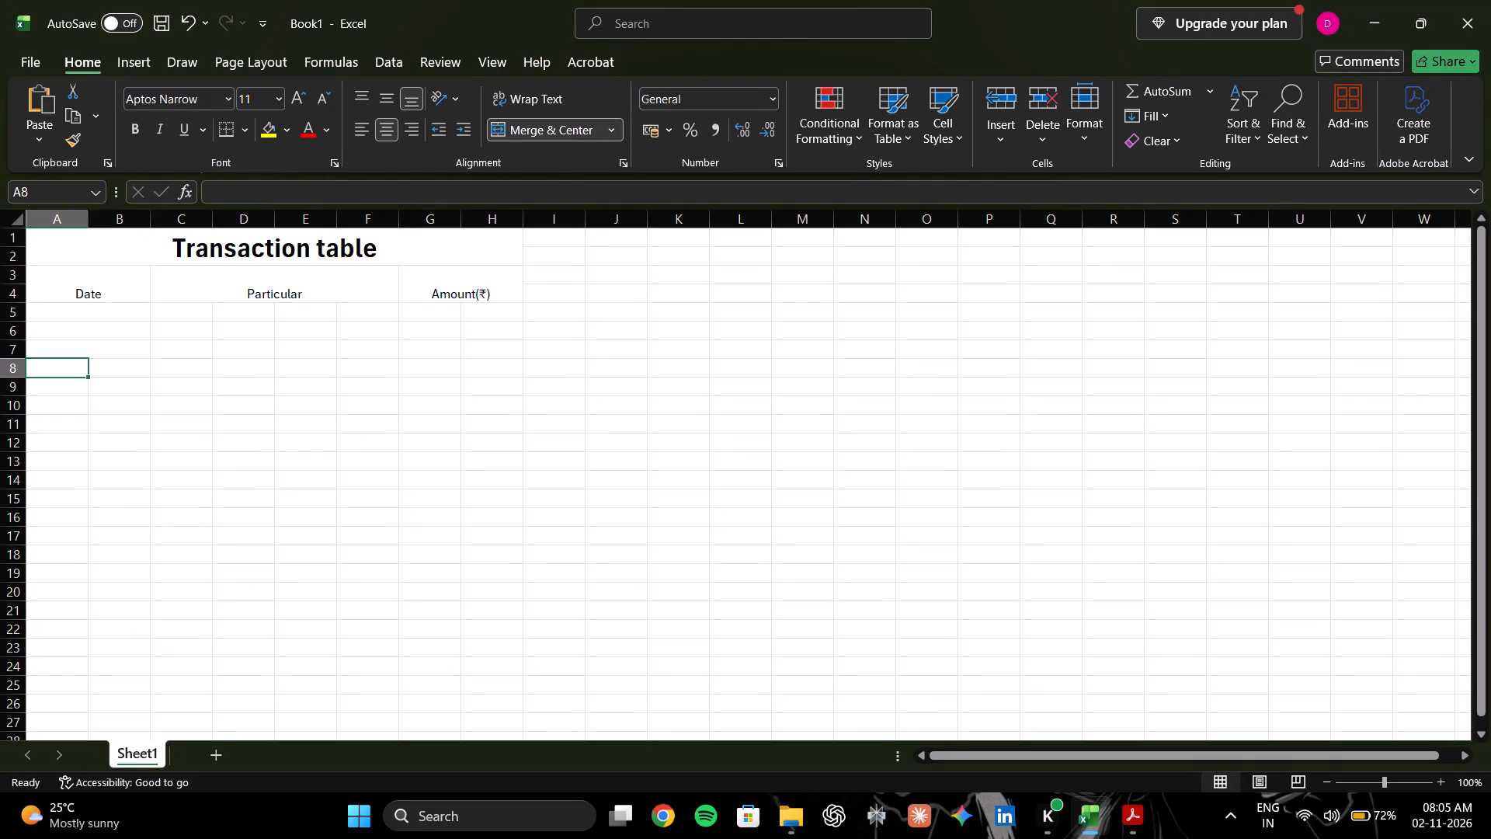
pyautogui.moveTo(74, 371); pyautogui.dragTo(106, 371)
pyautogui.click(525, 134)
pyautogui.moveTo(57, 384); pyautogui.dragTo(122, 388)
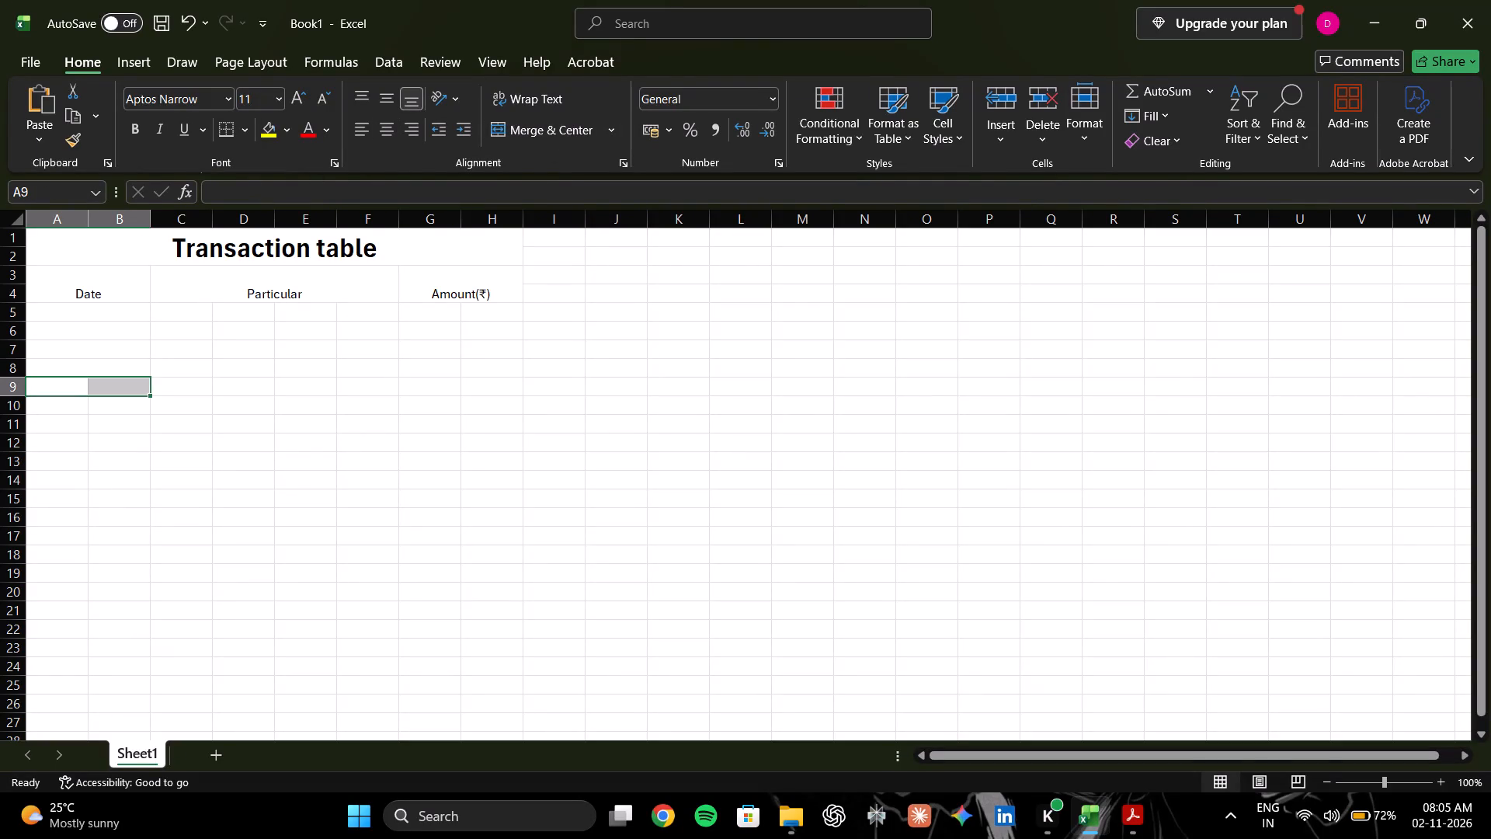
pyautogui.click(555, 123)
# Switch to Chrome, search for "shortcut key to merge cell in excel", read the answer and close the browser.
pyautogui.doubleClick(670, 821)
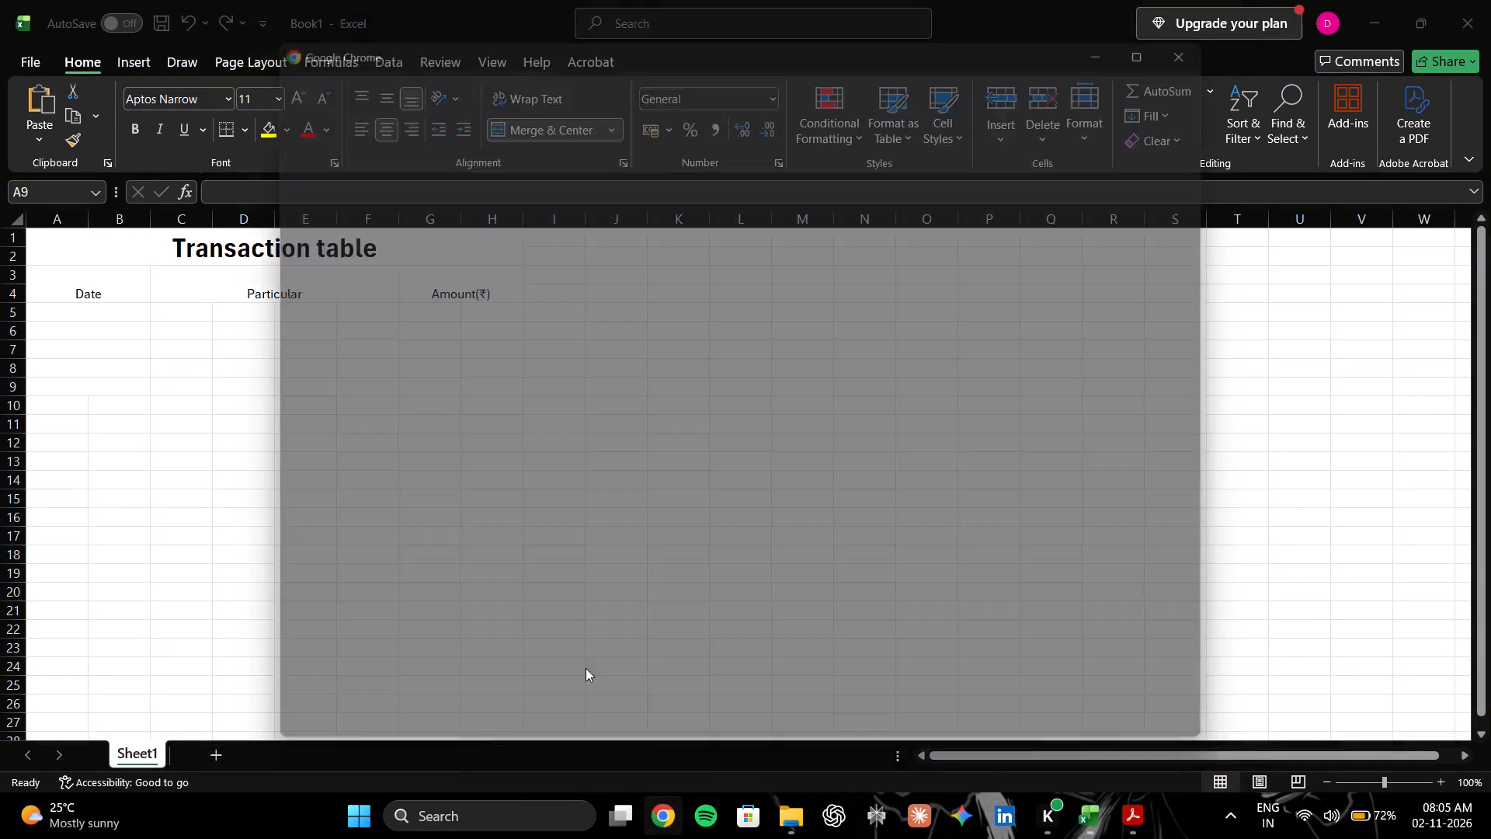
pyautogui.click(764, 557)
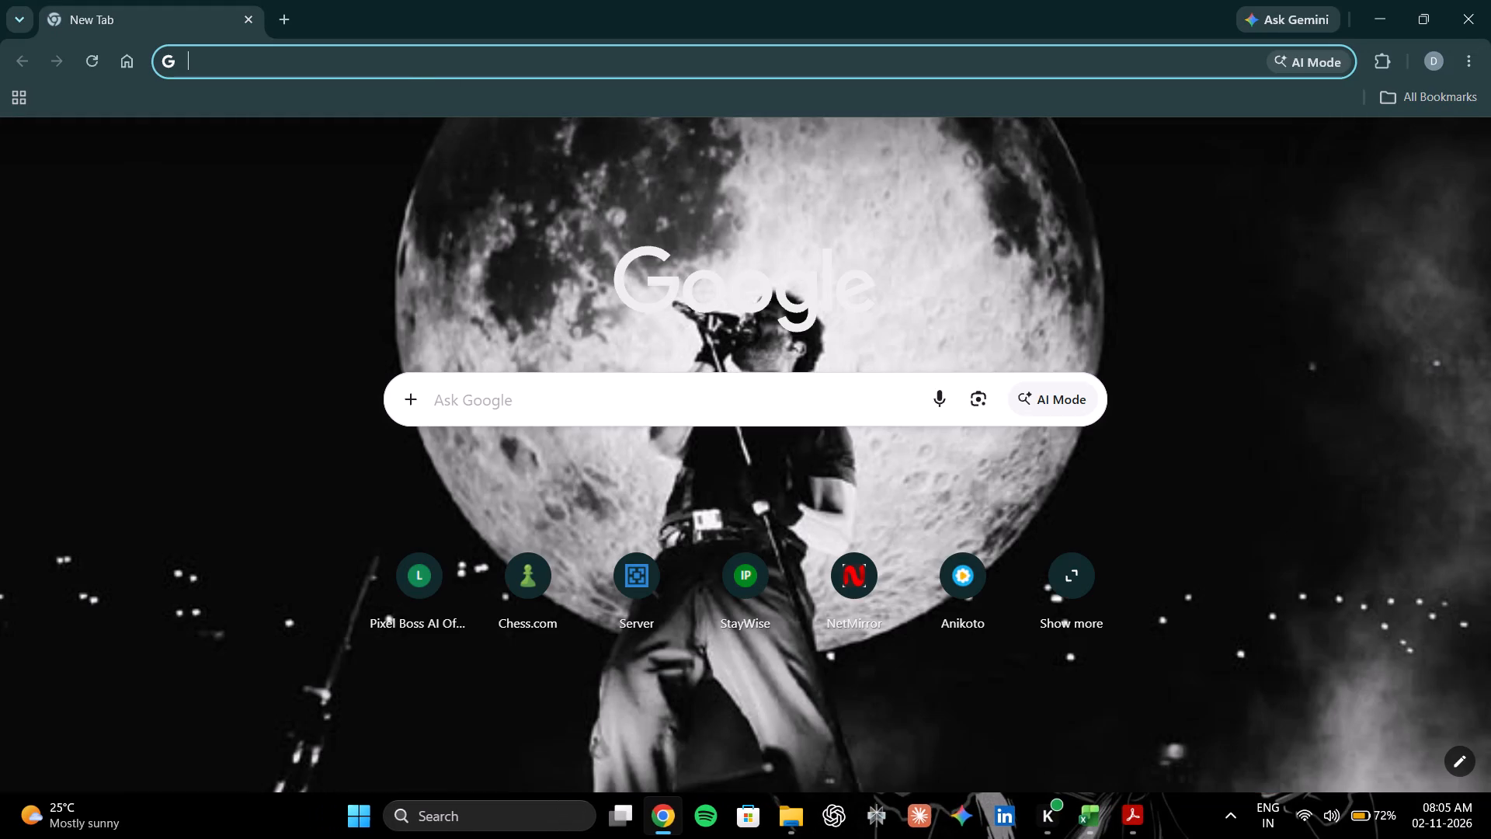
pyautogui.write('shortcut key to mere')
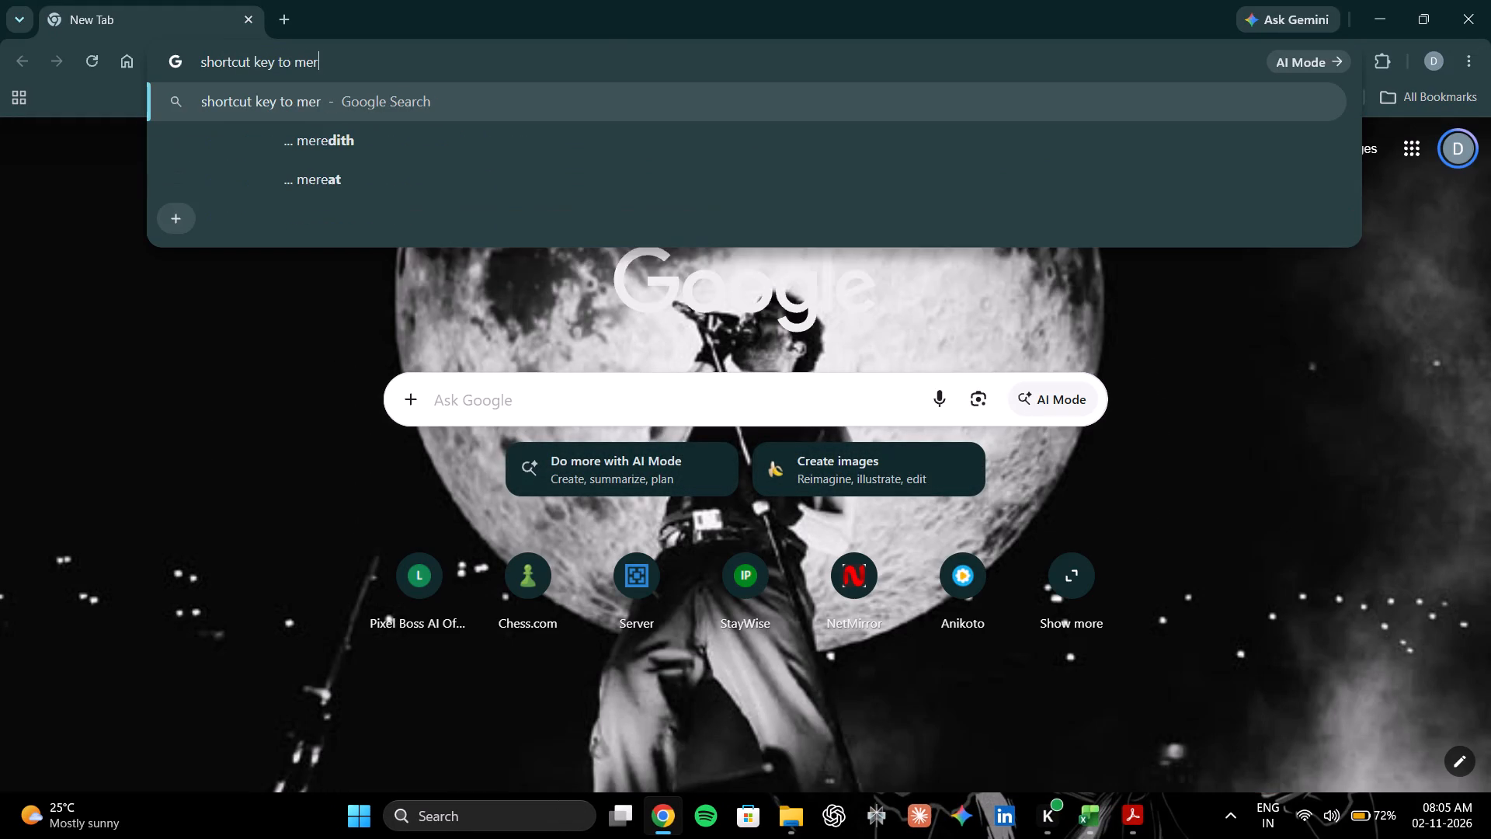
pyautogui.press('BackSpace')
pyautogui.write('ge s')
pyautogui.press('BackSpace')
pyautogui.write('cell in excel')
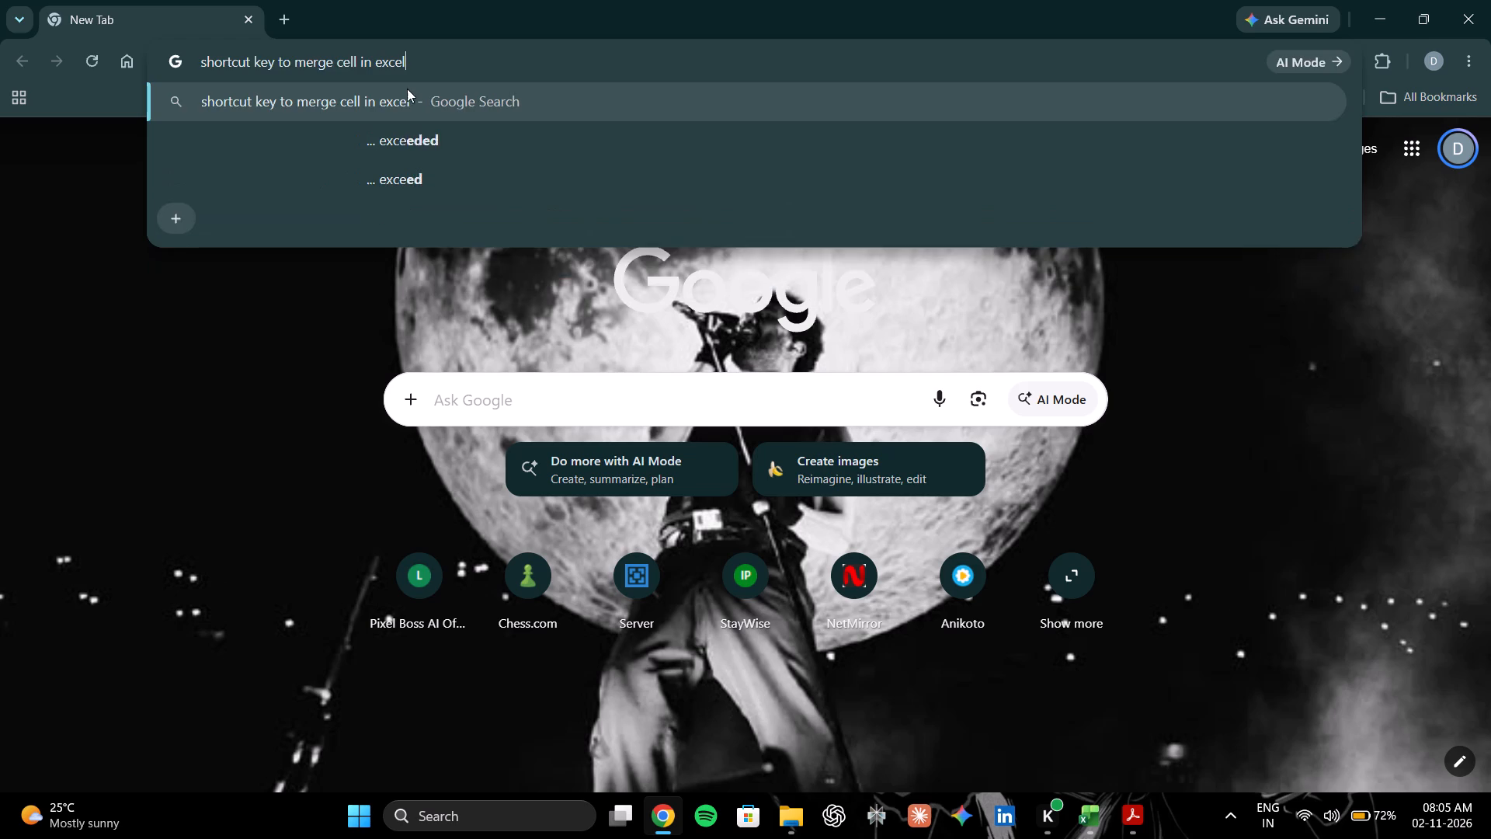
pyautogui.press('Return')
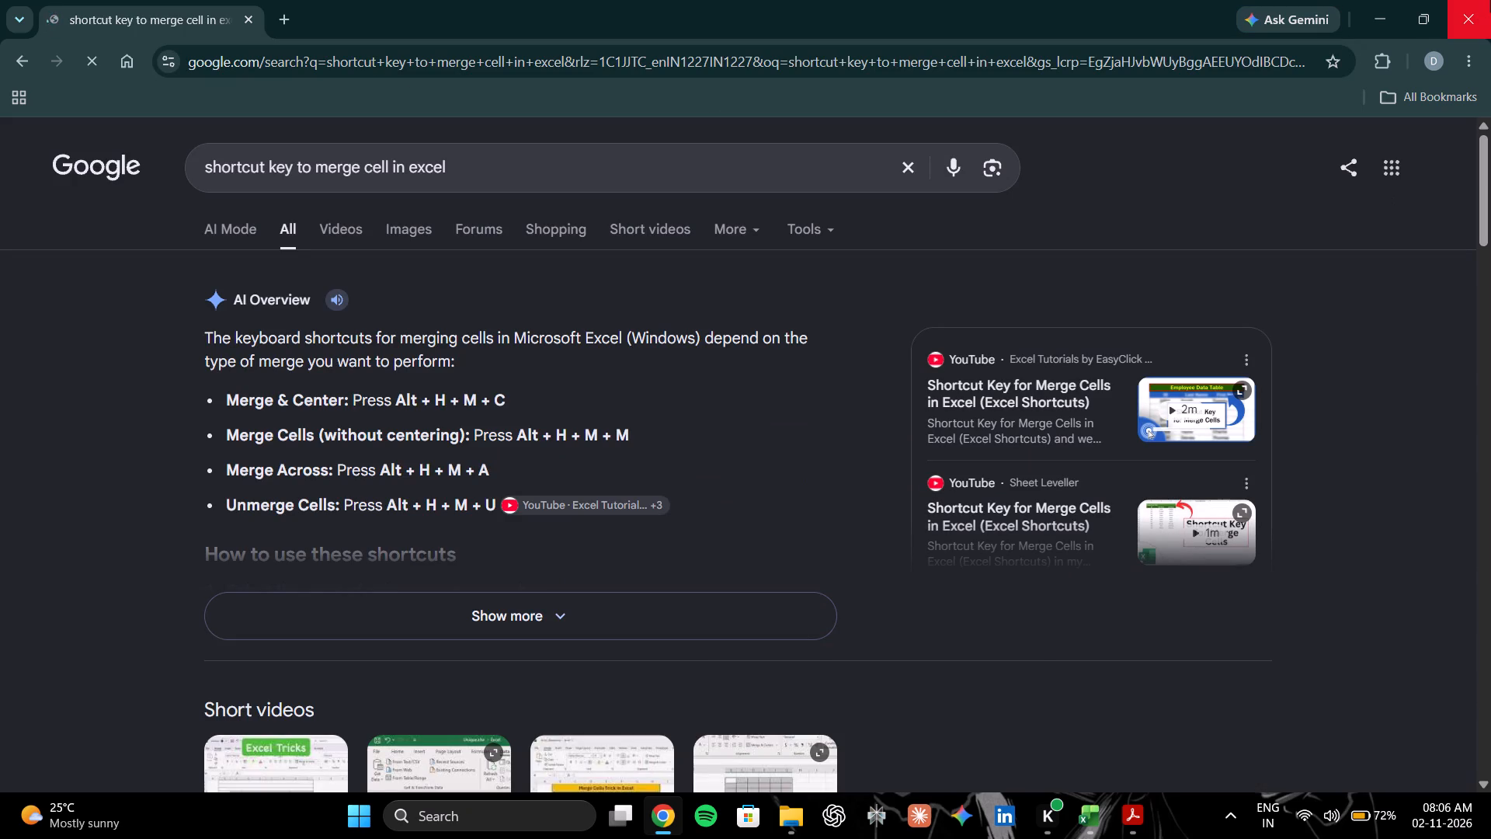
pyautogui.click(1490, 0)
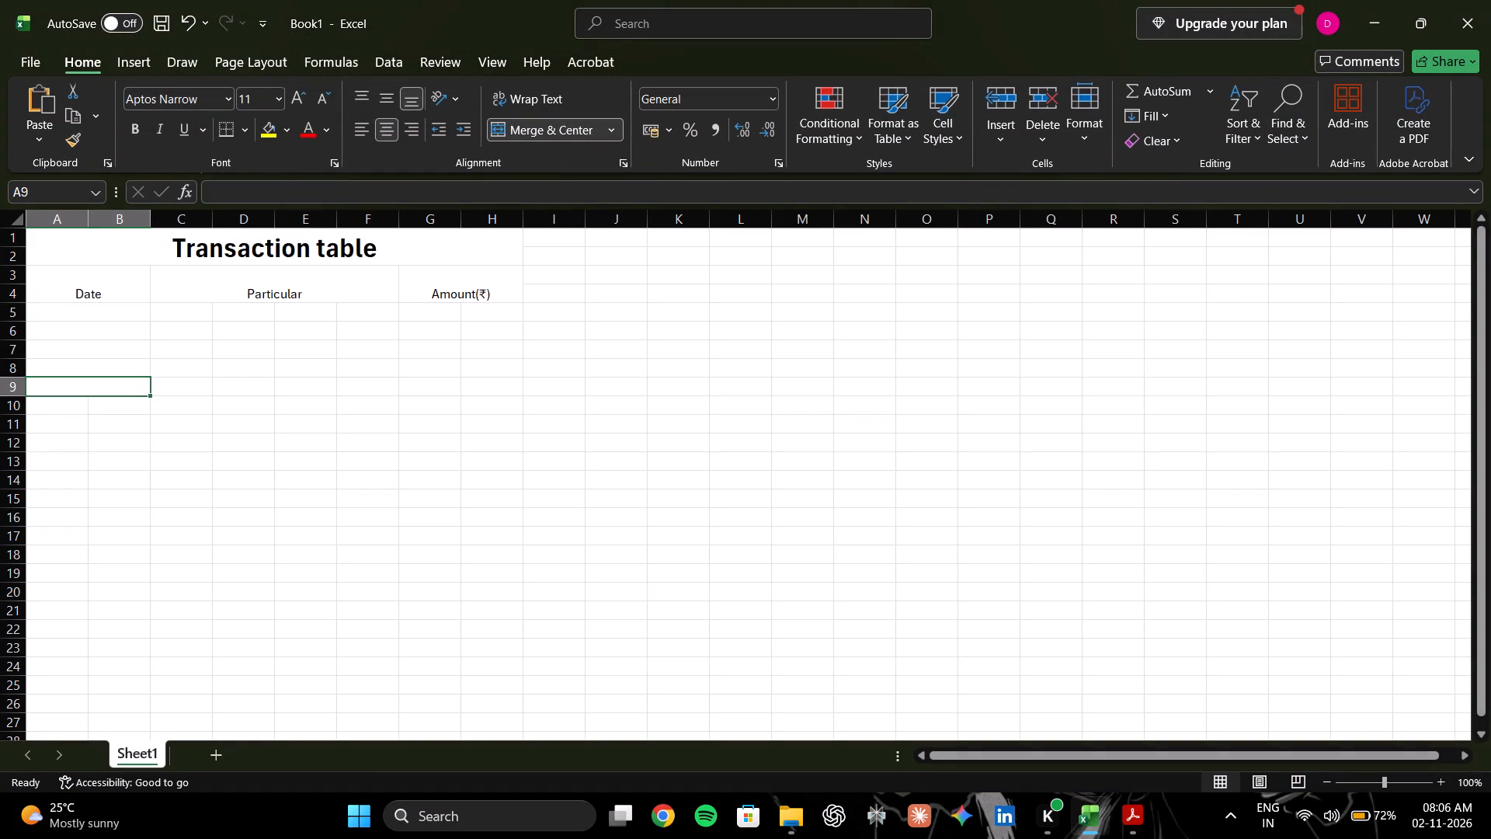
# Merge and center cells A10:B10 in the Date column.
pyautogui.press('Down')
pyautogui.hotkey('shift', 'Right')
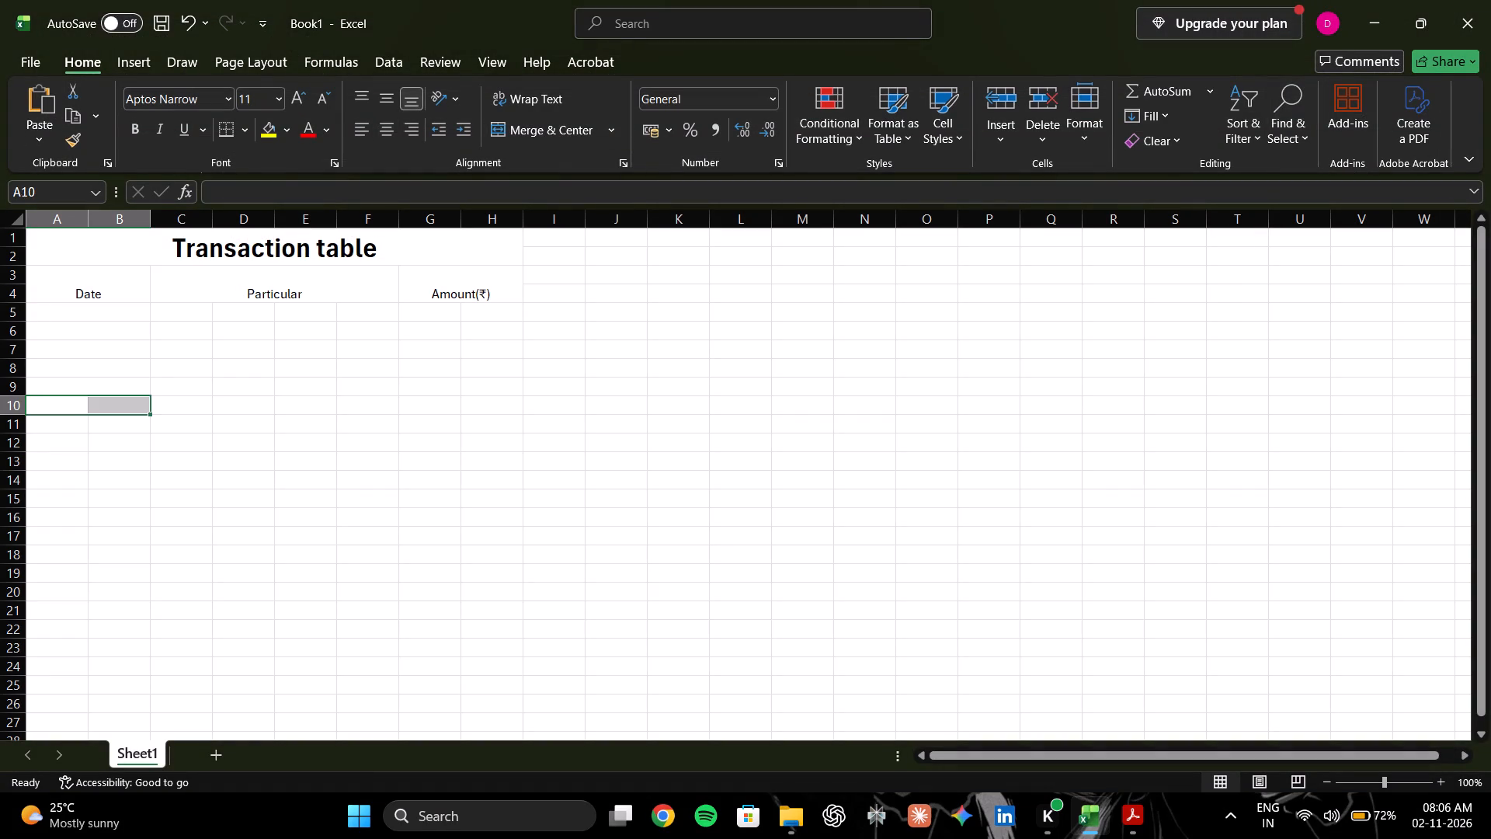
pyautogui.hotkey('alt', 'h')
pyautogui.hotkey('alt', 'm')
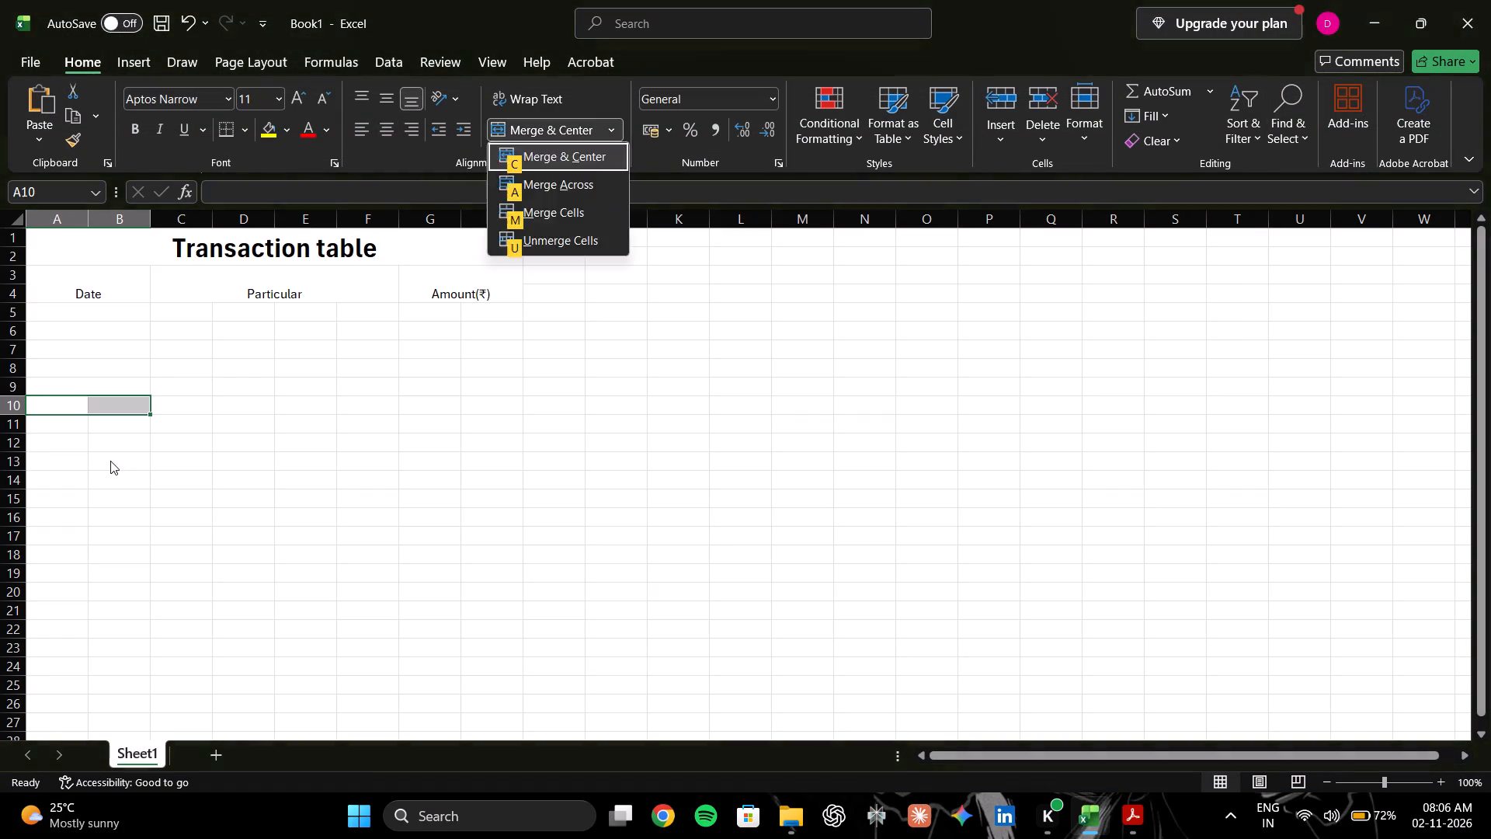
pyautogui.hotkey('alt', 'c')
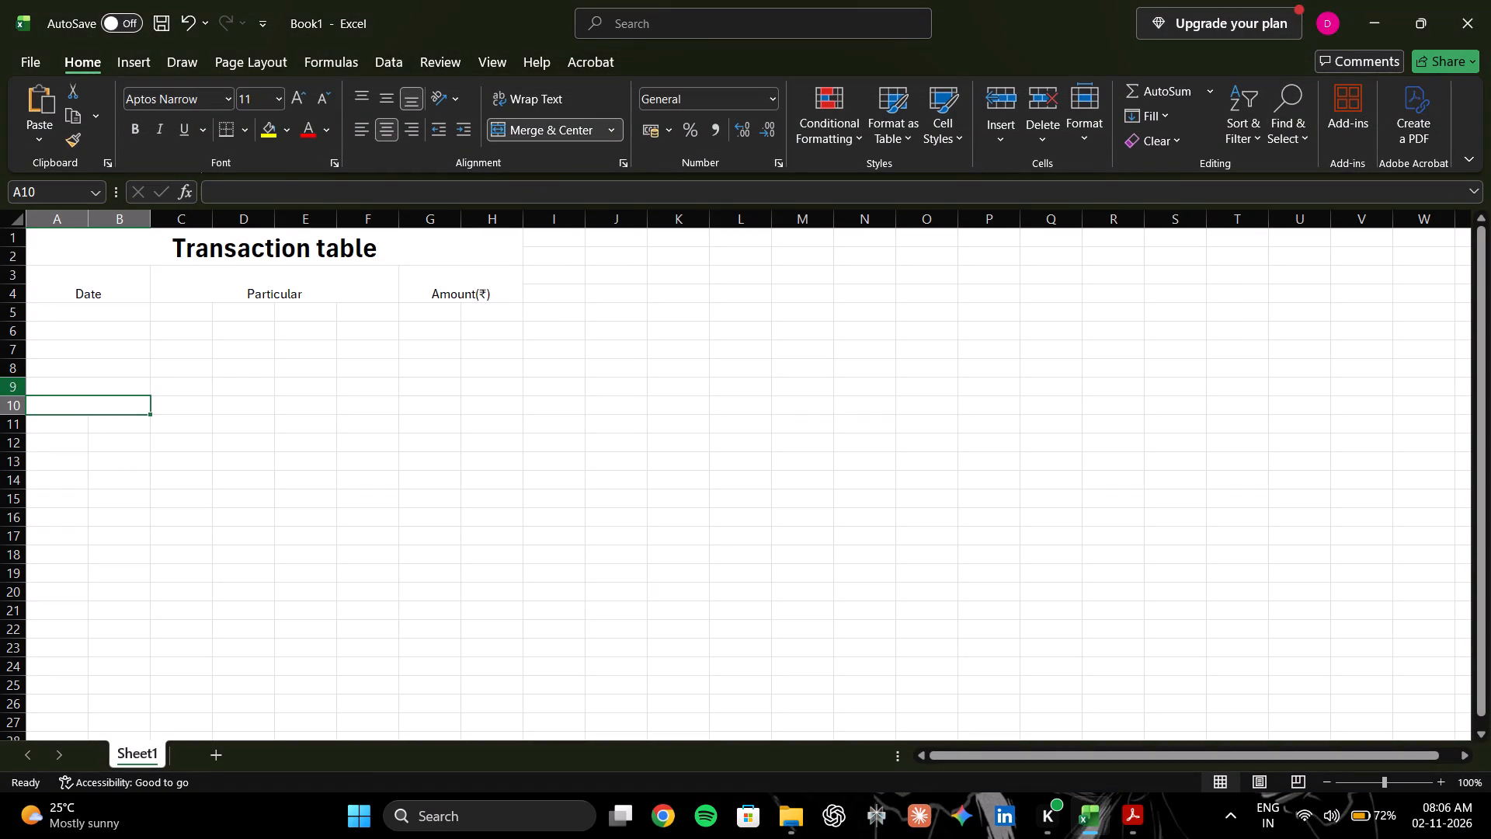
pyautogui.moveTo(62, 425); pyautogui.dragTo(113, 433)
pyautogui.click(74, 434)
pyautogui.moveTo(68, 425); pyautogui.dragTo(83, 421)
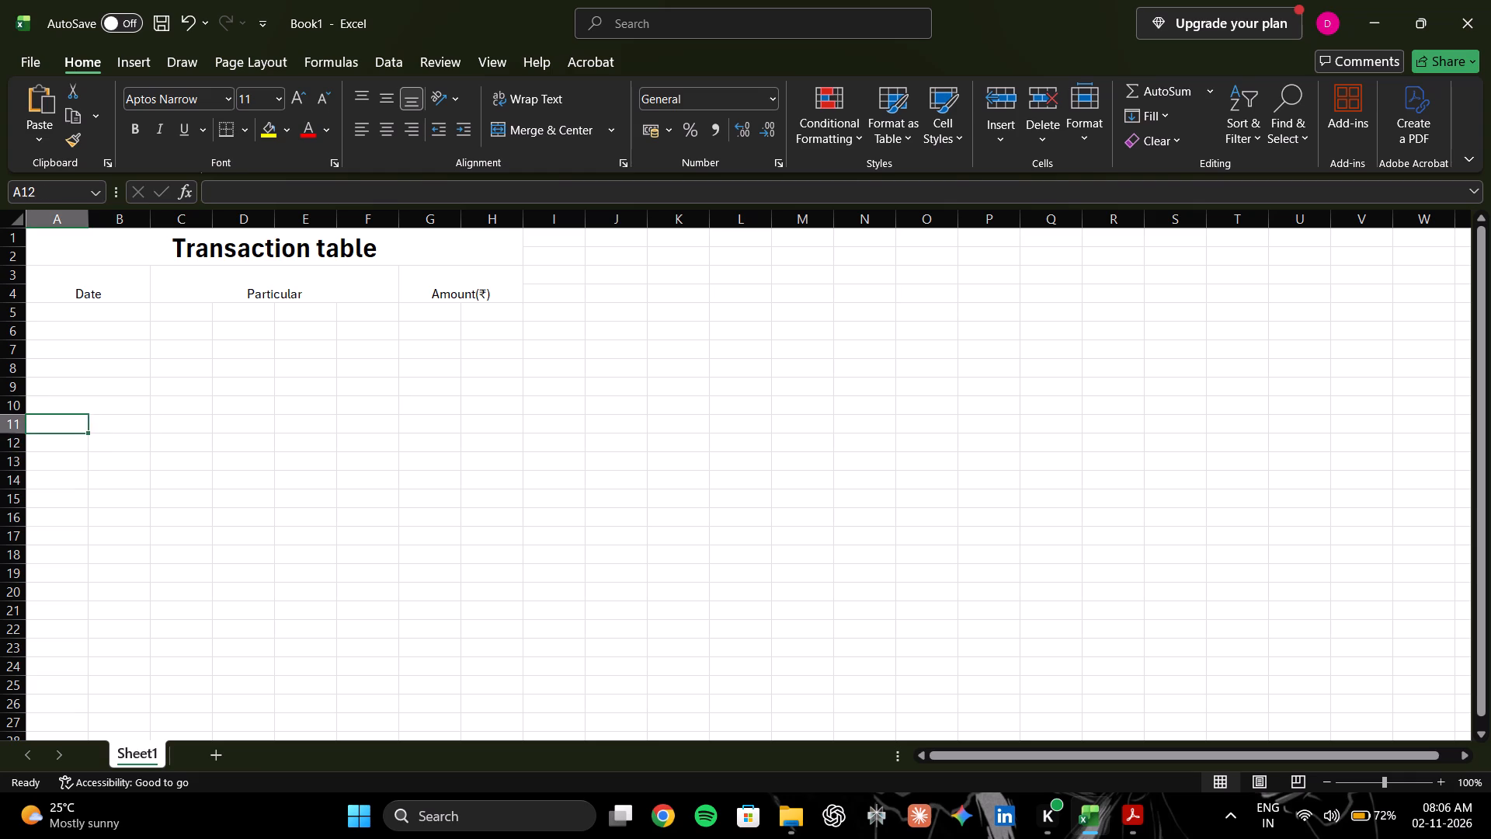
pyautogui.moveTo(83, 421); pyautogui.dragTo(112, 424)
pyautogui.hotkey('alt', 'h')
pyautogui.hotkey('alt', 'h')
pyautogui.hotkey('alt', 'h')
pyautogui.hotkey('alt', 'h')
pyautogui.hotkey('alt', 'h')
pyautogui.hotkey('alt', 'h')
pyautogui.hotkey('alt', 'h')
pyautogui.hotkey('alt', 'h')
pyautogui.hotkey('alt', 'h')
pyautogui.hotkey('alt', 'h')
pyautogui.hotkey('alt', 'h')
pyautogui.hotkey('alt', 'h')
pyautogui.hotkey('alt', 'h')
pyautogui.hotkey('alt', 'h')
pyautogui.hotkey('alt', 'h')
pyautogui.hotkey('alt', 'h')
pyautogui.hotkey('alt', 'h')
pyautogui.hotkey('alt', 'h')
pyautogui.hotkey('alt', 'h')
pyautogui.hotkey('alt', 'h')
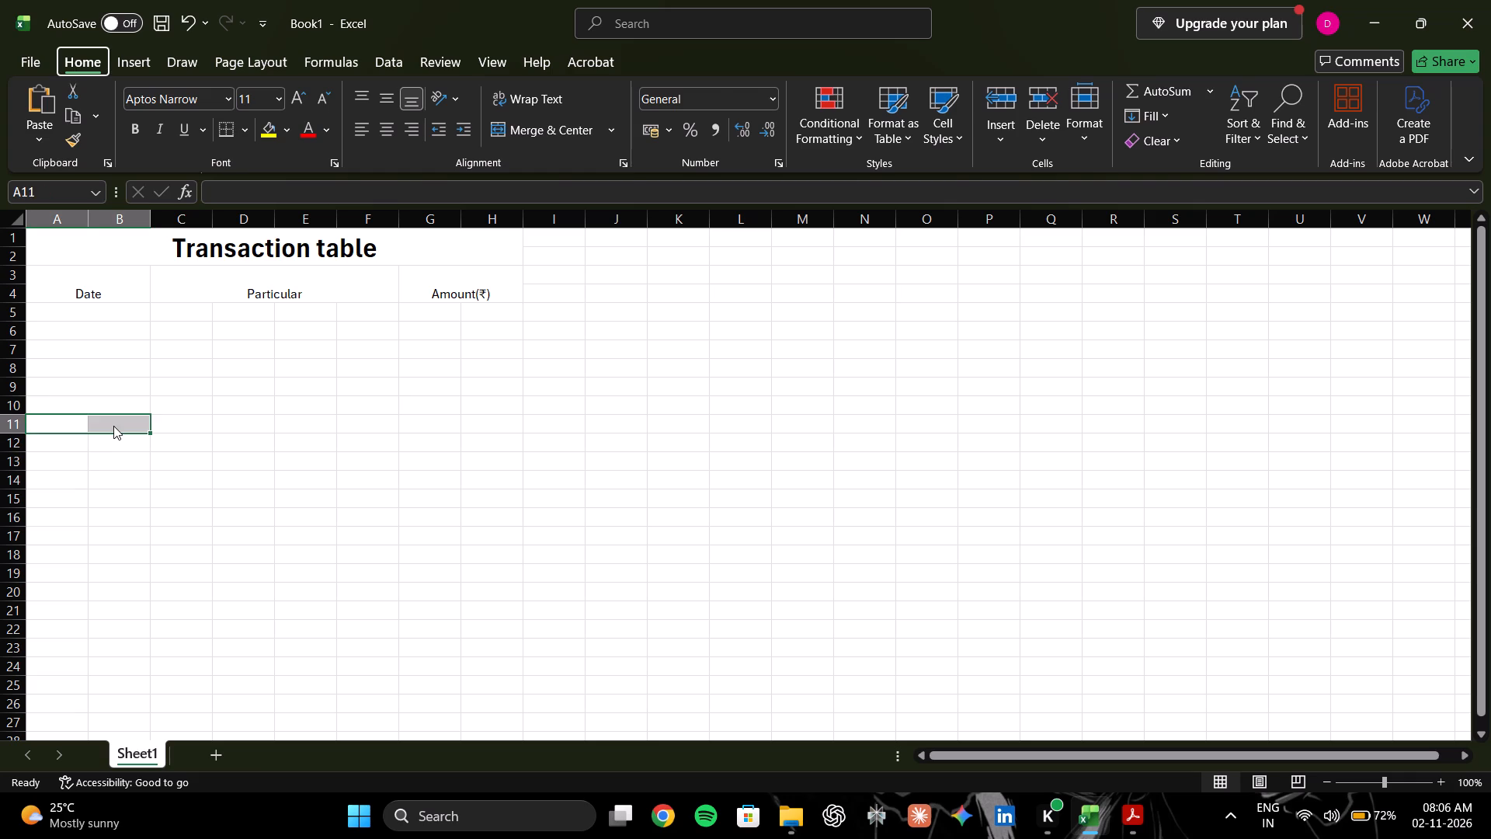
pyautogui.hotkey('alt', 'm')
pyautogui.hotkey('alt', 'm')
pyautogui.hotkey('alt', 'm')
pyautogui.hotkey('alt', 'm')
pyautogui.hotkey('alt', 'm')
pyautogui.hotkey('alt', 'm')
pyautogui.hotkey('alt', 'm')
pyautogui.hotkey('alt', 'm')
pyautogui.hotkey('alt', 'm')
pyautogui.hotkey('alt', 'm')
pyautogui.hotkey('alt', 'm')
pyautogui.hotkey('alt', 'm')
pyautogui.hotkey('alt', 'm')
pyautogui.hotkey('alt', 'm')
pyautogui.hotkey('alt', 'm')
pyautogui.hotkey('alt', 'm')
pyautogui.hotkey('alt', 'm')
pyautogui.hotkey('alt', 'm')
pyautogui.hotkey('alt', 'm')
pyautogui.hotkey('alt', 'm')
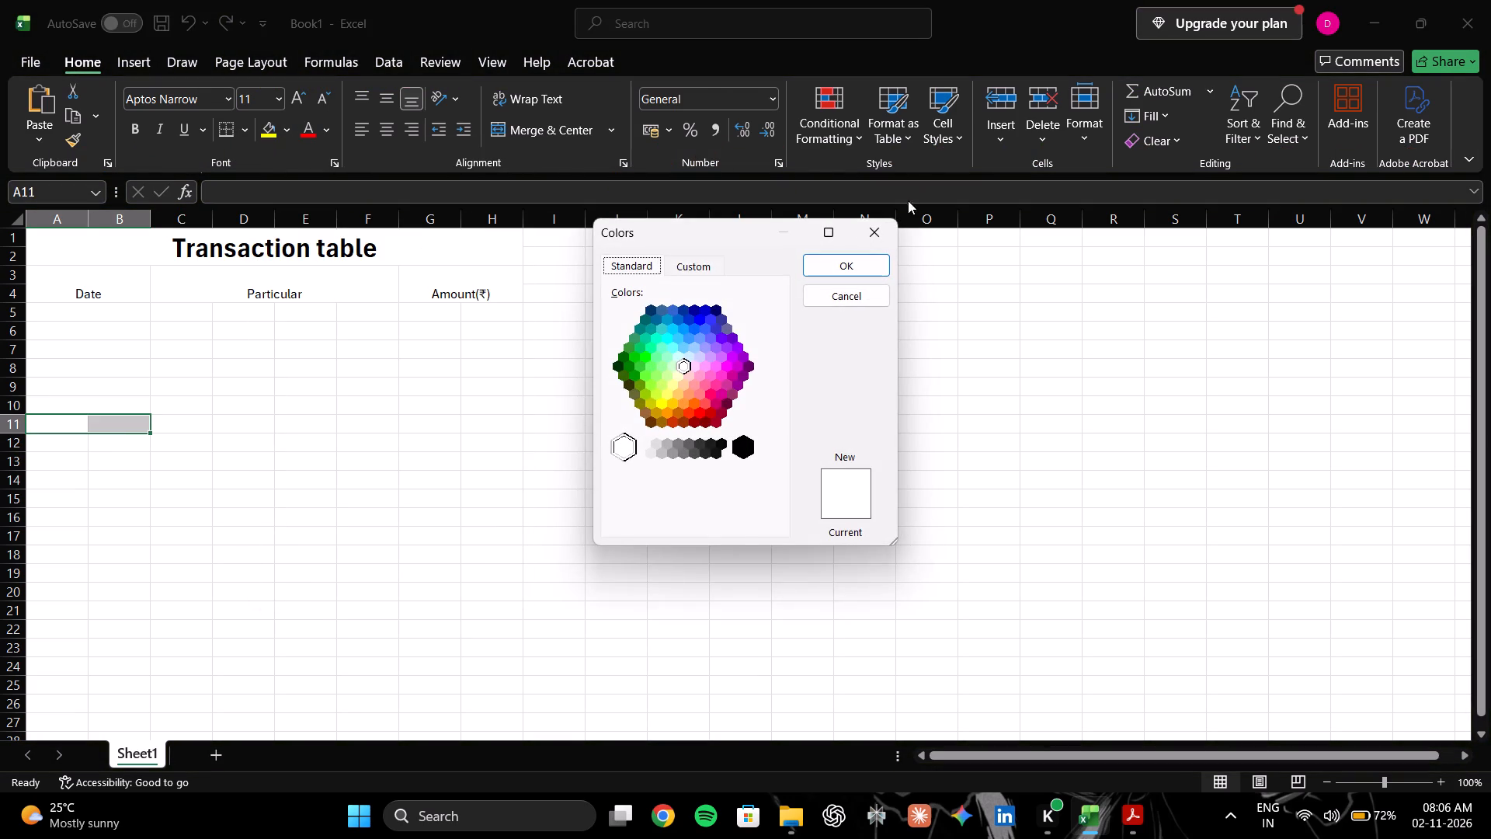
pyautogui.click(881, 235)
# Merge and center cells A11:B11 in the Date column, then return to the Home commands.
pyautogui.hotkey('alt', 'h')
pyautogui.hotkey('alt', 'm')
pyautogui.hotkey('alt', 'm')
pyautogui.hotkey('alt', 'm')
pyautogui.hotkey('alt', 'm')
pyautogui.hotkey('alt', 'm')
pyautogui.hotkey('alt', 'm')
pyautogui.hotkey('alt', 'm')
pyautogui.hotkey('alt', 'm')
pyautogui.hotkey('alt', 'm')
pyautogui.hotkey('alt', 'm')
pyautogui.hotkey('alt', 'm')
pyautogui.hotkey('alt', 'm')
pyautogui.hotkey('alt', 'm')
pyautogui.hotkey('alt', 'm')
pyautogui.hotkey('alt', 'm')
pyautogui.hotkey('alt', 'm')
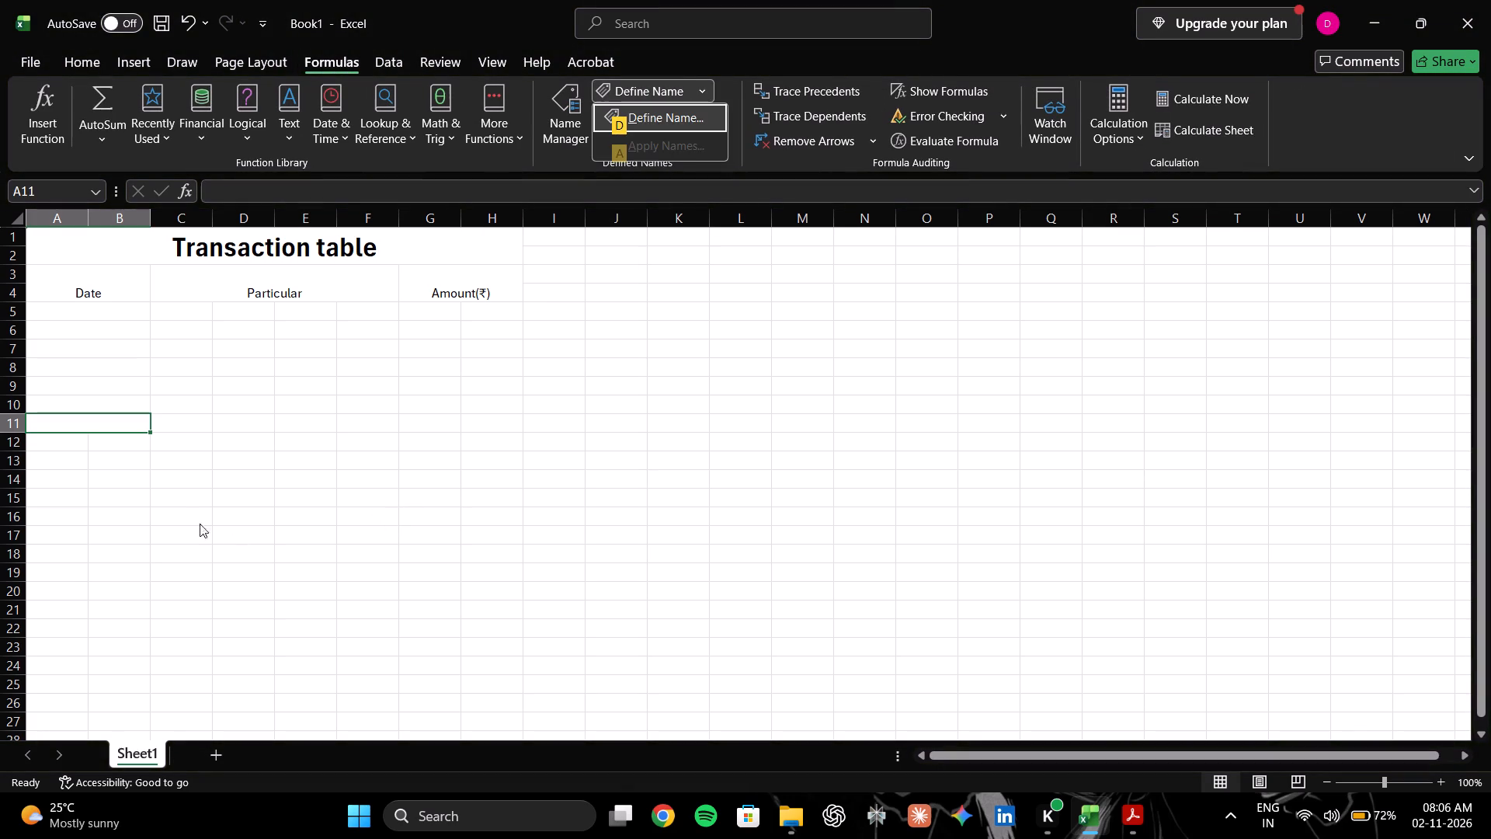
pyautogui.rightClick(438, 461)
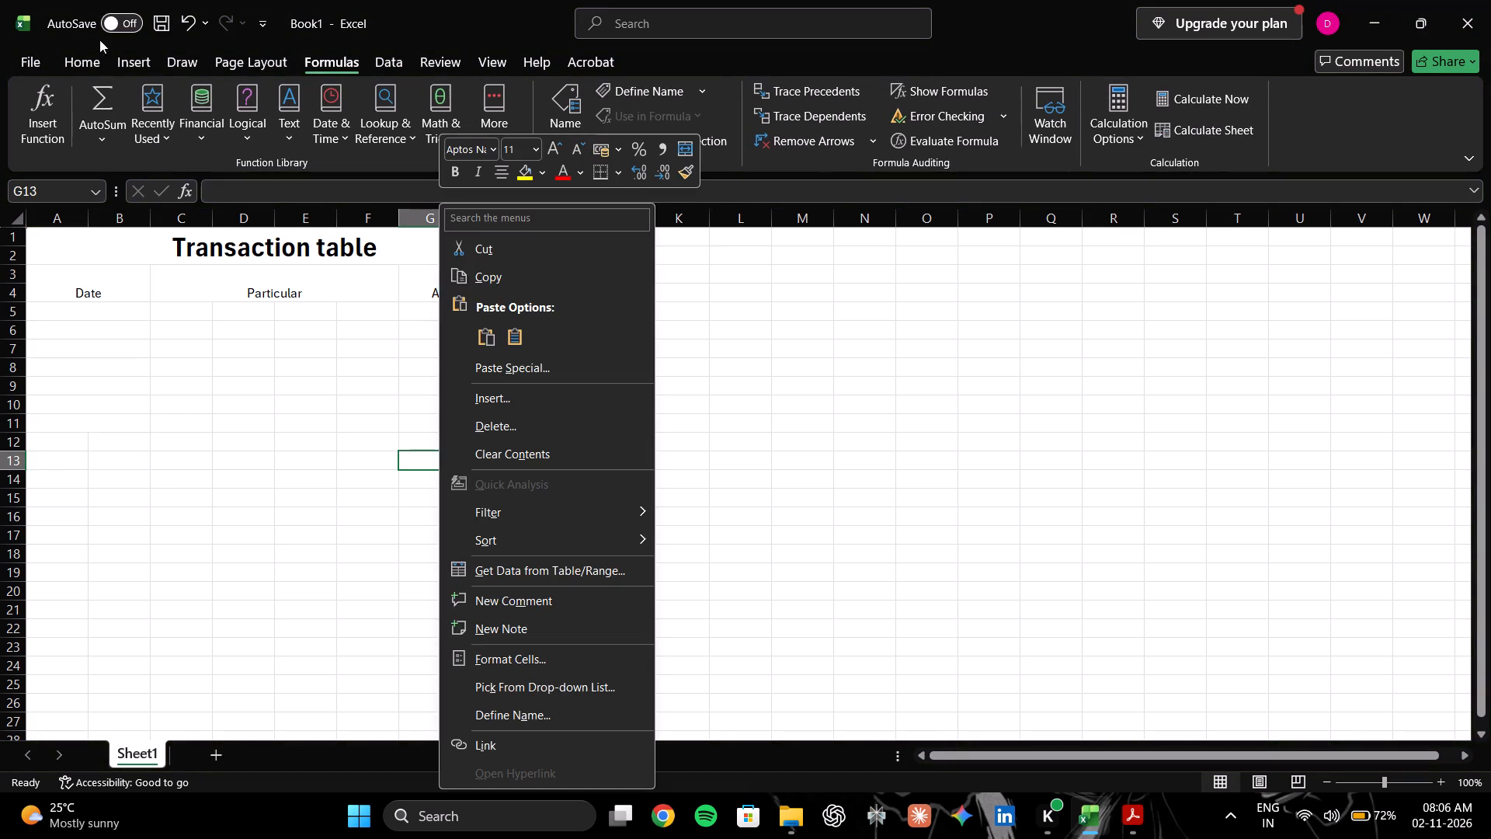
pyautogui.click(85, 56)
pyautogui.click(77, 64)
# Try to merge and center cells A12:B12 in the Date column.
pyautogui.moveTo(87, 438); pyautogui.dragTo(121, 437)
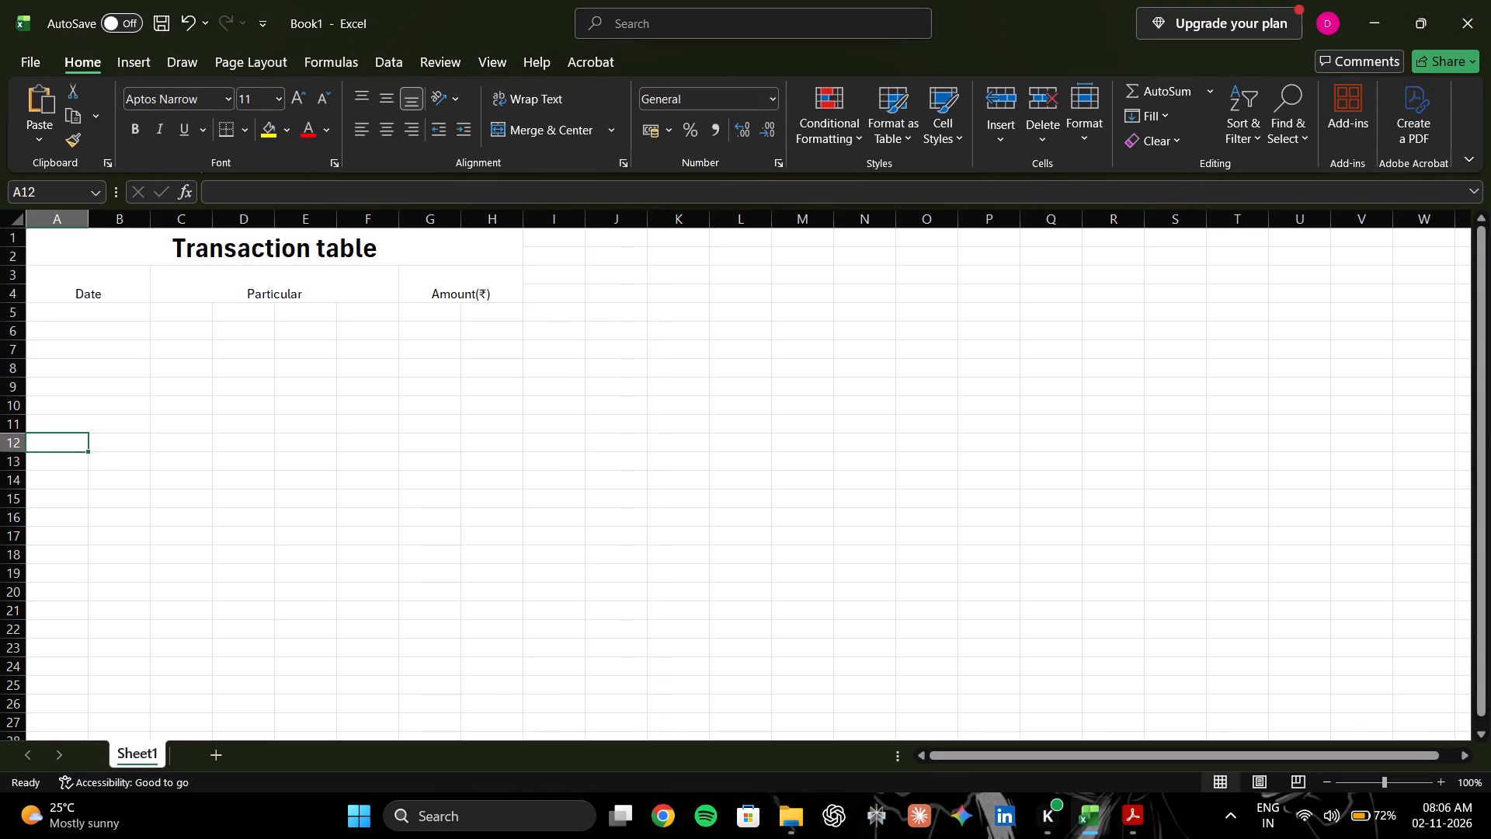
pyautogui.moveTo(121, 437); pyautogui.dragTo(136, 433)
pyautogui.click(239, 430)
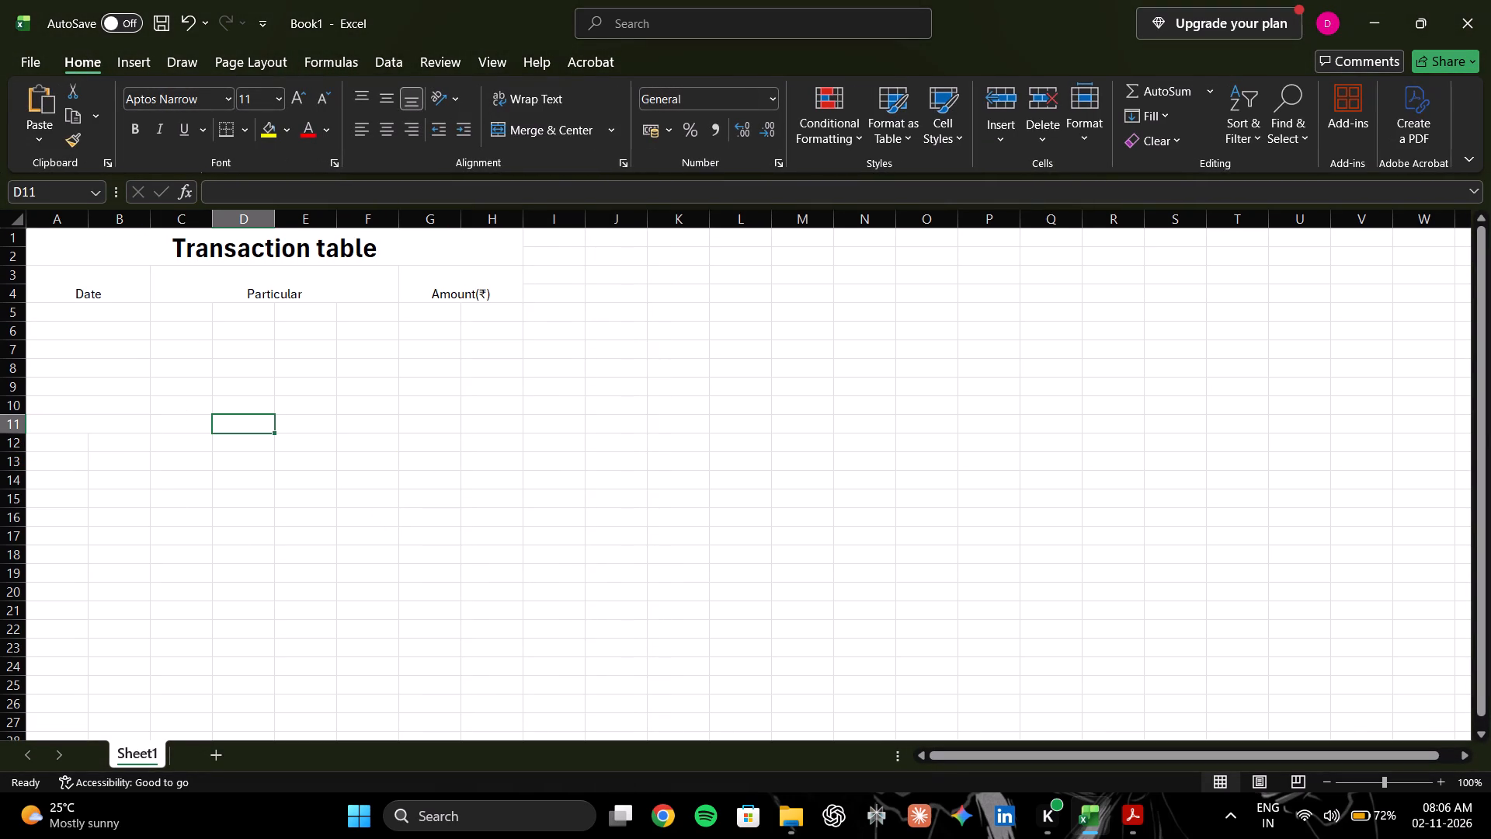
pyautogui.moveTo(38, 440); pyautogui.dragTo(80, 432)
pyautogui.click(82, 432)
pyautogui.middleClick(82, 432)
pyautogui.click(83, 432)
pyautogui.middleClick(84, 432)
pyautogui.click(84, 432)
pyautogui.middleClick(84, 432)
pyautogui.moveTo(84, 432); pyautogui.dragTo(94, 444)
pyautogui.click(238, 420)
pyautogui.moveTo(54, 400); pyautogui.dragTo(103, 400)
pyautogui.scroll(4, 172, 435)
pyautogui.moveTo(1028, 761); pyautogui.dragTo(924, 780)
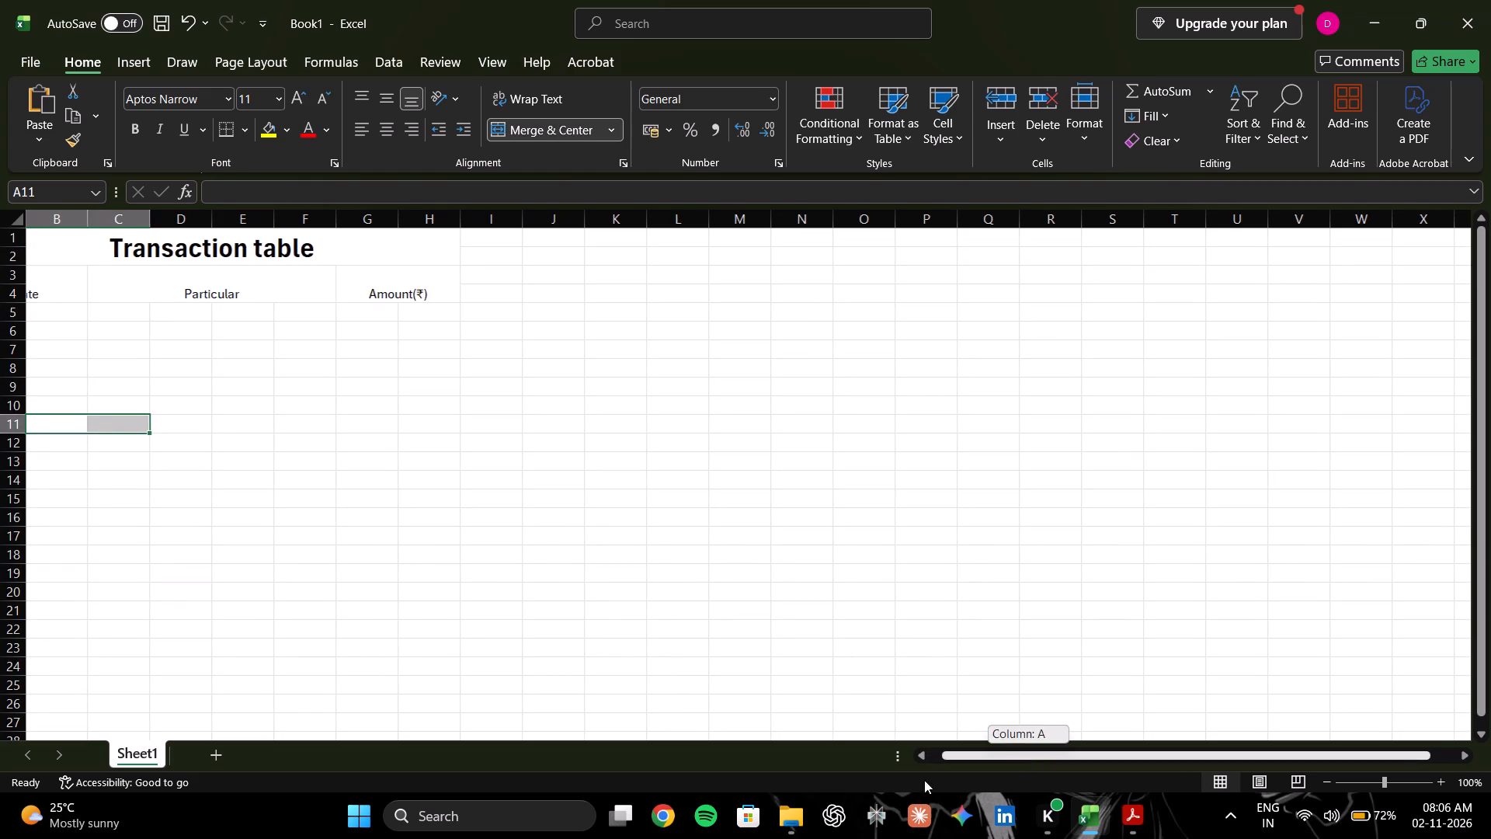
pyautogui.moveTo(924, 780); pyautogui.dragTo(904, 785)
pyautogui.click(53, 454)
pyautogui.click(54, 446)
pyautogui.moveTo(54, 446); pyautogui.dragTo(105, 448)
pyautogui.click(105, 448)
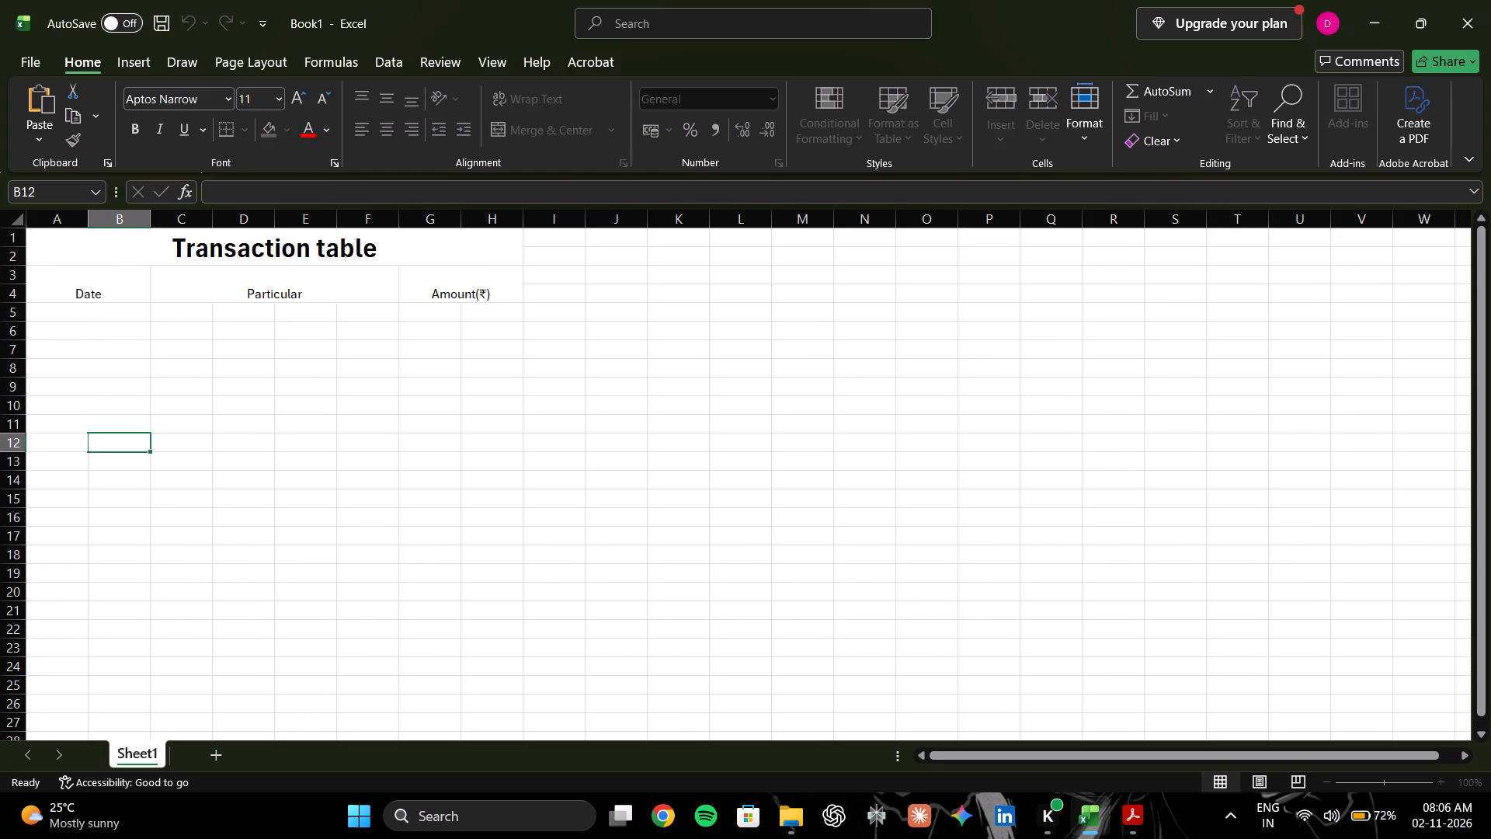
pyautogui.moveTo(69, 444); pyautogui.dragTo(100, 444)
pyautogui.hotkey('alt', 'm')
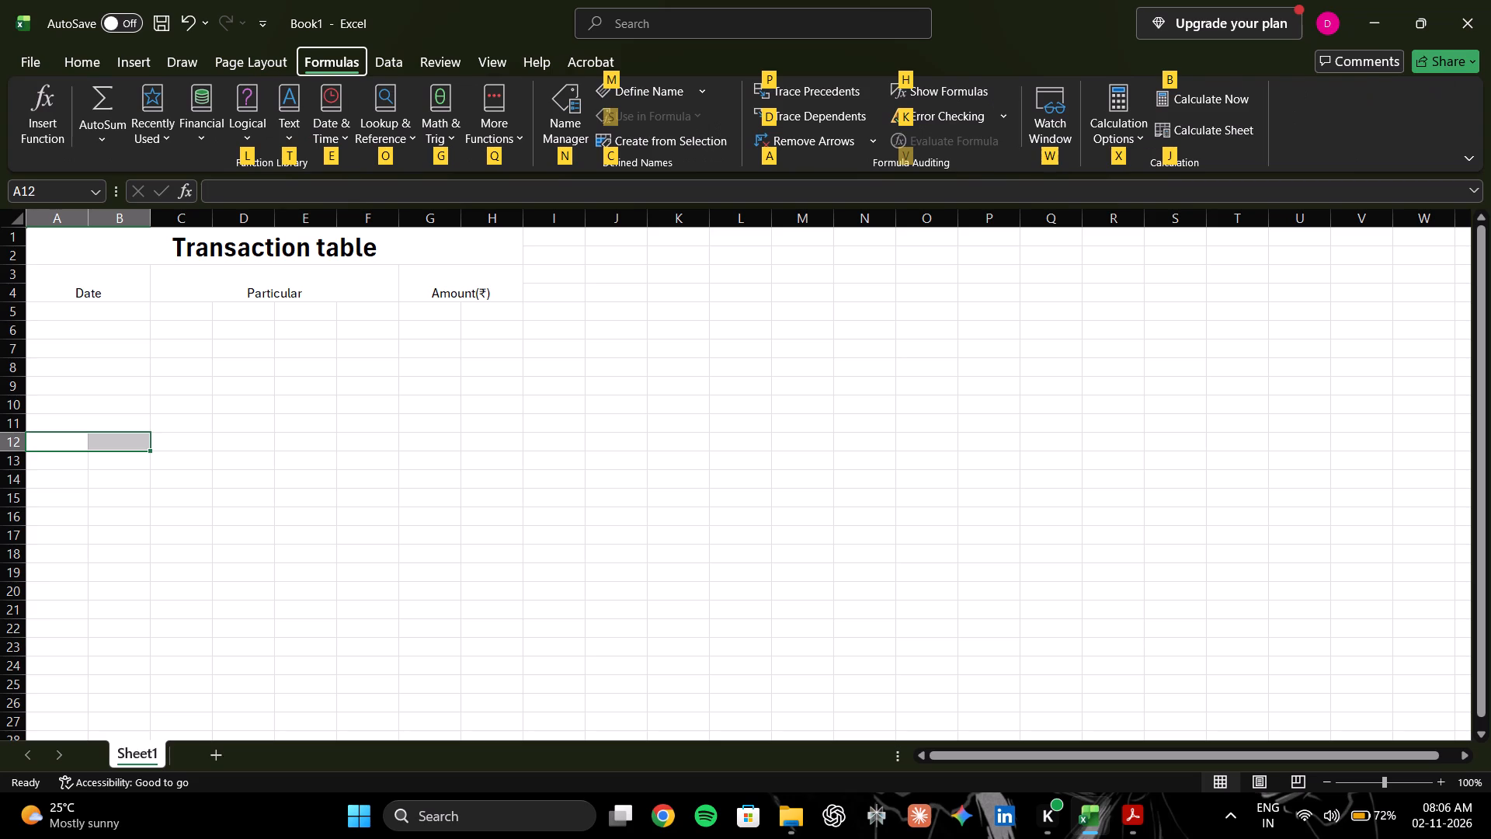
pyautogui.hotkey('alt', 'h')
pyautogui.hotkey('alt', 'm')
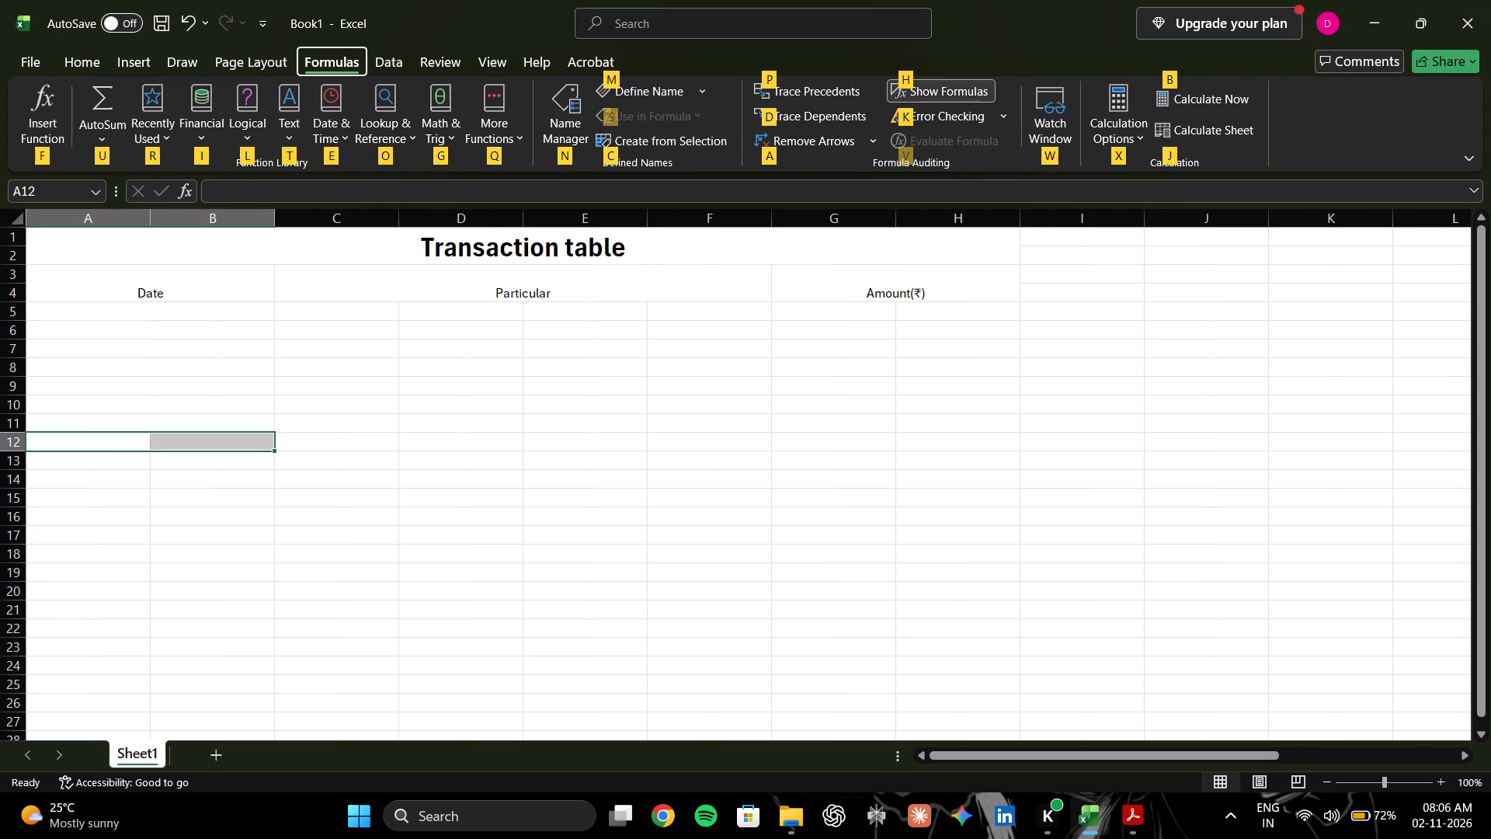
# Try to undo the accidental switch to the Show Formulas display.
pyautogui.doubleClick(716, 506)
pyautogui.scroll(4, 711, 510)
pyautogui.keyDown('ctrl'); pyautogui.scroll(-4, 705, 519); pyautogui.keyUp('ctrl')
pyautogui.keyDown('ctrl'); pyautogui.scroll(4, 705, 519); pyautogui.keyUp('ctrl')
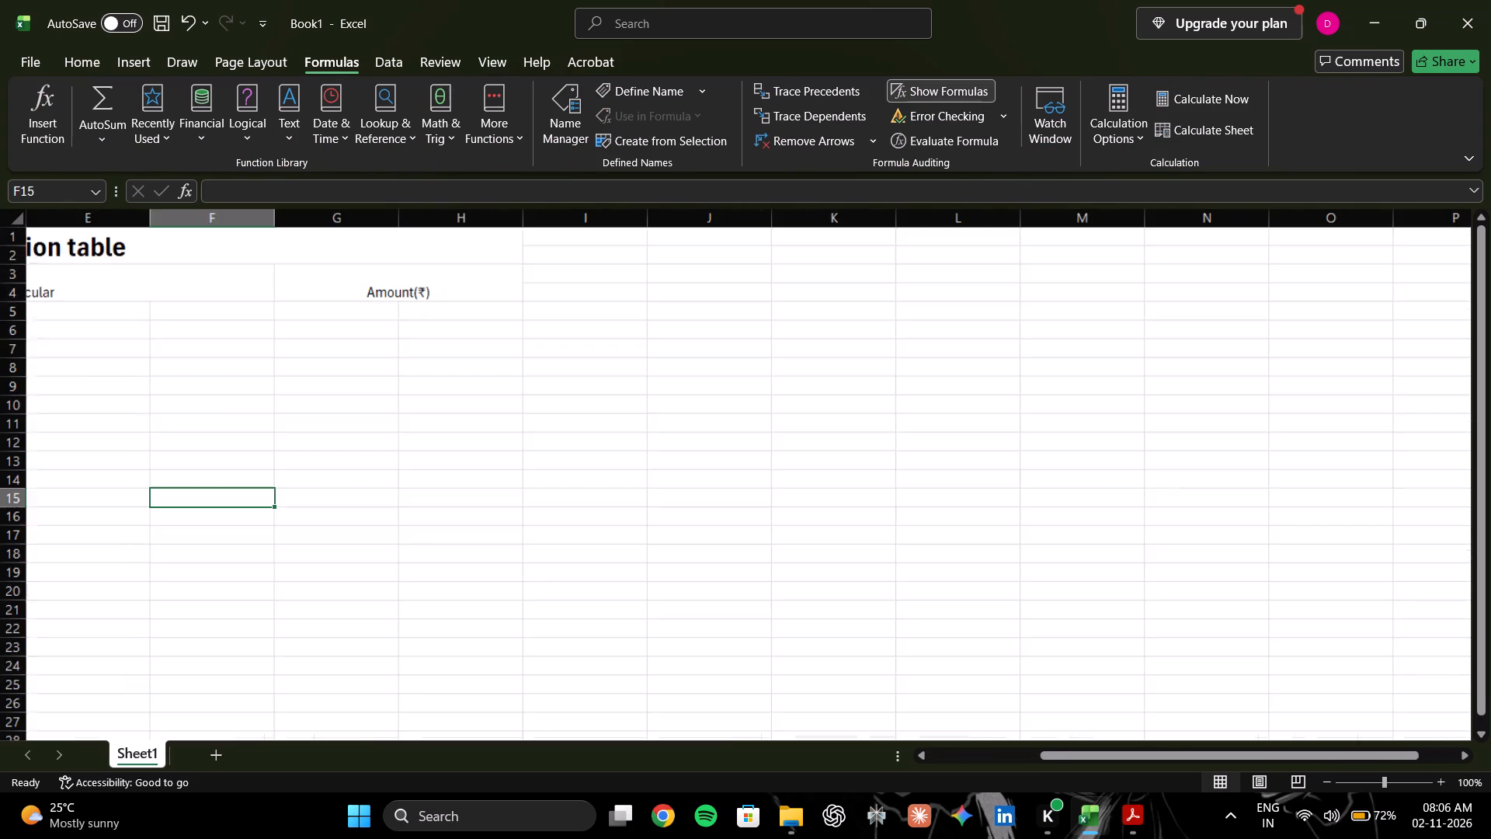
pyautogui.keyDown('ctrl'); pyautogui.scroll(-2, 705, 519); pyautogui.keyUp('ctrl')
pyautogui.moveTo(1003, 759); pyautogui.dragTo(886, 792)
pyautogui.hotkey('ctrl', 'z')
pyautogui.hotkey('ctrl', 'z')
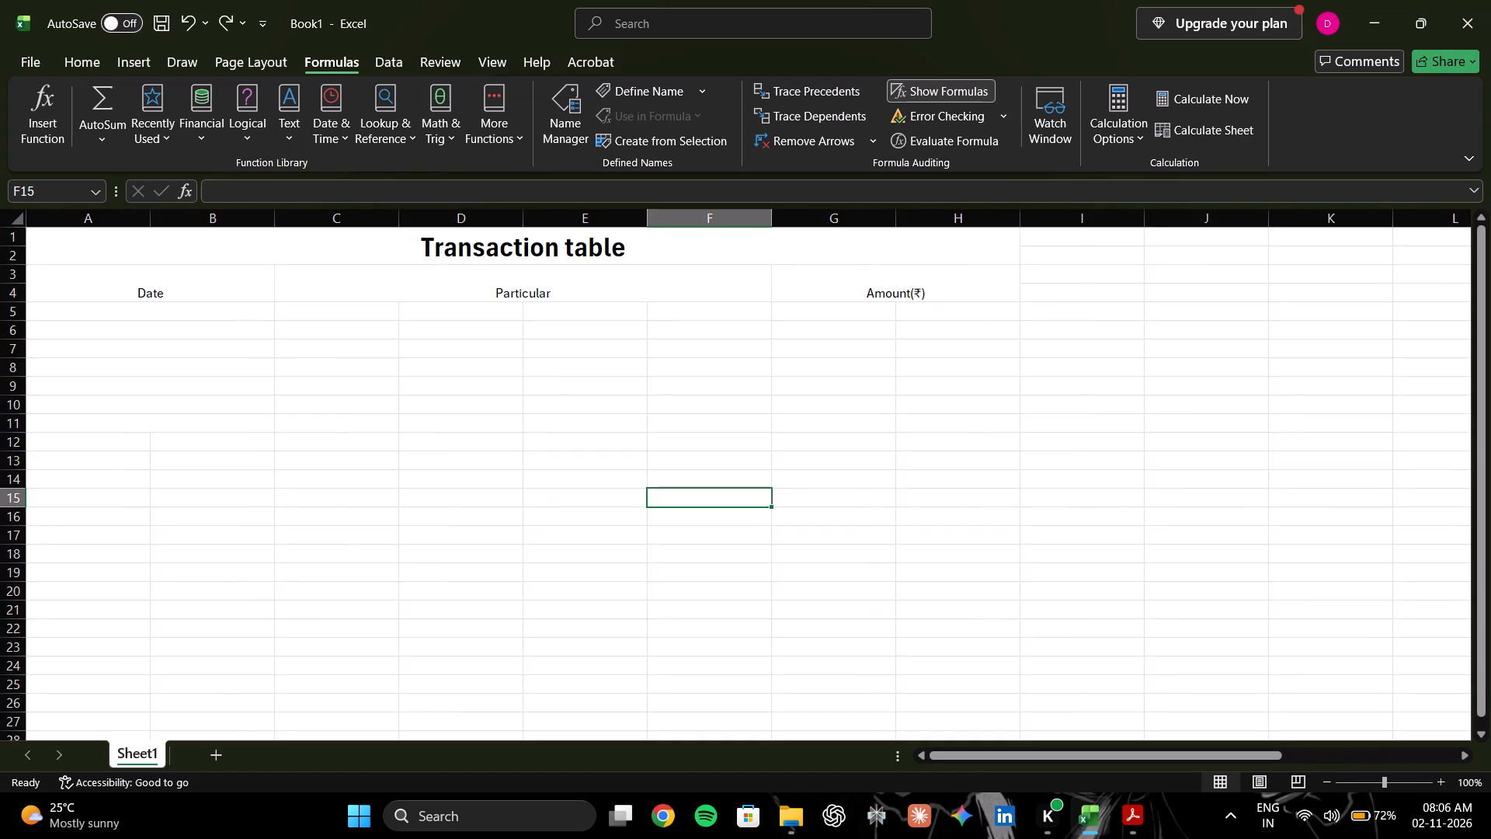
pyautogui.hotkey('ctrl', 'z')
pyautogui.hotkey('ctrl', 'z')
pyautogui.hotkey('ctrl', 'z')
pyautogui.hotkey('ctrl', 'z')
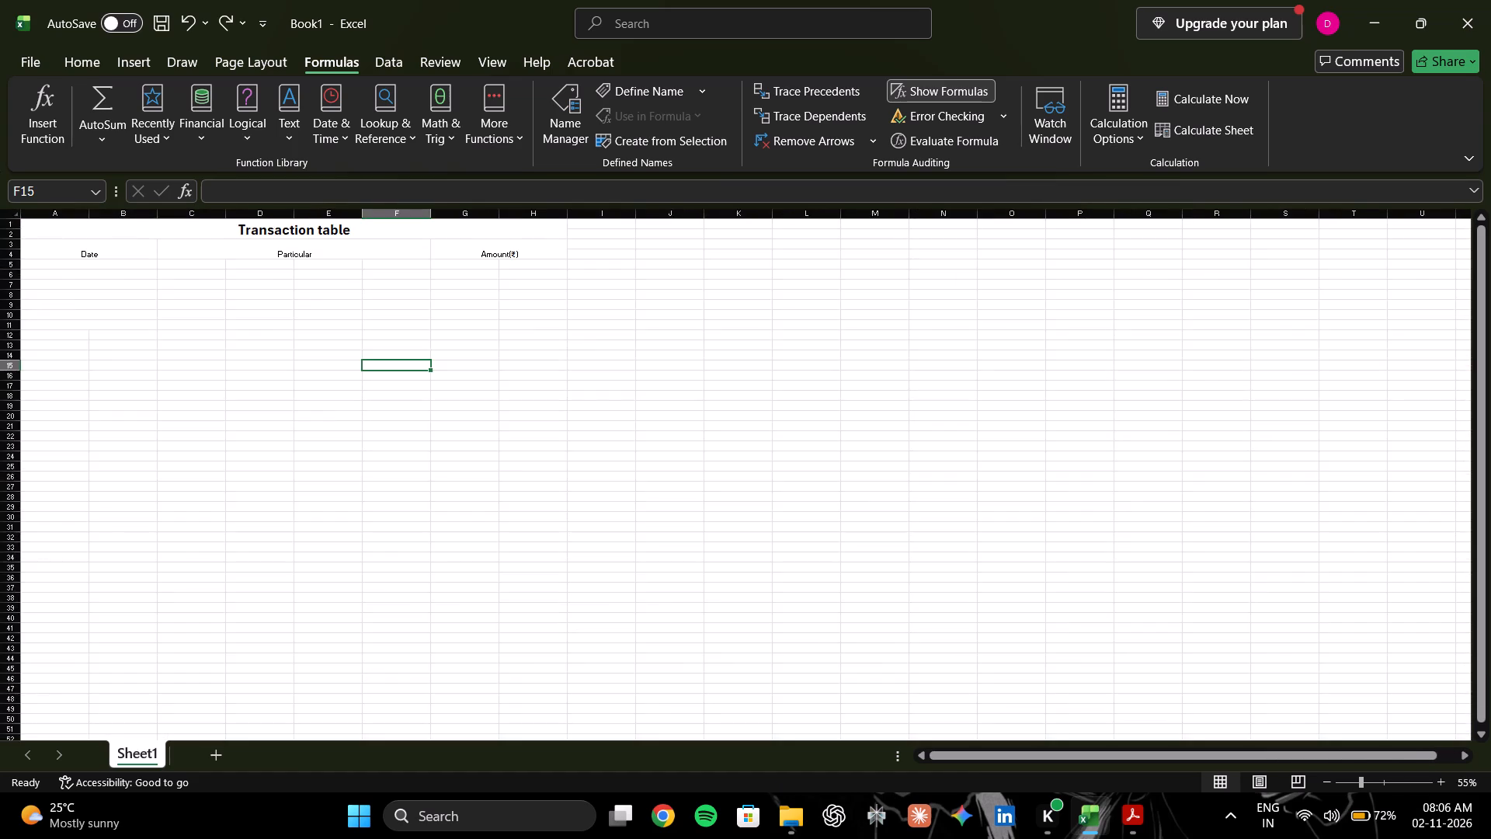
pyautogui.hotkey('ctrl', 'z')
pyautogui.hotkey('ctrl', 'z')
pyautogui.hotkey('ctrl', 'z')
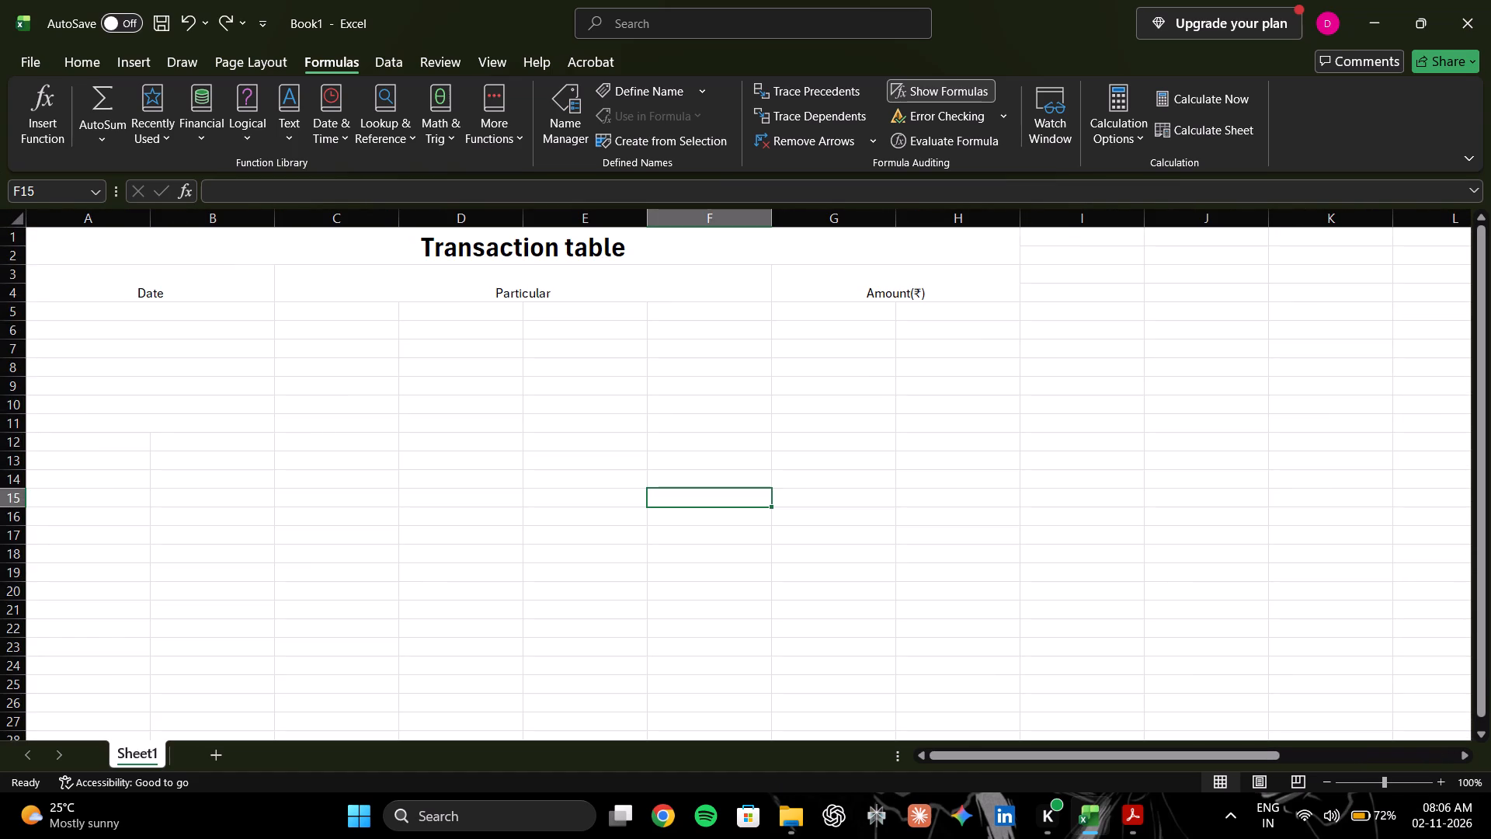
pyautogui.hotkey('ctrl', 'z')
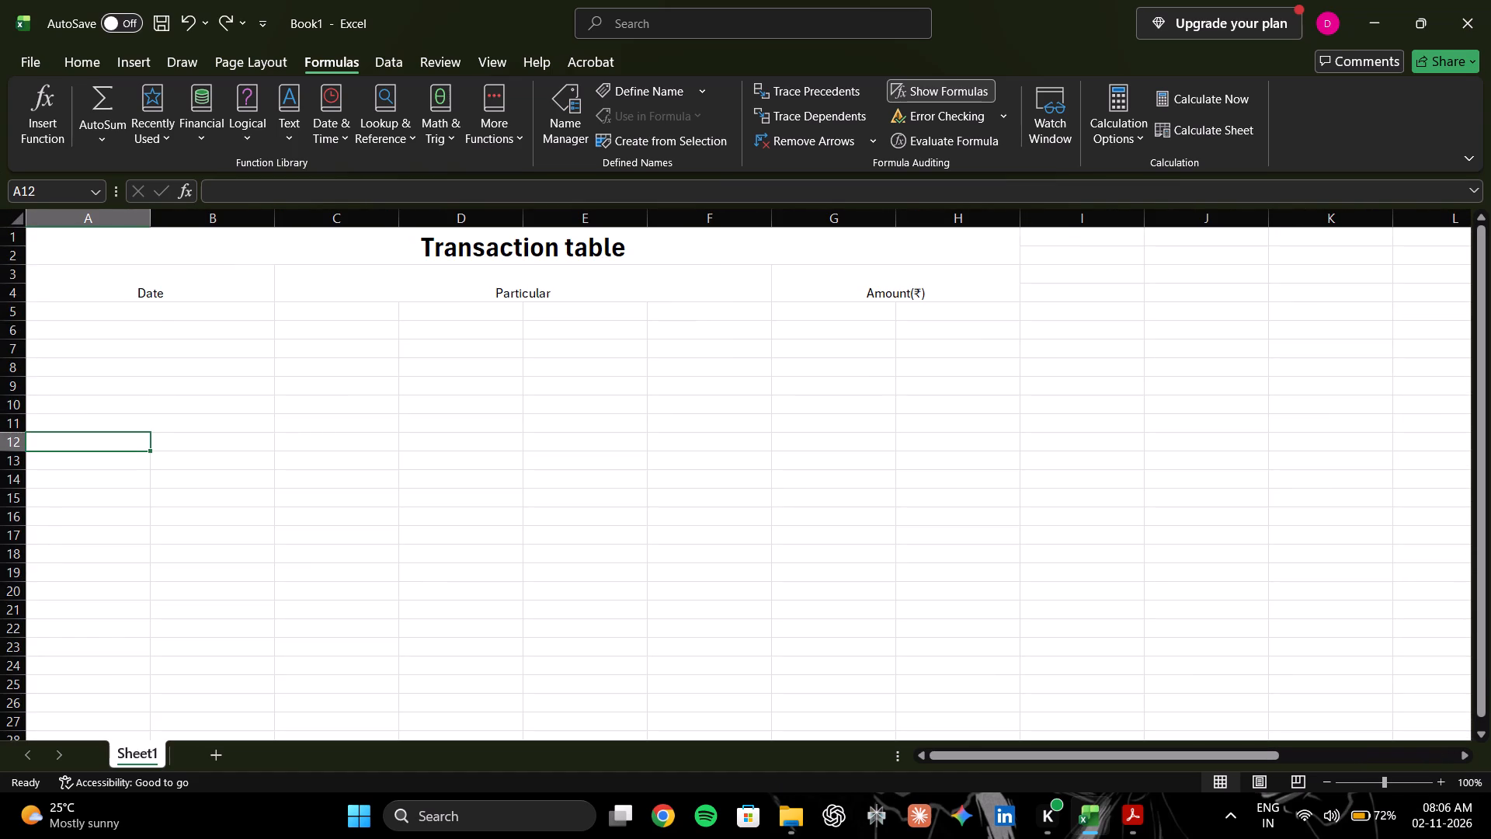
# Merge and center cells A12:B12 in the Date column.
pyautogui.click(200, 491)
pyautogui.moveTo(109, 433); pyautogui.dragTo(161, 433)
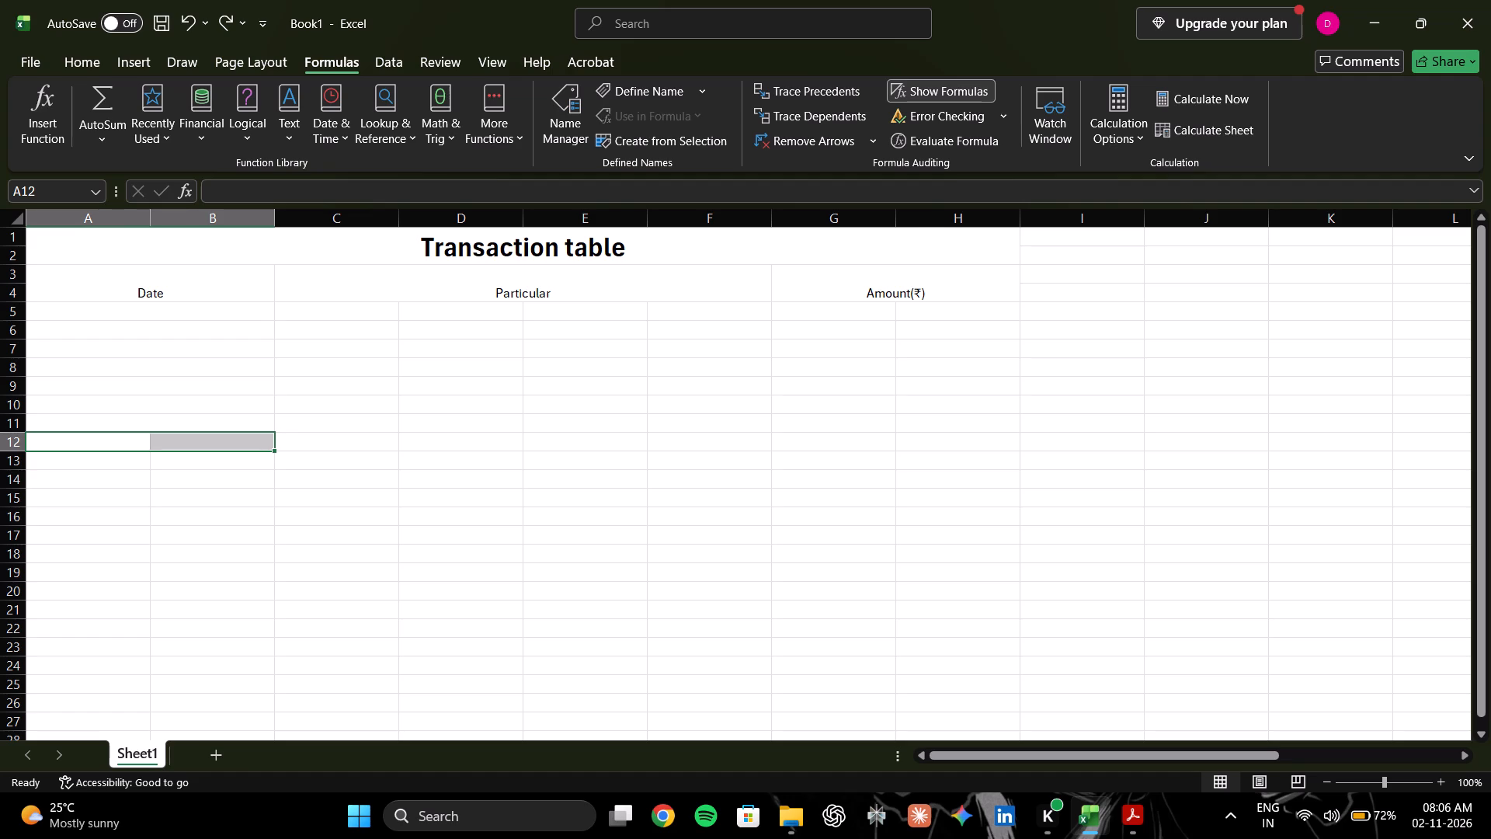
pyautogui.scroll(-2, 431, 457)
pyautogui.keyDown('ctrl'); pyautogui.scroll(1, 448, 459); pyautogui.keyUp('ctrl')
pyautogui.keyDown('ctrl'); pyautogui.scroll(-1, 450, 463); pyautogui.keyUp('ctrl')
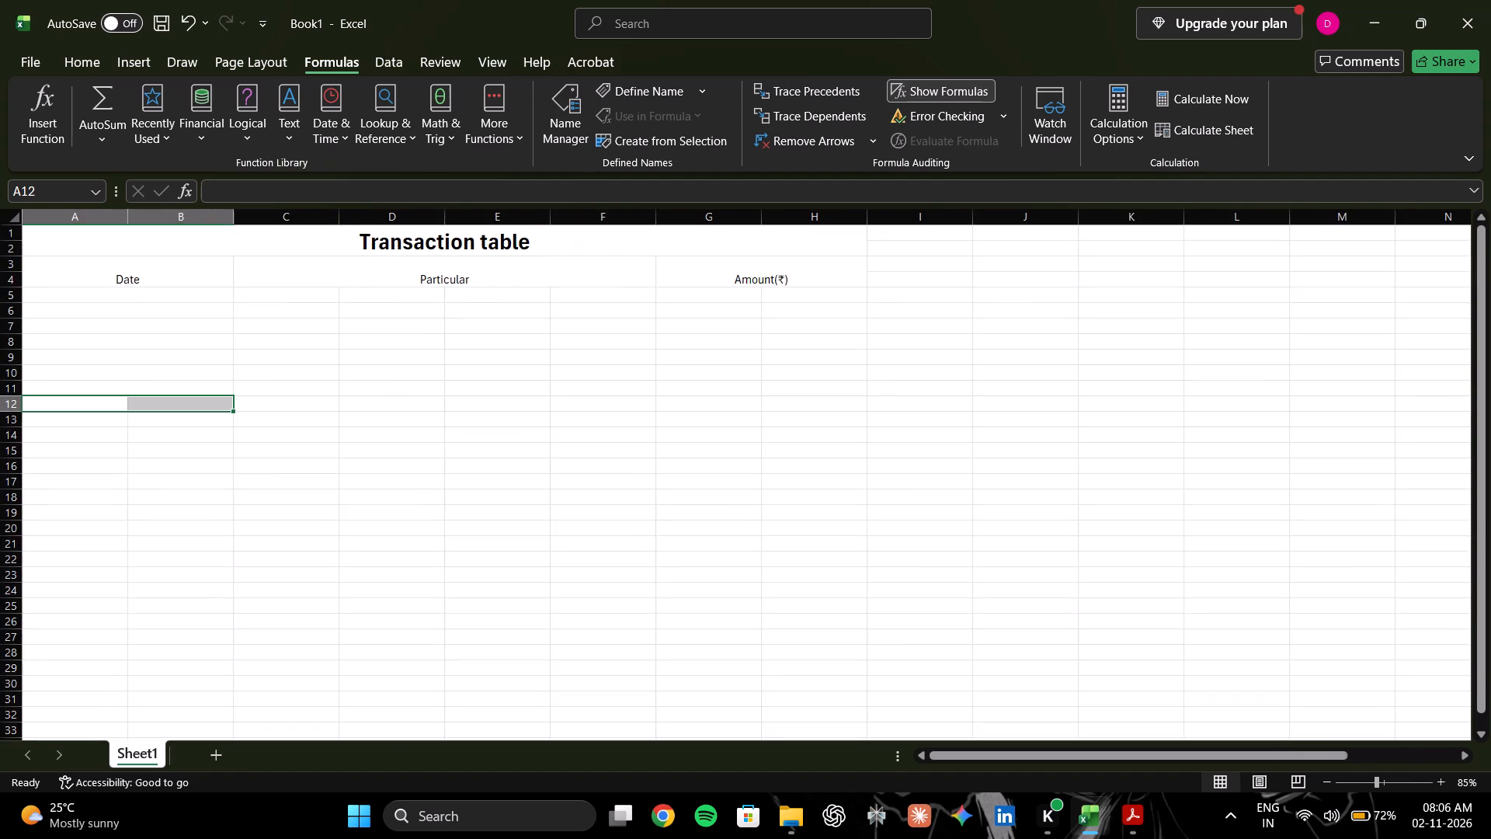
pyautogui.keyDown('ctrl'); pyautogui.scroll(1, 454, 471); pyautogui.keyUp('ctrl')
pyautogui.keyDown('ctrl'); pyautogui.scroll(-1, 454, 472); pyautogui.keyUp('ctrl')
pyautogui.keyDown('ctrl'); pyautogui.scroll(1, 454, 472); pyautogui.keyUp('ctrl')
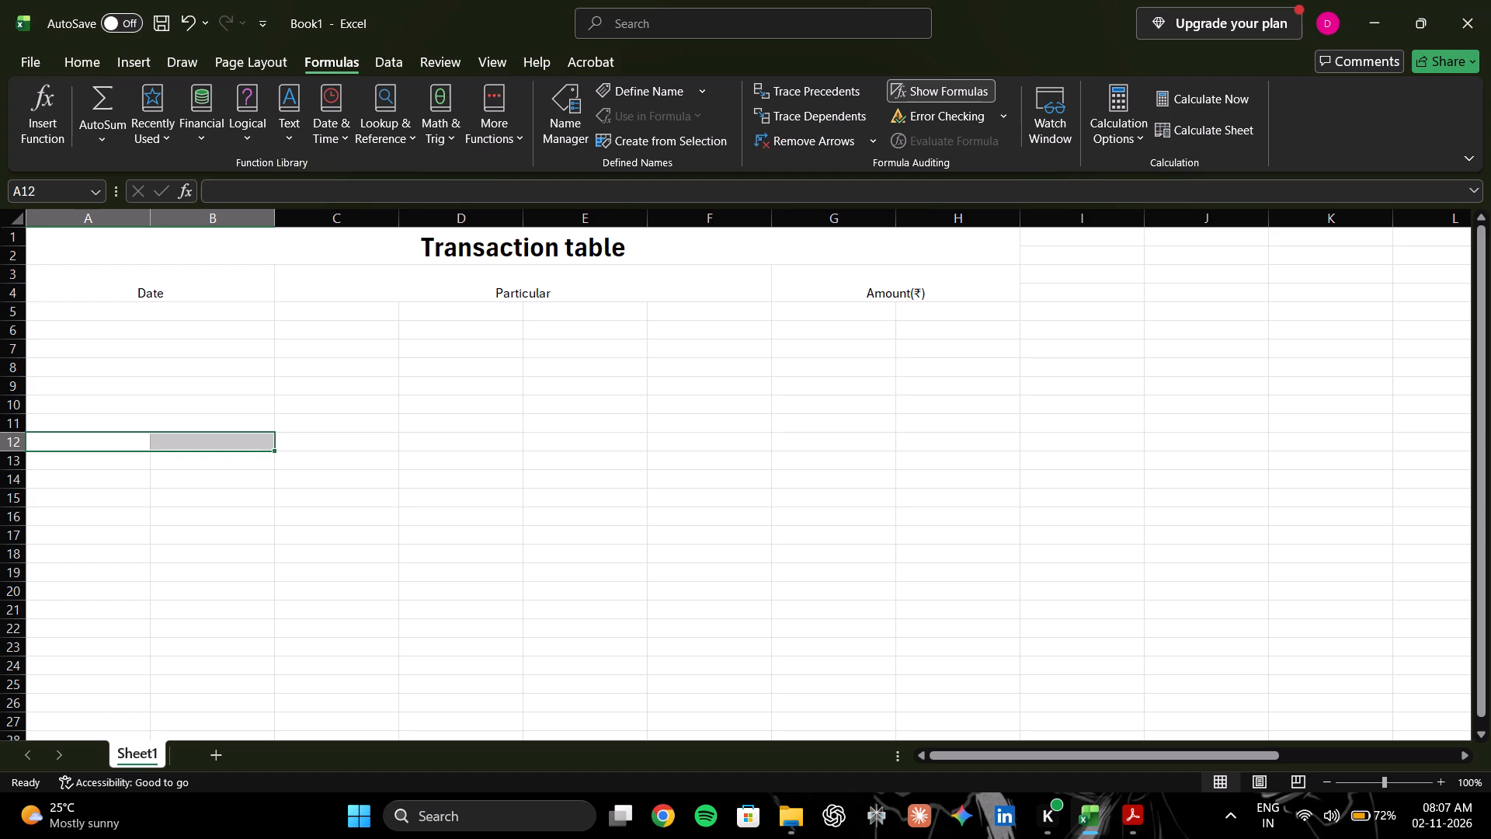
pyautogui.scroll(4, 577, 719)
pyautogui.moveTo(989, 755); pyautogui.dragTo(973, 754)
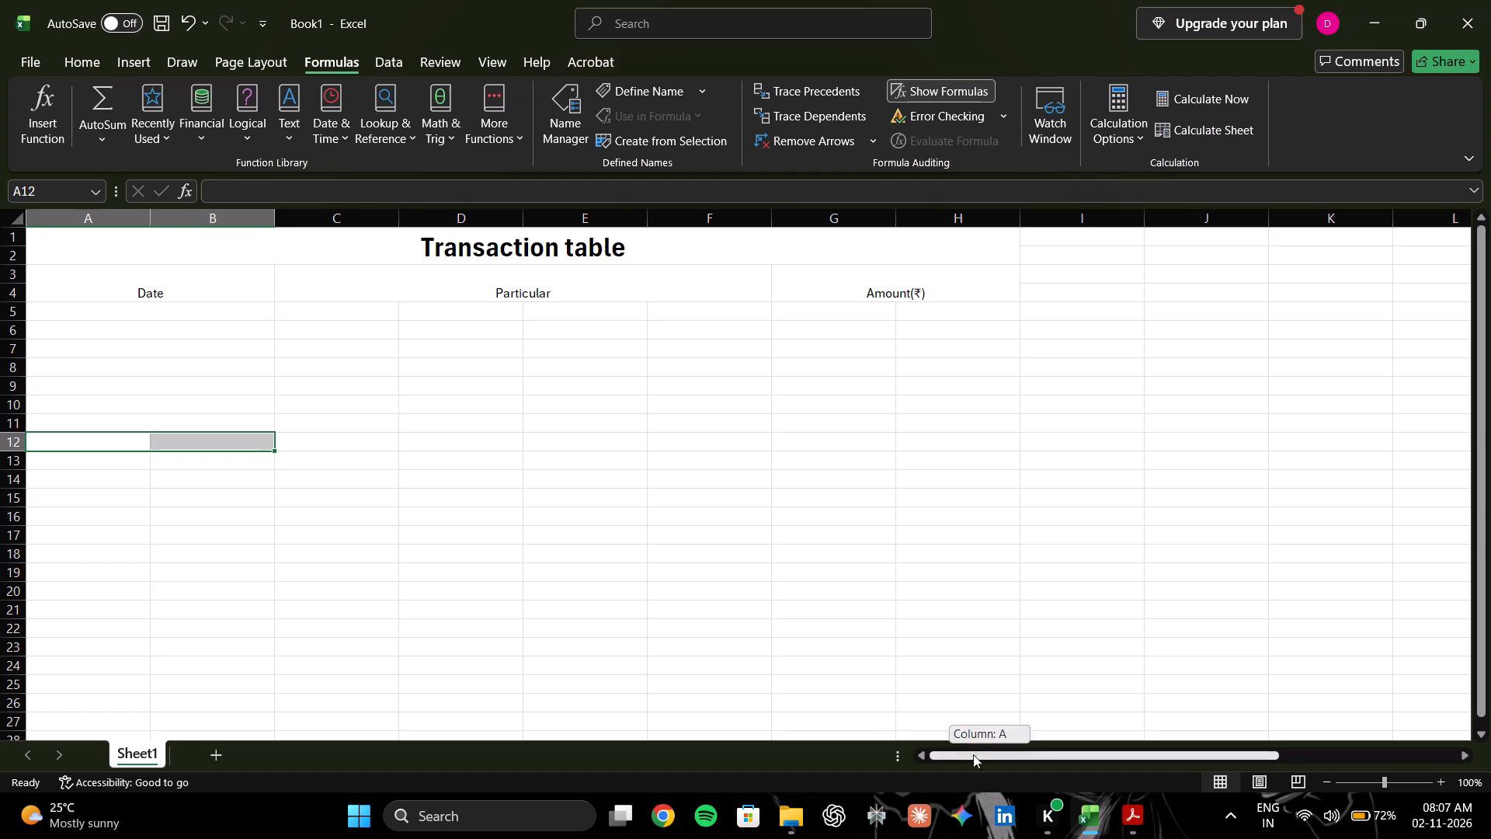
pyautogui.moveTo(973, 754); pyautogui.dragTo(930, 745)
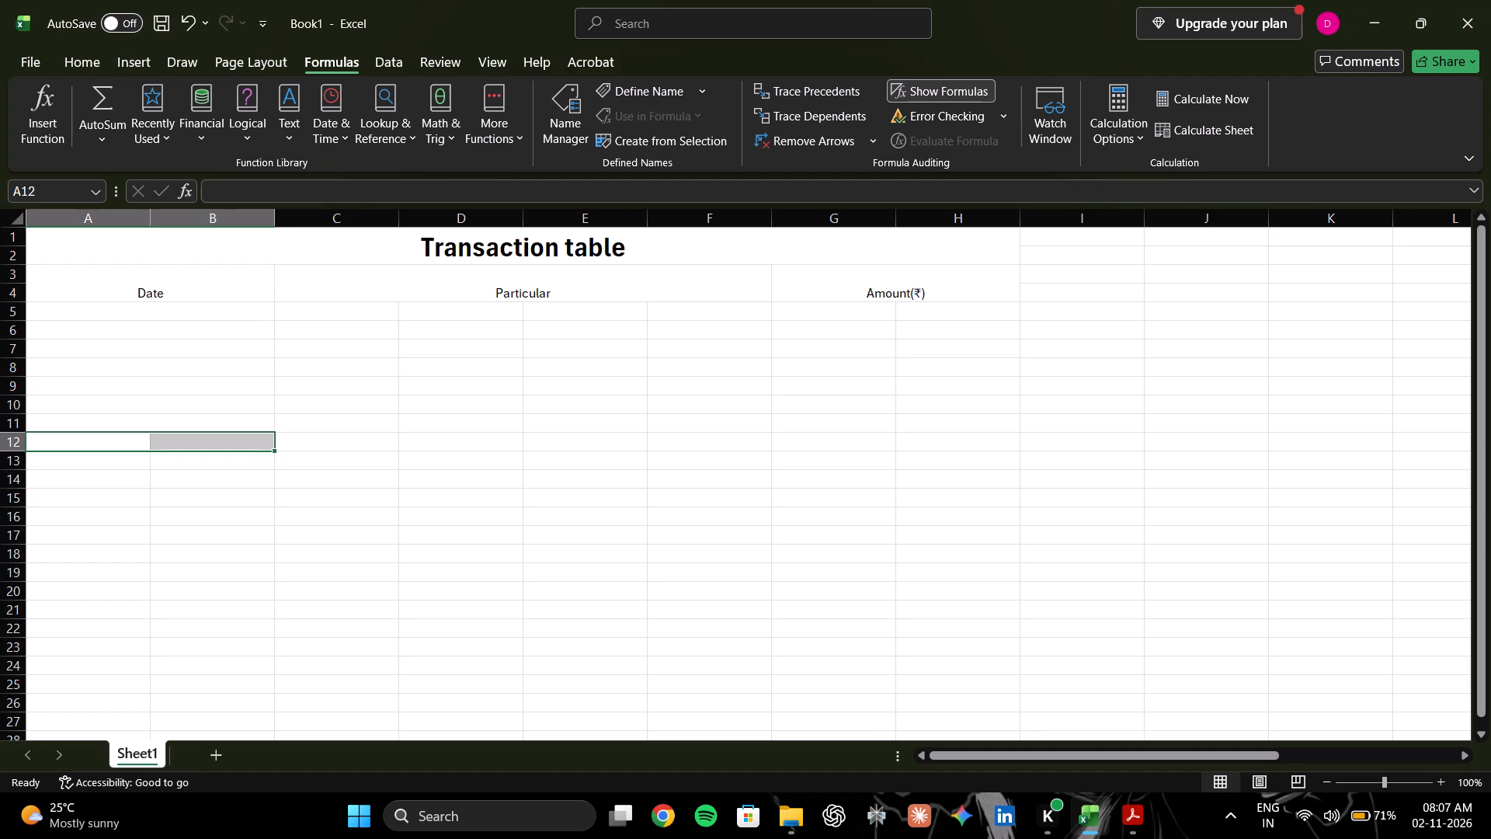
pyautogui.click(103, 61)
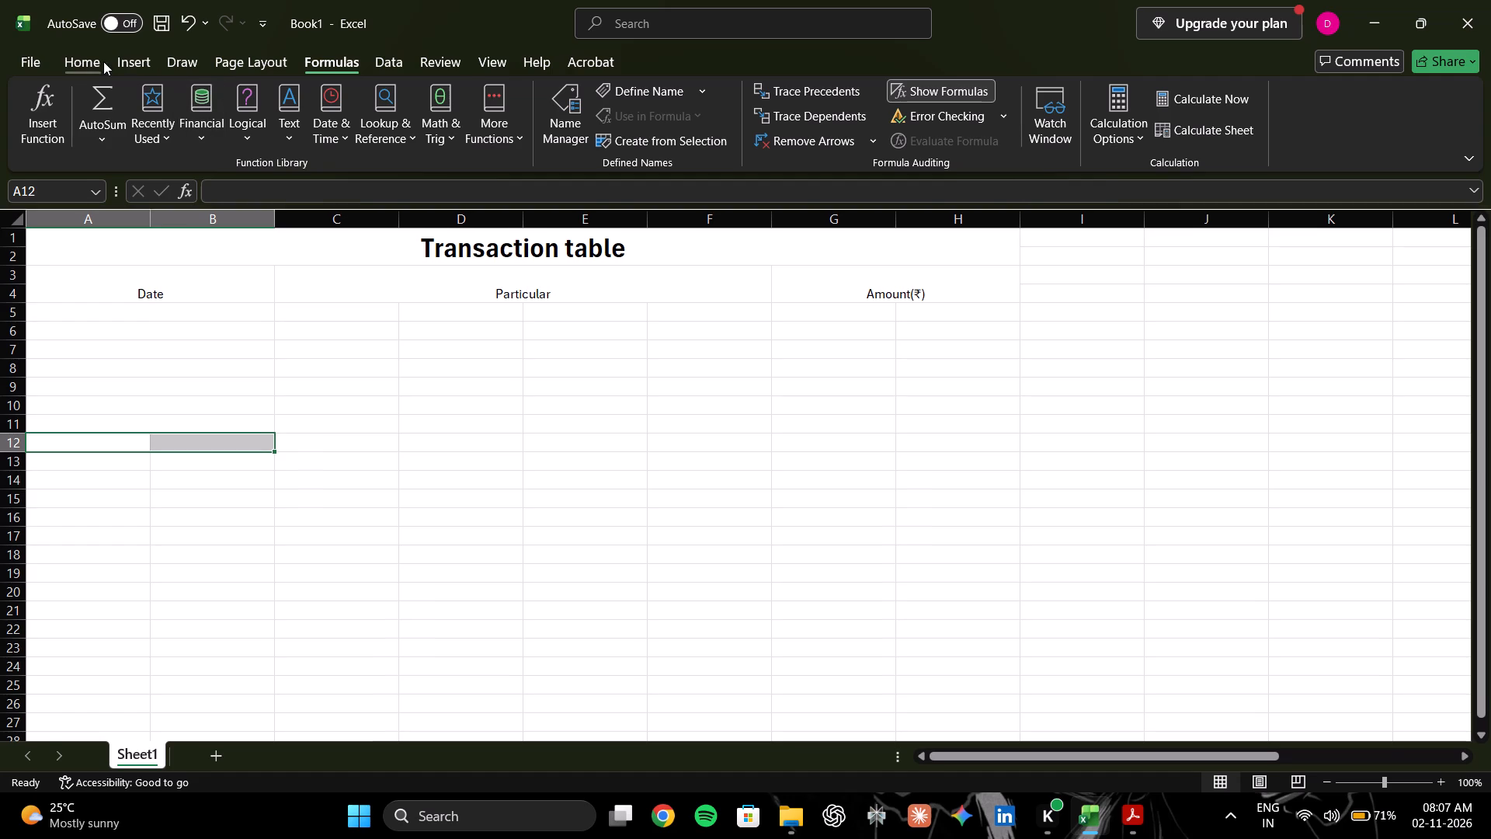
pyautogui.click(540, 131)
# Merge and center cells A13:B13 and cells A14:B14 in the Date column, each row separately.
pyautogui.moveTo(93, 465); pyautogui.dragTo(157, 458)
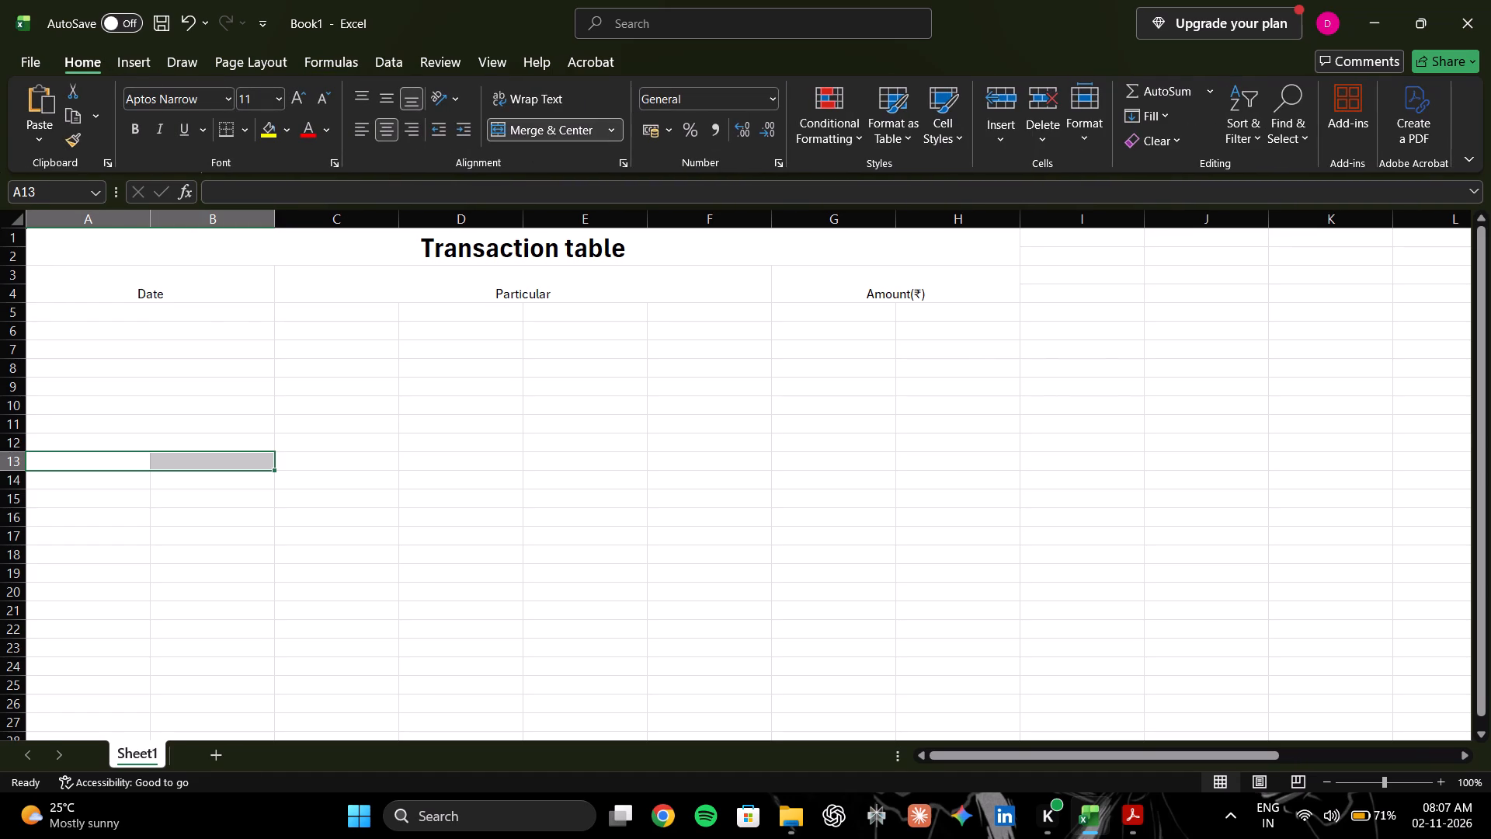
pyautogui.moveTo(157, 458); pyautogui.dragTo(183, 459)
pyautogui.click(525, 131)
pyautogui.click(89, 468)
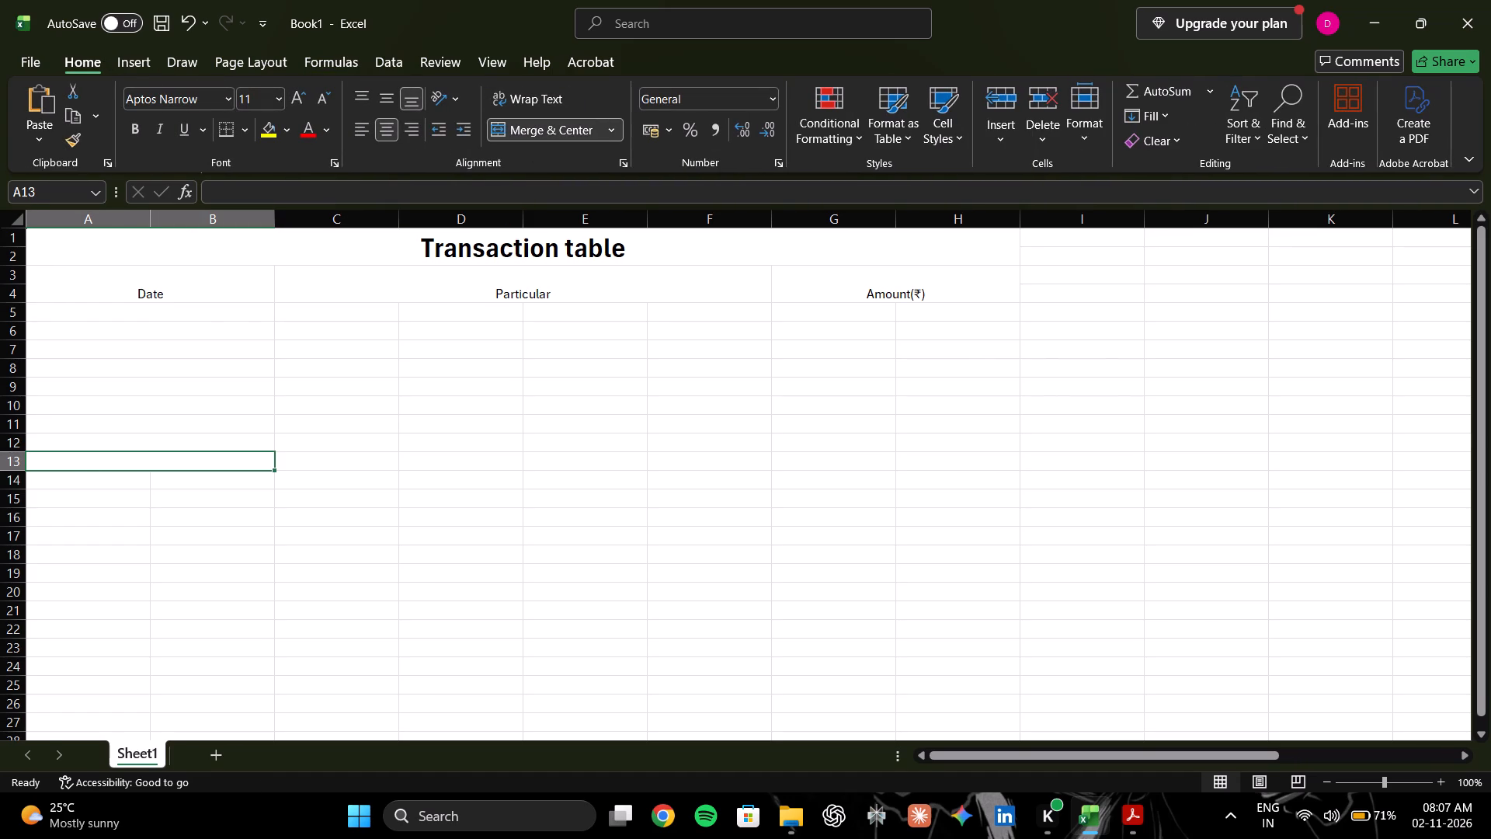
pyautogui.moveTo(89, 478); pyautogui.dragTo(193, 471)
pyautogui.click(516, 134)
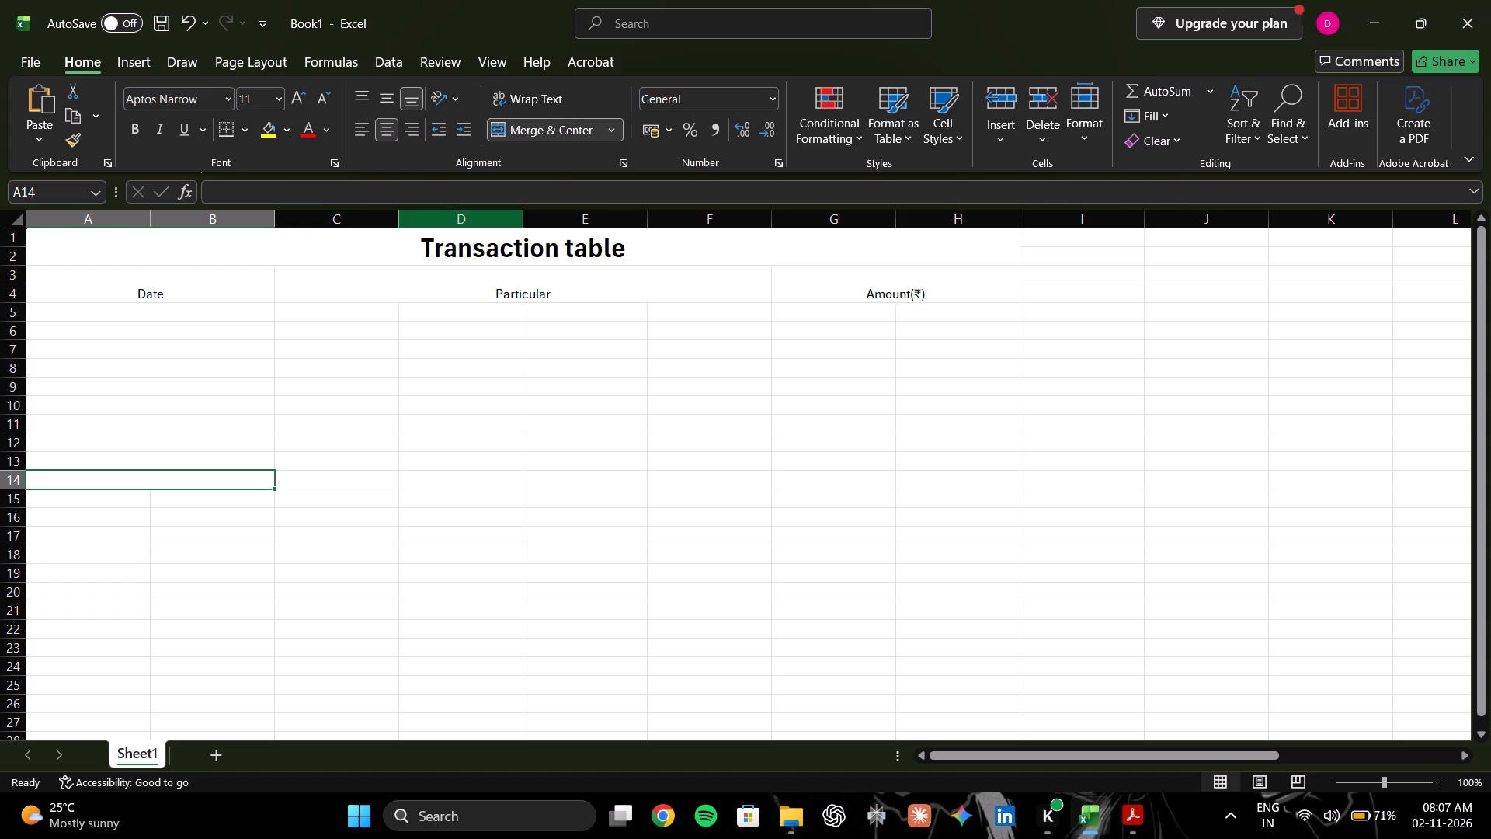
# Merge and center cells C5:F5 and cells C6:F6 under the Particular heading, each row separately.
pyautogui.moveTo(362, 312); pyautogui.dragTo(674, 315)
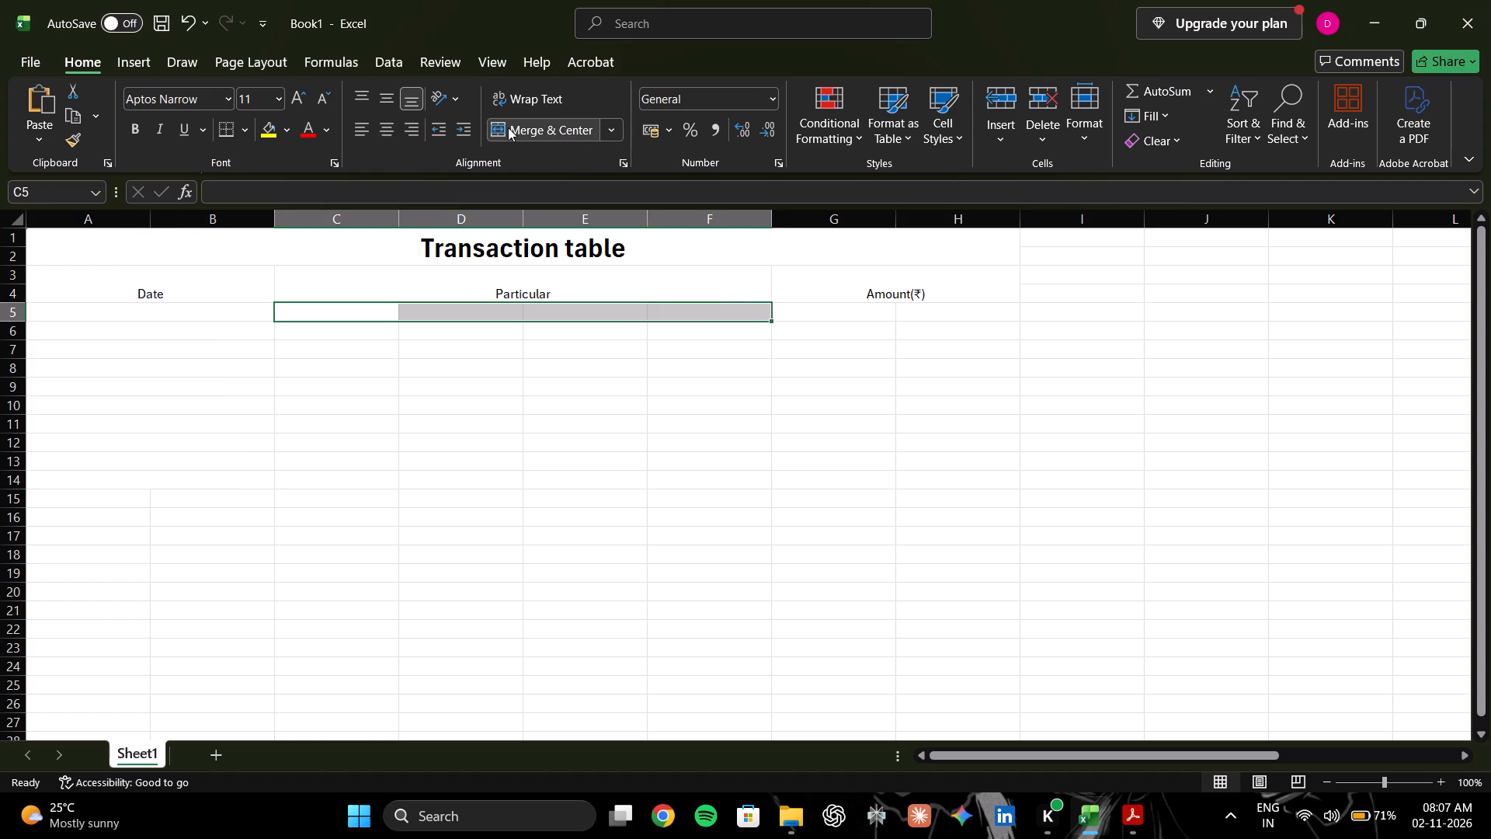
pyautogui.click(508, 127)
pyautogui.moveTo(348, 346); pyautogui.dragTo(355, 345)
pyautogui.moveTo(360, 343); pyautogui.dragTo(374, 339)
pyautogui.moveTo(400, 338); pyautogui.dragTo(527, 338)
pyautogui.moveTo(529, 338); pyautogui.dragTo(536, 339)
pyautogui.click(536, 339)
pyautogui.moveTo(370, 329); pyautogui.dragTo(626, 330)
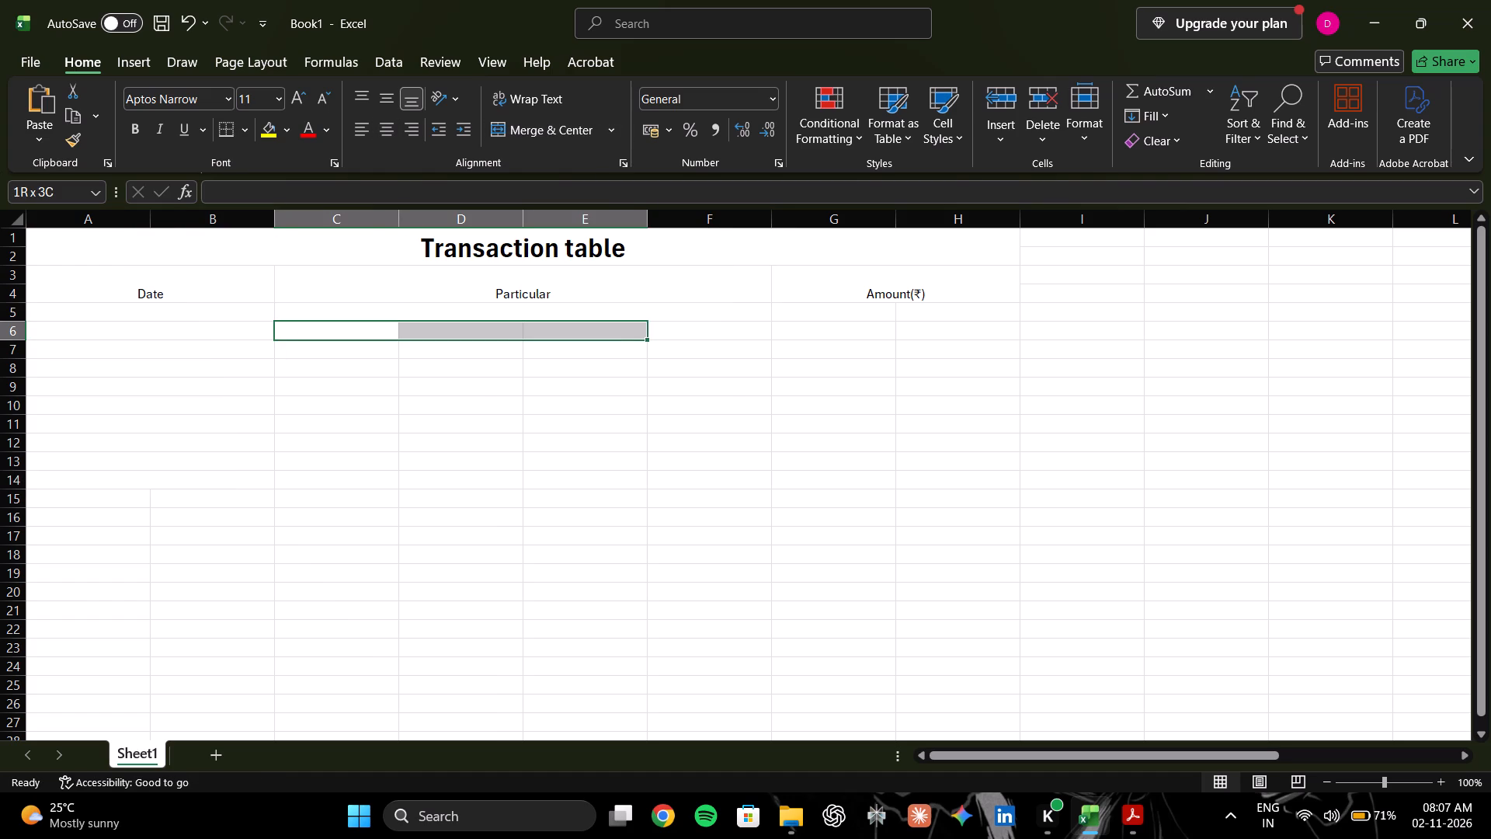
pyautogui.moveTo(626, 330); pyautogui.dragTo(662, 331)
pyautogui.click(547, 135)
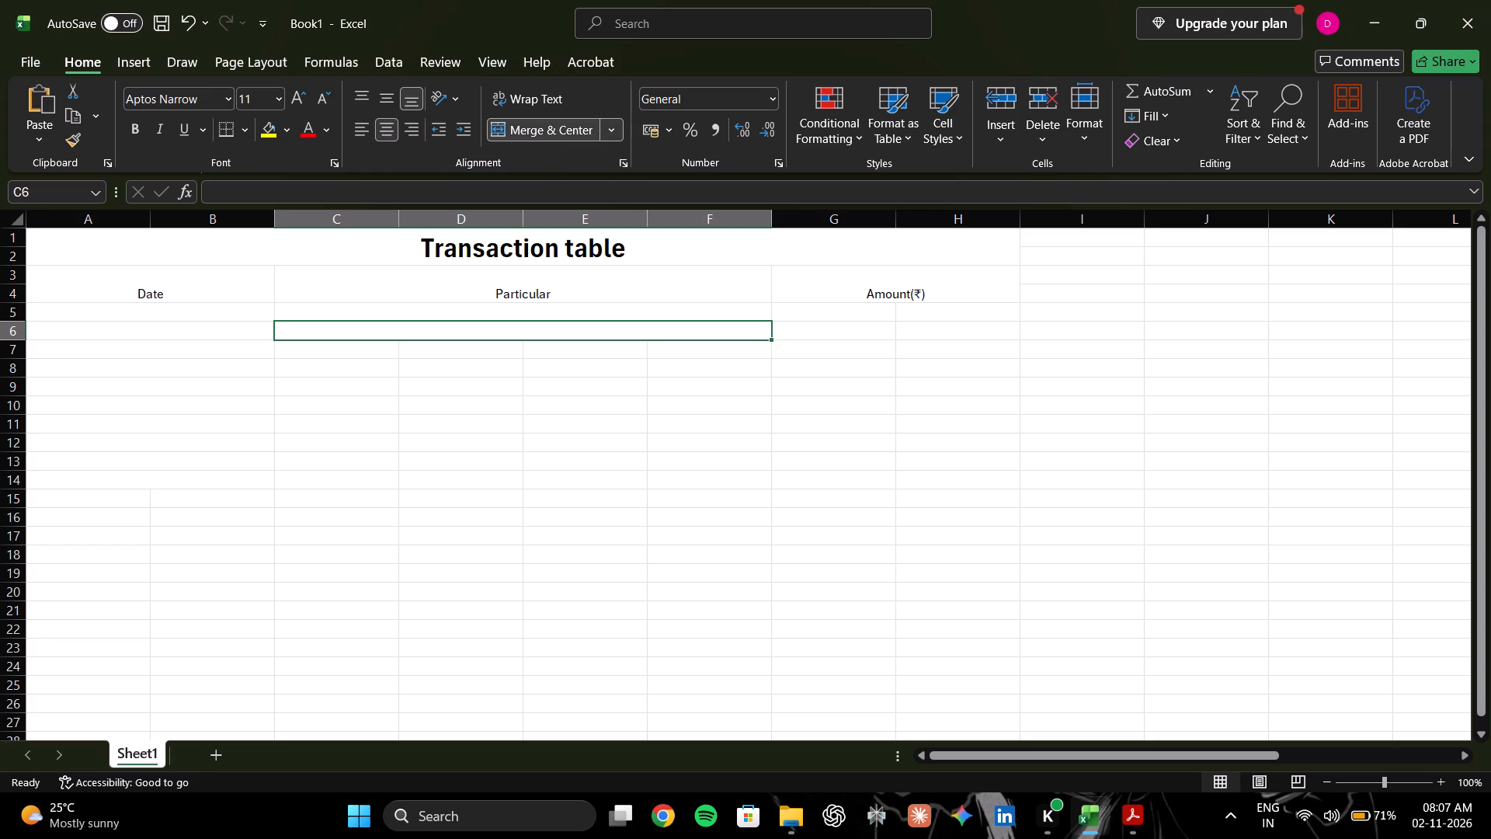
# Copy the merged C6:F6 cell to row 7 of the Particular column.
pyautogui.hotkey('ctrl', 'c')
pyautogui.click(347, 356)
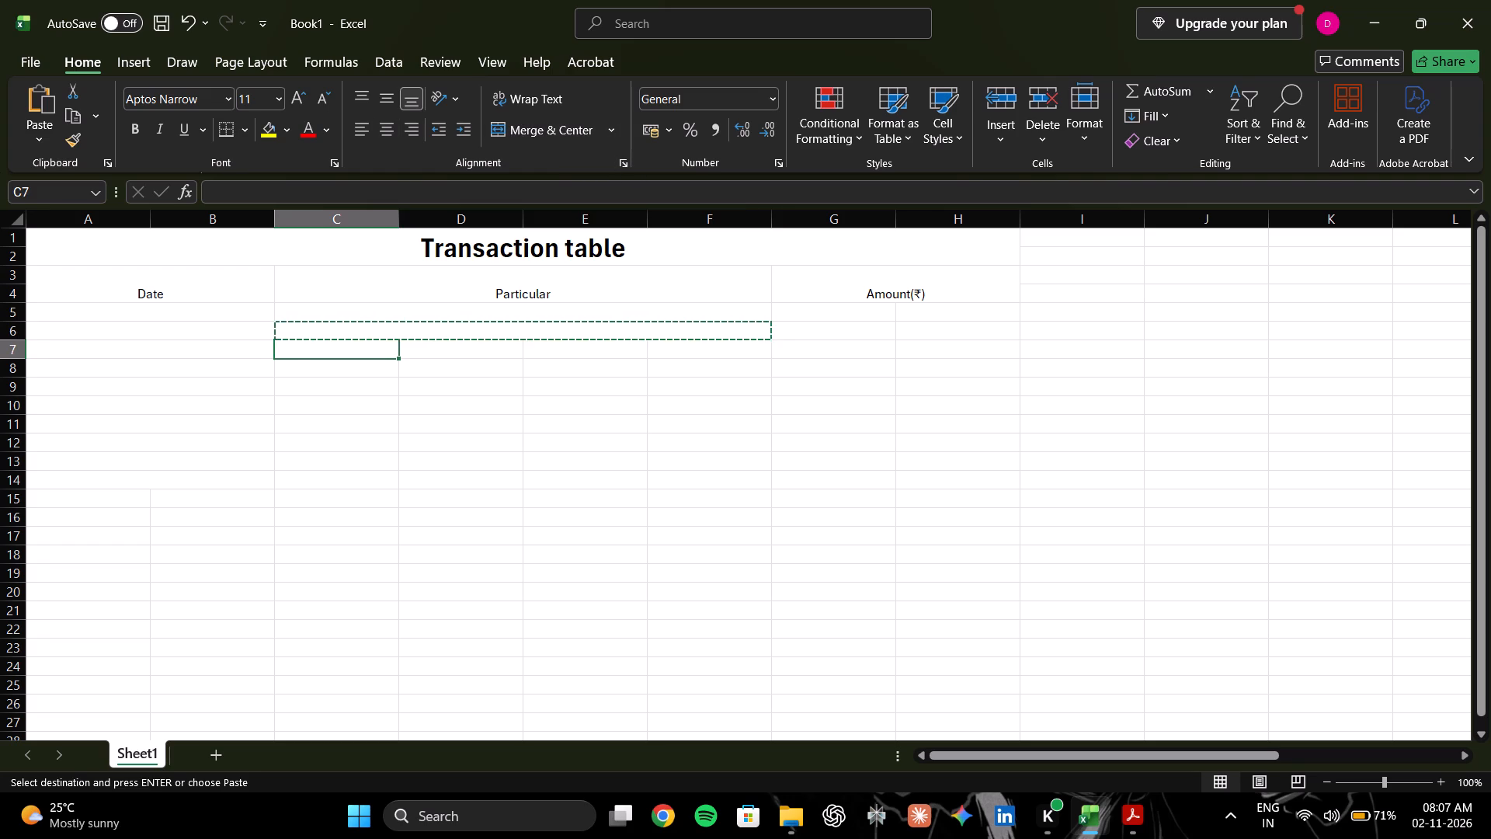
pyautogui.hotkey('ctrl', 'v')
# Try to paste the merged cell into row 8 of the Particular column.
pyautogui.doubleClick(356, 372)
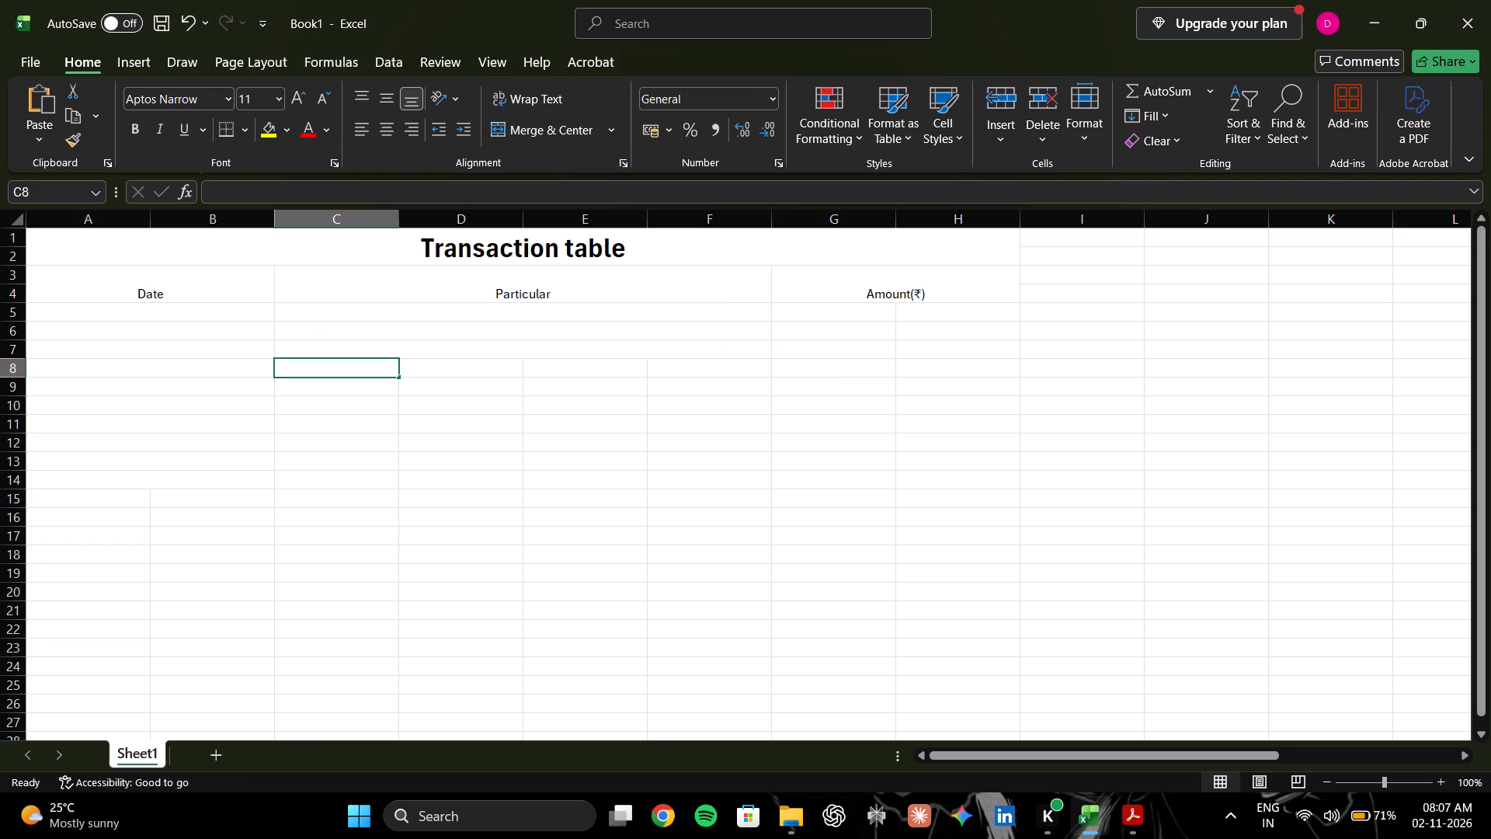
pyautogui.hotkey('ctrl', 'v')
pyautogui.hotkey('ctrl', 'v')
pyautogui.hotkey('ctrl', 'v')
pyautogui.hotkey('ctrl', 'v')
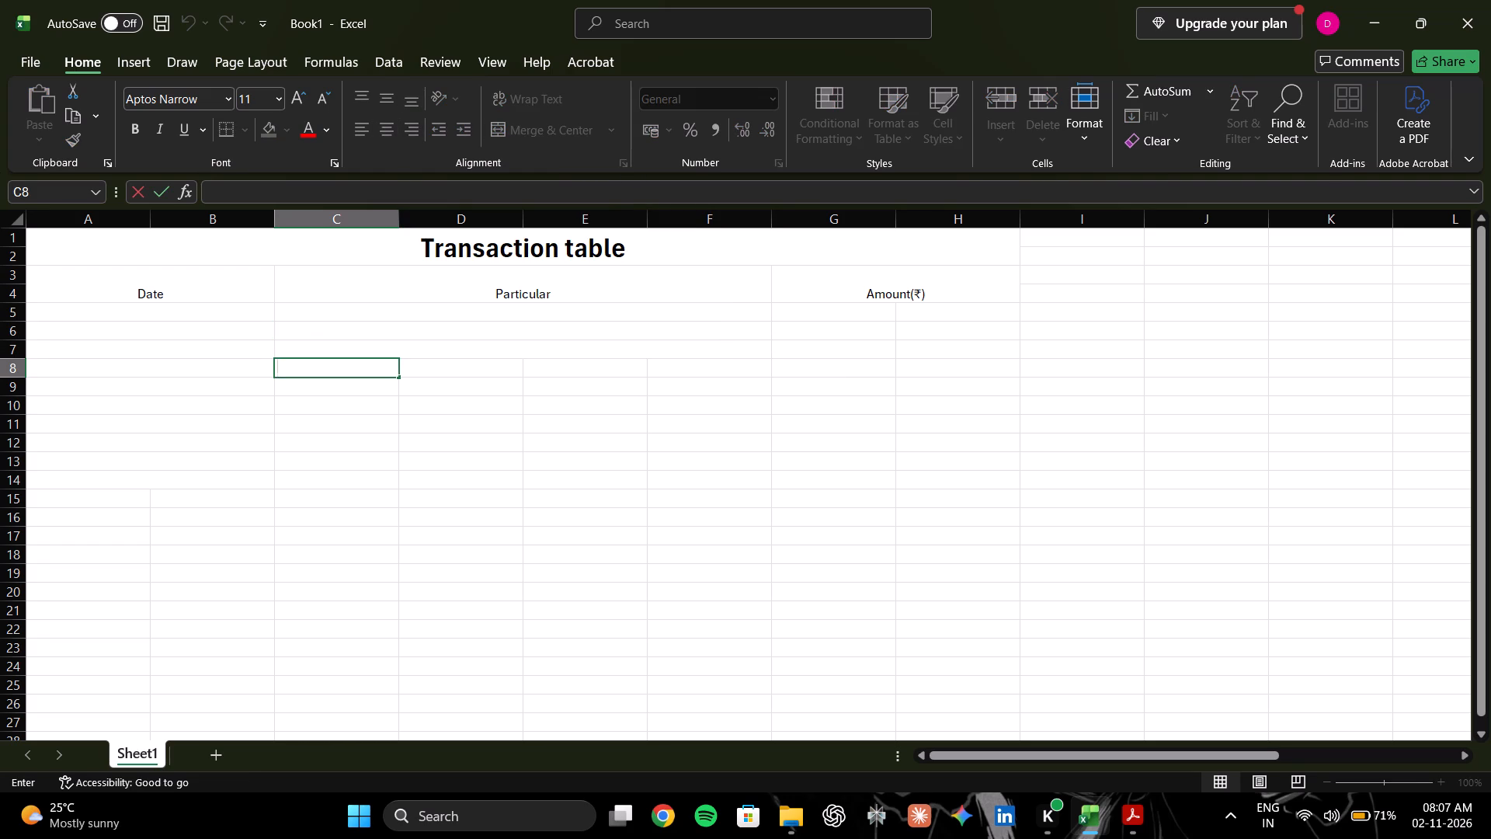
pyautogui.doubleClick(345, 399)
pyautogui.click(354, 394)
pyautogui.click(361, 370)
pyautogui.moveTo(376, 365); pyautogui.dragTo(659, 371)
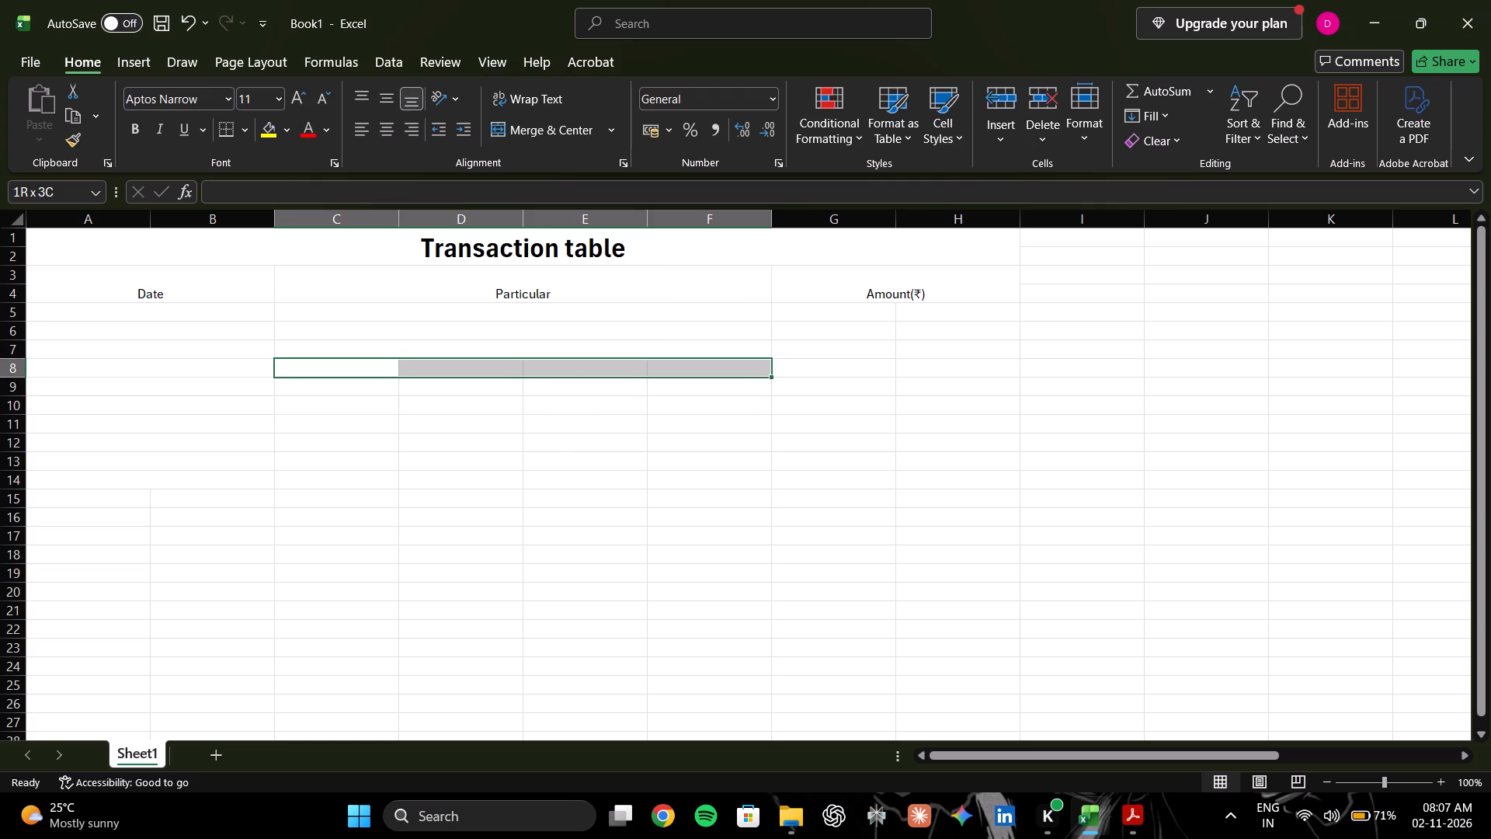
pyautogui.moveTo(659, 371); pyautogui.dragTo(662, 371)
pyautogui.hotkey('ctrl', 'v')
# Copy the merged C7:F7 cell to rows 8 through 12 of the Particular column.
pyautogui.click(415, 350)
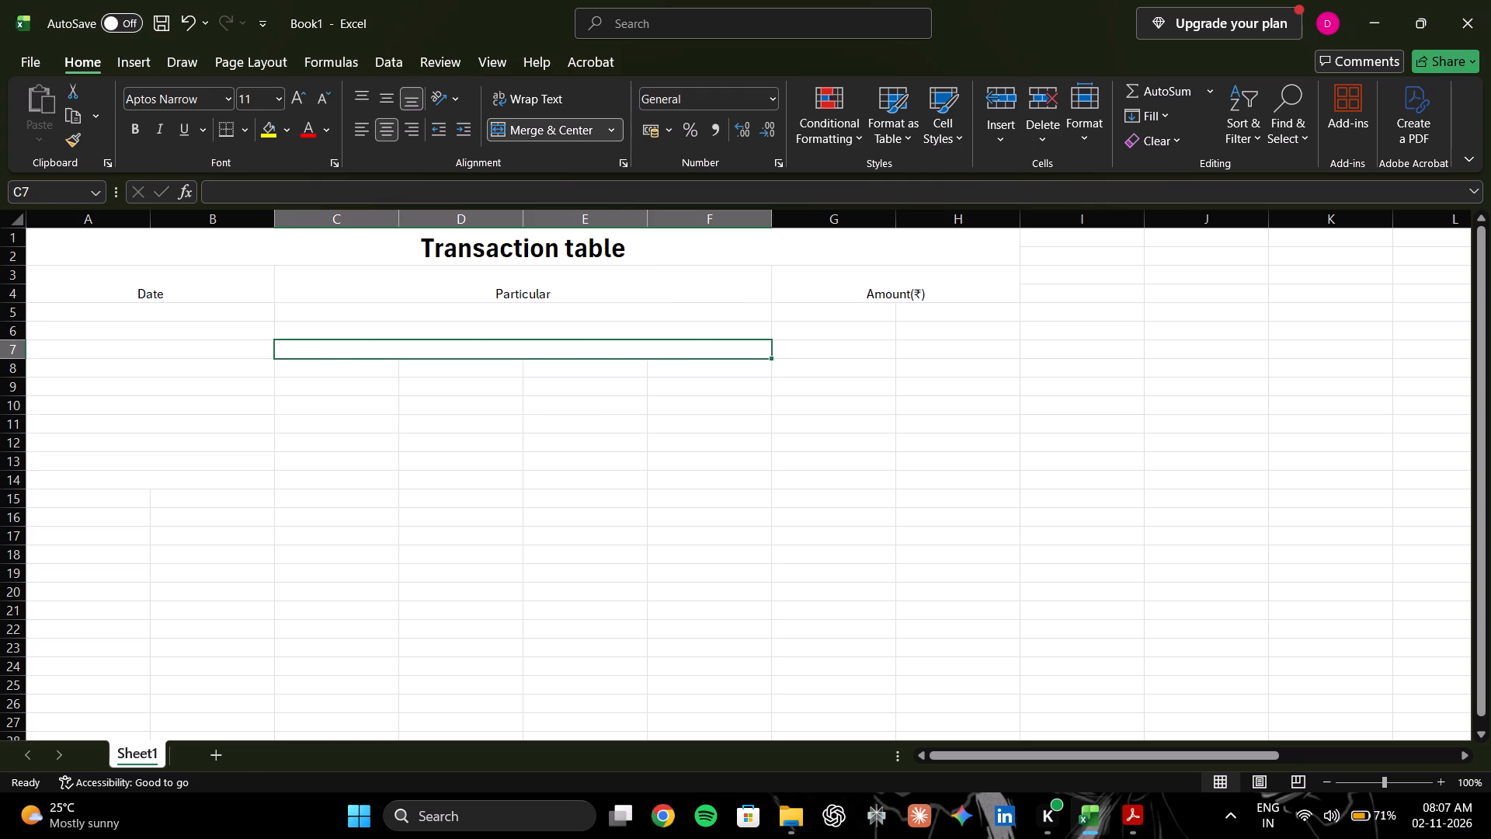
pyautogui.hotkey('ctrl', 'c')
pyautogui.click(360, 370)
pyautogui.hotkey('ctrl', 'v')
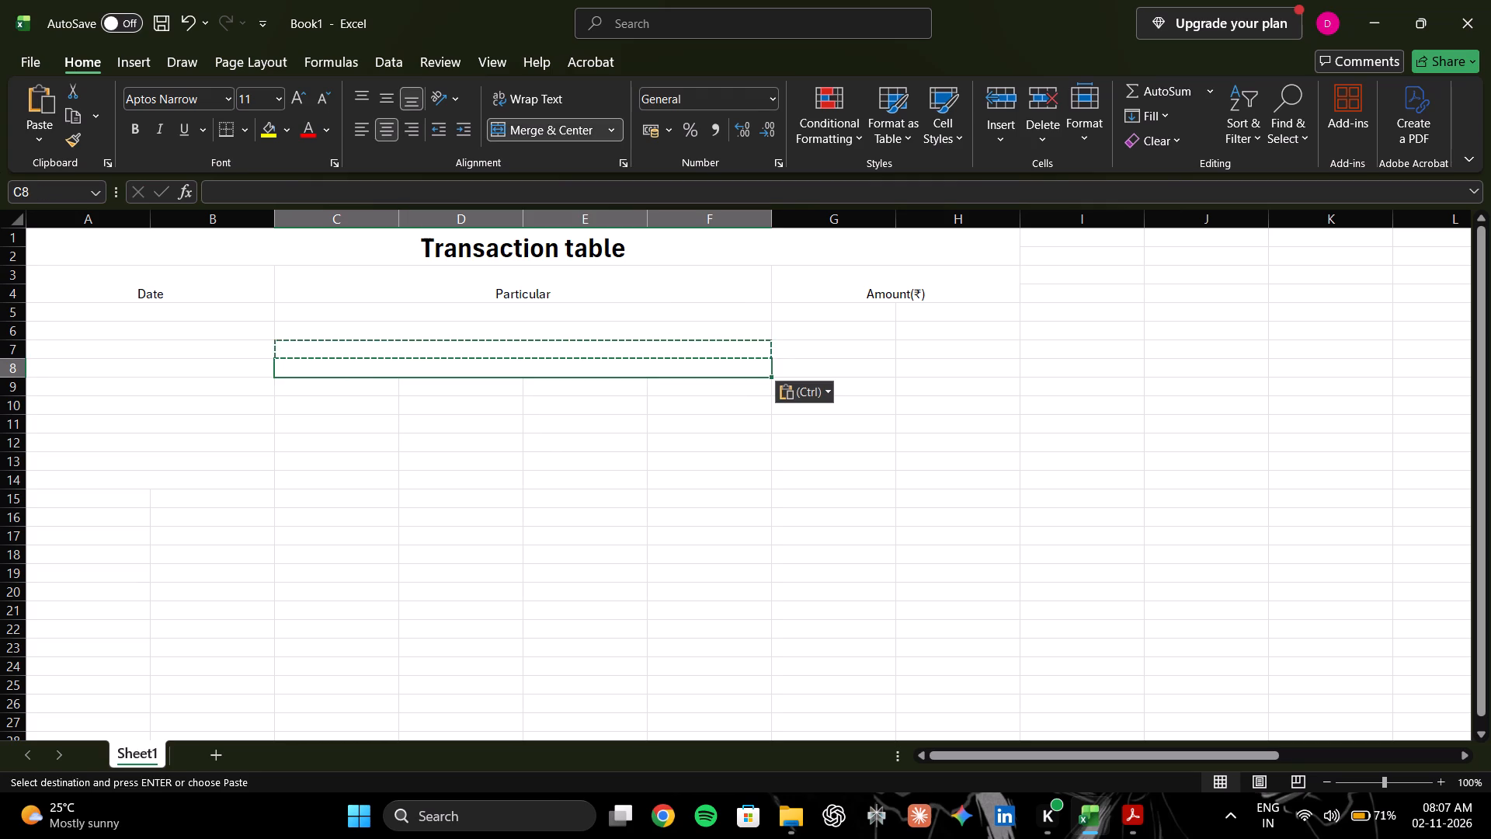
pyautogui.click(373, 383)
pyautogui.hotkey('ctrl', 'v')
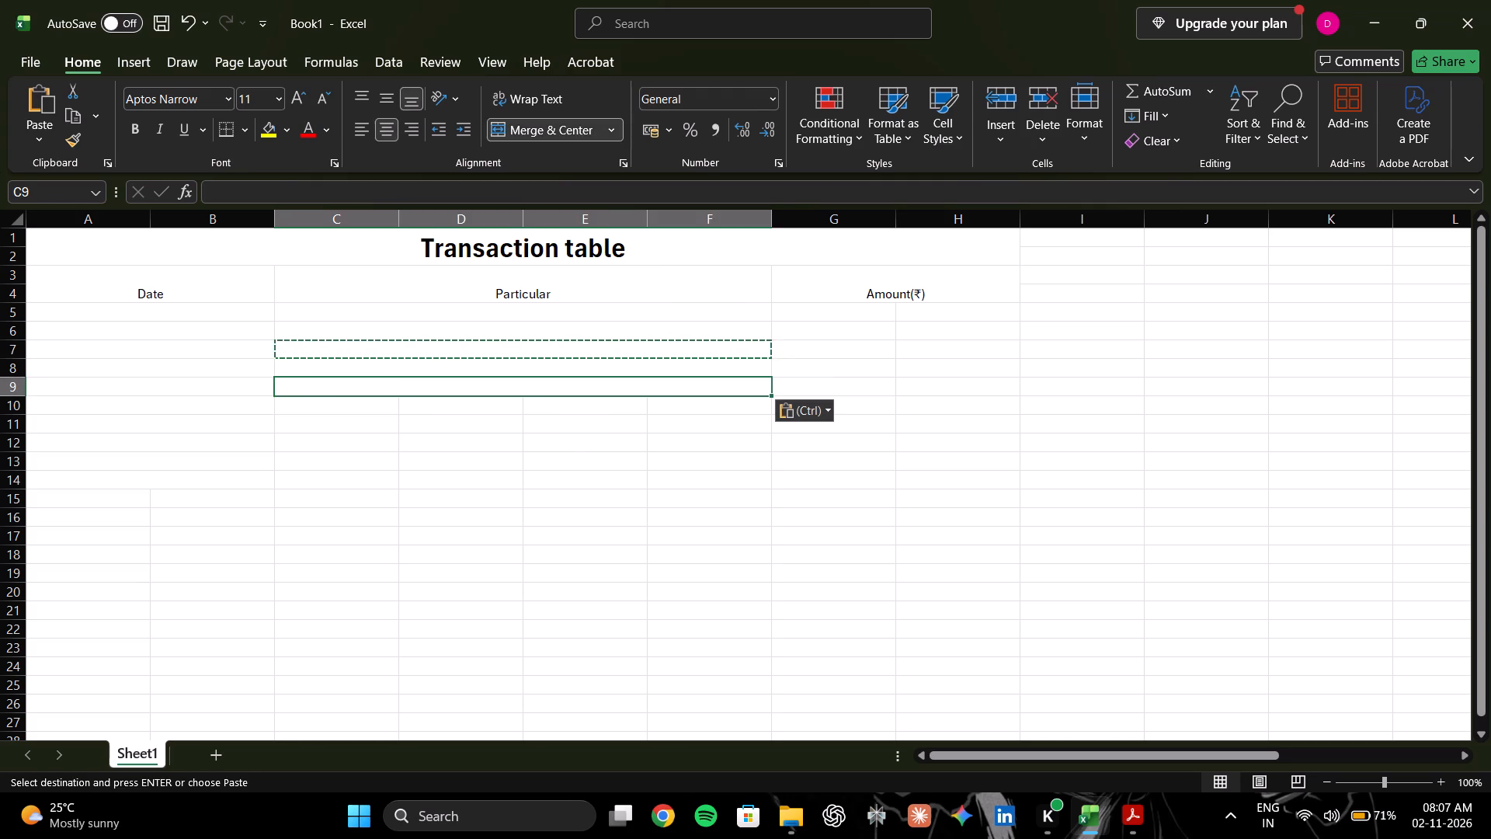
pyautogui.click(357, 410)
pyautogui.hotkey('ctrl', 'v')
pyautogui.middleClick(370, 433)
pyautogui.click(370, 433)
pyautogui.click(360, 425)
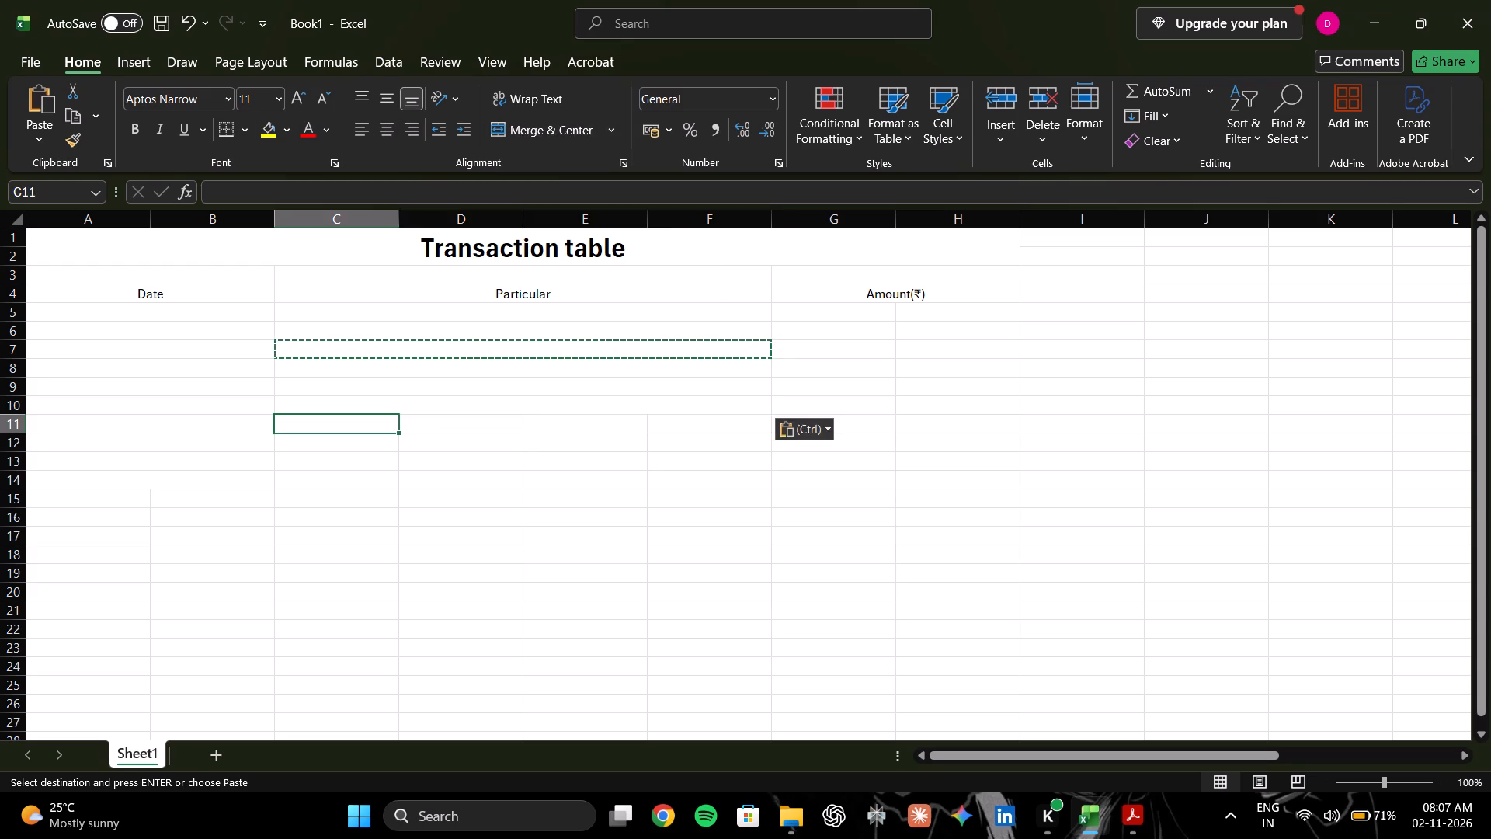
pyautogui.hotkey('ctrl', 'v')
pyautogui.click(359, 448)
pyautogui.hotkey('ctrl', 'v')
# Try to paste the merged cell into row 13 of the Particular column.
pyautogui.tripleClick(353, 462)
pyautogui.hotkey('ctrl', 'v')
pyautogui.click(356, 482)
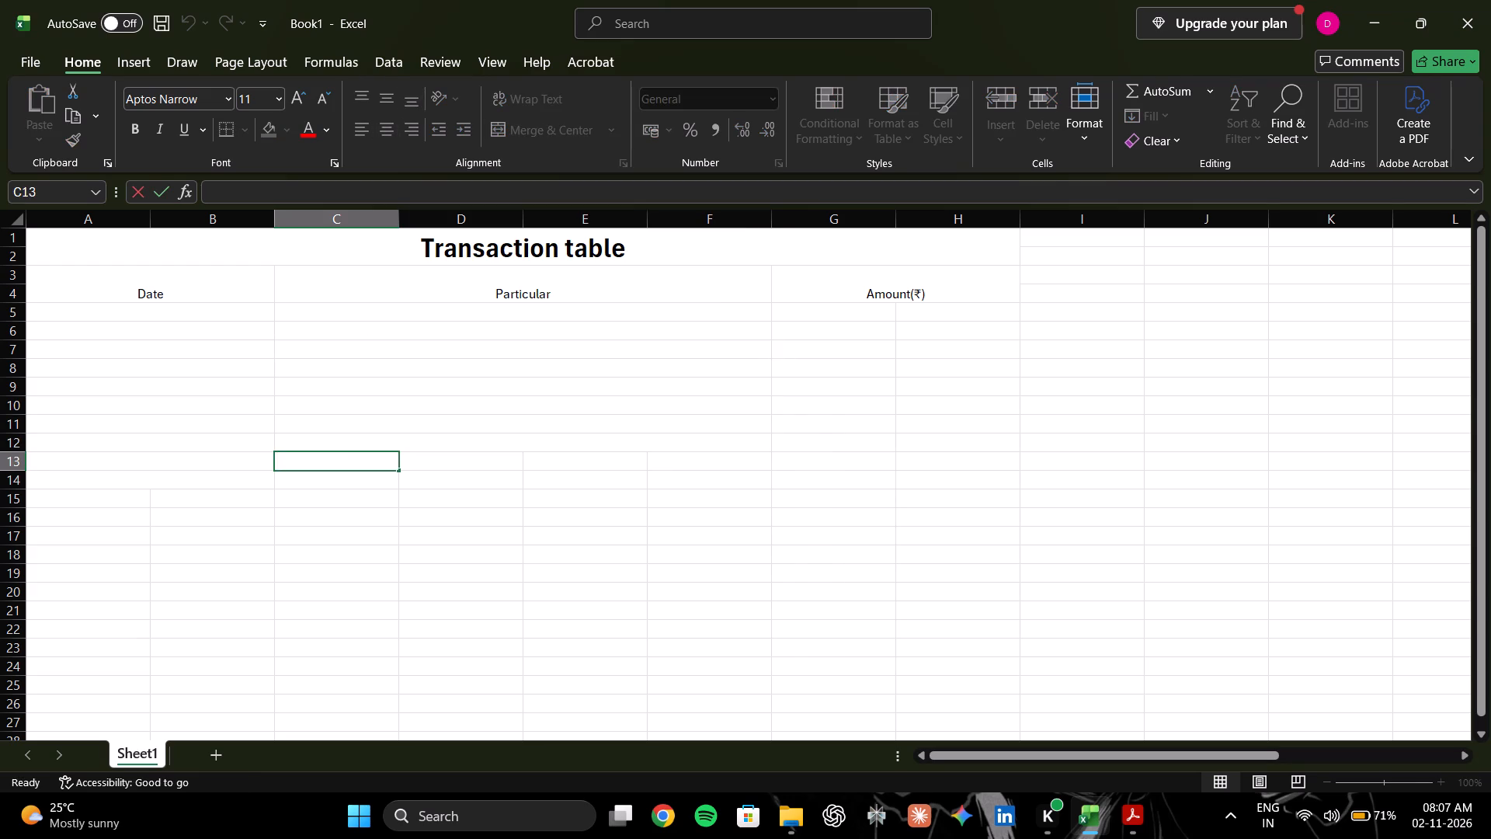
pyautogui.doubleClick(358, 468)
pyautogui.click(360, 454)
# Copy the merged C12:F12 cell to rows 13 and 14 of the Particular column.
pyautogui.click(362, 442)
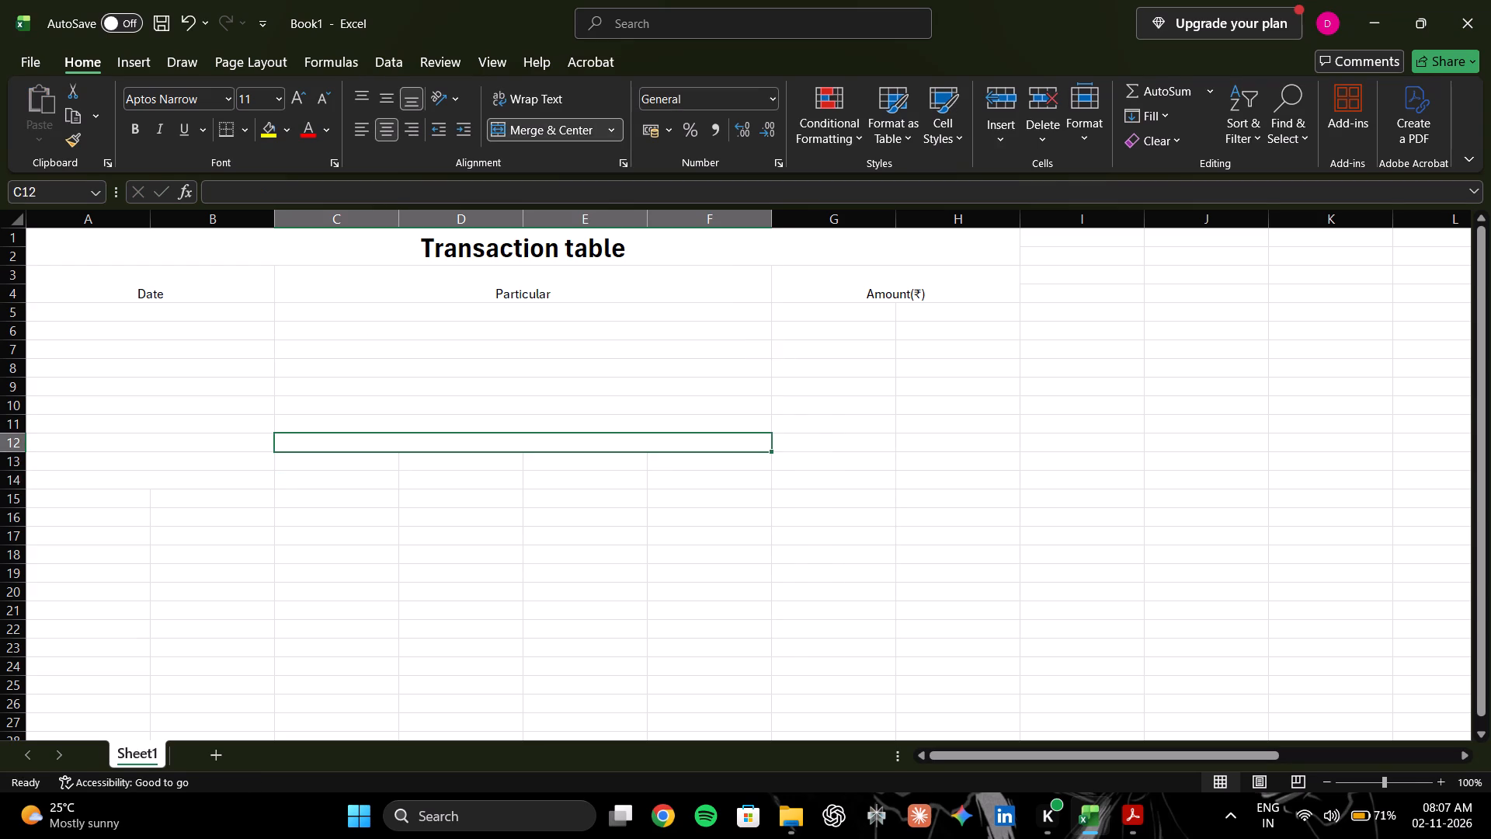
pyautogui.hotkey('ctrl', 'c')
pyautogui.click(371, 466)
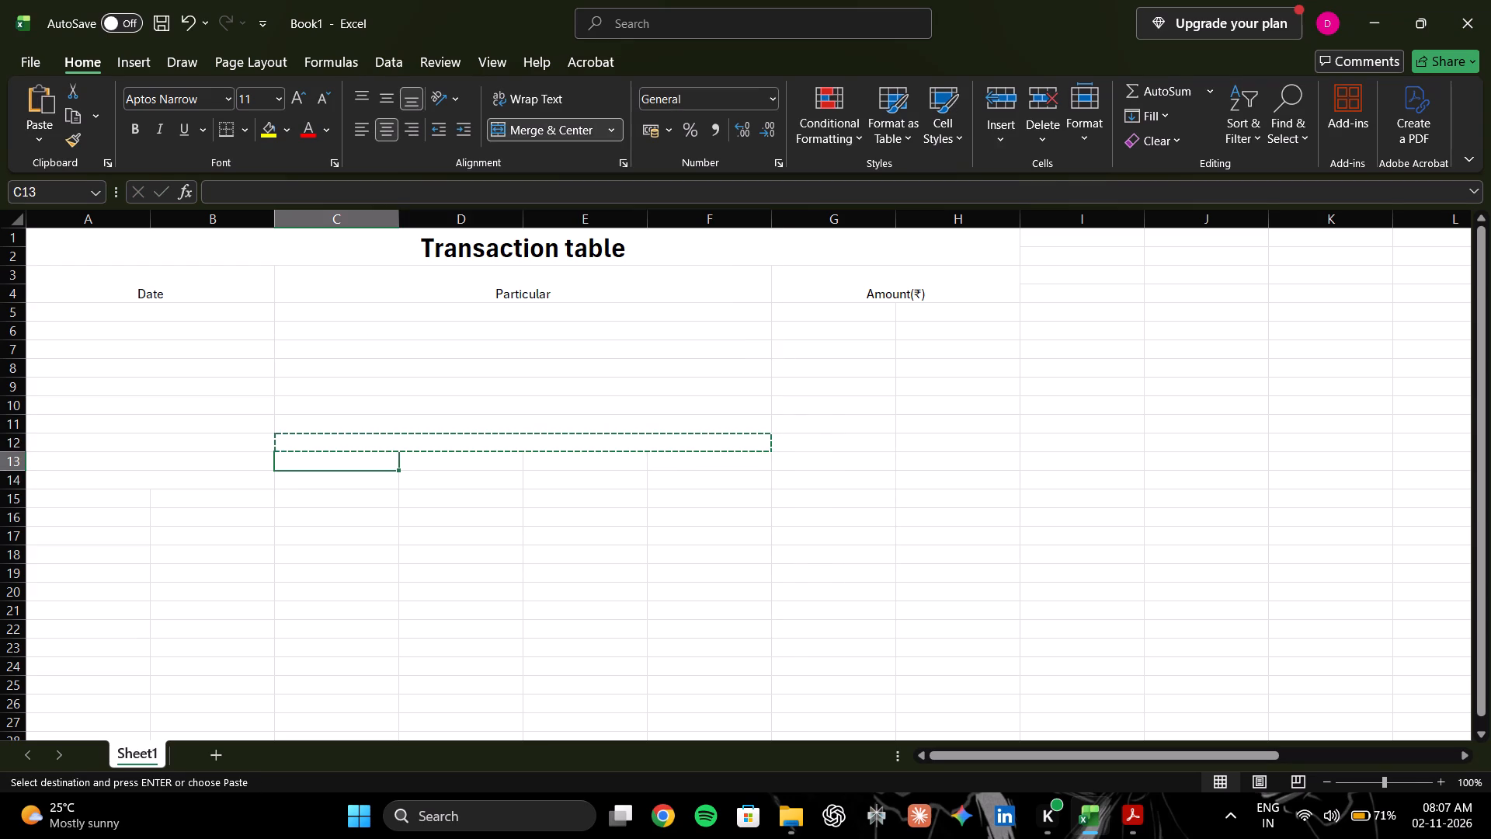
pyautogui.hotkey('ctrl', 'v')
pyautogui.click(373, 475)
pyautogui.hotkey('ctrl', 'v')
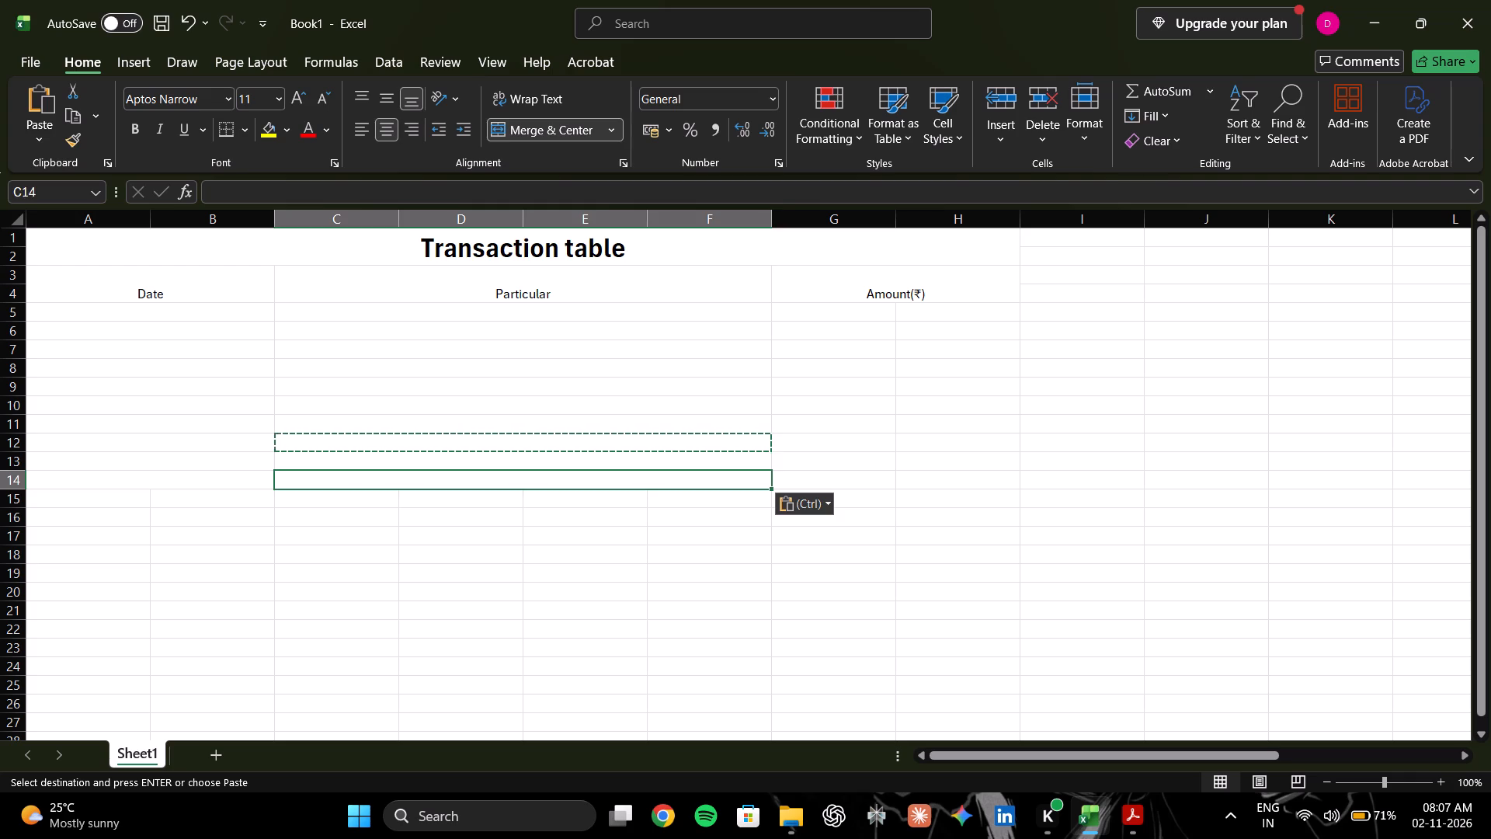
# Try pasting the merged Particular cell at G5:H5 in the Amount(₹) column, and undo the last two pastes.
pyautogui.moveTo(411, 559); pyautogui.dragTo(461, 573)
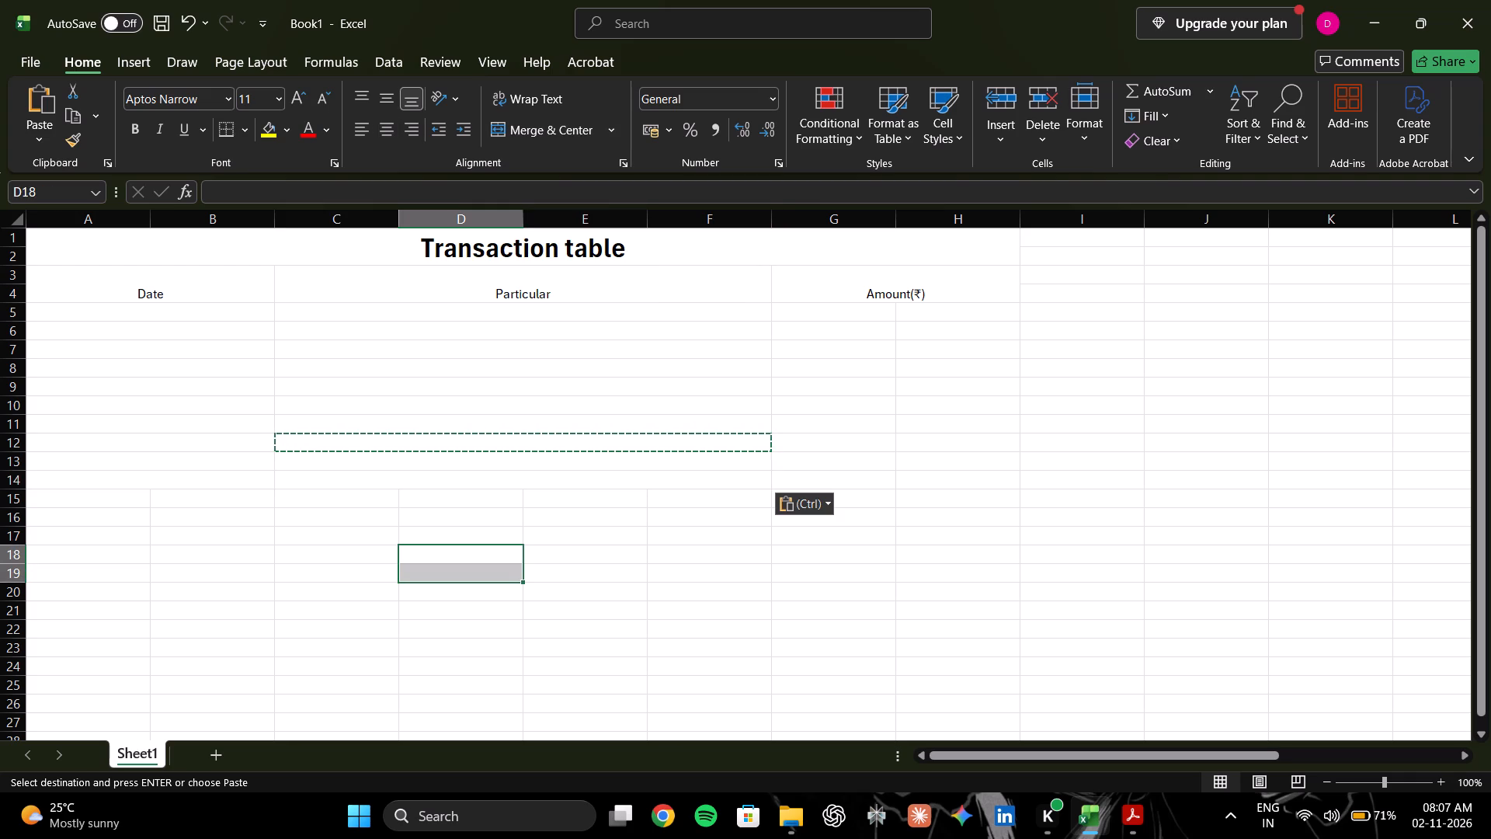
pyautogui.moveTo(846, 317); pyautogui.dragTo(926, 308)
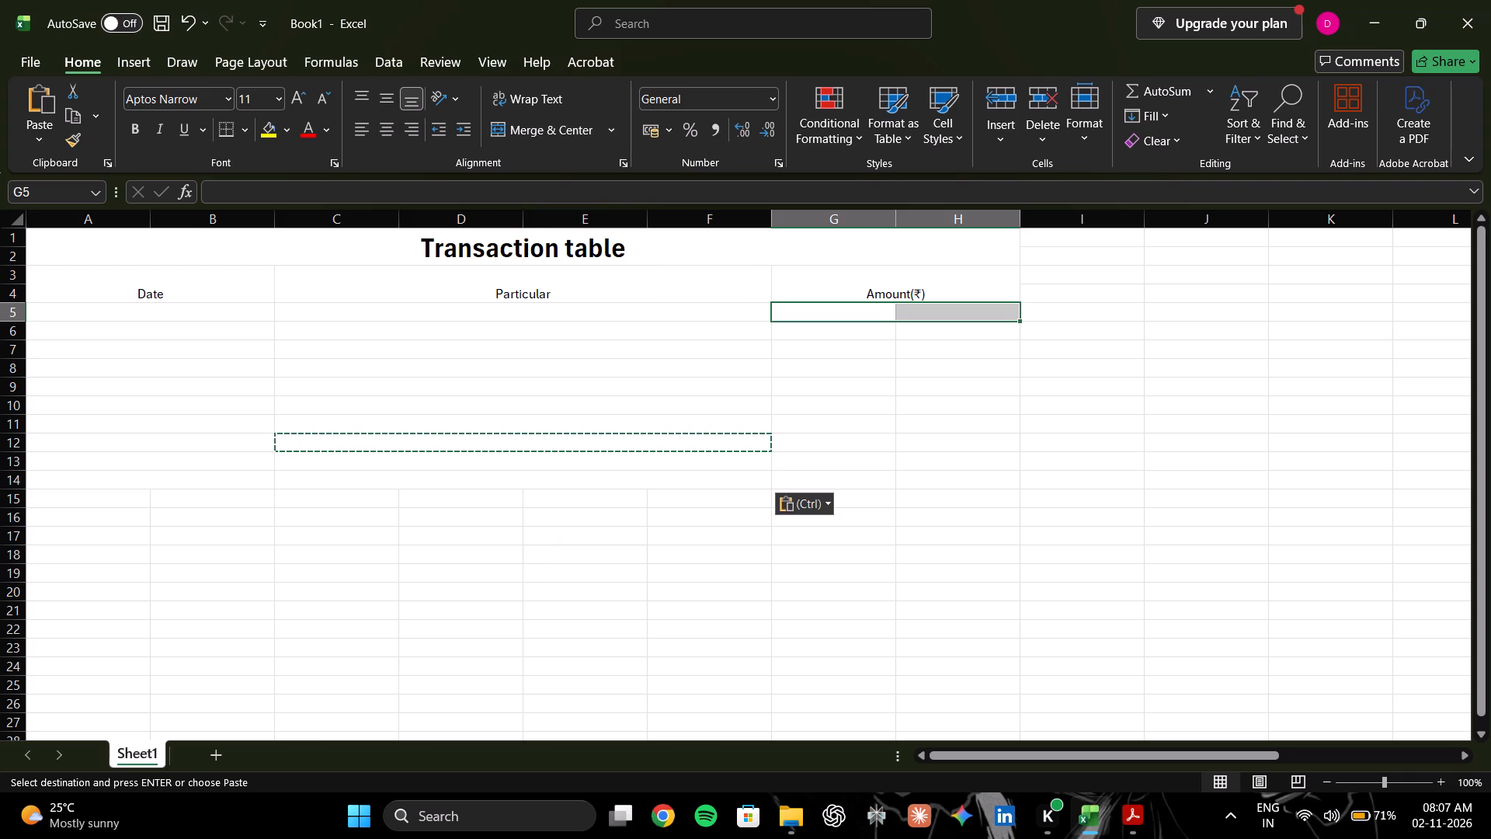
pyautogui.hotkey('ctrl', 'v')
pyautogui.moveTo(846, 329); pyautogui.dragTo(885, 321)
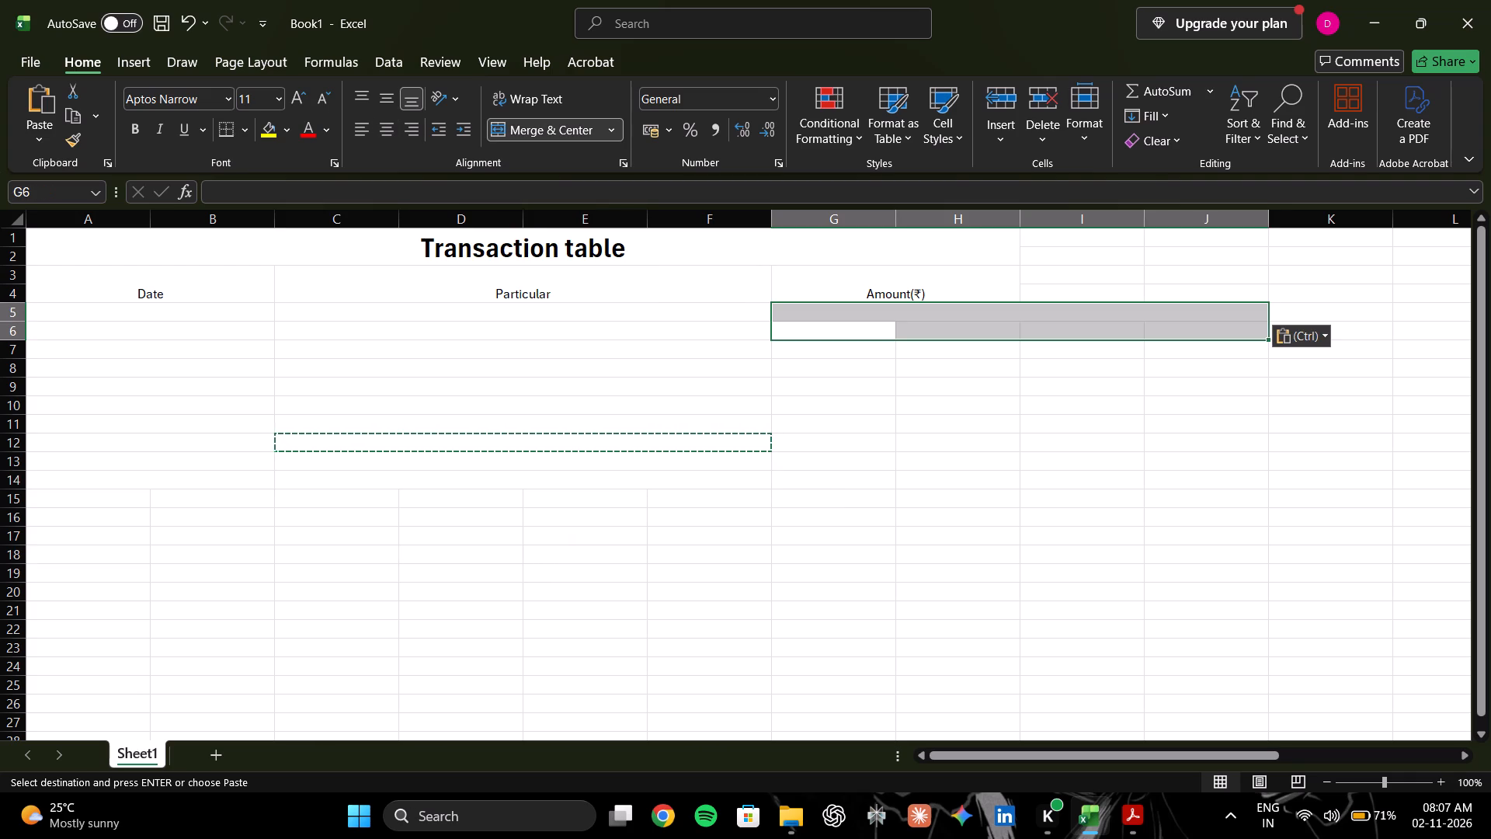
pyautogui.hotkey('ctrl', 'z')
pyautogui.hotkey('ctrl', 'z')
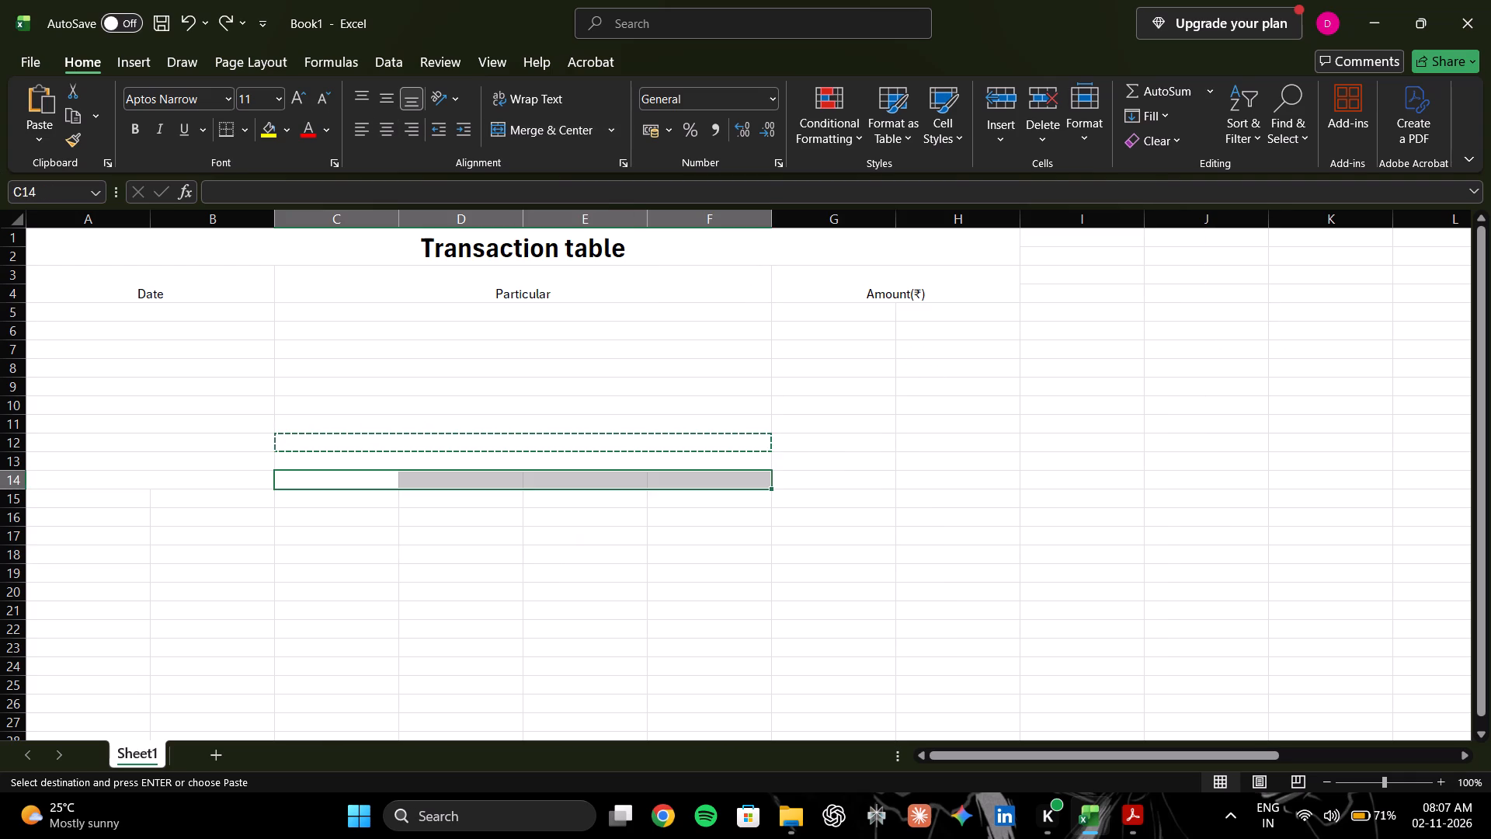
# Merge and center cells G5:H5 in the Amount(₹) column.
pyautogui.moveTo(884, 310); pyautogui.dragTo(959, 307)
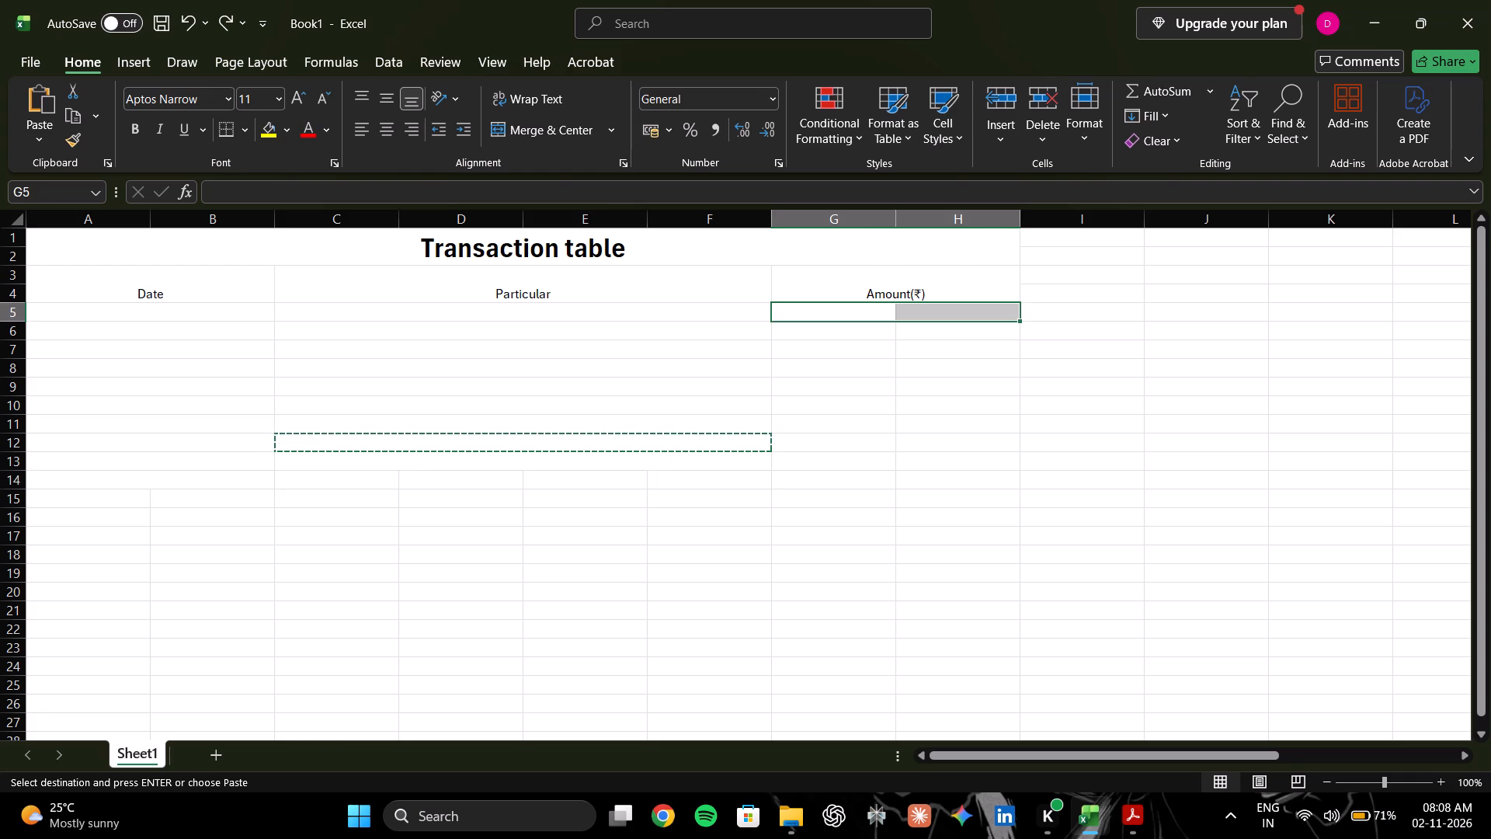
pyautogui.hotkey('alt', 'h')
pyautogui.hotkey('alt', 'h')
pyautogui.hotkey('alt', 'h')
pyautogui.hotkey('alt', 'h')
pyautogui.hotkey('alt', 'h')
pyautogui.hotkey('alt', 'h')
pyautogui.hotkey('alt', 'h')
pyautogui.hotkey('alt', 'h')
pyautogui.hotkey('alt', 'm')
pyautogui.scroll(1, 809, 266)
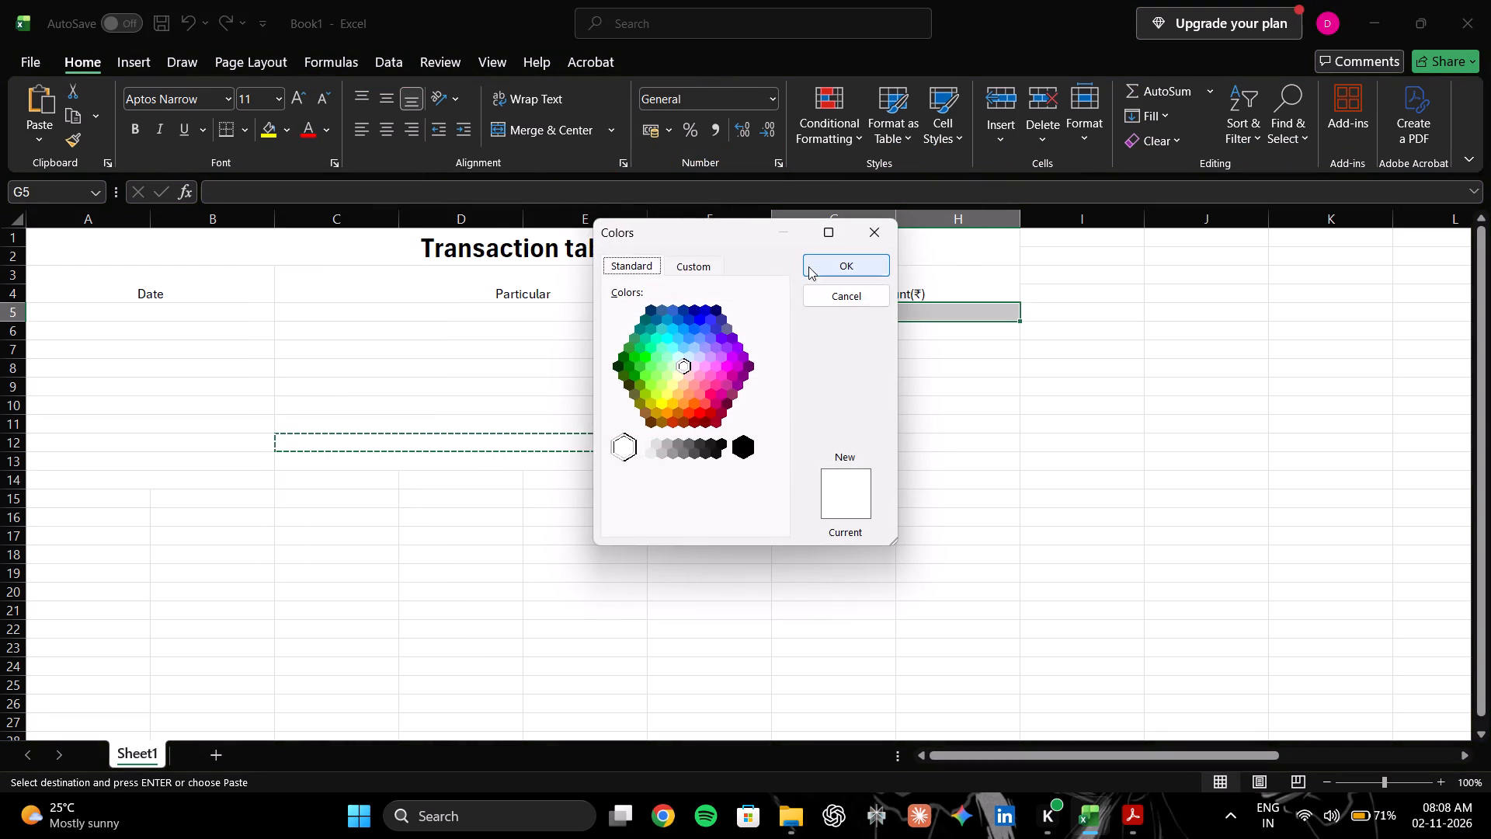
pyautogui.doubleClick(902, 234)
pyautogui.click(895, 233)
pyautogui.hotkey('alt', 'h')
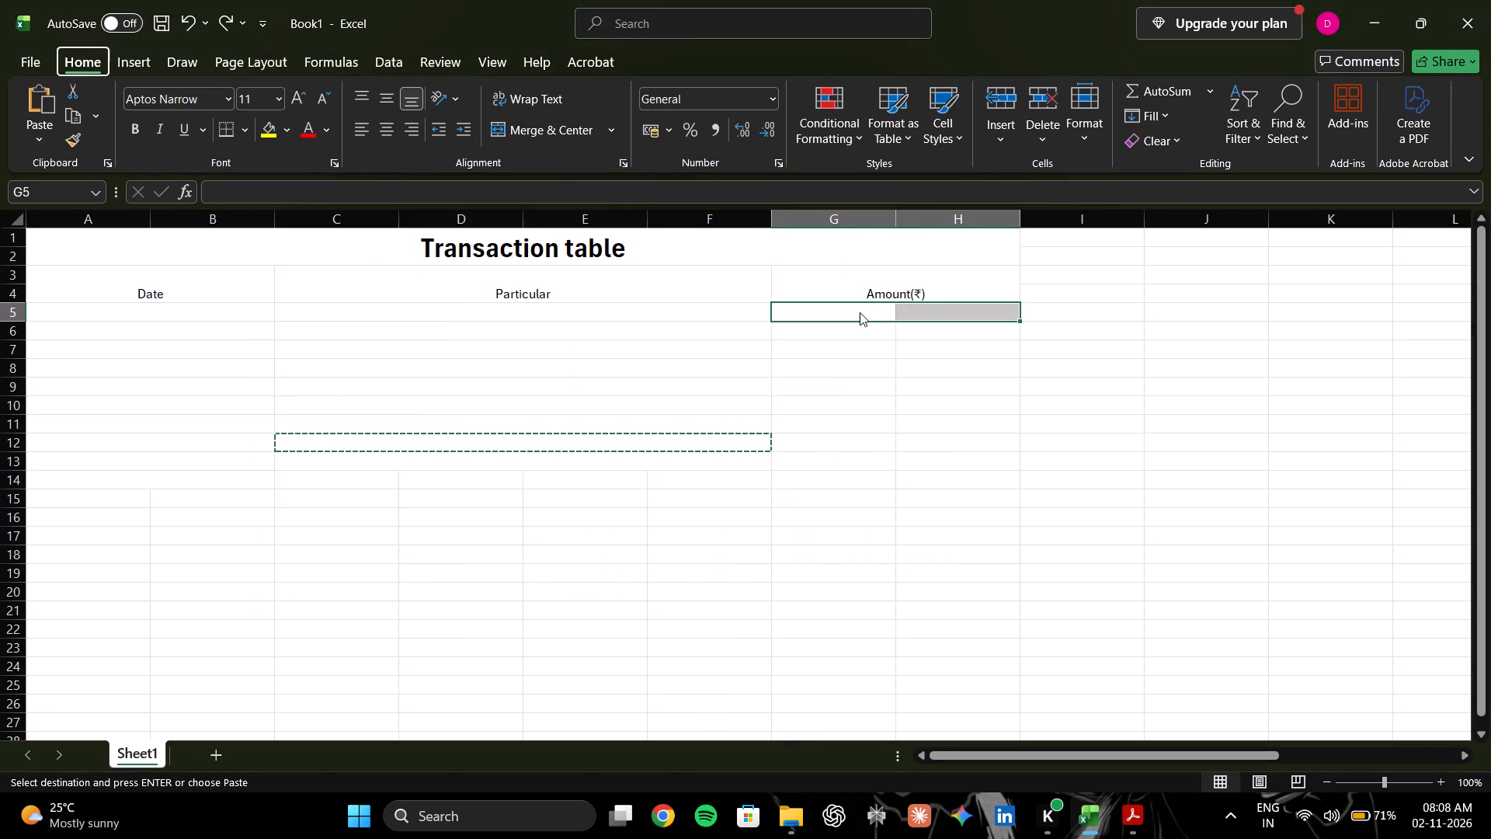
pyautogui.hotkey('alt', 'm')
pyautogui.hotkey('alt', 'c')
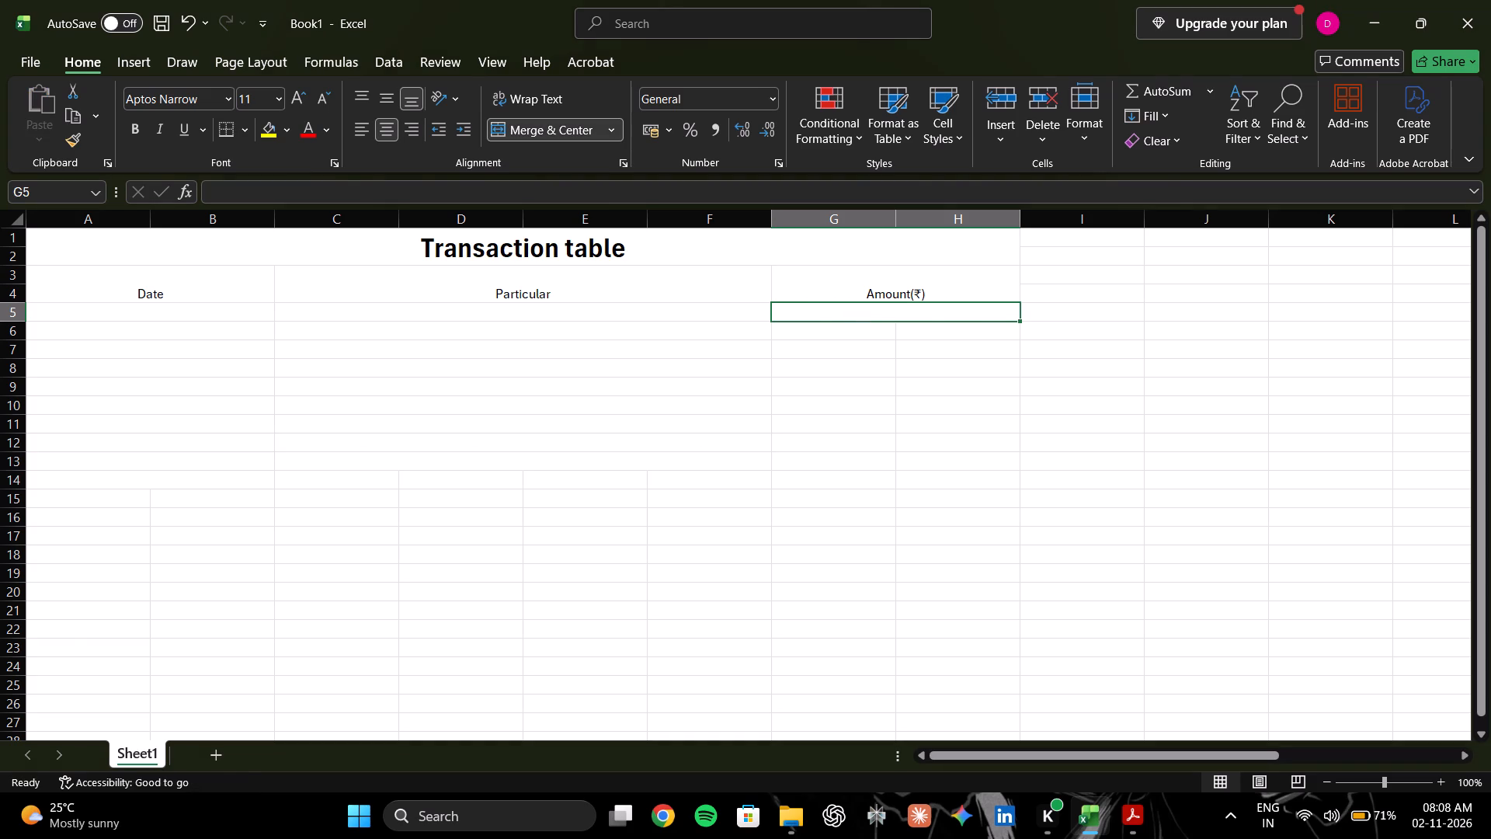
# Copy the merged G5:H5 cell to G6:H6 in the Amount(₹) column.
pyautogui.hotkey('ctrl', 'c')
pyautogui.moveTo(857, 330); pyautogui.dragTo(955, 325)
pyautogui.hotkey('ctrl', 'v')
# Copy the merged G5:H5 cell to rows 7 and 8 of the Amount(₹) column.
pyautogui.click(860, 352)
pyautogui.moveTo(864, 350); pyautogui.dragTo(873, 350)
pyautogui.middleClick(873, 350)
pyautogui.moveTo(877, 350); pyautogui.dragTo(885, 350)
pyautogui.moveTo(885, 350); pyautogui.dragTo(929, 357, button='middle')
pyautogui.click(929, 357)
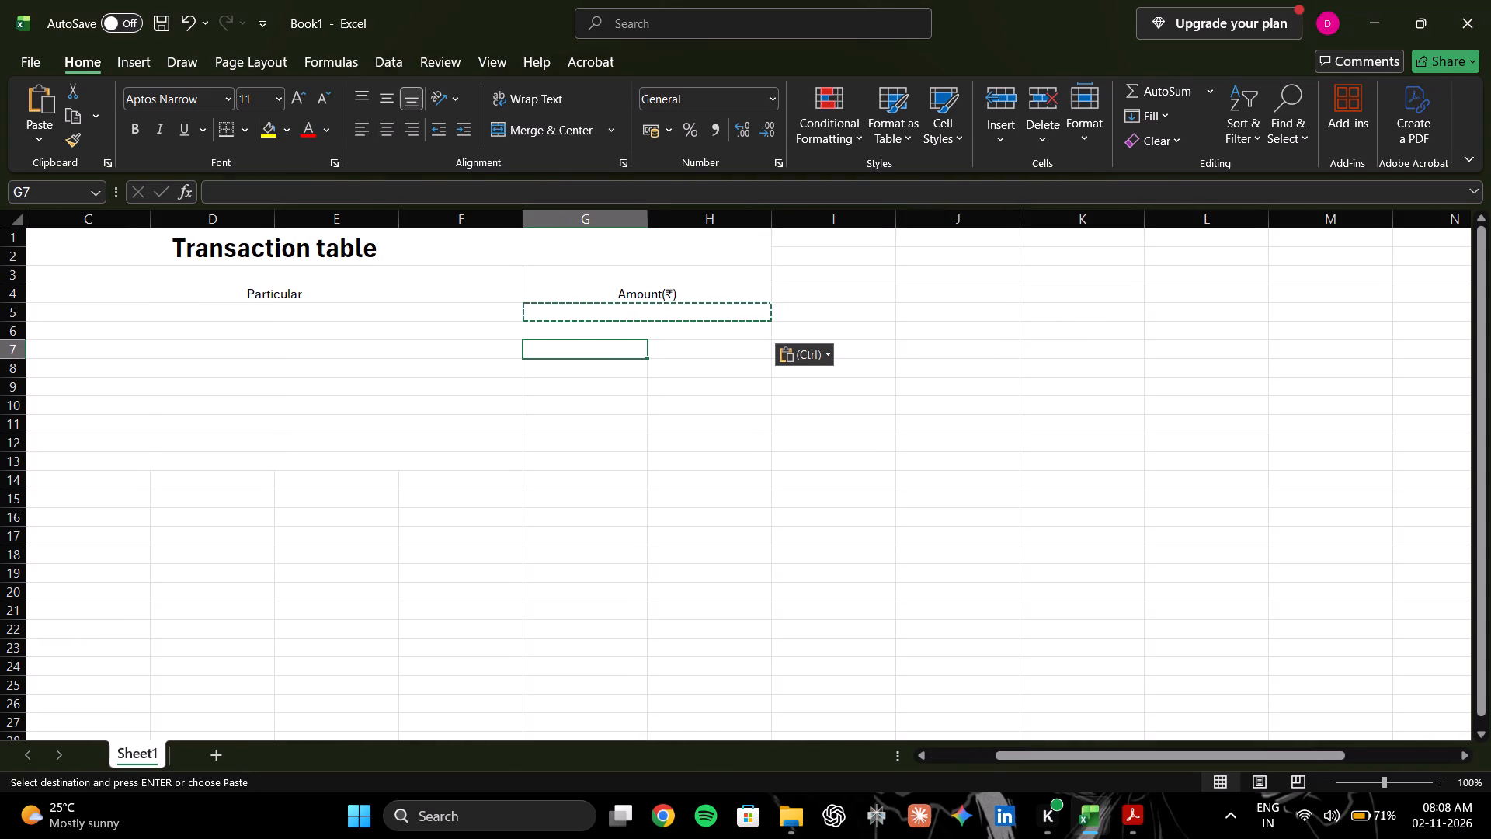
pyautogui.moveTo(578, 353); pyautogui.dragTo(652, 351)
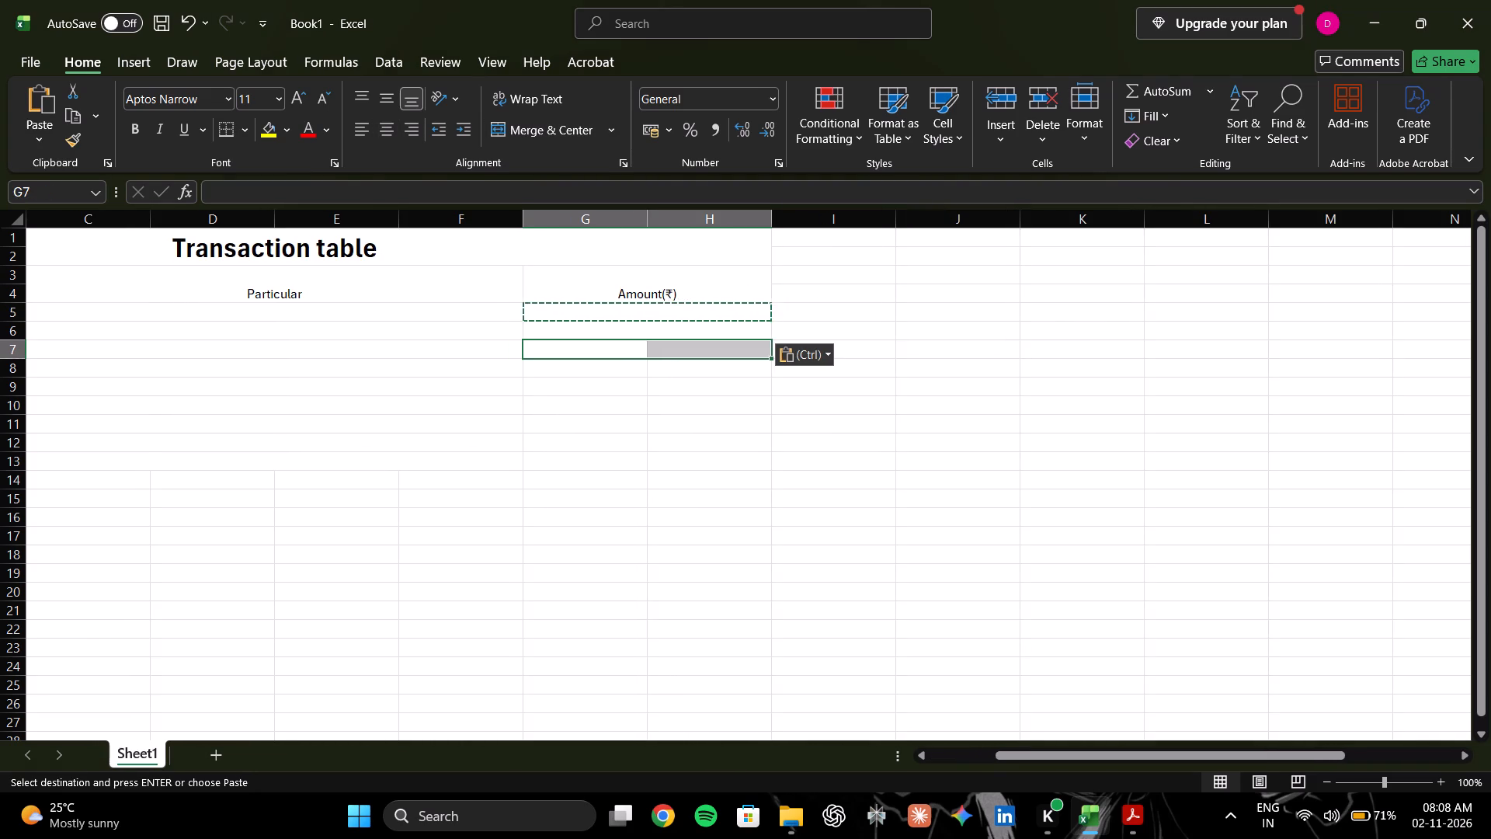
pyautogui.hotkey('ctrl', 'v')
pyautogui.moveTo(595, 361); pyautogui.dragTo(718, 360)
pyautogui.hotkey('ctrl', 'v')
# Copy the merged G5:H5 cell to rows 9 through 12 of the Amount(₹) column.
pyautogui.moveTo(604, 400); pyautogui.dragTo(694, 395)
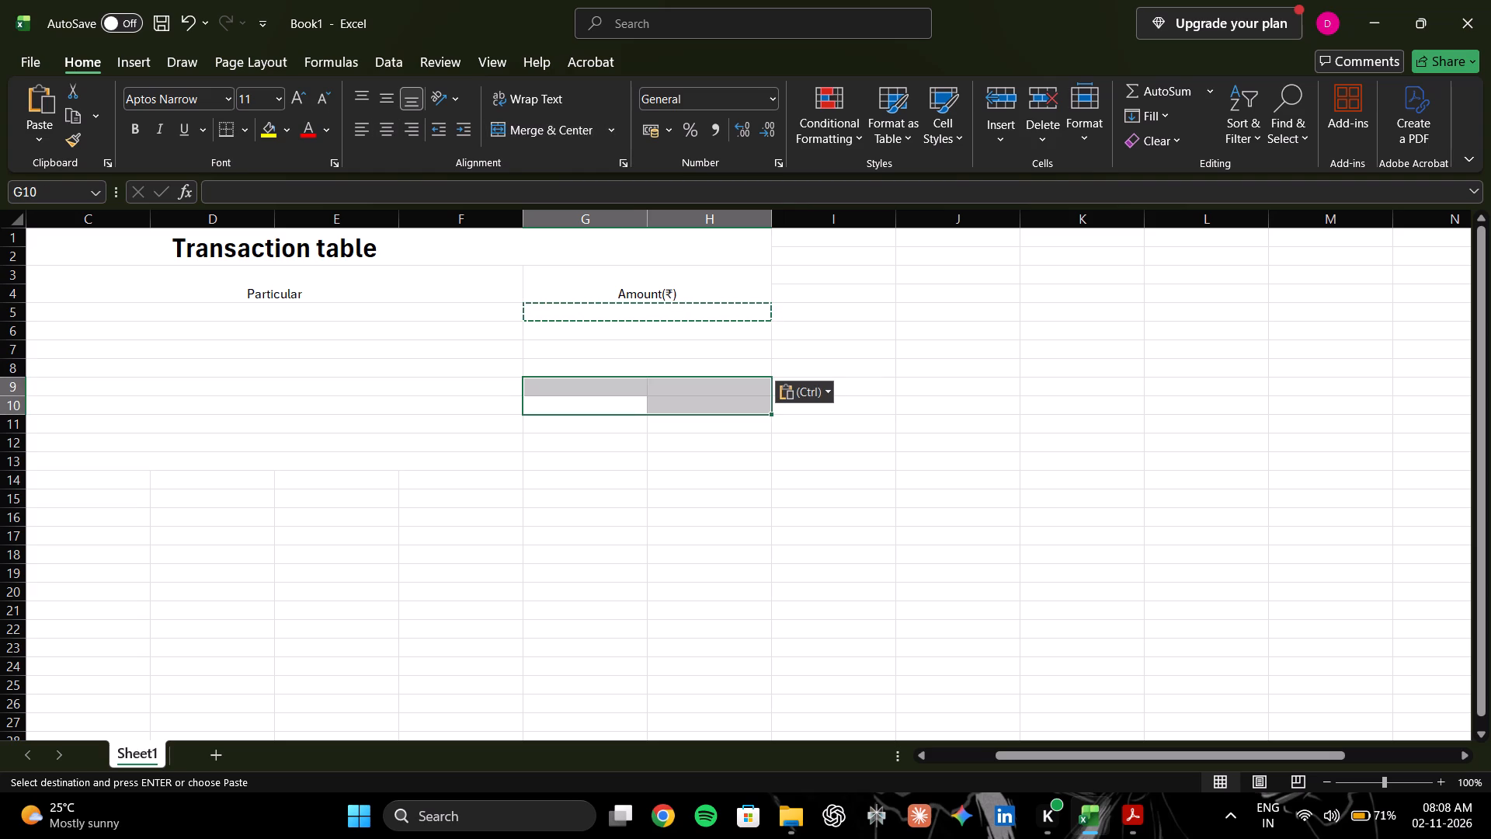
pyautogui.click(619, 425)
pyautogui.moveTo(631, 386); pyautogui.dragTo(677, 388)
pyautogui.click(678, 388)
pyautogui.click(689, 388)
pyautogui.moveTo(618, 388); pyautogui.dragTo(664, 388)
pyautogui.hotkey('ctrl', 'v')
pyautogui.moveTo(591, 403); pyautogui.dragTo(684, 402)
pyautogui.hotkey('ctrl', 'v')
pyautogui.moveTo(573, 421); pyautogui.dragTo(675, 419)
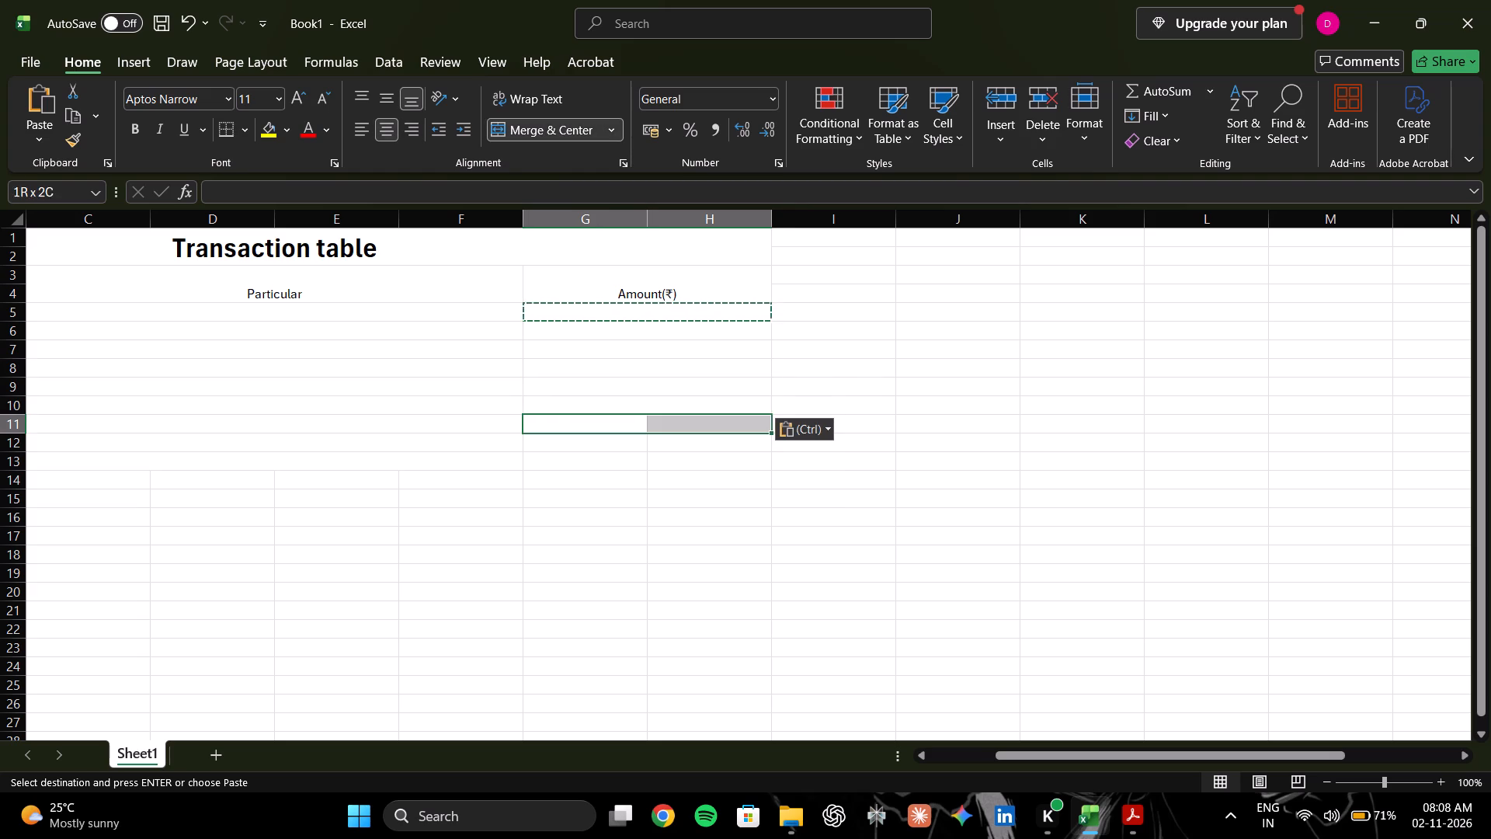
pyautogui.moveTo(675, 419); pyautogui.dragTo(677, 419)
pyautogui.hotkey('ctrl', 'v')
pyautogui.moveTo(609, 443); pyautogui.dragTo(696, 443)
pyautogui.hotkey('ctrl', 'v')
# Copy the merged G12:H12 cell to row 13 of the Amount(₹) column.
pyautogui.moveTo(579, 456); pyautogui.dragTo(695, 475)
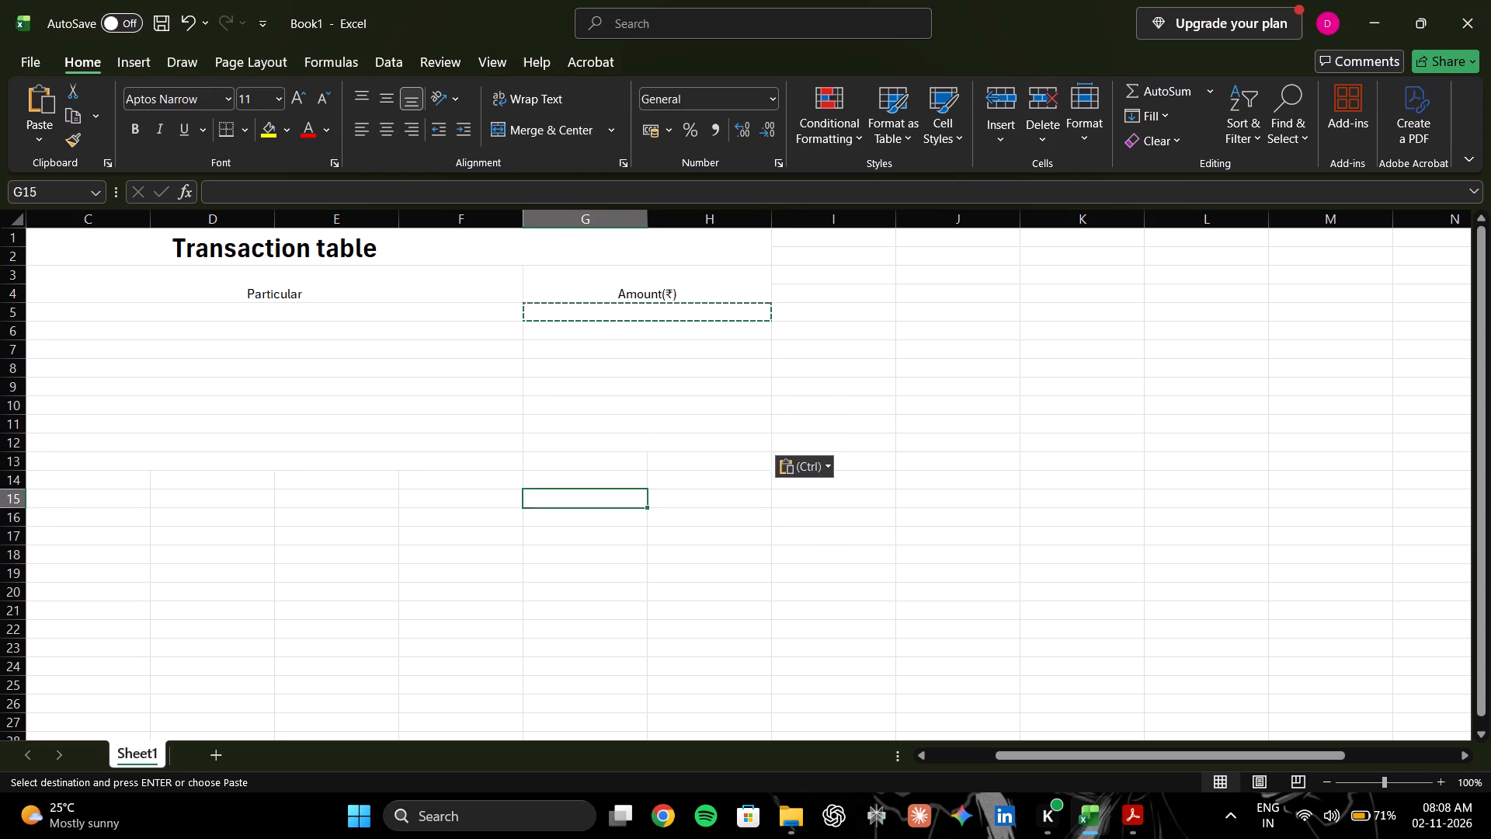
pyautogui.doubleClick(537, 500)
pyautogui.moveTo(559, 461); pyautogui.dragTo(687, 465)
pyautogui.hotkey('ctrl', 'v')
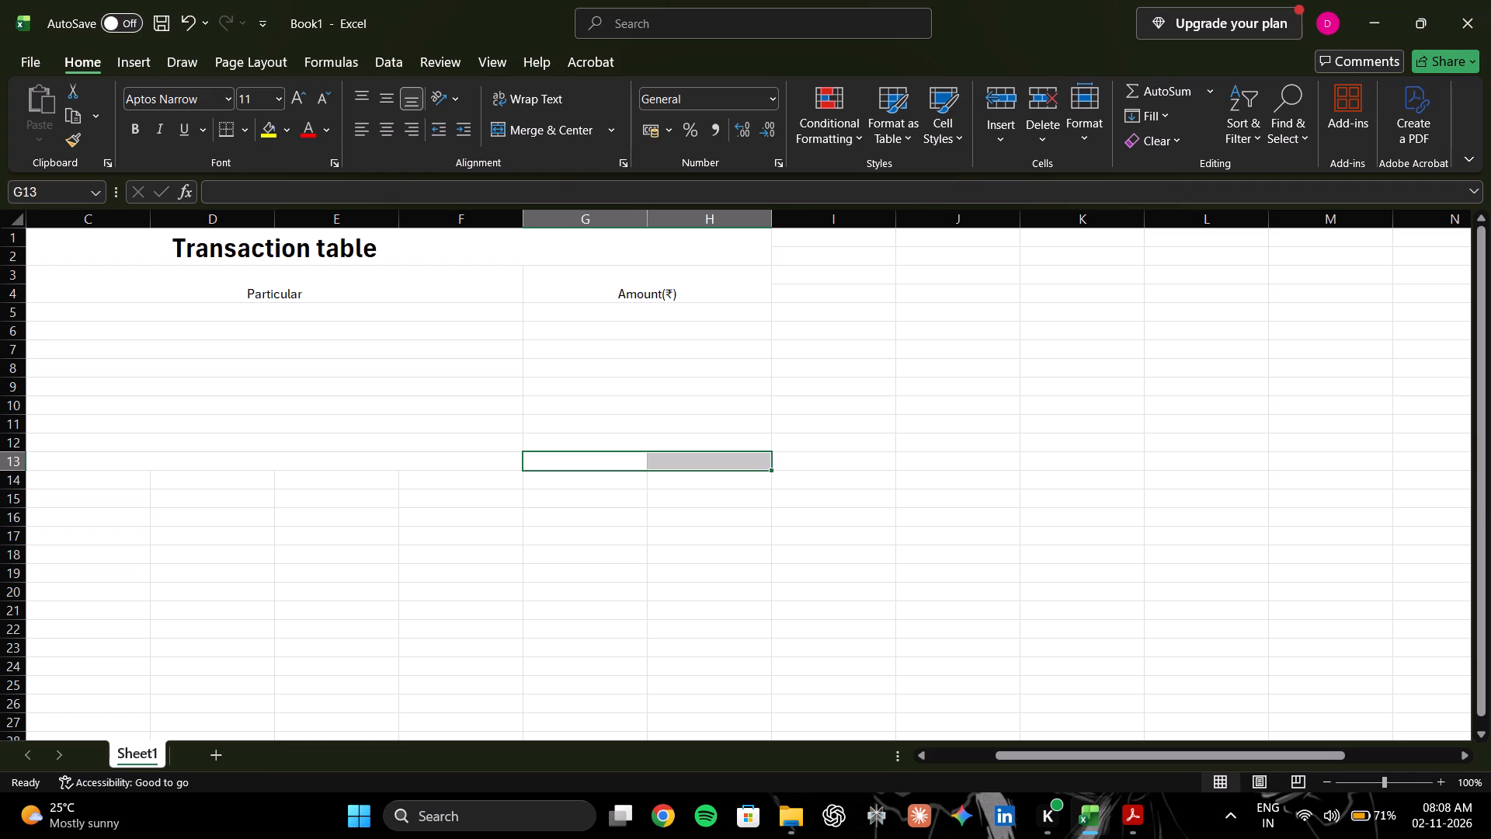
pyautogui.hotkey('ctrl', 'v')
pyautogui.click(655, 440)
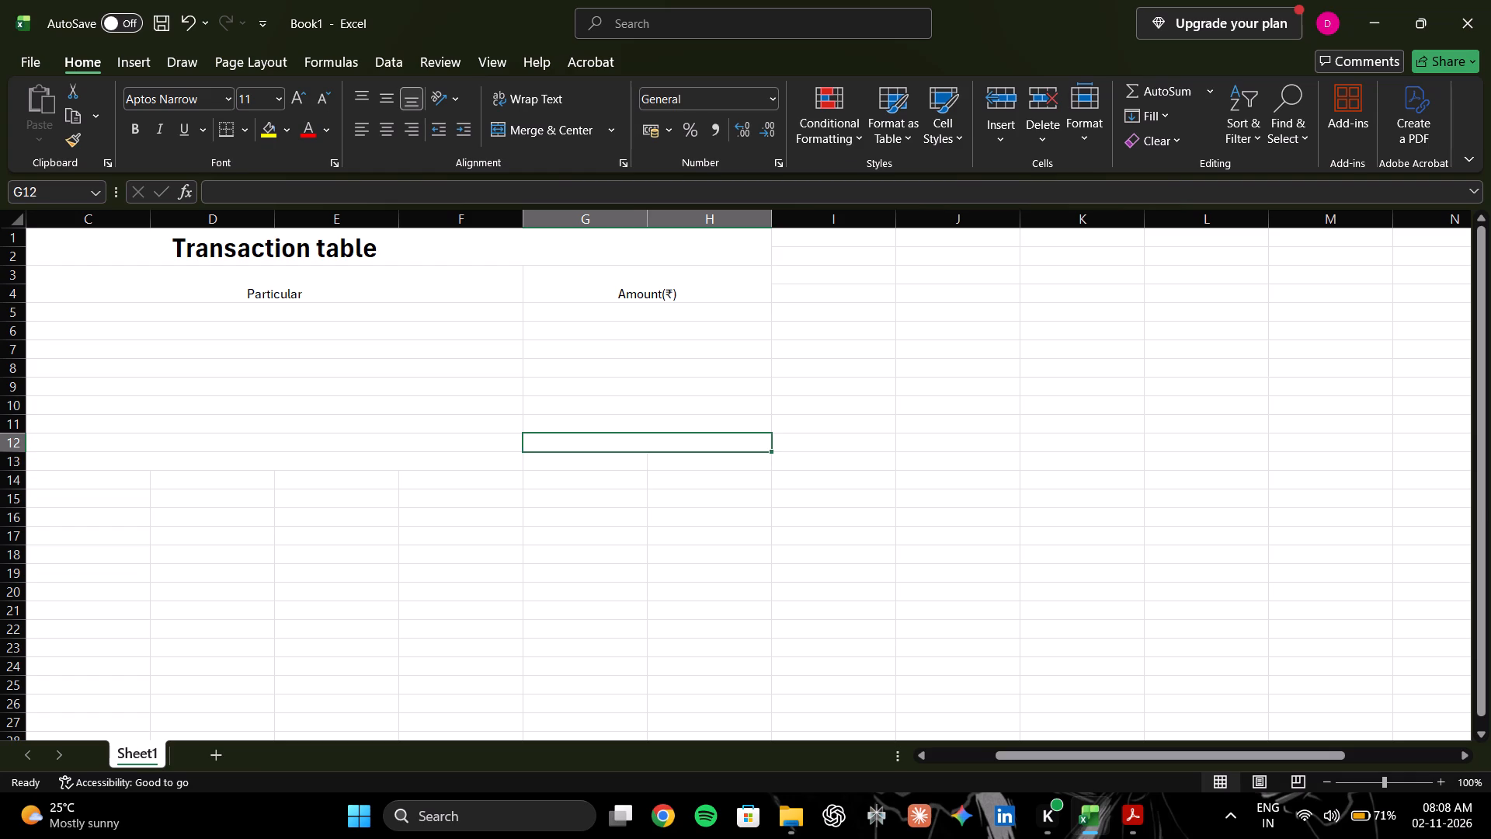
pyautogui.hotkey('ctrl', 'c')
pyautogui.click(625, 458)
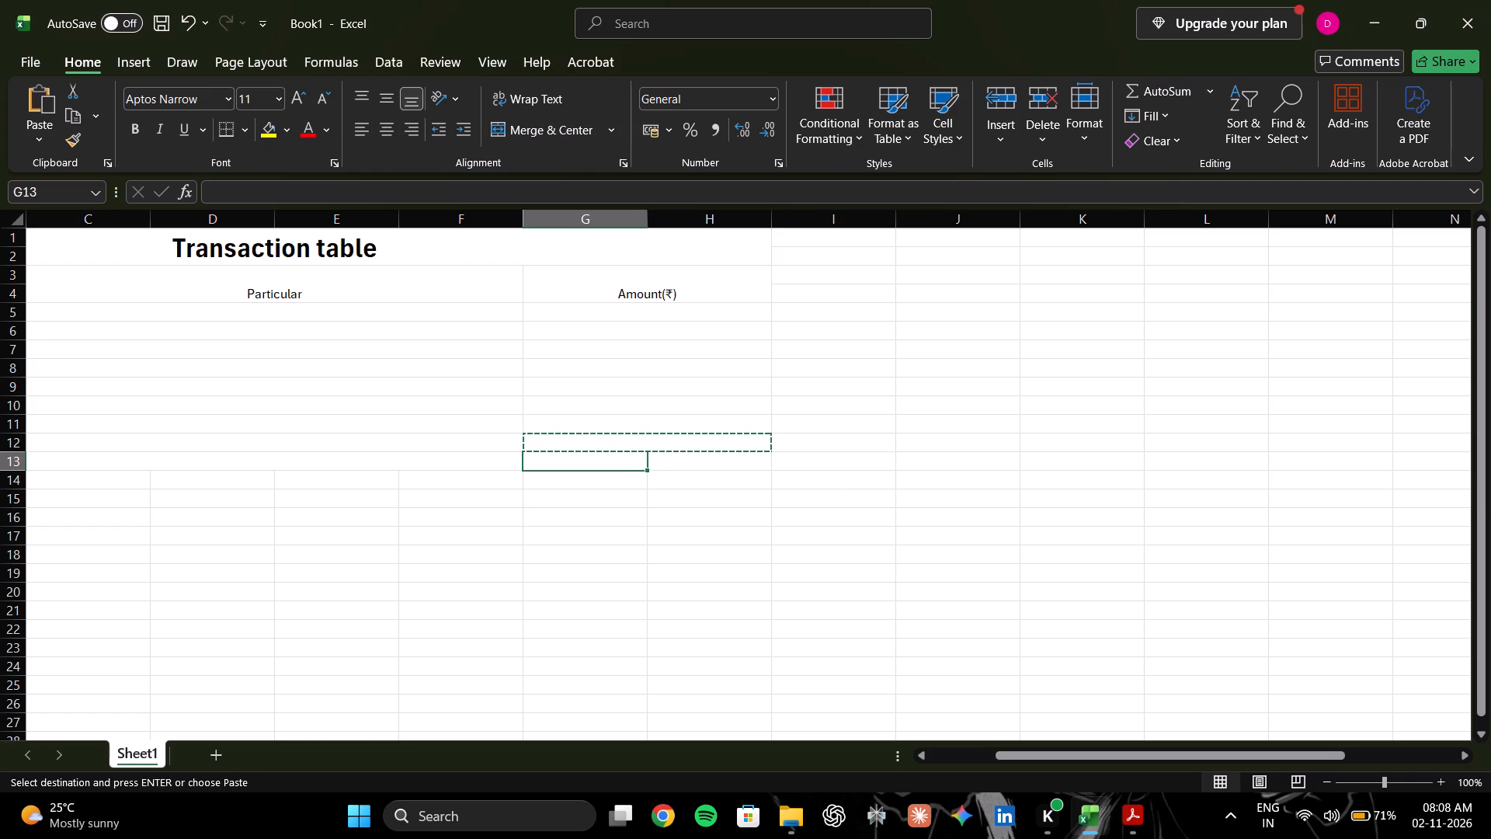
pyautogui.hotkey('ctrl', 'v')
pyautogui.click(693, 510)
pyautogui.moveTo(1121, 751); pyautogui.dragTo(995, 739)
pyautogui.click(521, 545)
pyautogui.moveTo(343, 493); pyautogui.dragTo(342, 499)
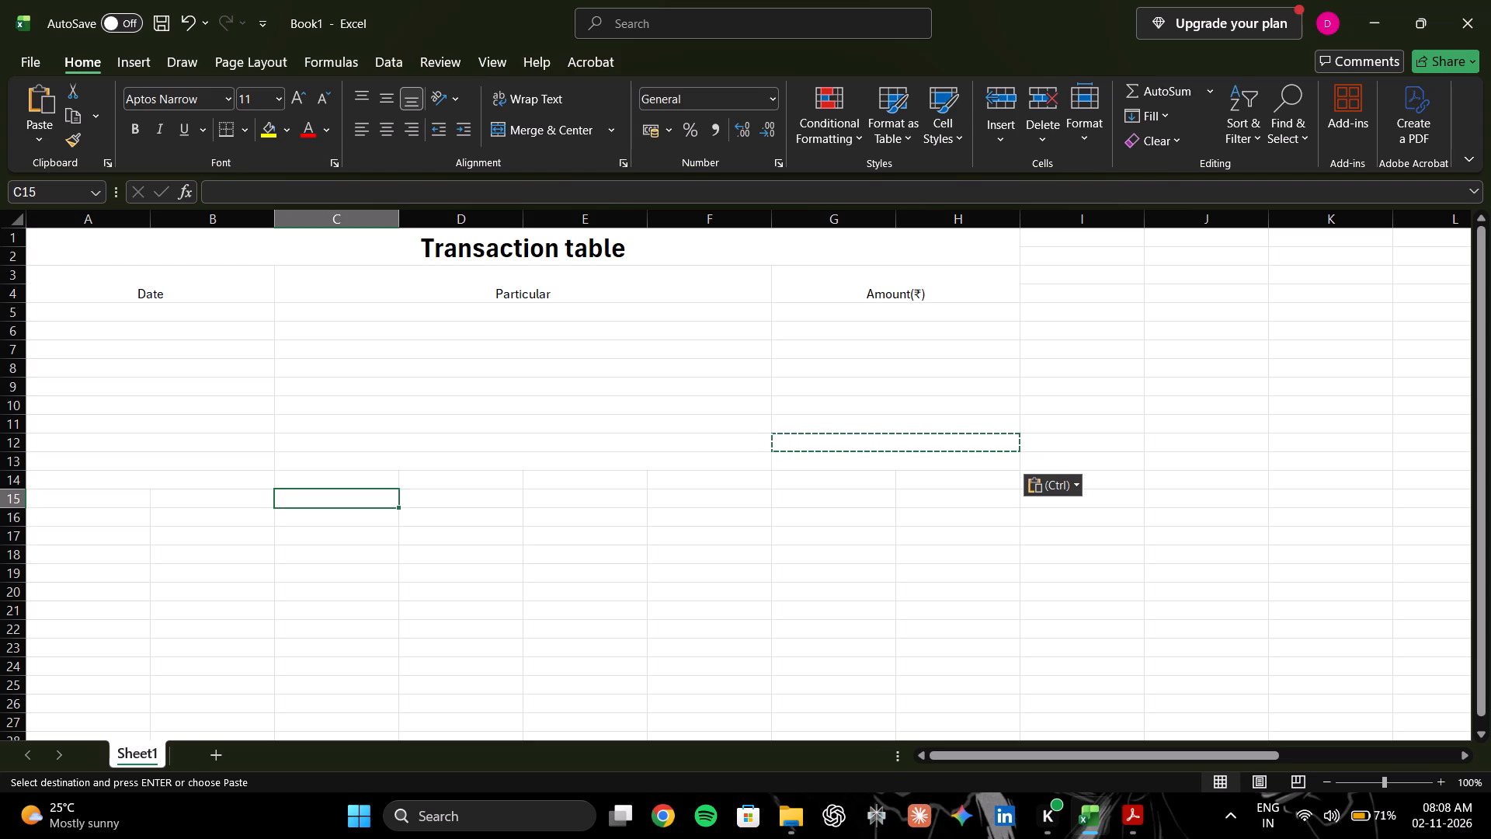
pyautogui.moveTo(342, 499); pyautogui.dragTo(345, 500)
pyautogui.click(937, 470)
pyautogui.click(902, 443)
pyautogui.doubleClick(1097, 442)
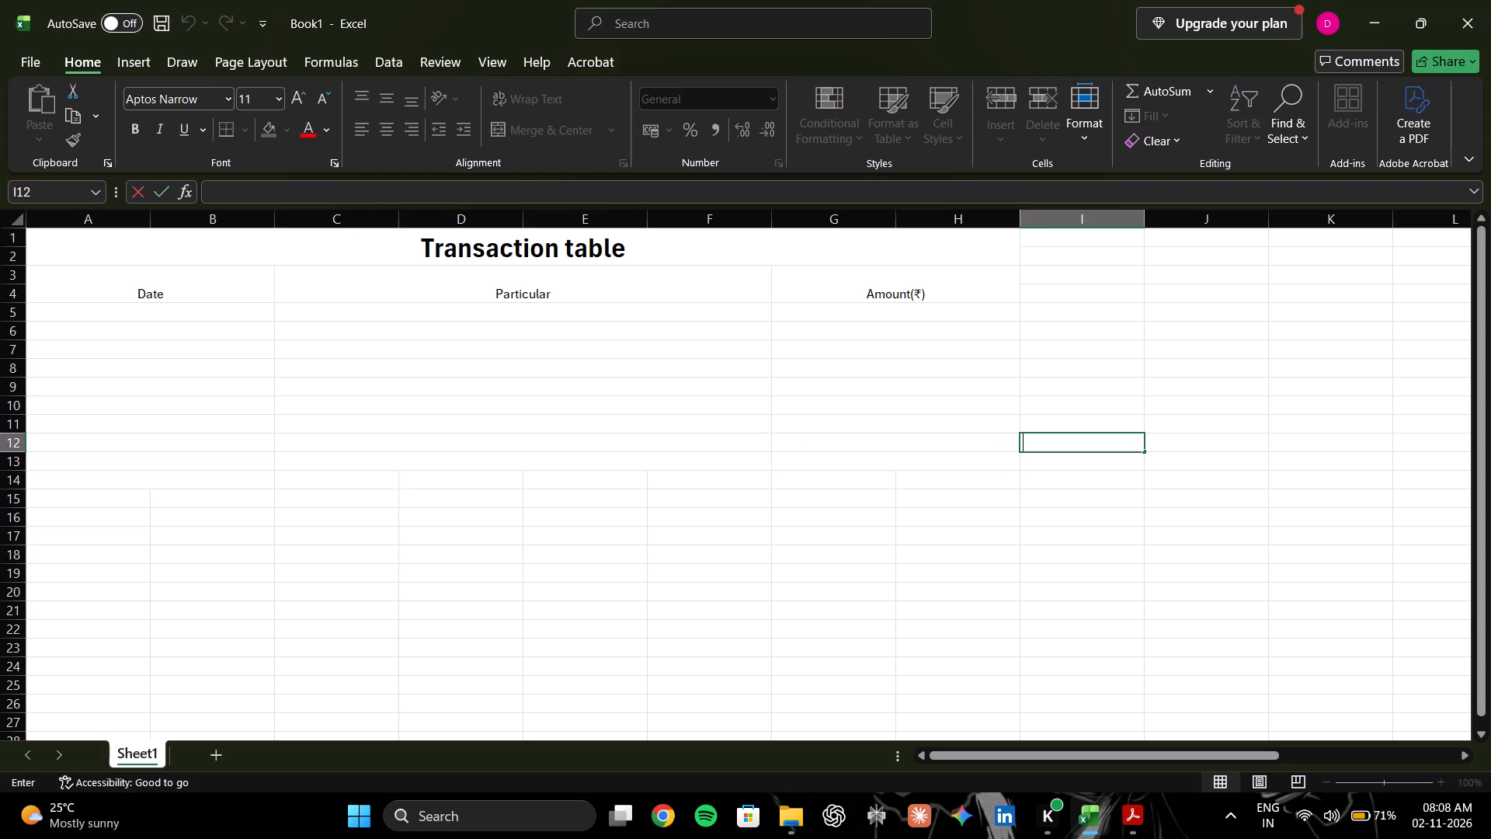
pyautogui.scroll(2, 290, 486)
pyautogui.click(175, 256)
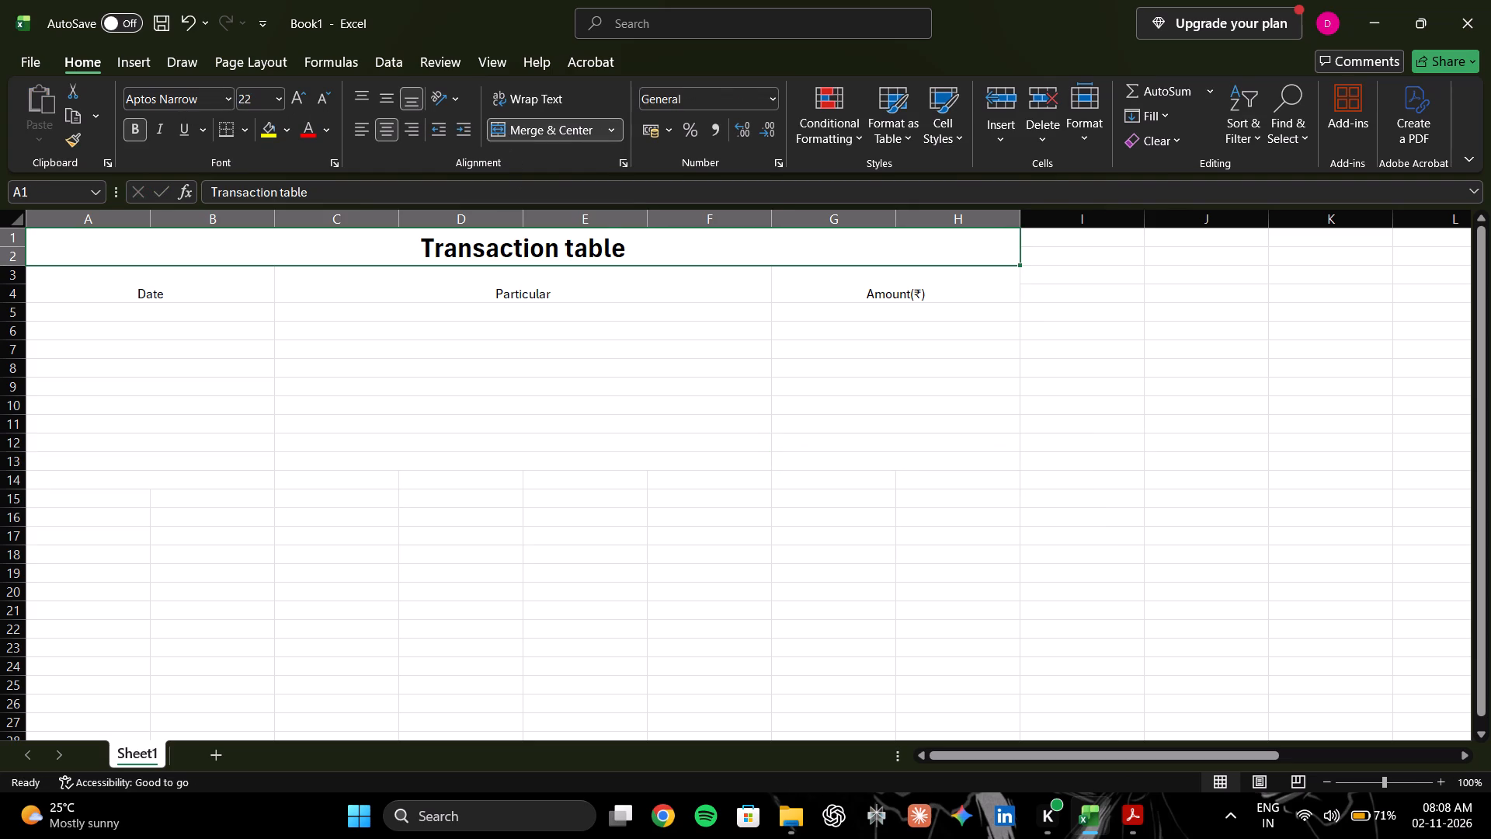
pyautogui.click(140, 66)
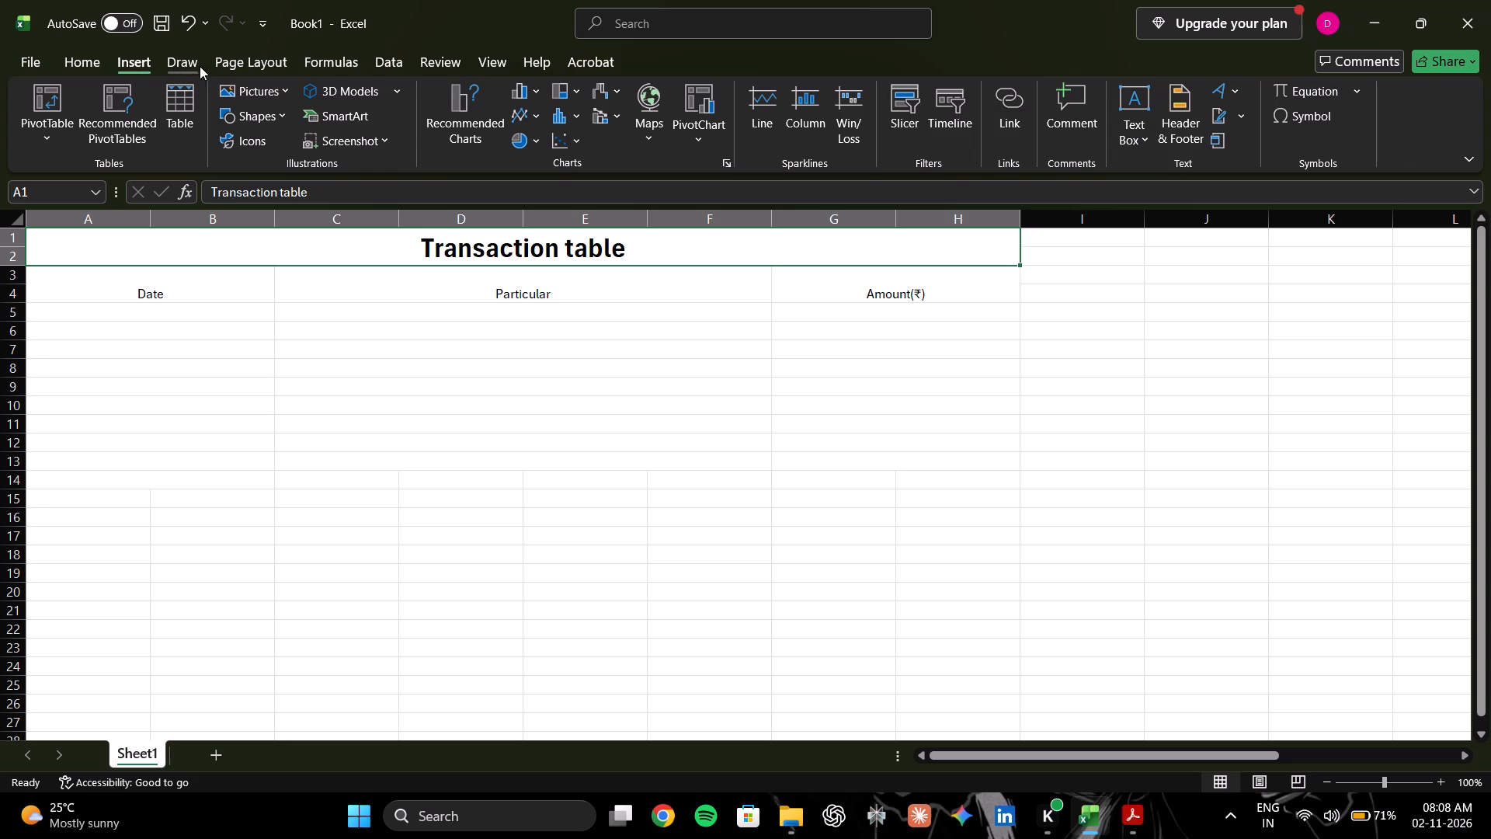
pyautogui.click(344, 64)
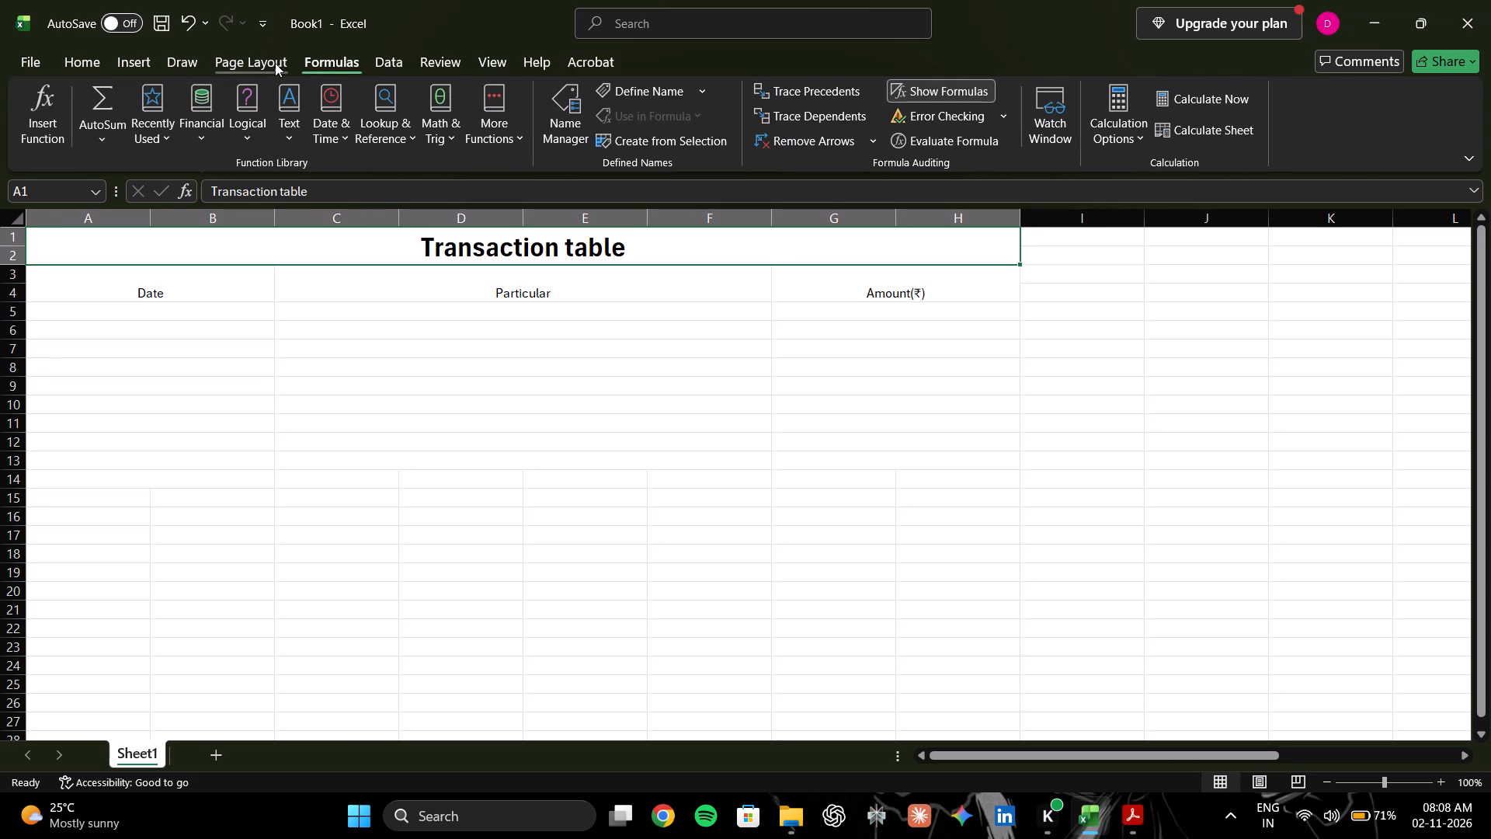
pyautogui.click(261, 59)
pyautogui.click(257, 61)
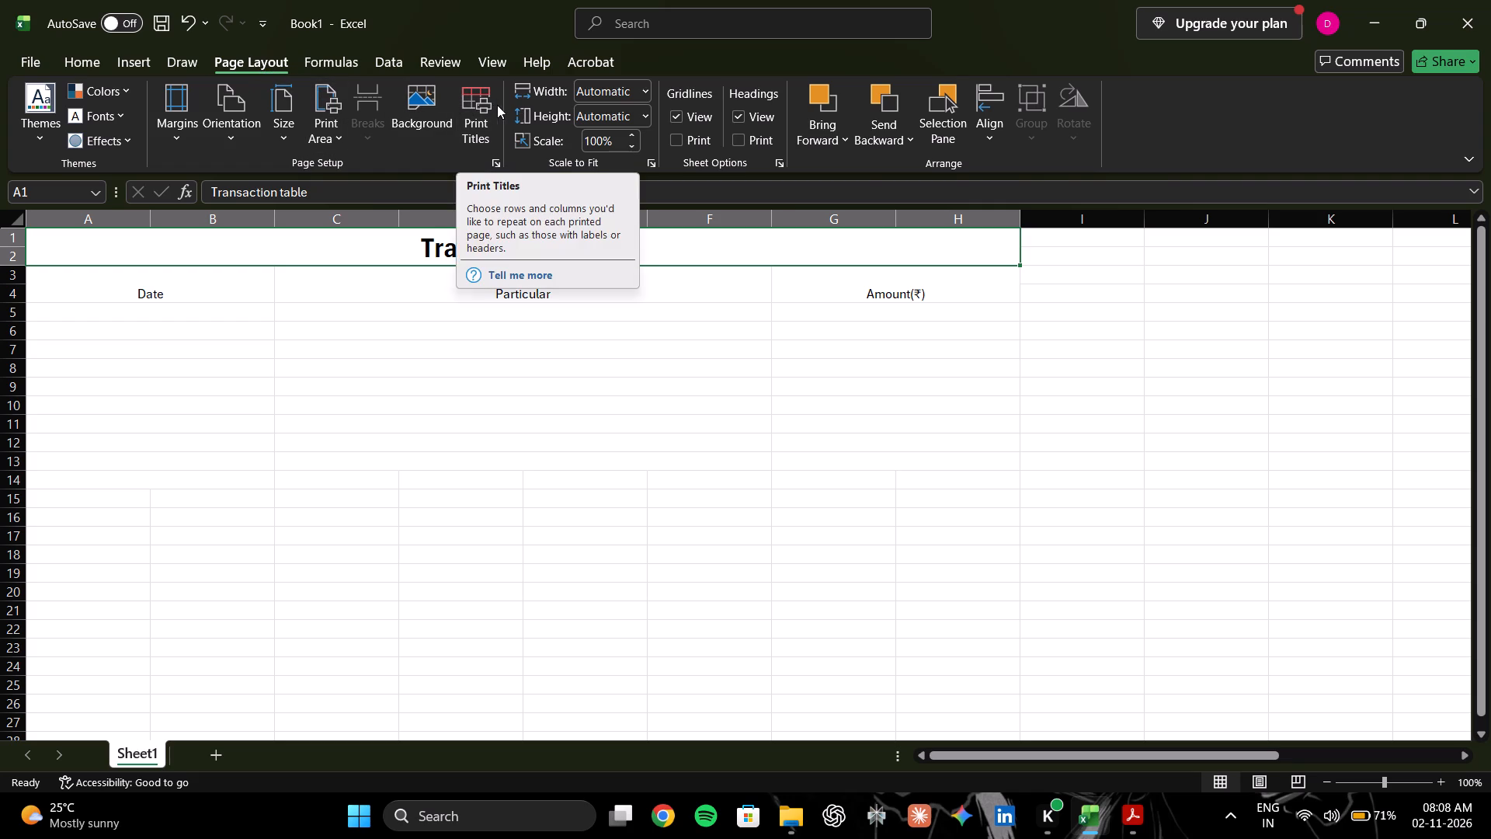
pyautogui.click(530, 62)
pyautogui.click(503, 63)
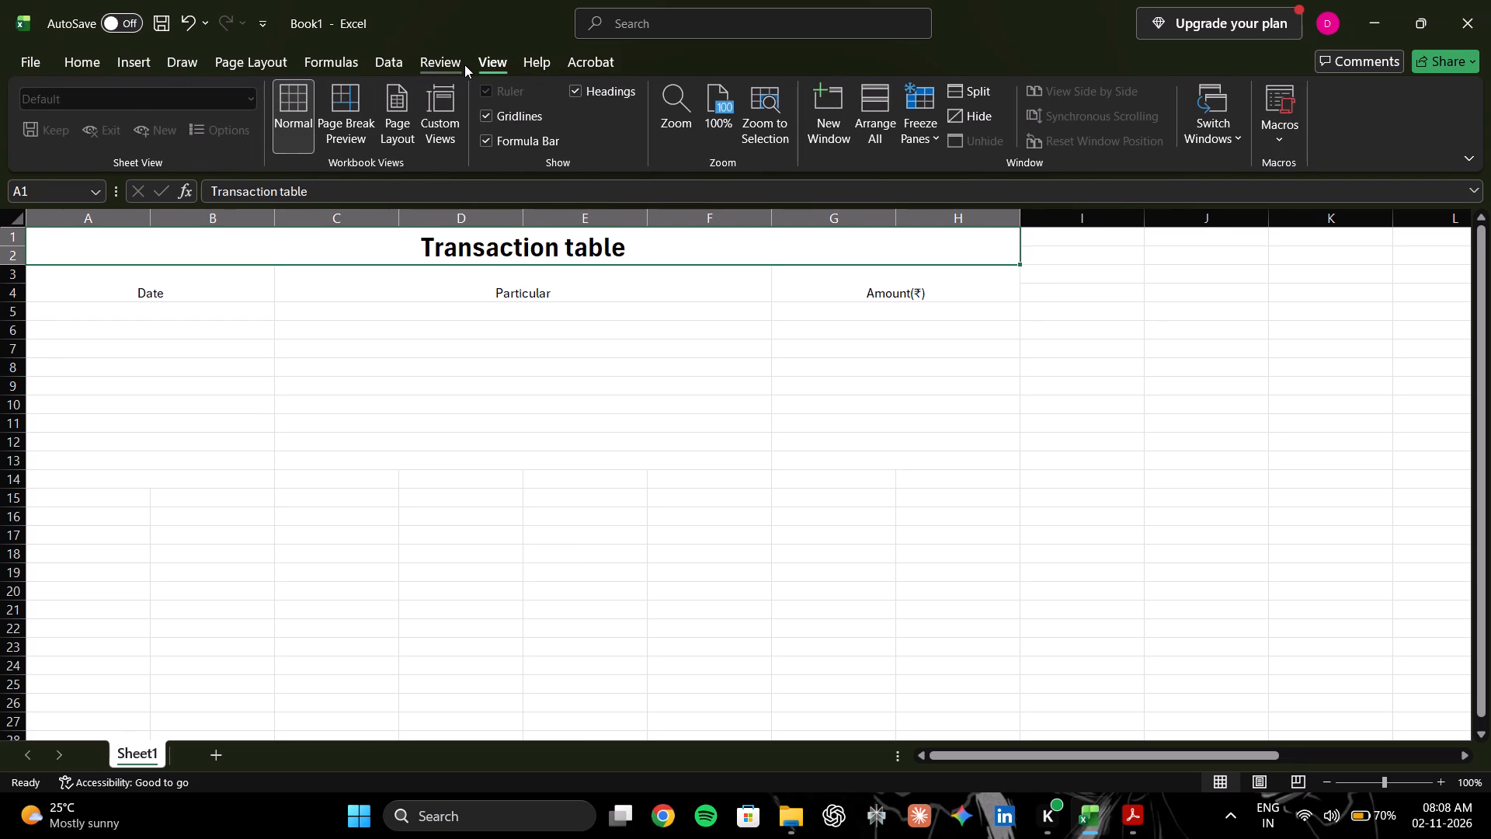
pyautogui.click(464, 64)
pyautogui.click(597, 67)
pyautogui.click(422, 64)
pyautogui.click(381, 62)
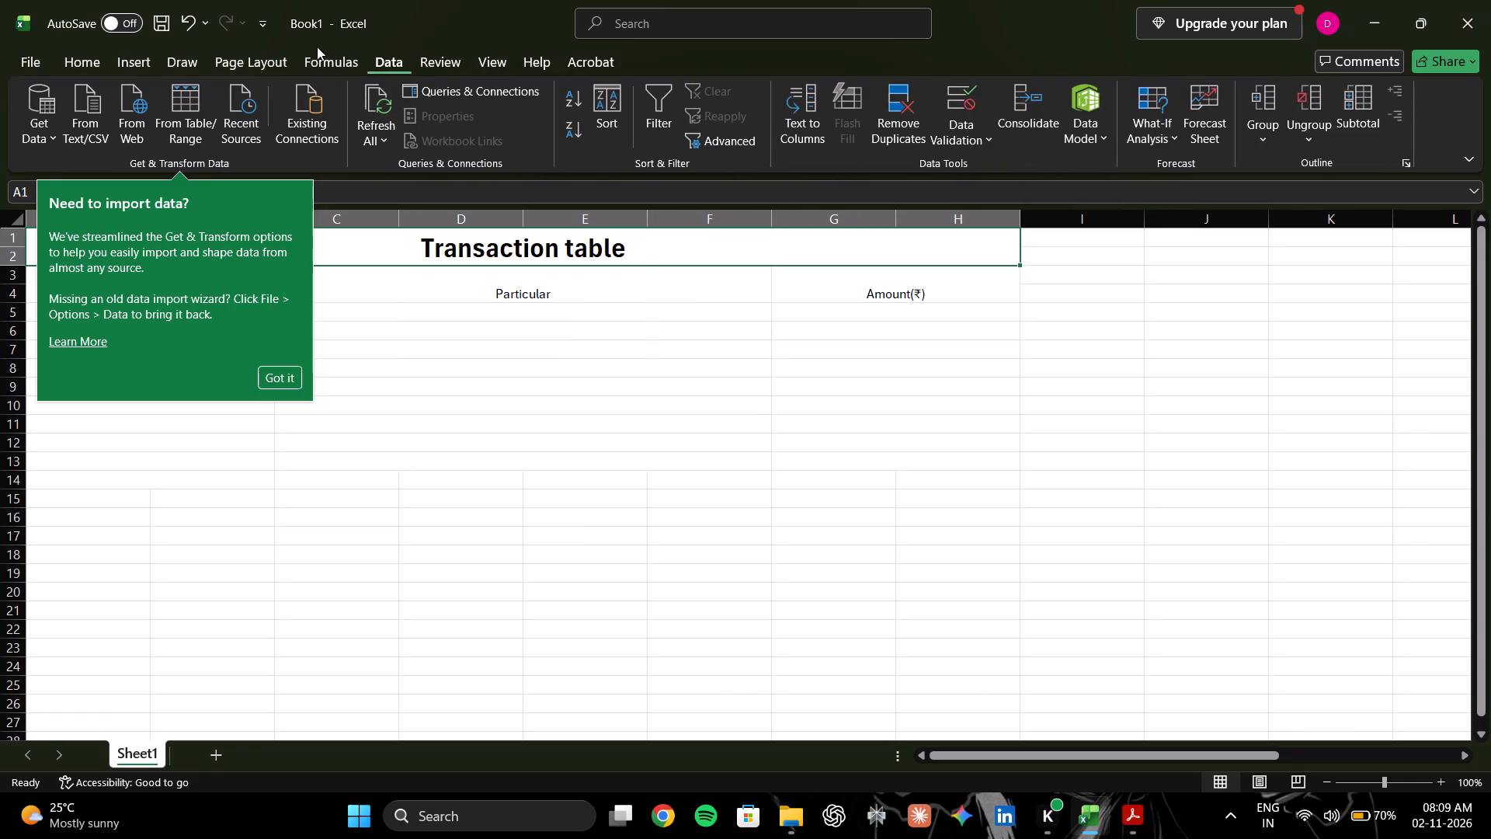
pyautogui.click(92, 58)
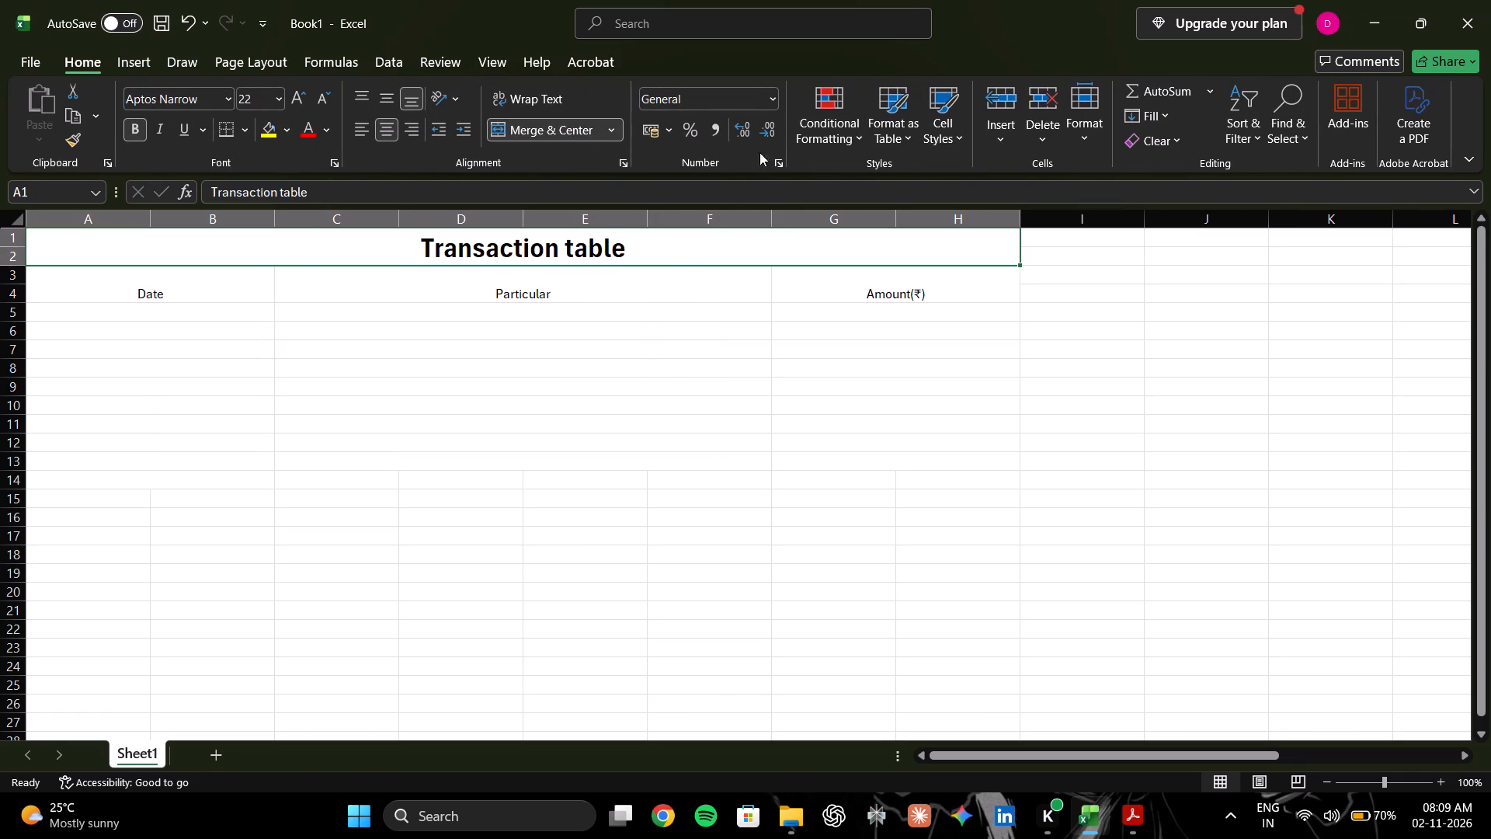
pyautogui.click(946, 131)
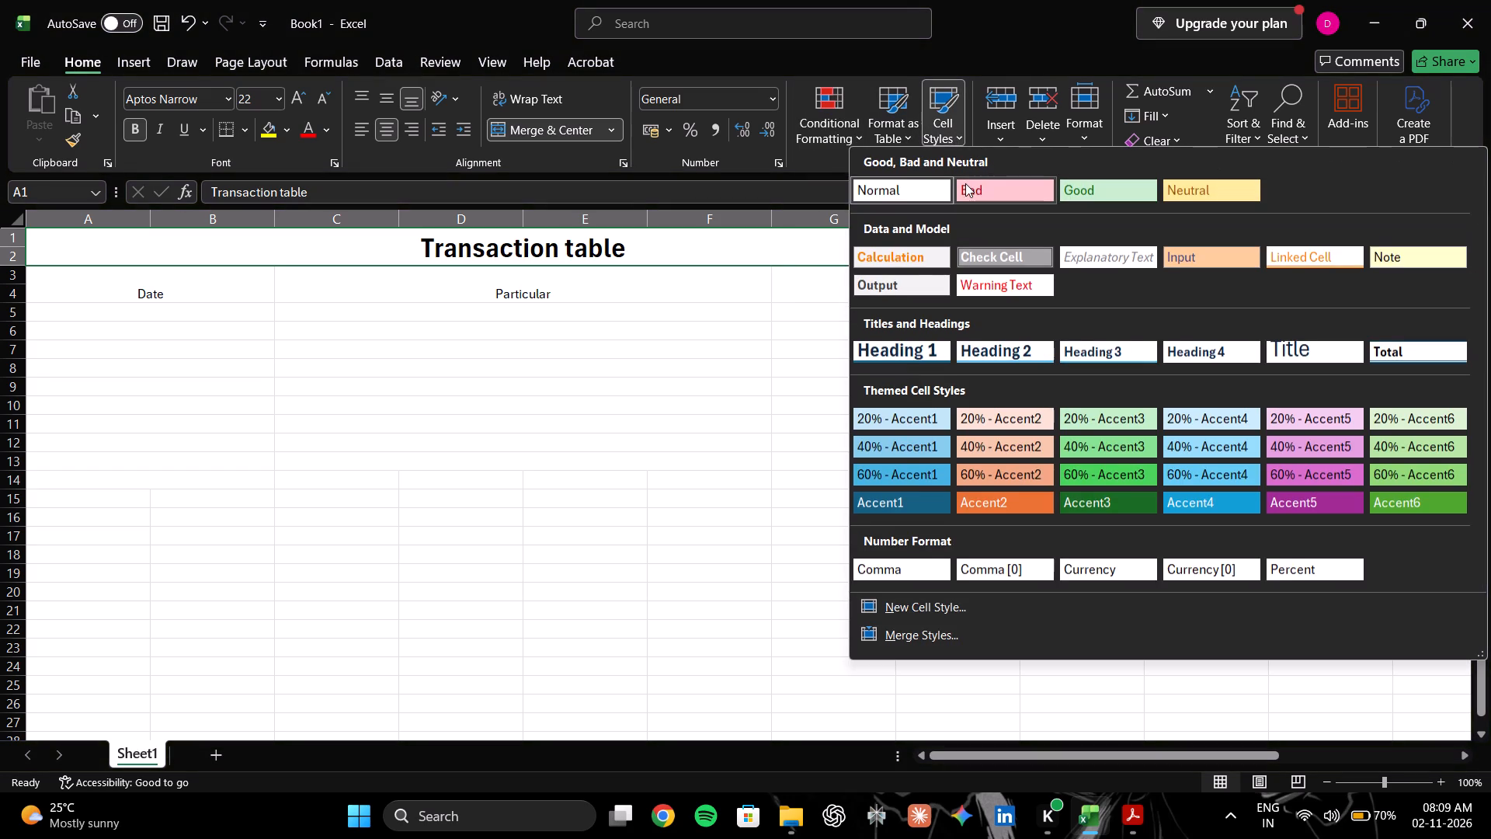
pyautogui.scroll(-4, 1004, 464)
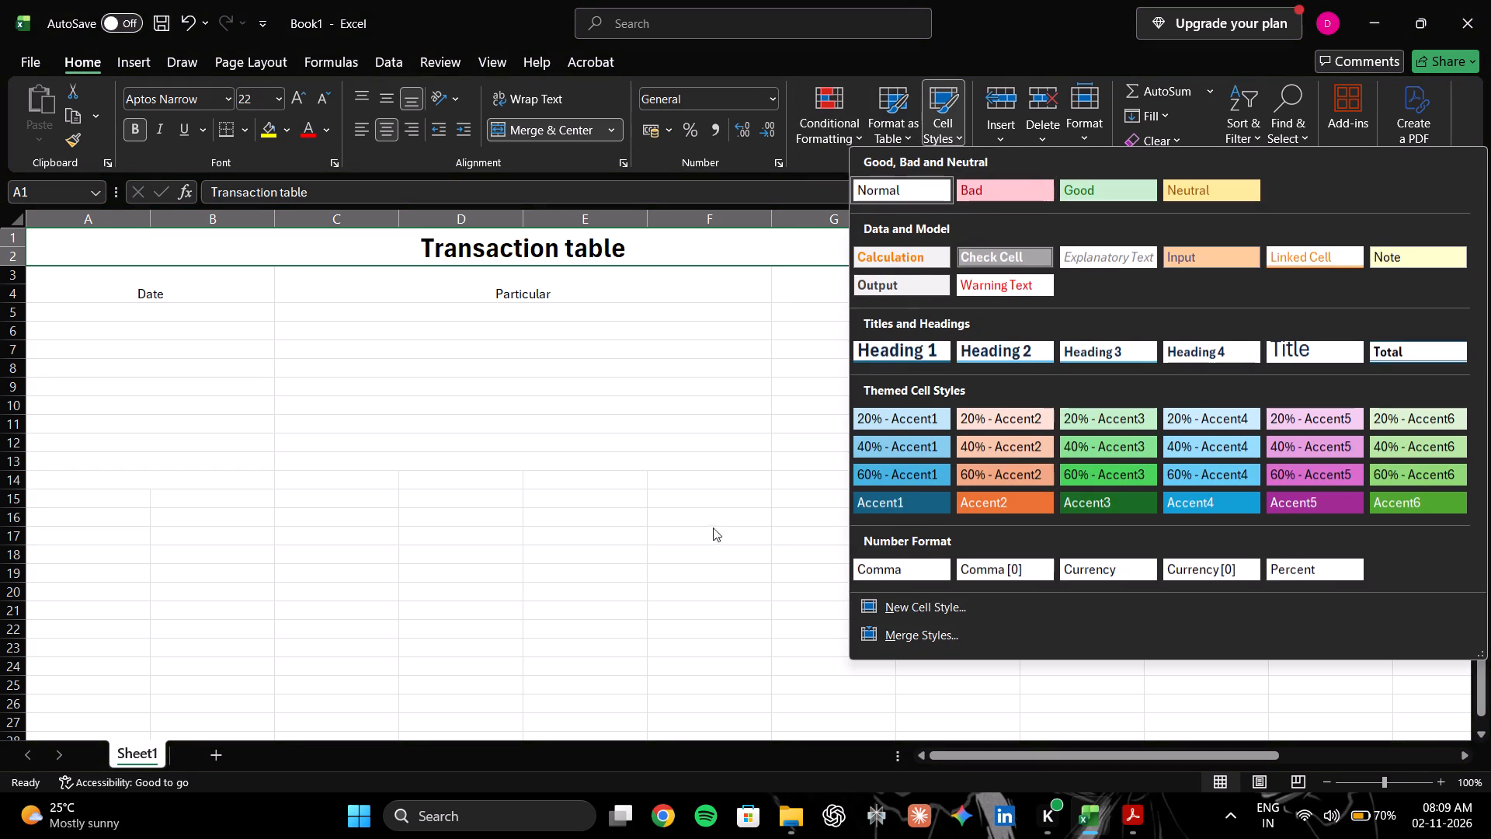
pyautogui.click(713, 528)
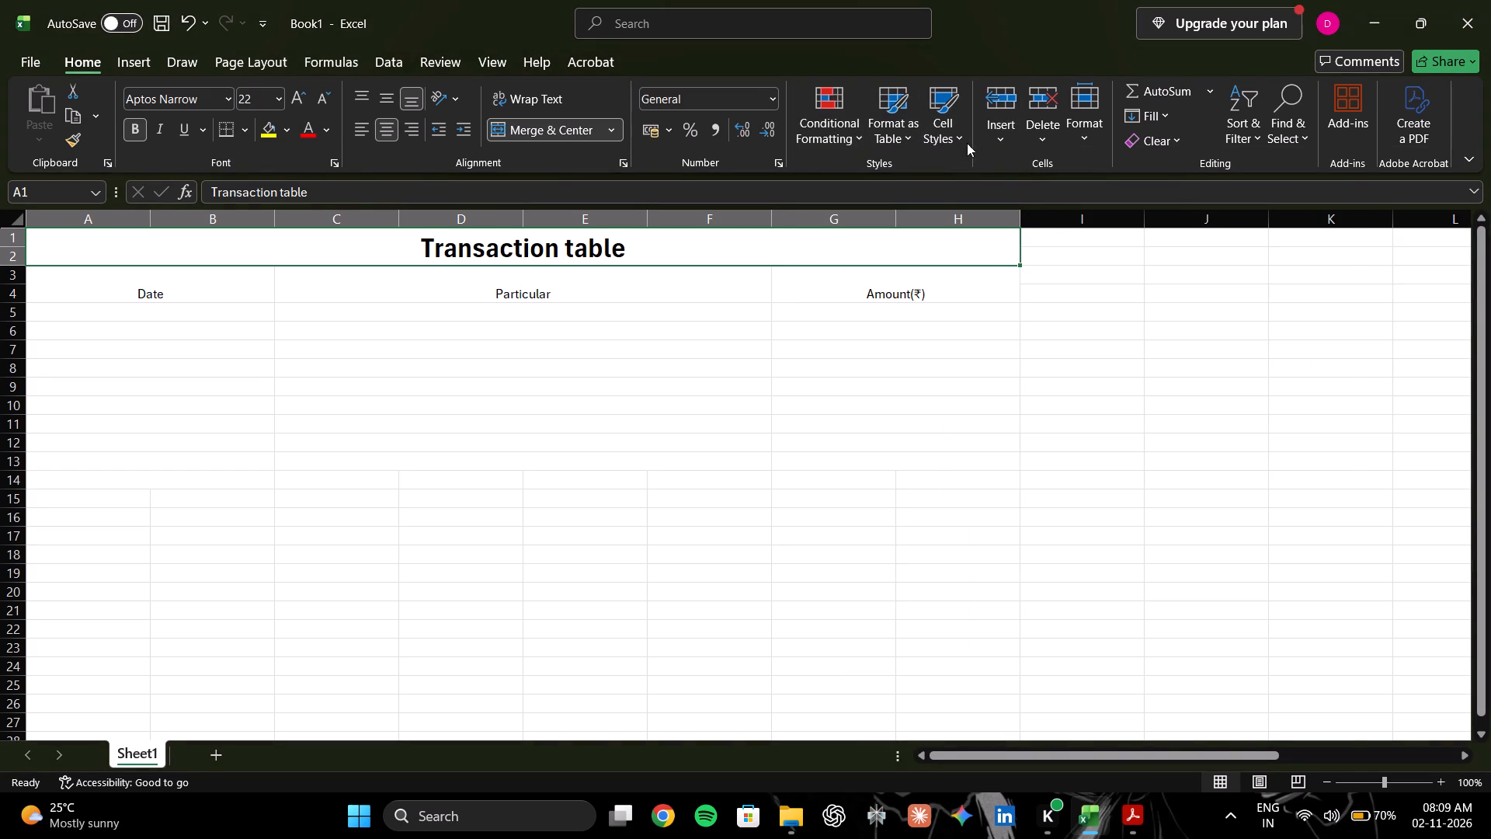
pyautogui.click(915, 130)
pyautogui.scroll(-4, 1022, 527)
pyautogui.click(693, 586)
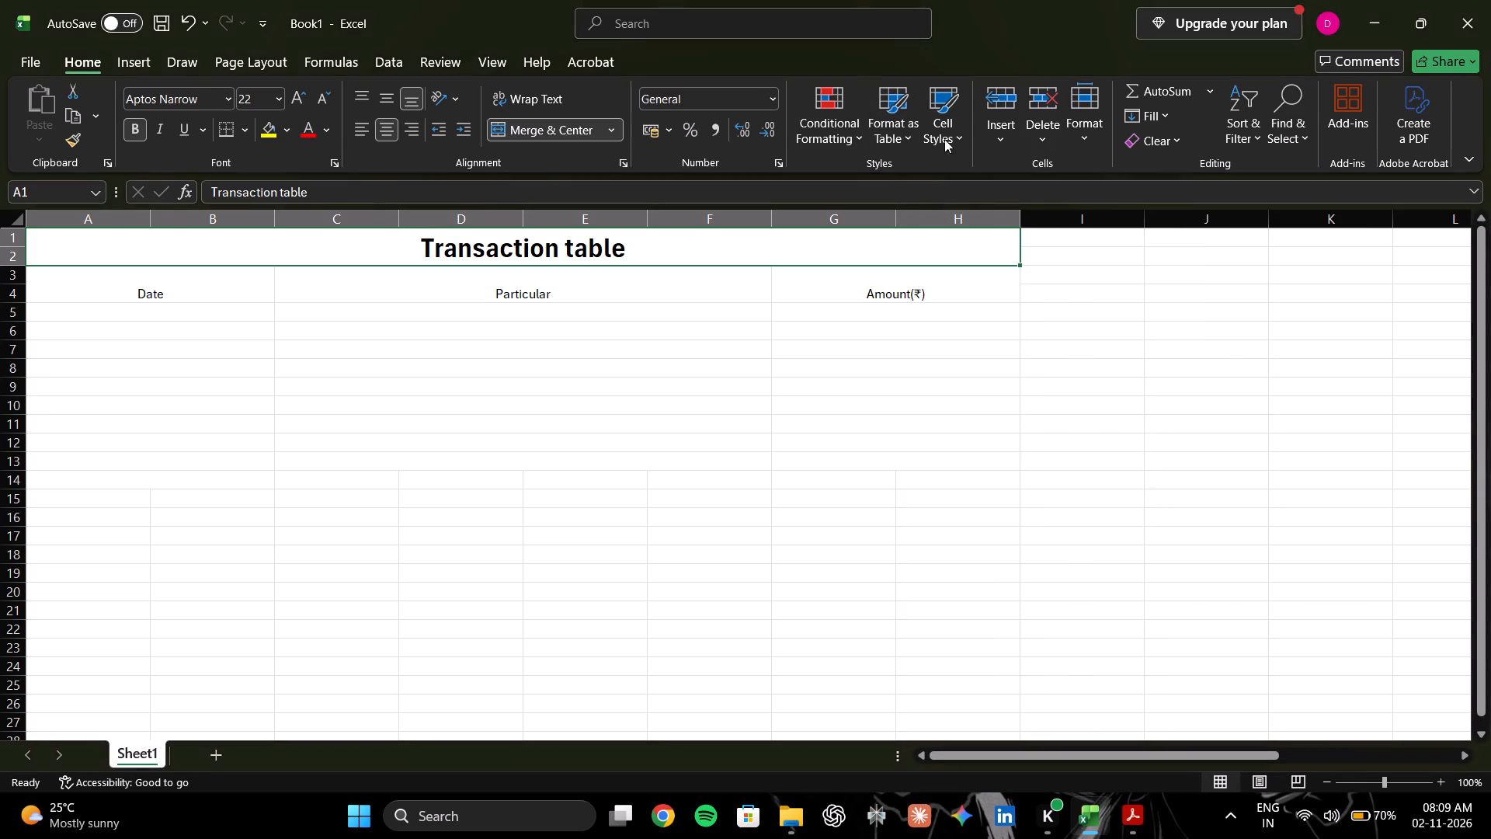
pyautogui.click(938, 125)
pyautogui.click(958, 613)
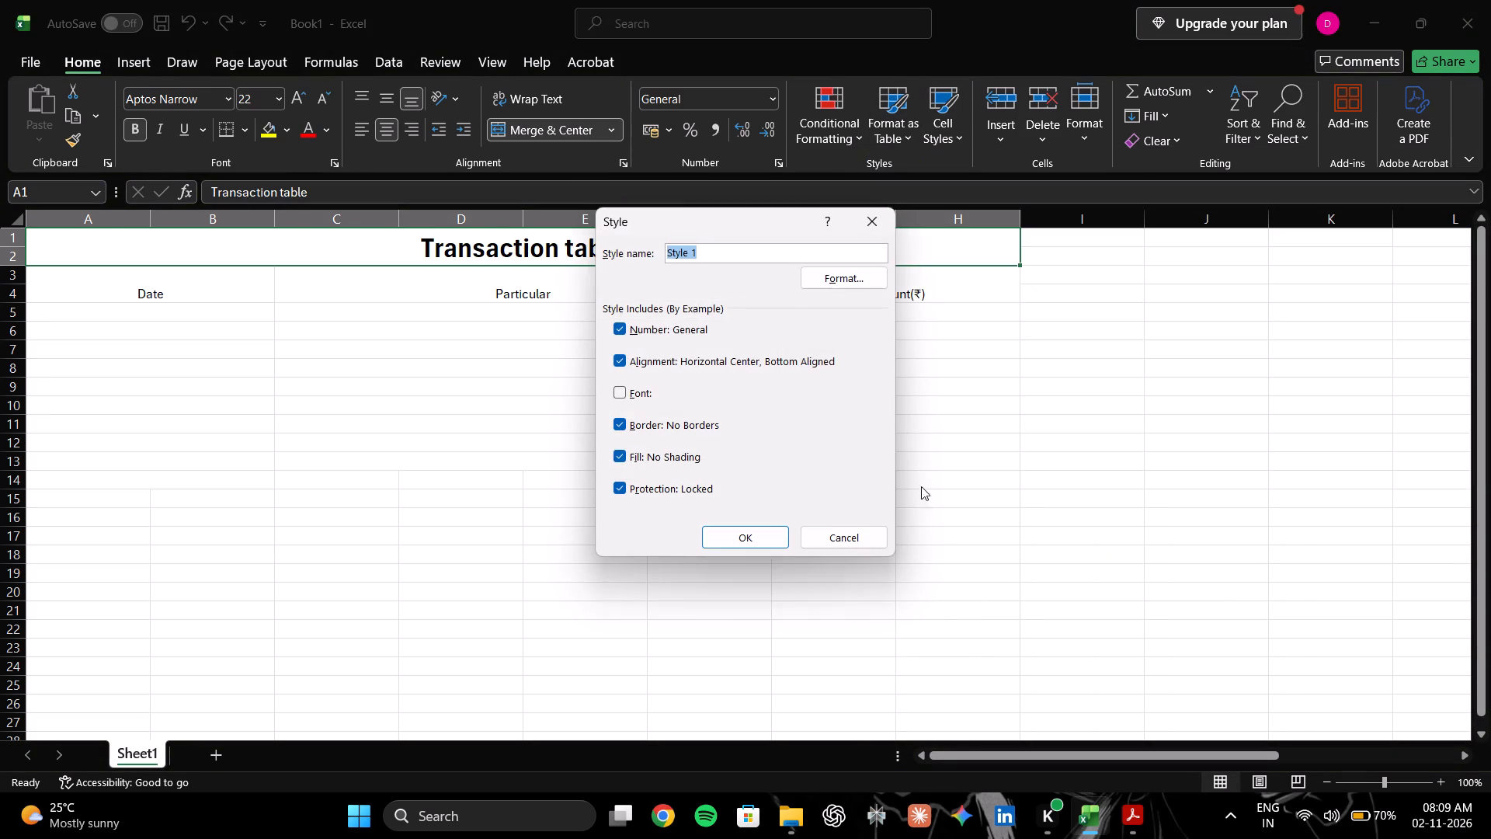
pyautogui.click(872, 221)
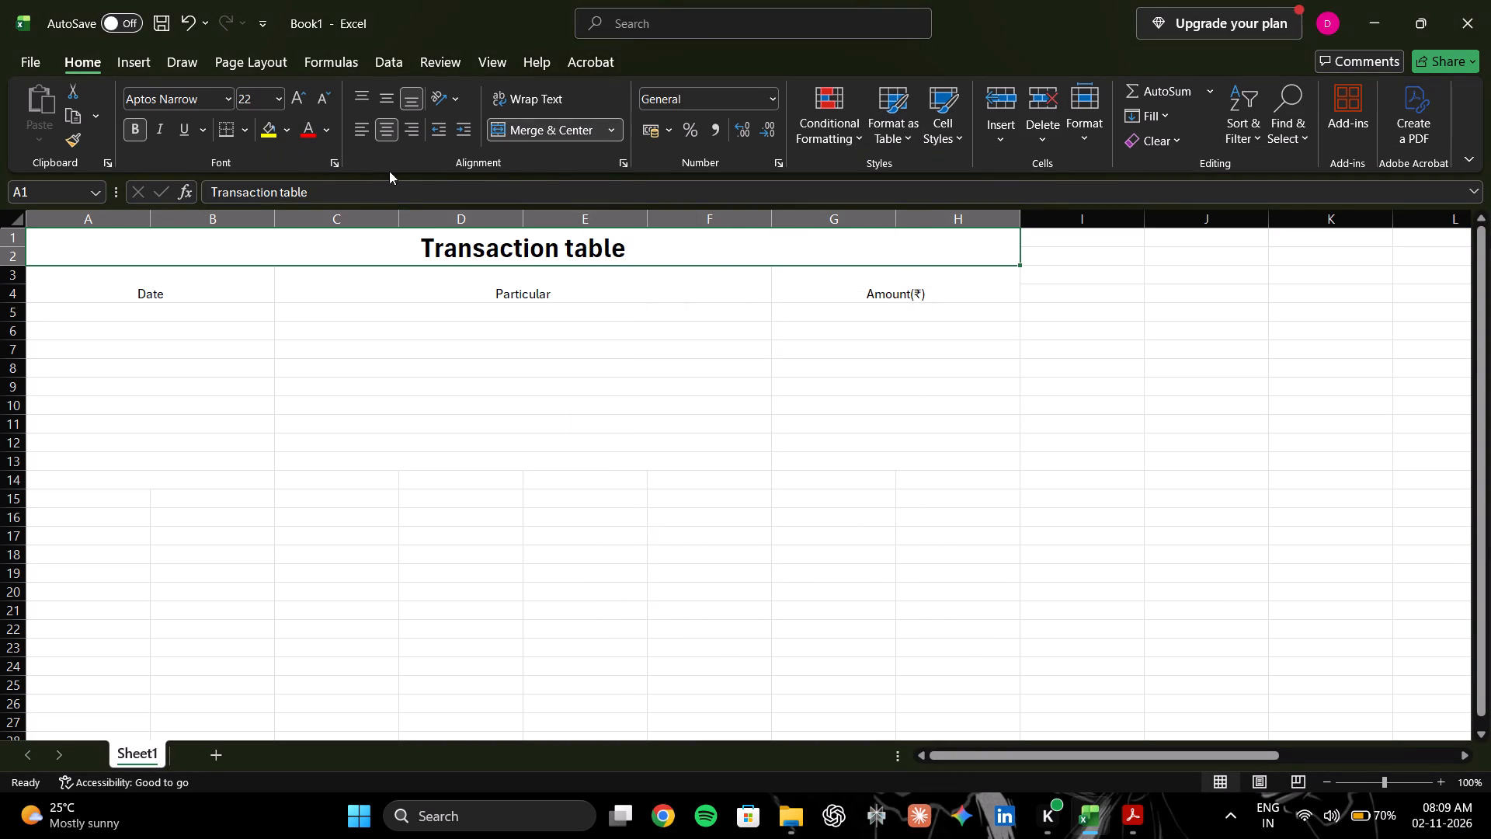
# Apply Thick Outside Borders to the merged Transaction table title cell.
pyautogui.click(245, 136)
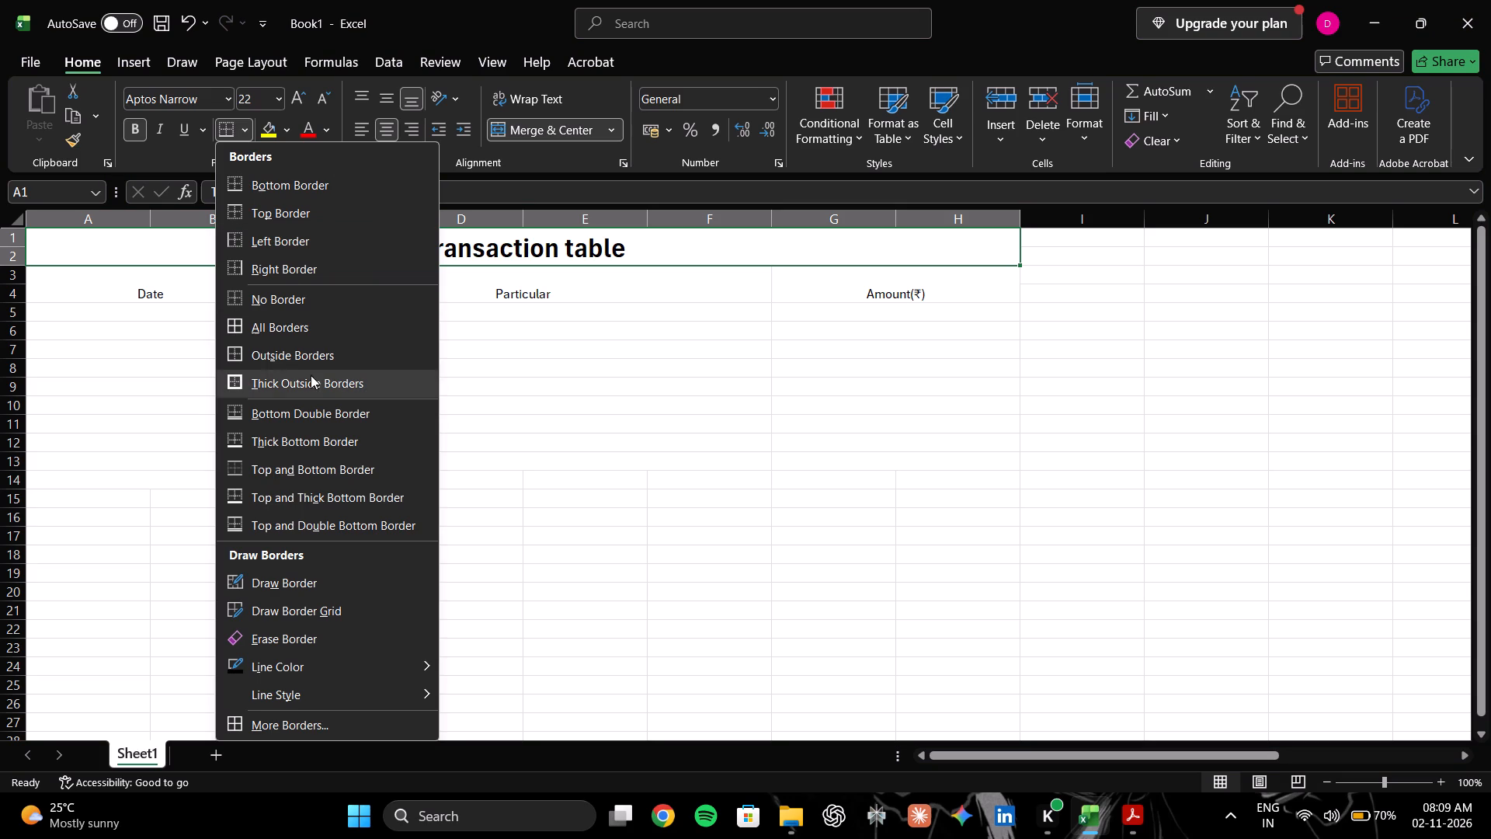
pyautogui.click(303, 381)
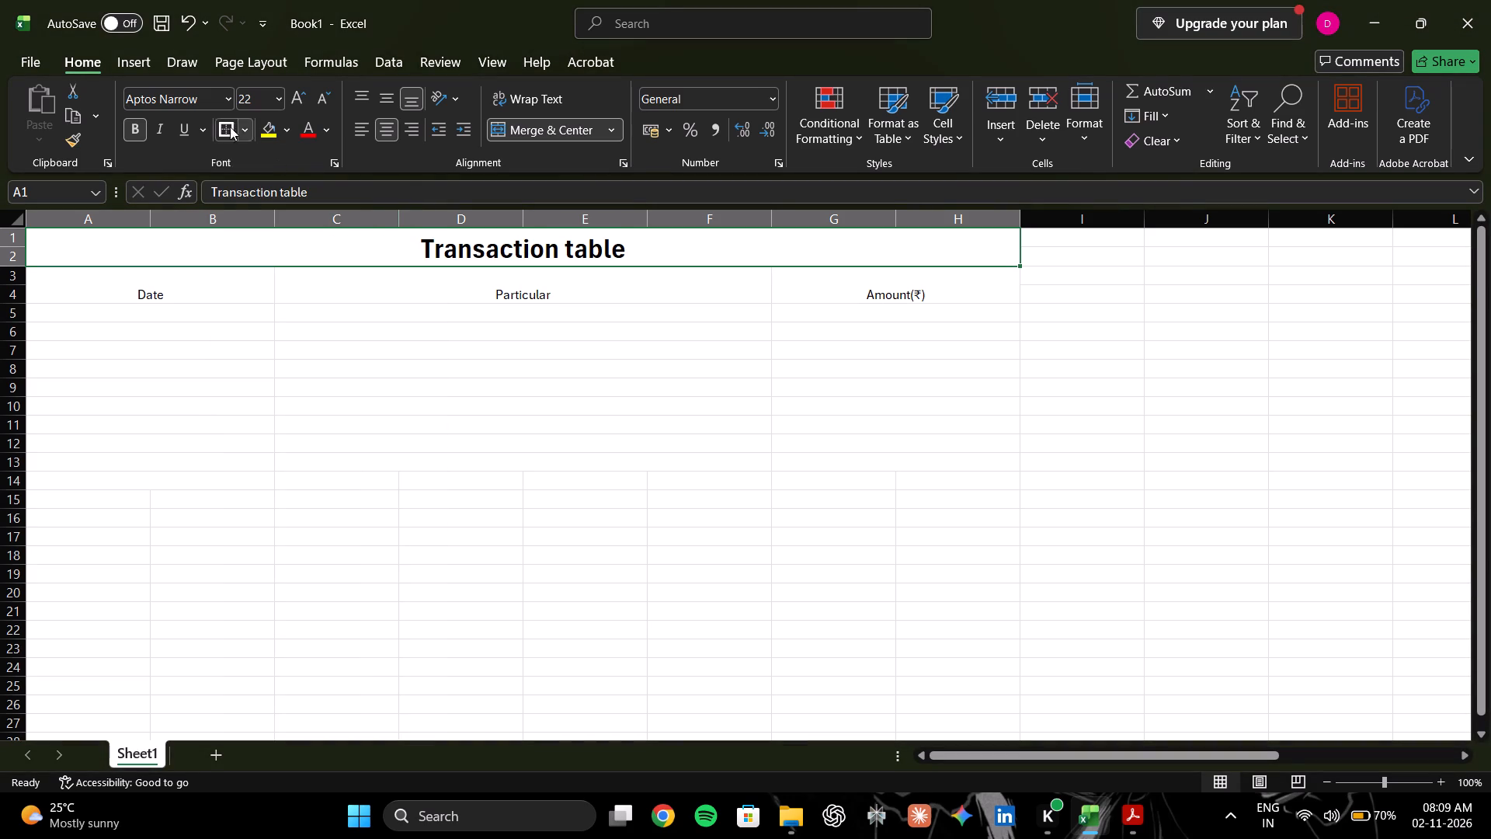
pyautogui.click(227, 120)
pyautogui.click(227, 130)
pyautogui.click(227, 131)
# Apply Thick Outside Borders to each of the Date, Particular and Amount(₹) heading cells.
pyautogui.click(204, 294)
pyautogui.click(223, 131)
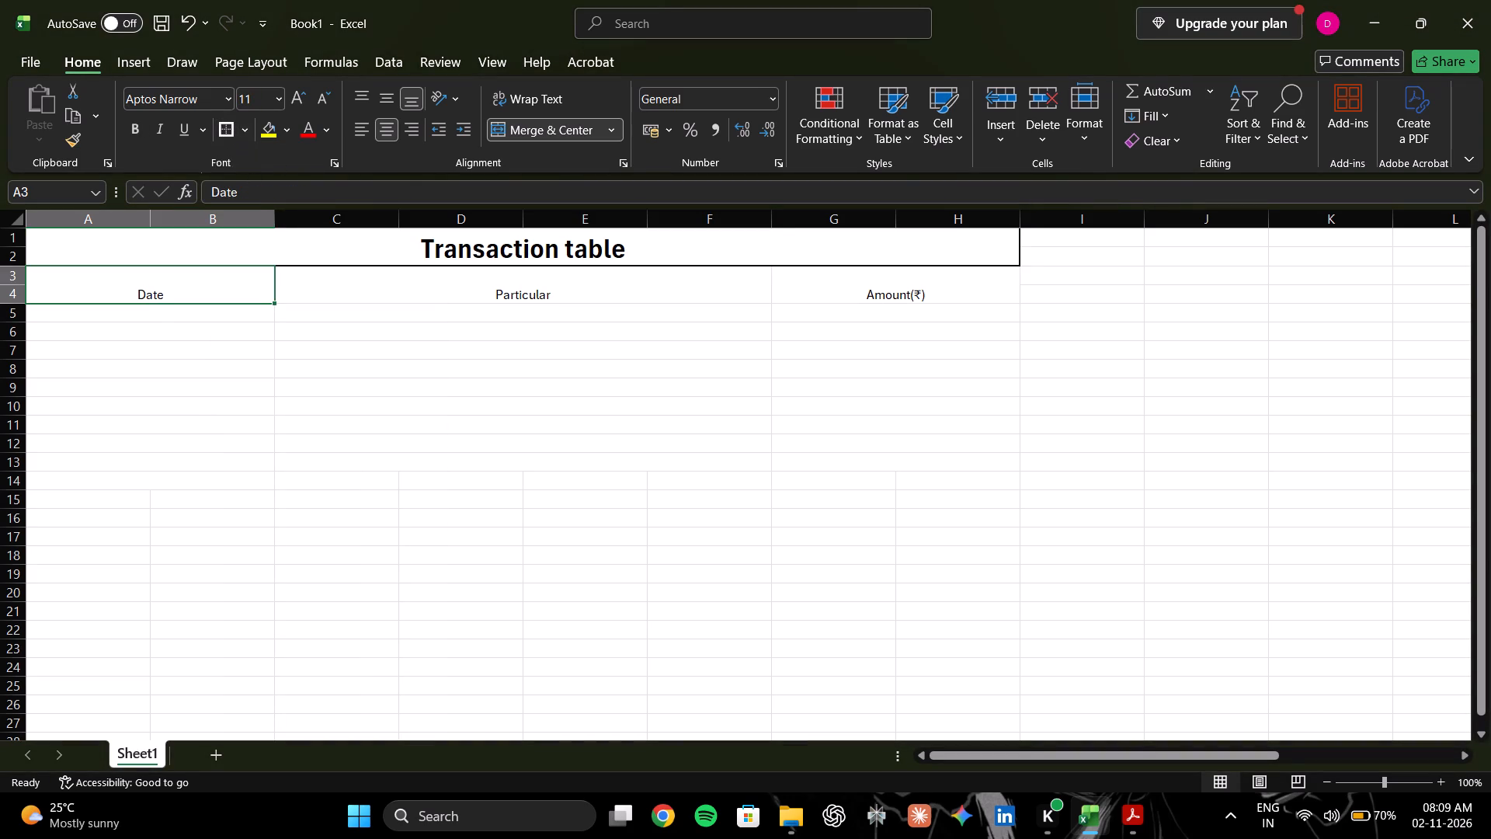
pyautogui.click(371, 288)
pyautogui.click(232, 127)
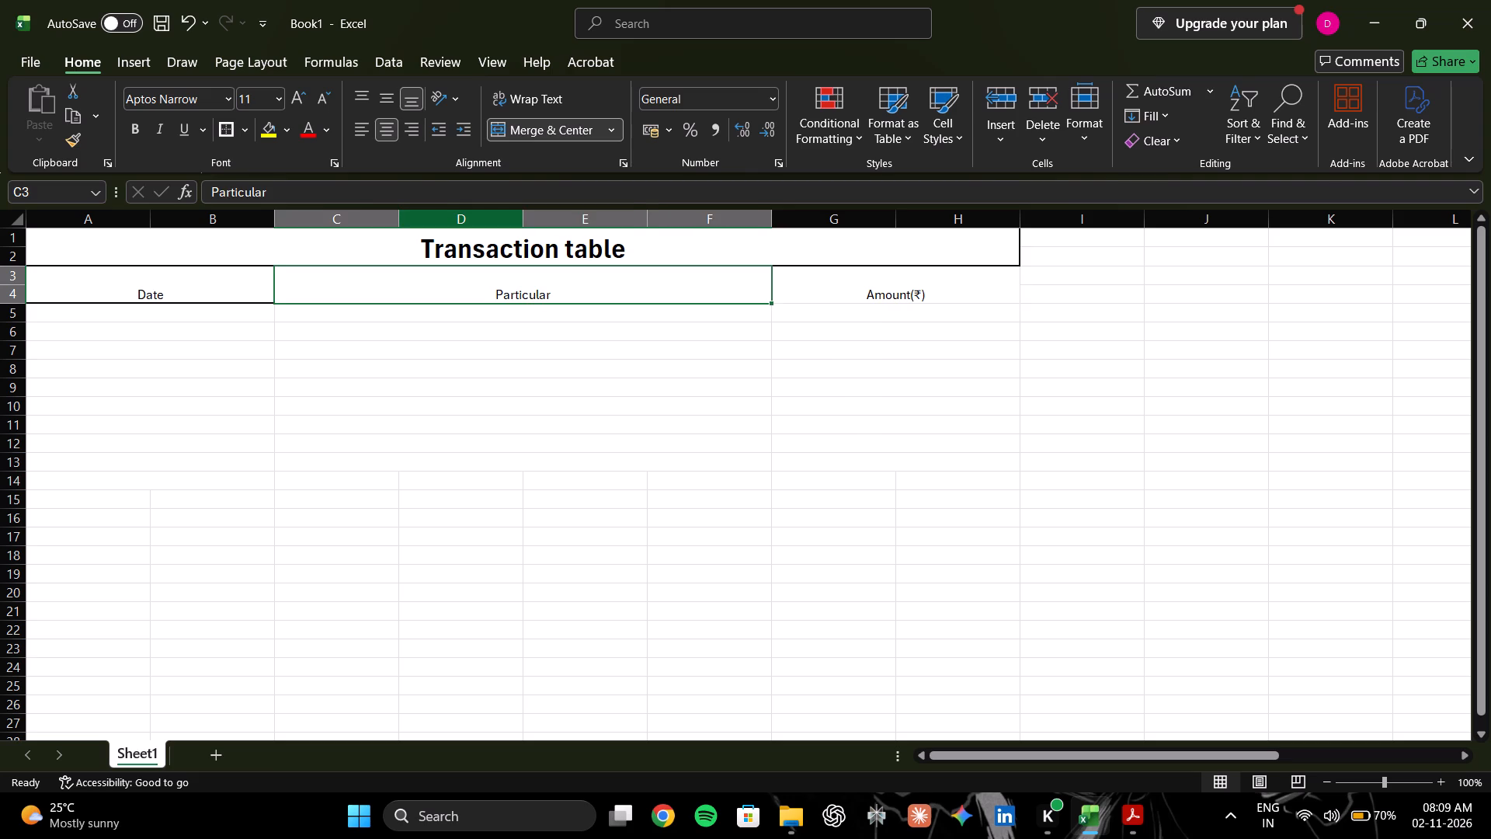
pyautogui.click(809, 301)
pyautogui.click(221, 135)
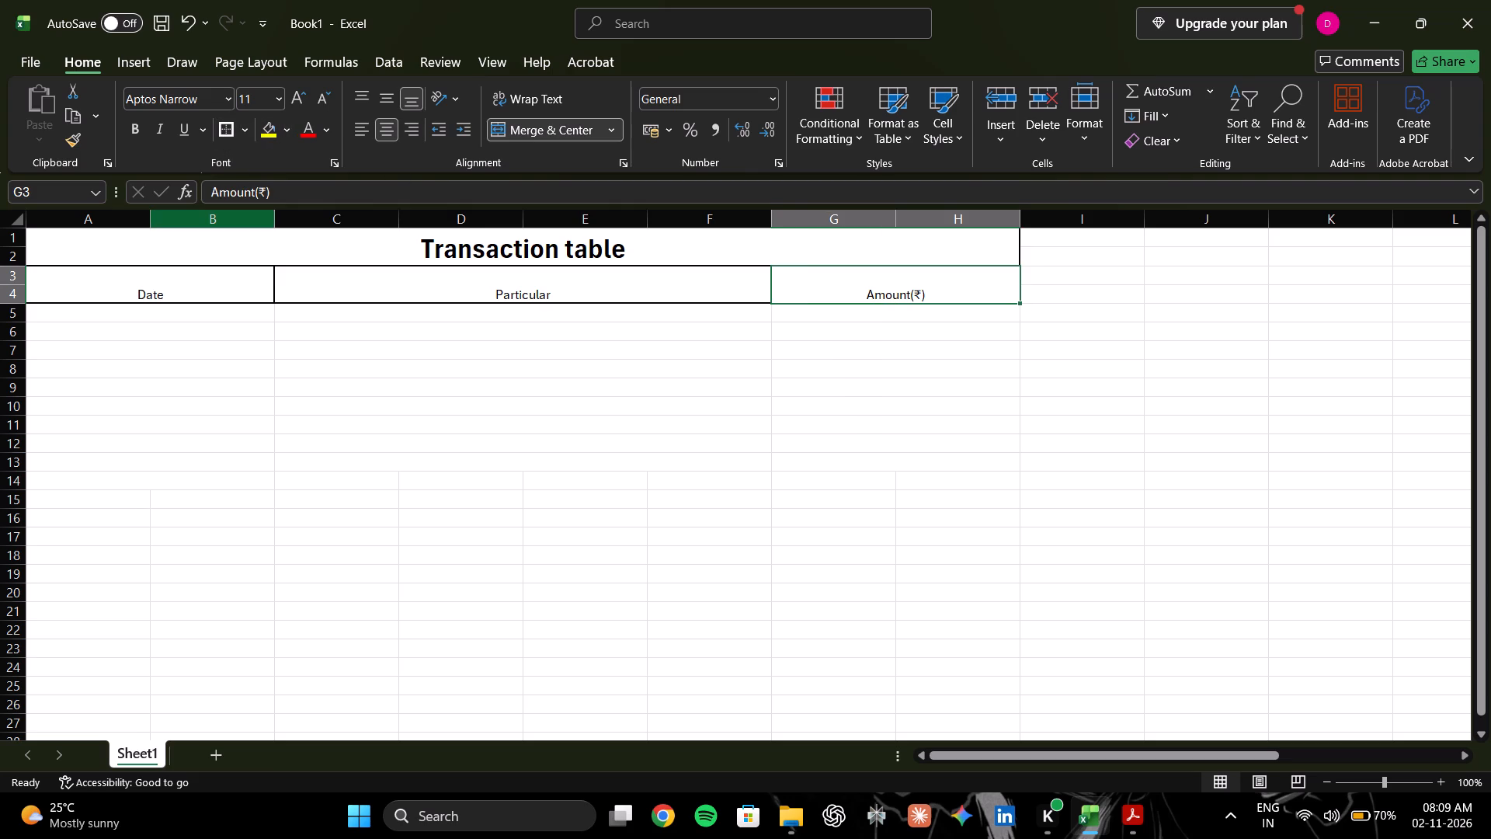
pyautogui.click(139, 317)
pyautogui.click(862, 297)
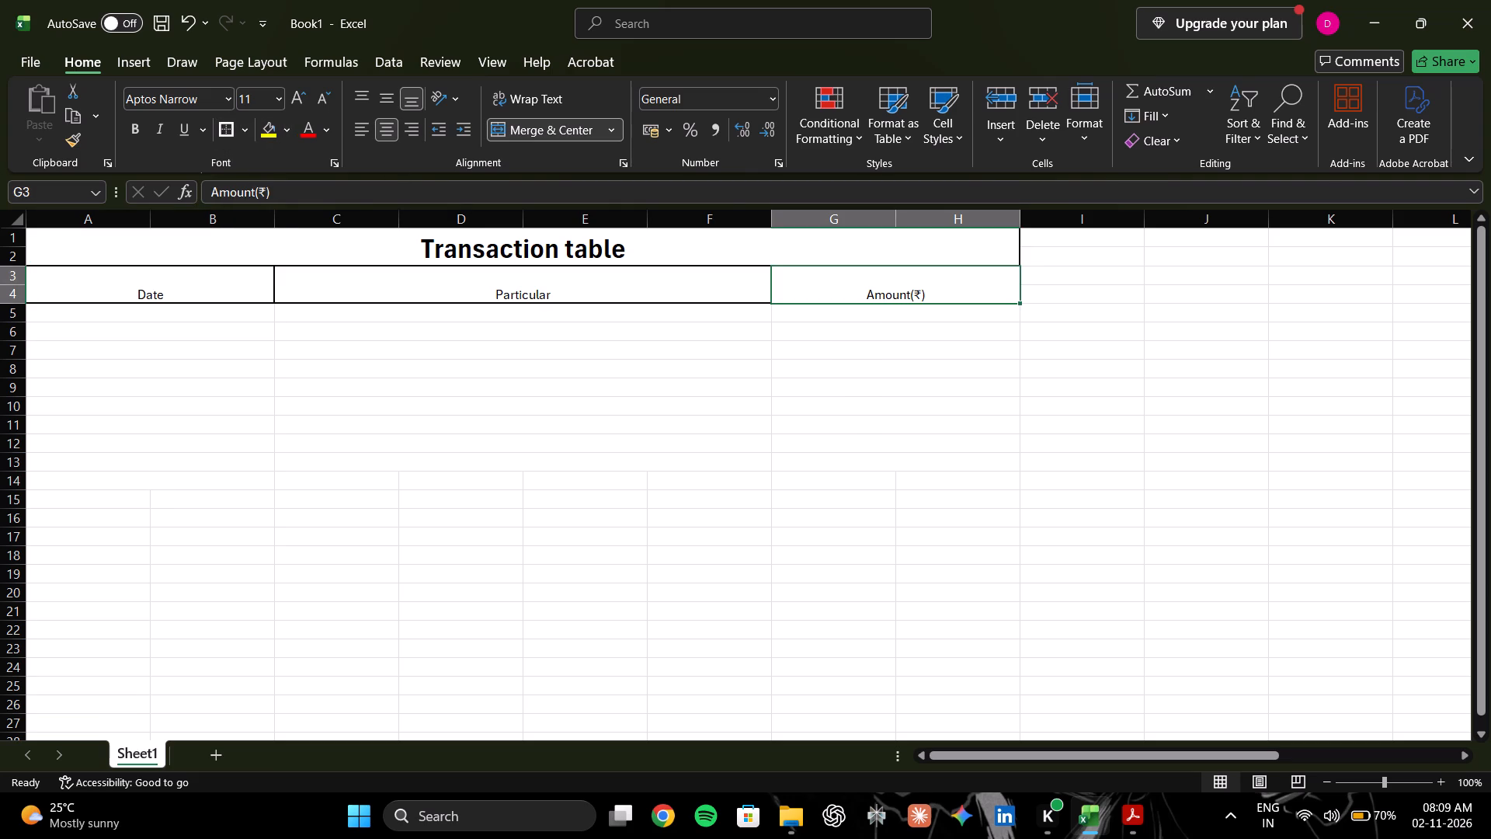
# Apply Thick Outside Borders to each merged Date column cell from row 5 through row 14.
pyautogui.click(221, 307)
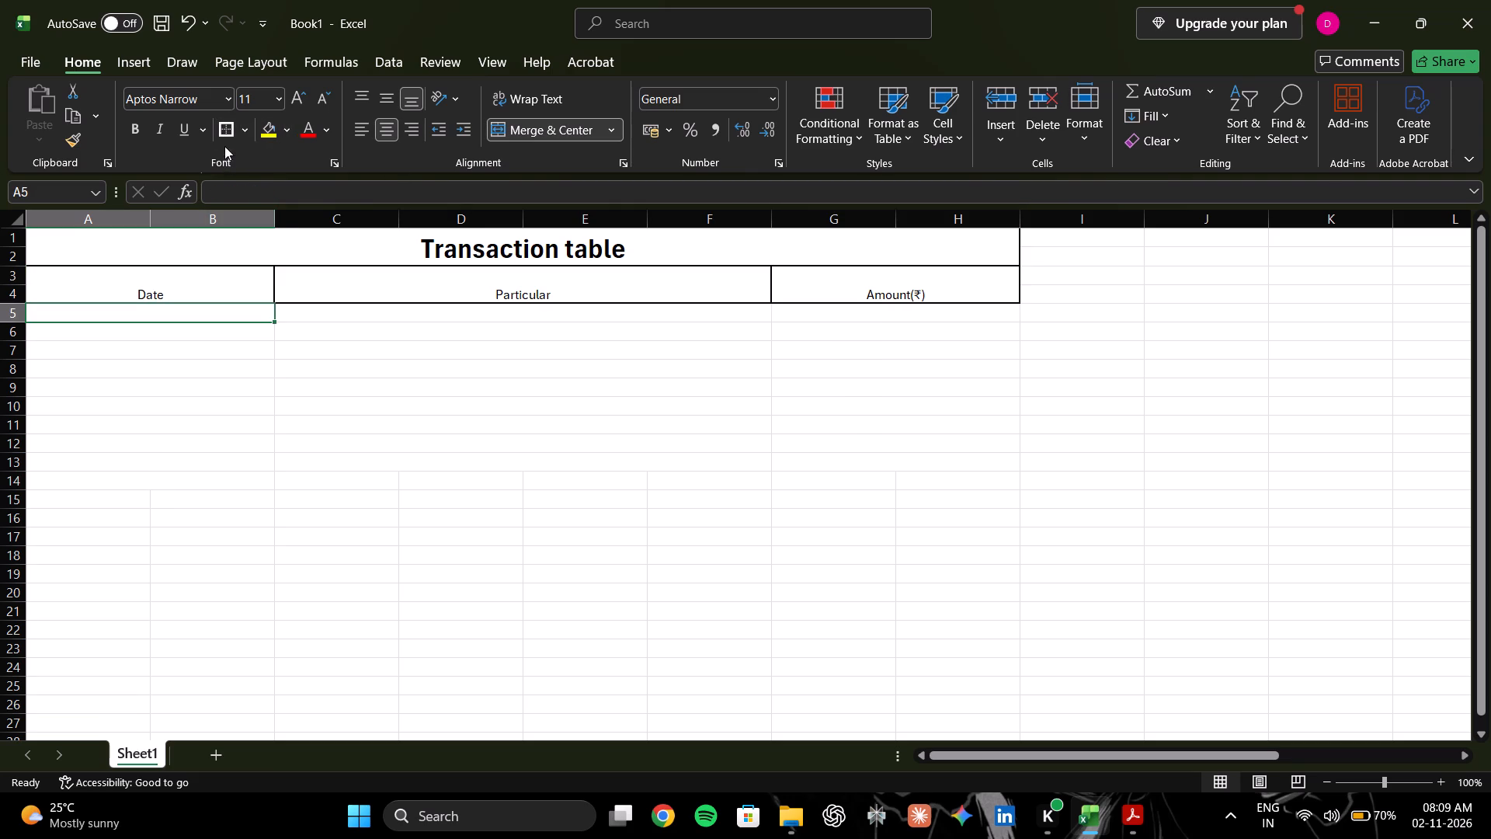
pyautogui.click(228, 123)
pyautogui.press('Down')
pyautogui.click(228, 123)
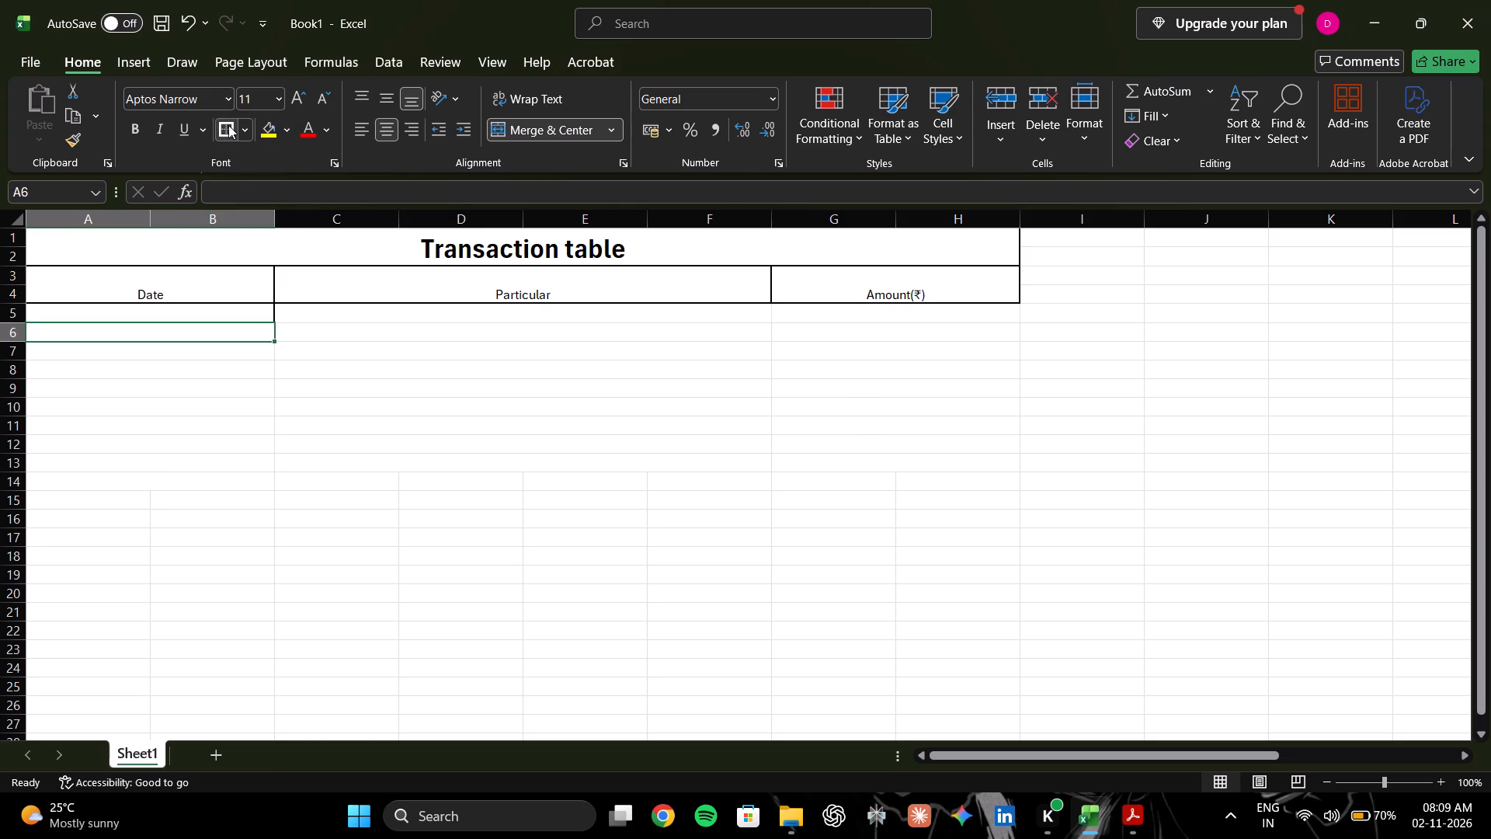
pyautogui.press('Down')
pyautogui.click(228, 125)
pyautogui.press('Down')
pyautogui.click(228, 125)
pyautogui.press('Down')
pyautogui.click(231, 131)
pyautogui.press('Down')
pyautogui.click(224, 134)
pyautogui.press('Down')
pyautogui.click(224, 134)
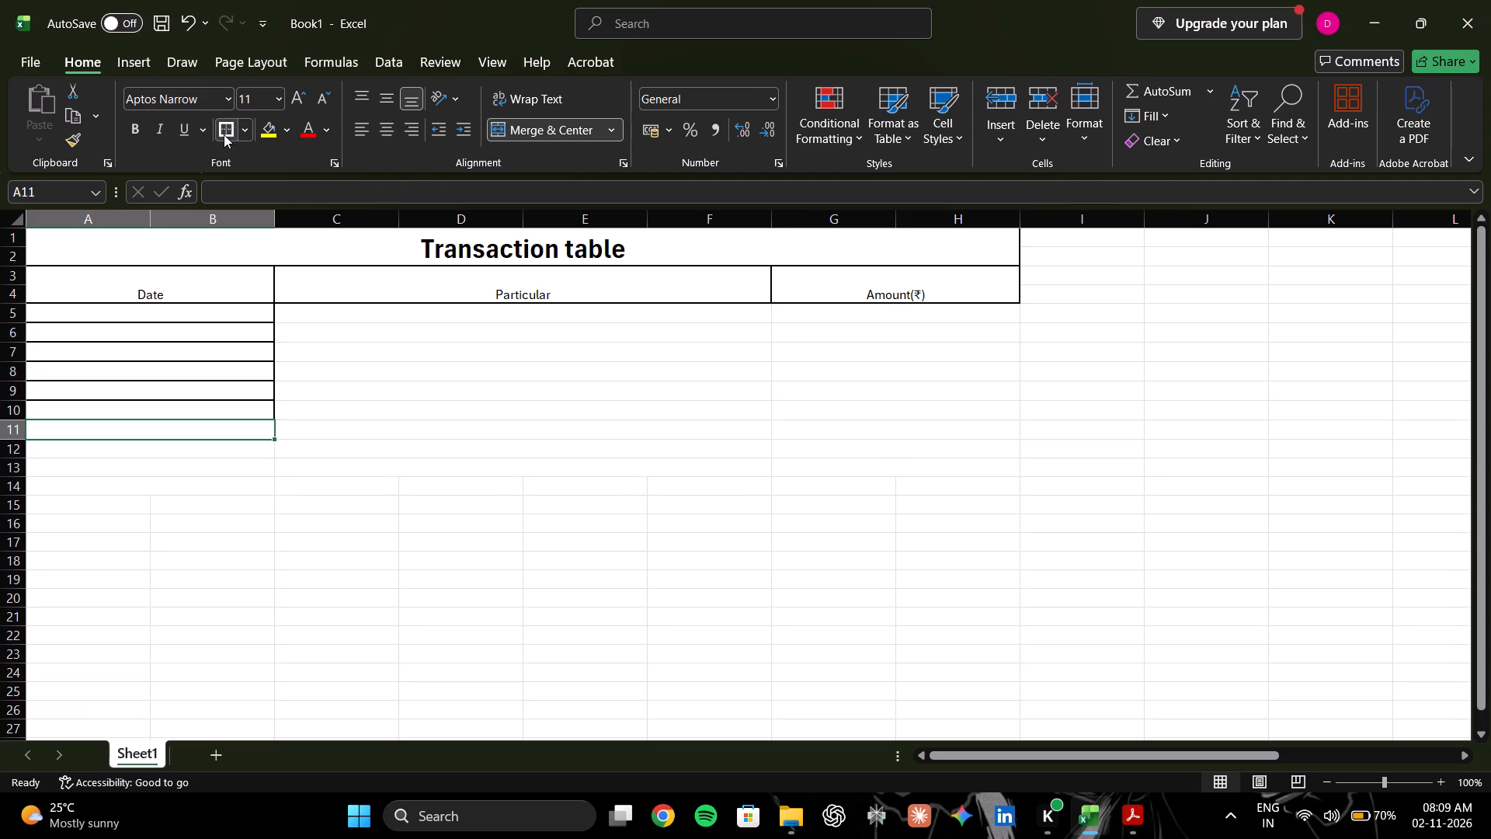
pyautogui.press('Down')
pyautogui.click(224, 134)
pyautogui.press('Down')
pyautogui.click(224, 134)
pyautogui.press('Down')
pyautogui.click(224, 134)
# Apply Thick Outside Borders to cell C14 and each merged Particular column cell from row 13 up through row 5.
pyautogui.press('Right')
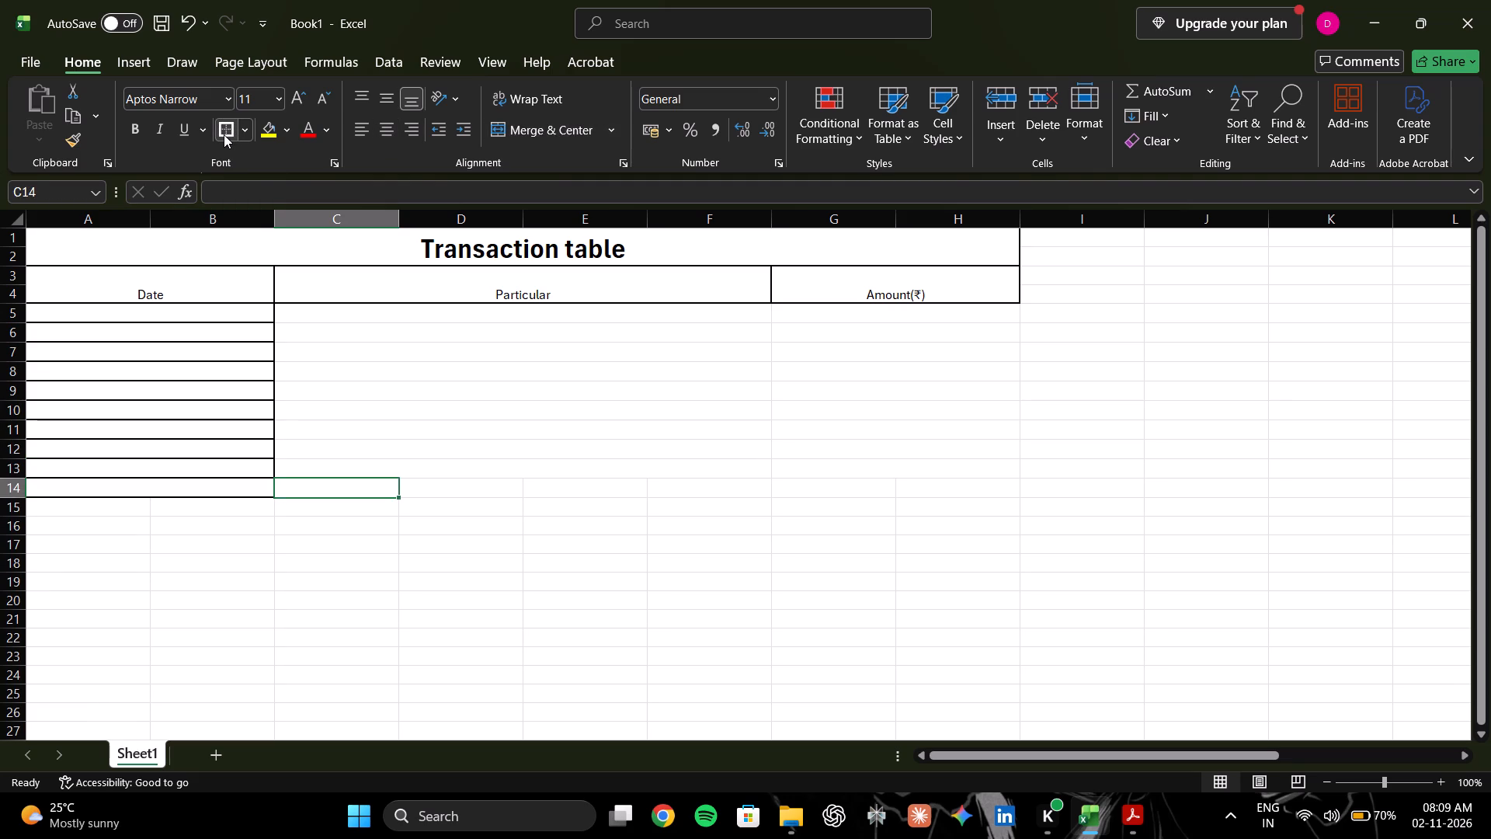
pyautogui.click(224, 134)
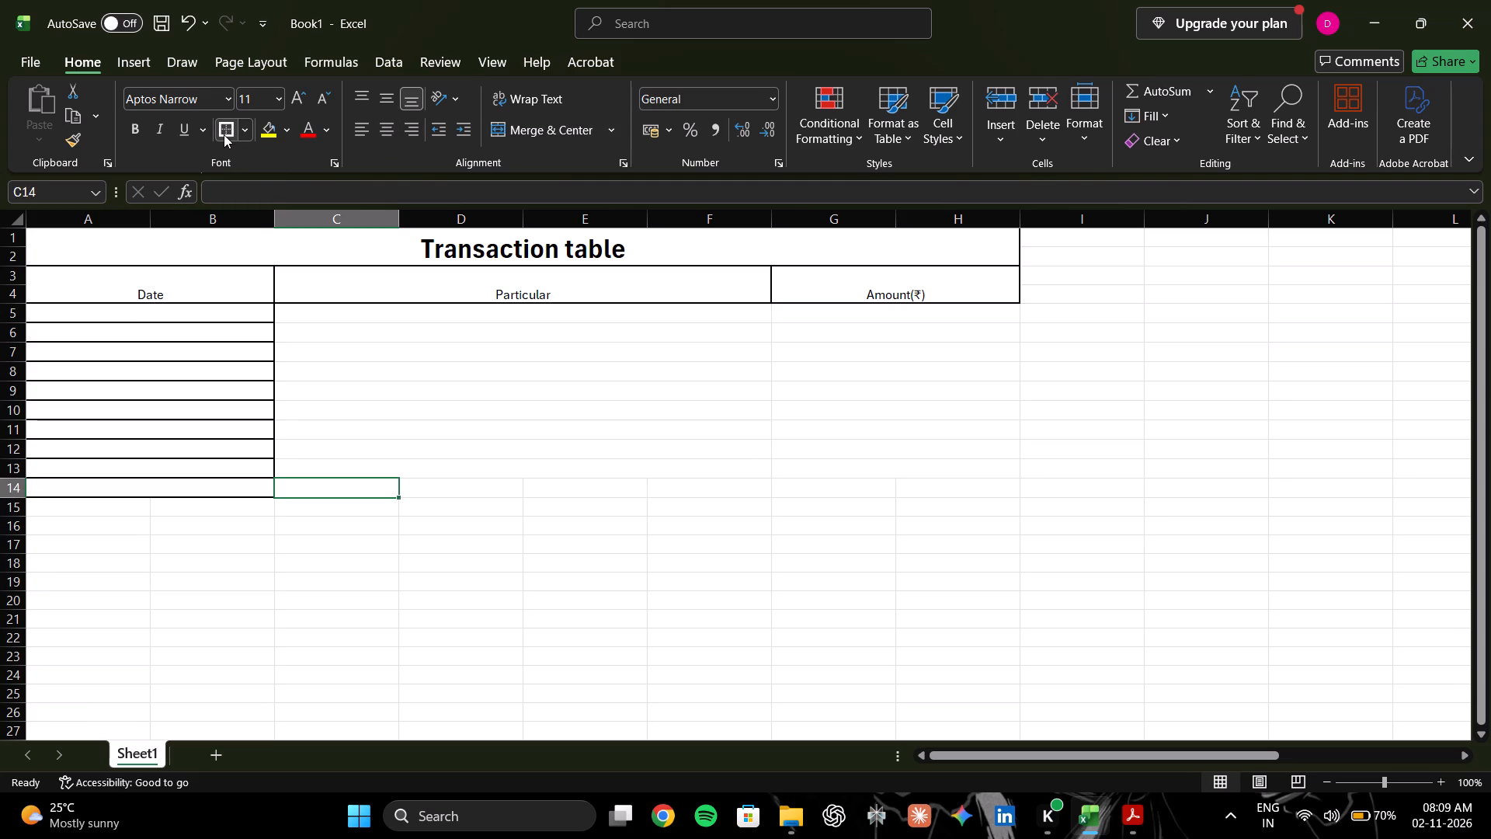
pyautogui.press('Up')
pyautogui.click(224, 134)
pyautogui.press('Up')
pyautogui.click(224, 134)
pyautogui.press('Up')
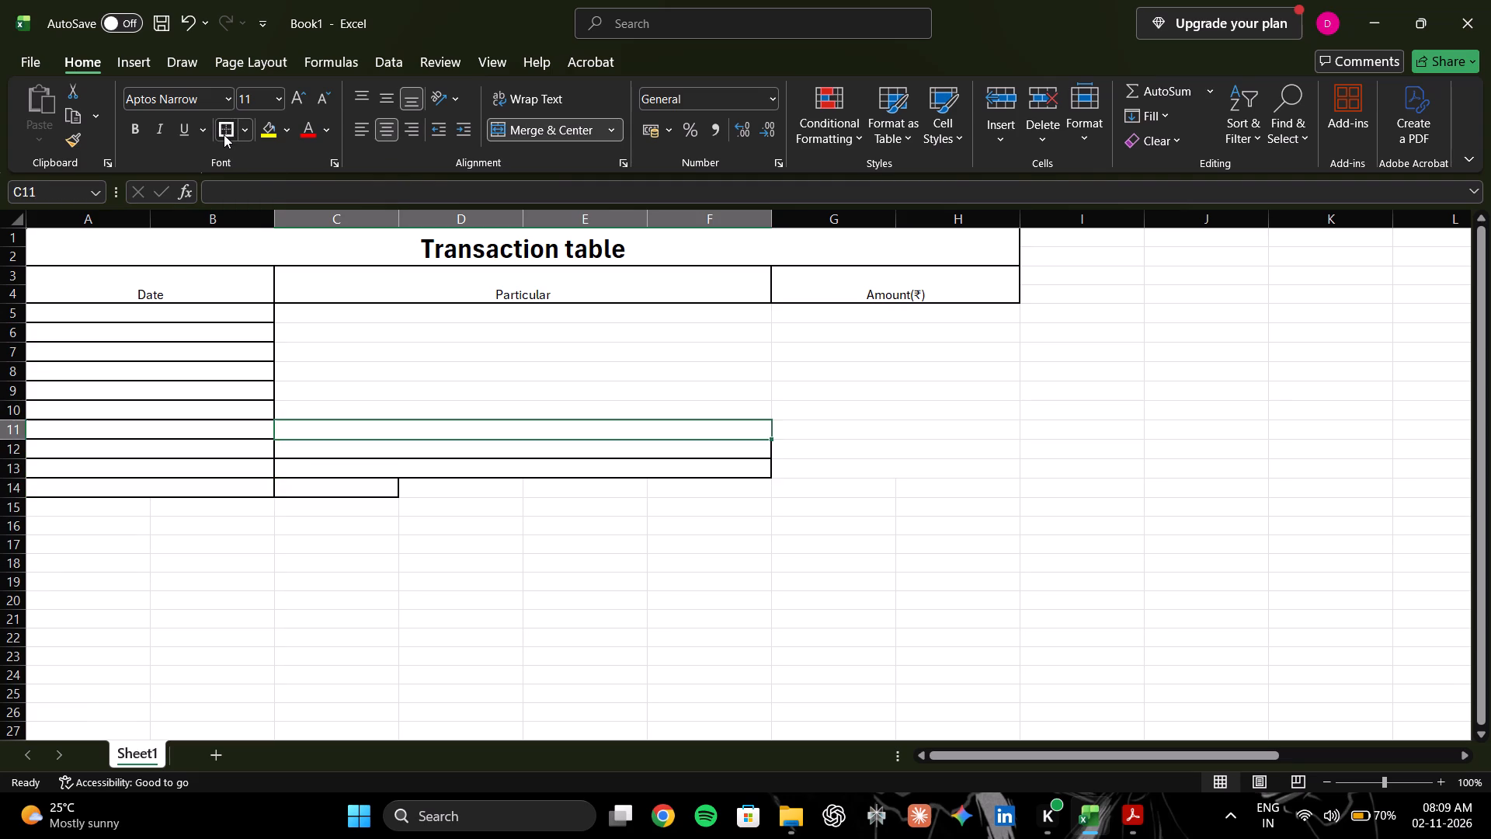
pyautogui.click(224, 134)
pyautogui.press('Up')
pyautogui.click(224, 134)
pyautogui.press('Up')
pyautogui.click(224, 134)
pyautogui.press('Up')
pyautogui.click(224, 134)
pyautogui.press('Up')
pyautogui.click(224, 135)
pyautogui.press('Up')
pyautogui.click(224, 135)
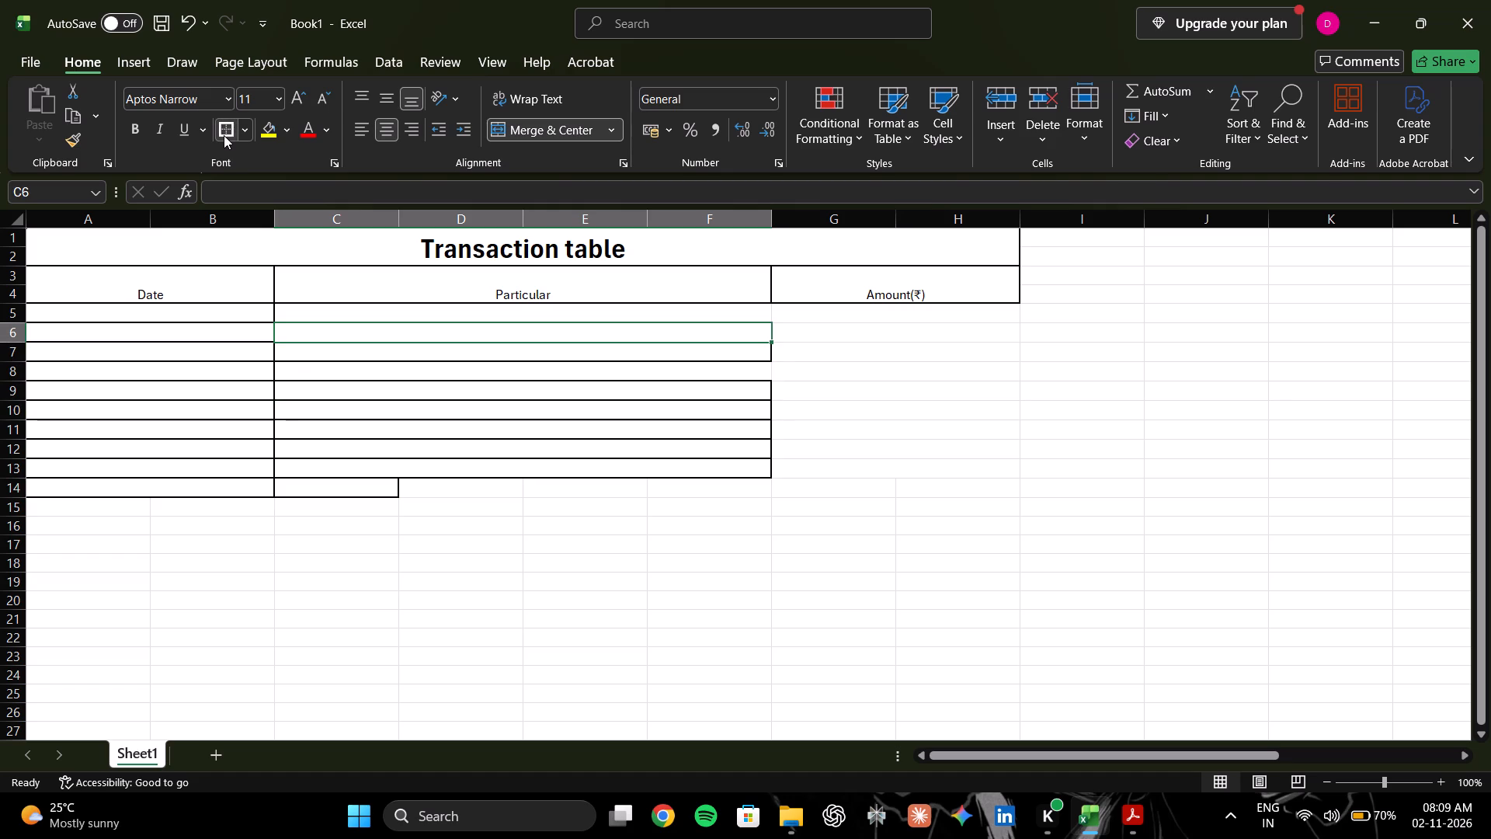
pyautogui.click(224, 135)
pyautogui.press('Up')
pyautogui.click(224, 135)
pyautogui.press('Down')
pyautogui.press('Down')
pyautogui.press('Down')
pyautogui.click(224, 135)
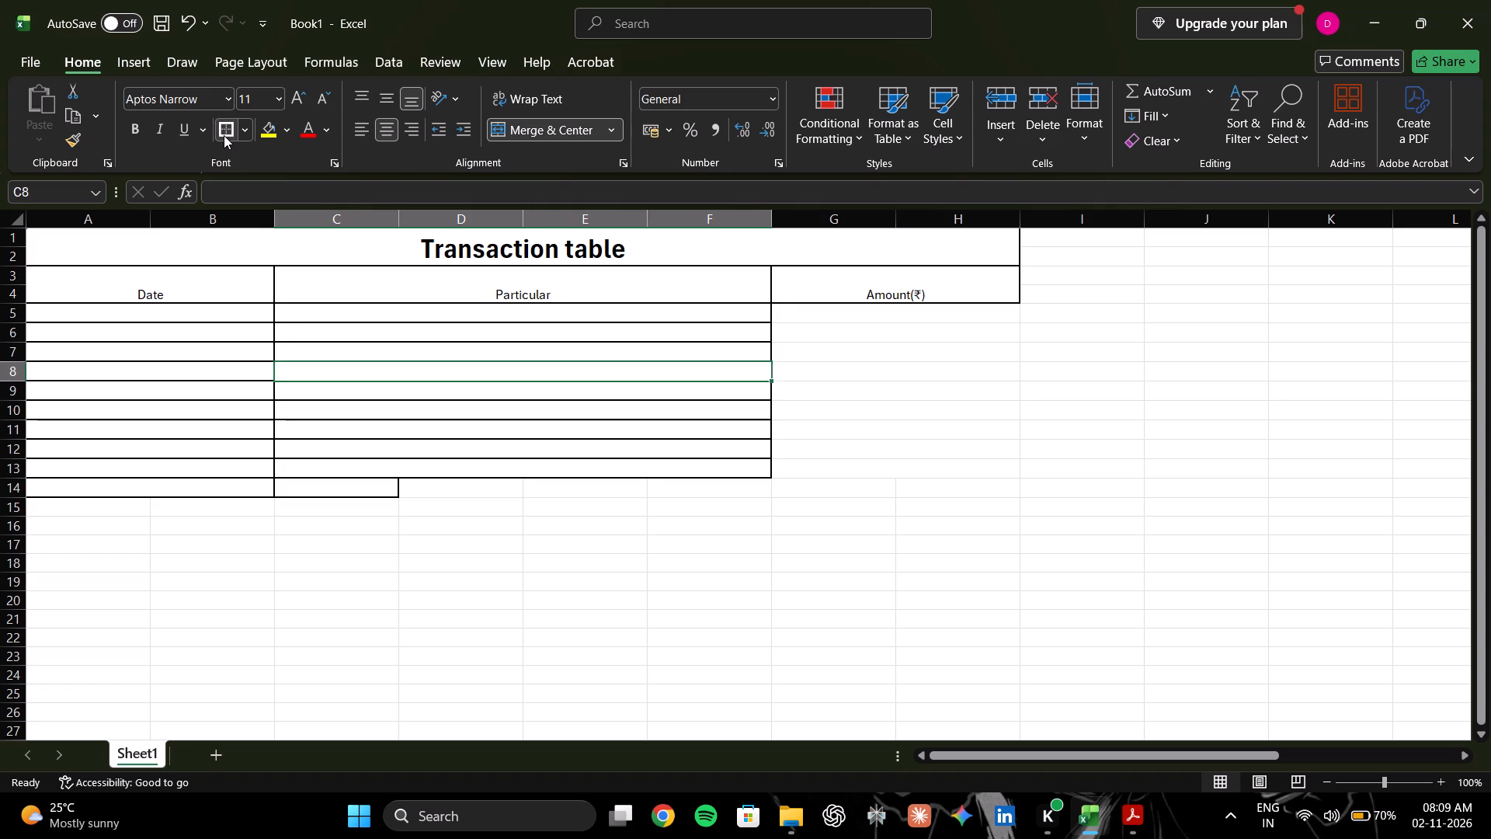
# Apply Thick Outside Borders to each merged Amount(₹) column cell from row 5 through row 13.
pyautogui.press('Right')
pyautogui.click(224, 135)
pyautogui.press('Up')
pyautogui.click(224, 135)
pyautogui.press('Up')
pyautogui.click(224, 135)
pyautogui.press('Up')
pyautogui.click(224, 135)
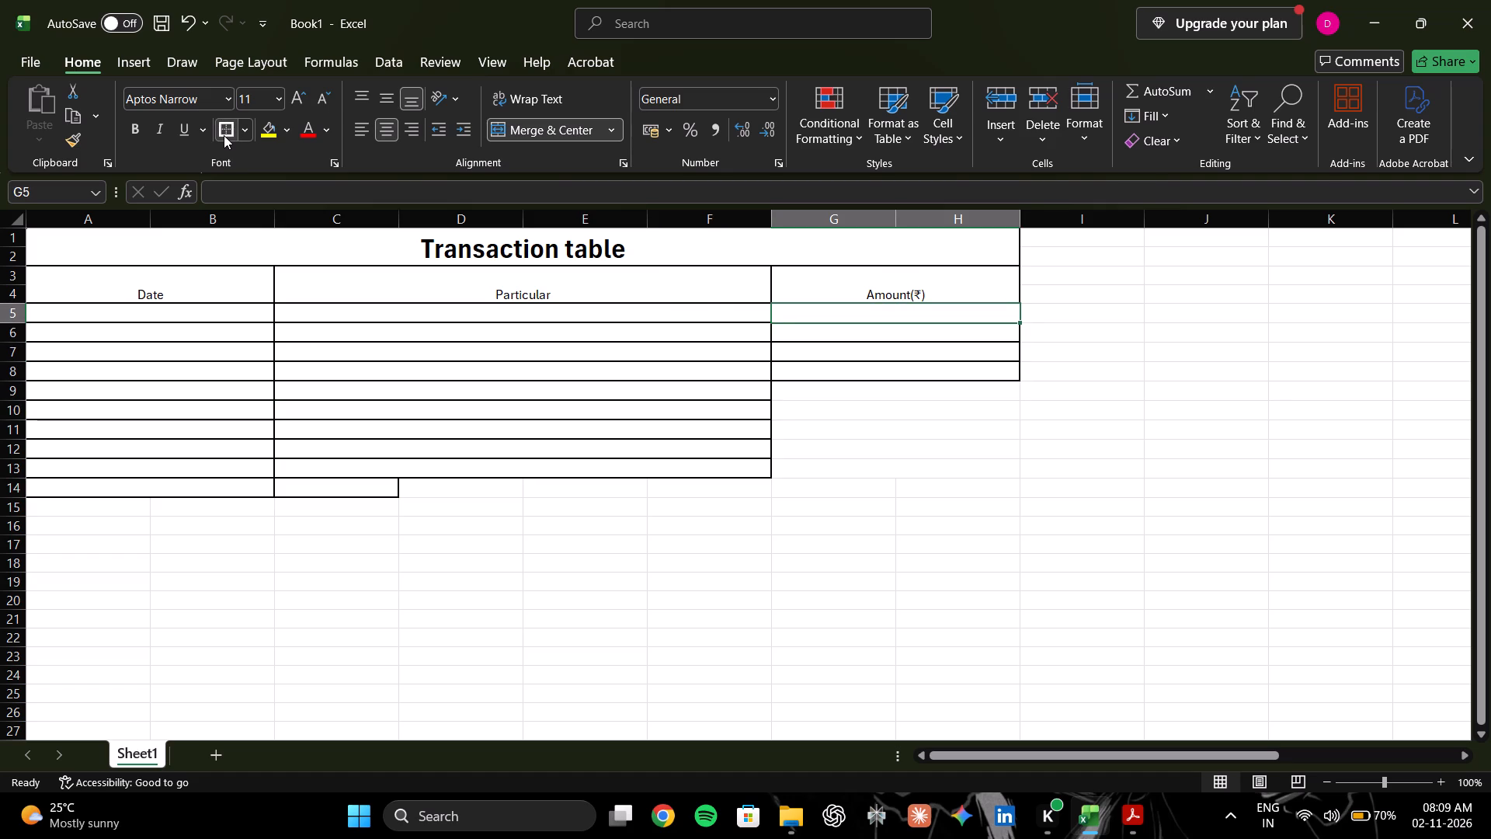
pyautogui.press('Down')
pyautogui.press('Down')
pyautogui.press('Down')
pyautogui.press('Down')
pyautogui.click(224, 135)
pyautogui.press('Down')
pyautogui.click(224, 135)
pyautogui.press('Down')
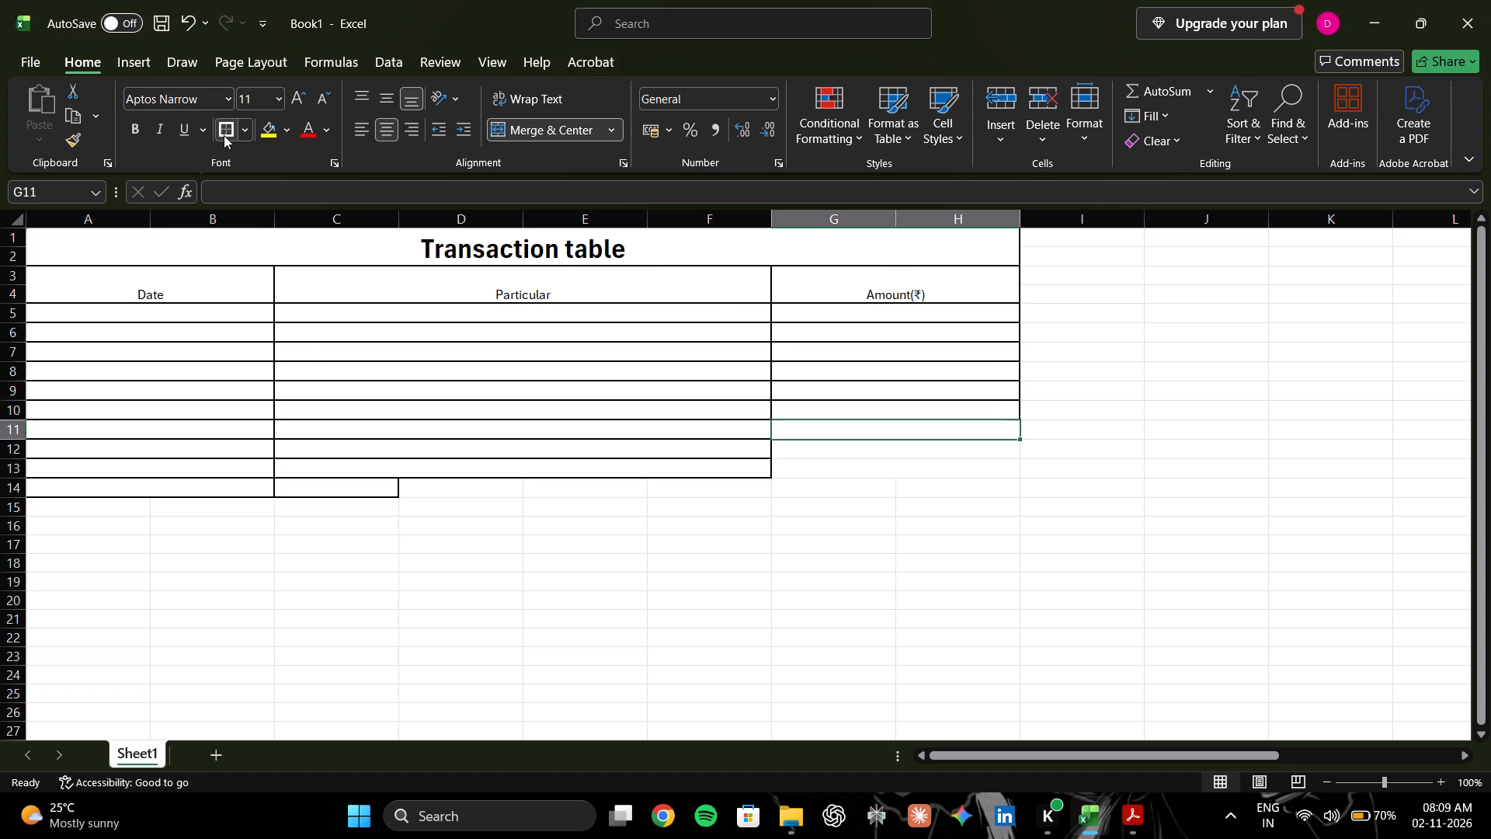
pyautogui.click(224, 135)
pyautogui.press('Down')
pyautogui.click(224, 135)
pyautogui.press('Down')
pyautogui.click(224, 135)
pyautogui.press('Down')
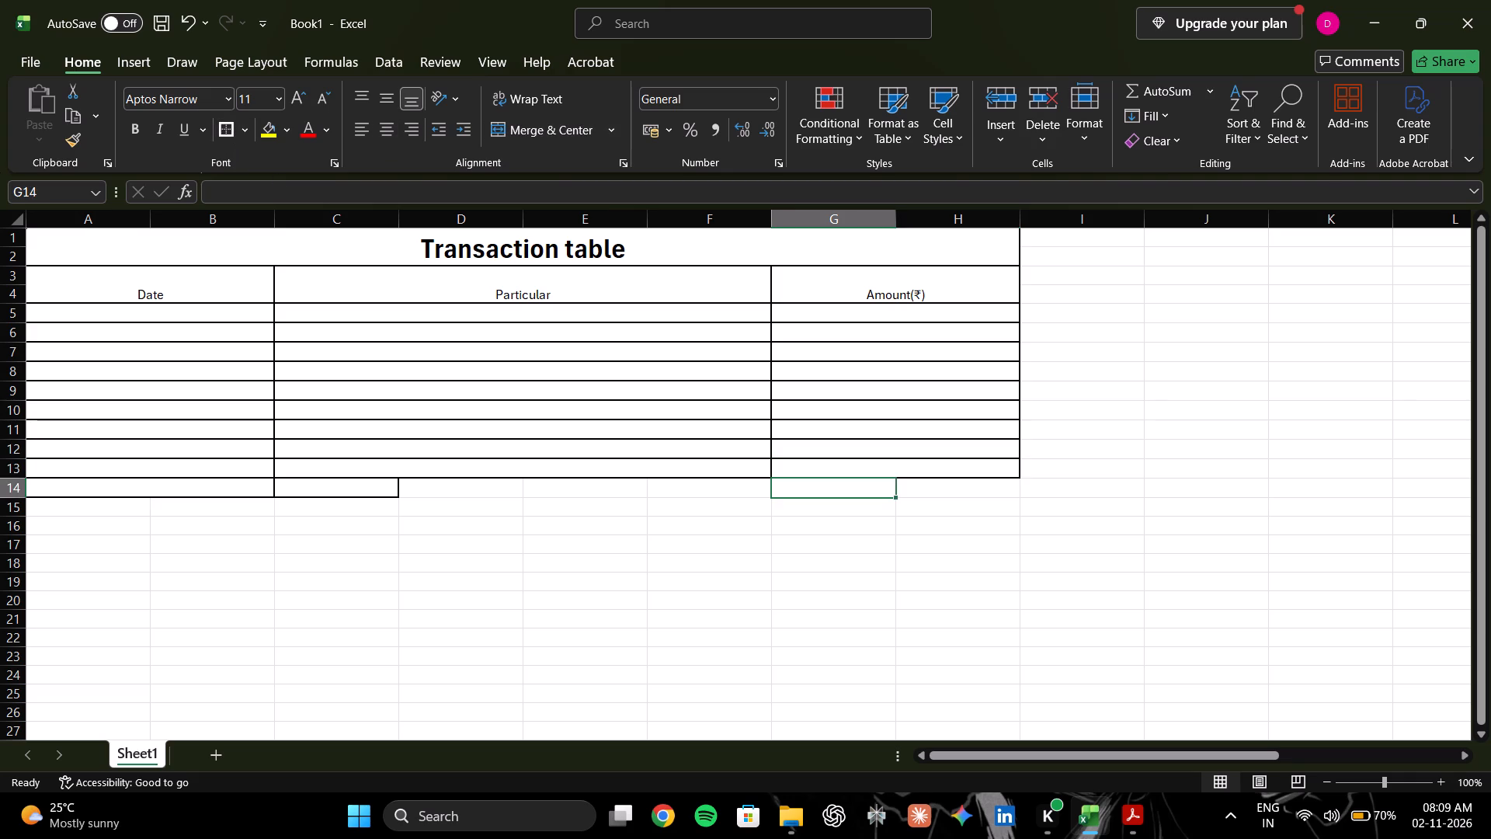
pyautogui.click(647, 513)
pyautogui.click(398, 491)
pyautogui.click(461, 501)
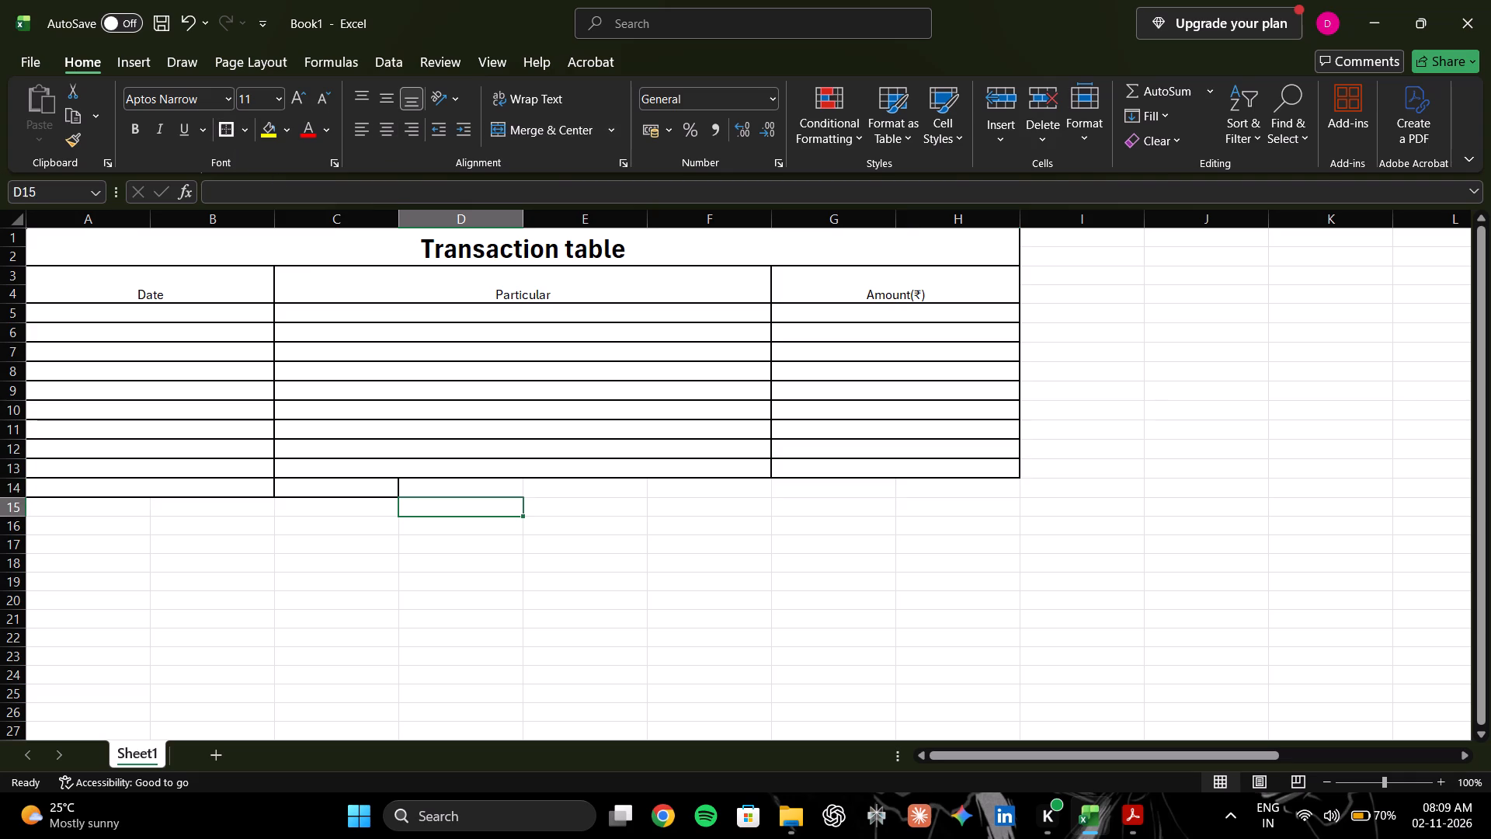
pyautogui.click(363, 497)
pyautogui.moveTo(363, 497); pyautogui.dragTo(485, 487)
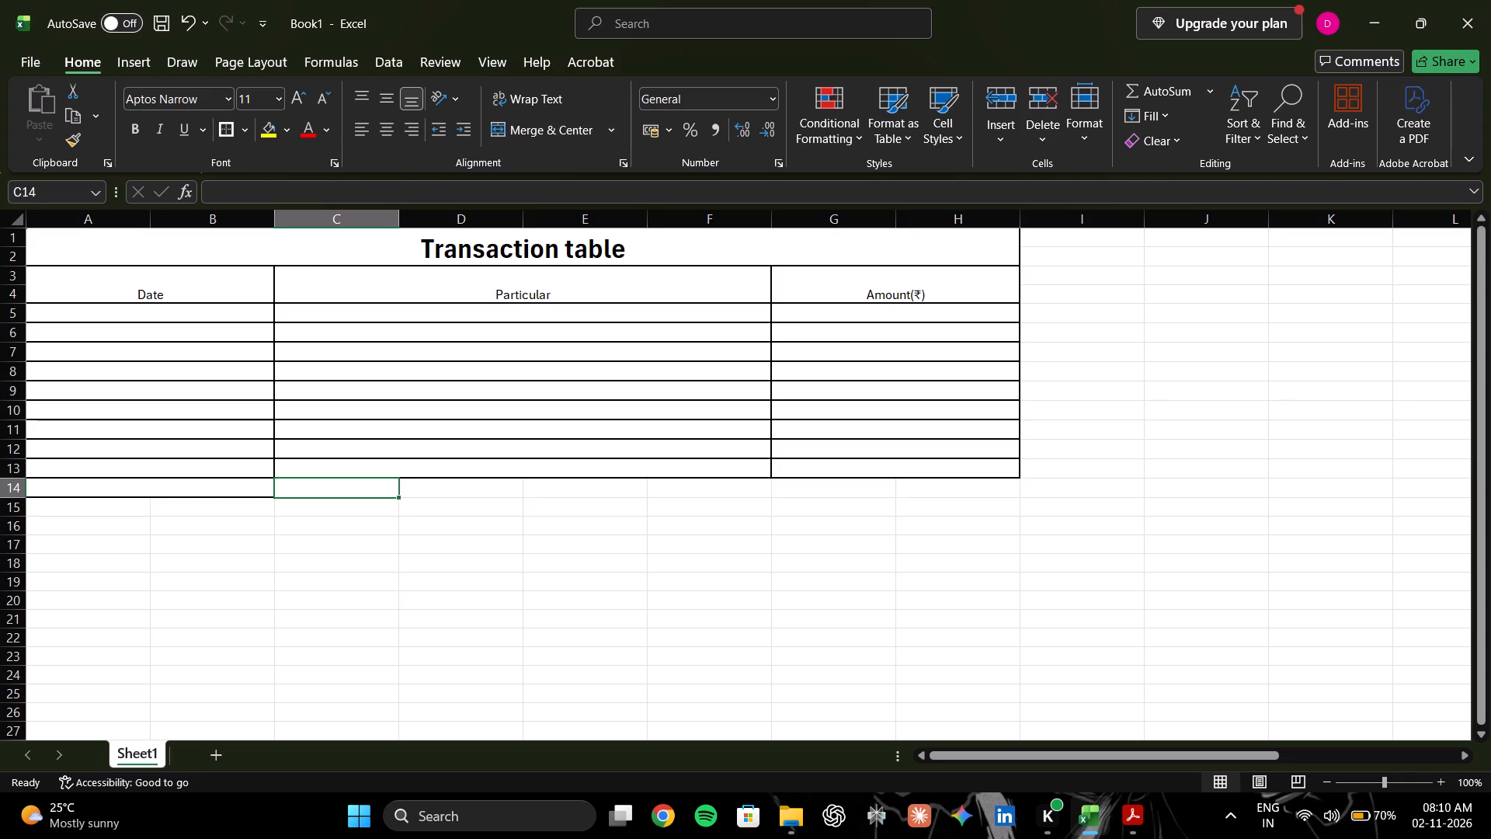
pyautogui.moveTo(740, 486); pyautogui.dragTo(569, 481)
# Copy the merged Particular cells in C12:F13 and paste them starting at C14.
pyautogui.click(361, 458)
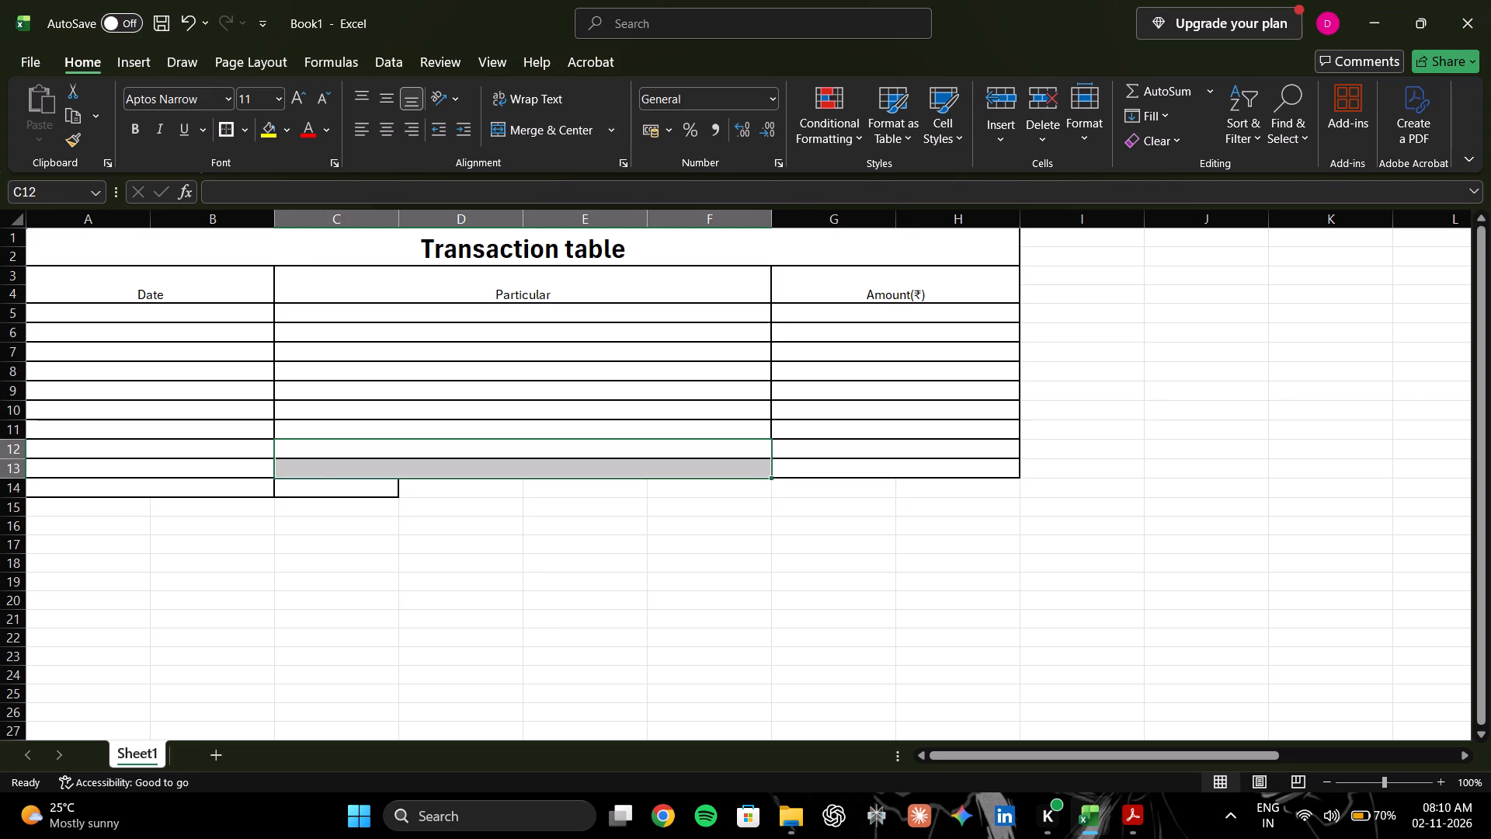
pyautogui.hotkey('ctrl', 'c')
pyautogui.click(349, 491)
pyautogui.click(349, 491)
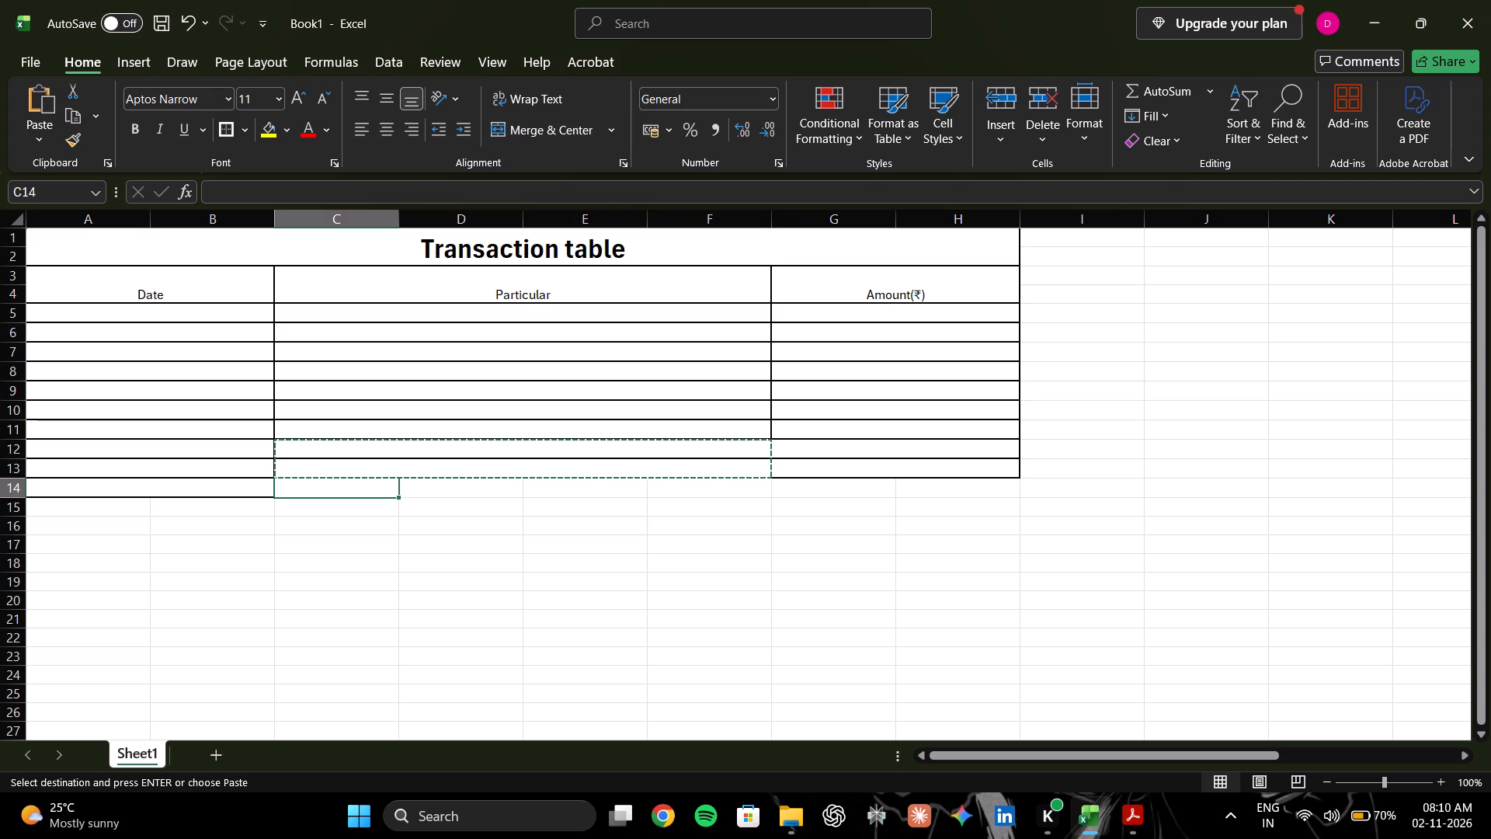
pyautogui.keyDown('ctrl'); pyautogui.click(350, 492); pyautogui.keyUp('ctrl')
pyautogui.hotkey('ctrl', 'v')
pyautogui.click(506, 548)
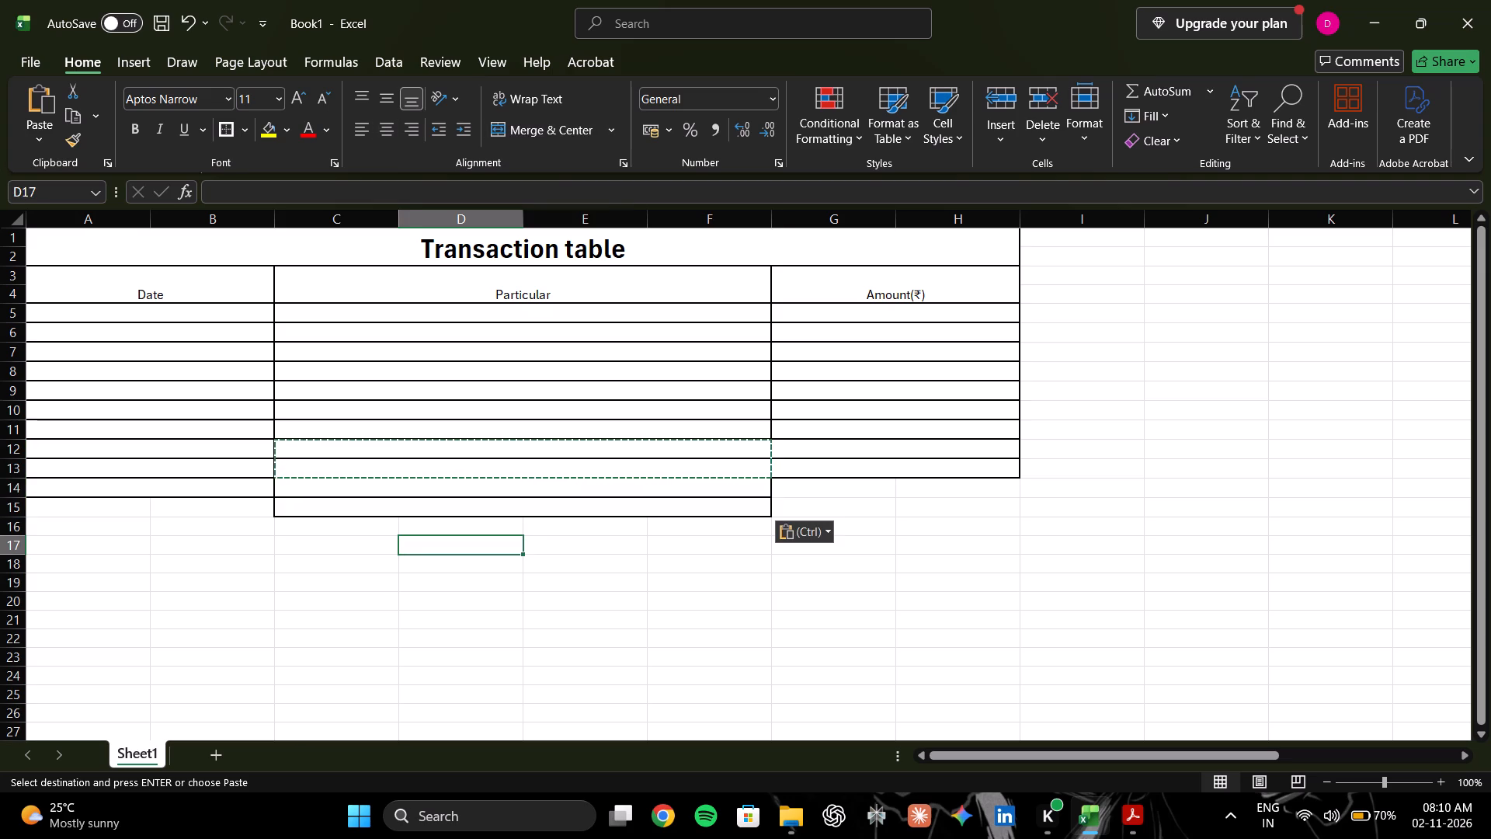
pyautogui.click(575, 521)
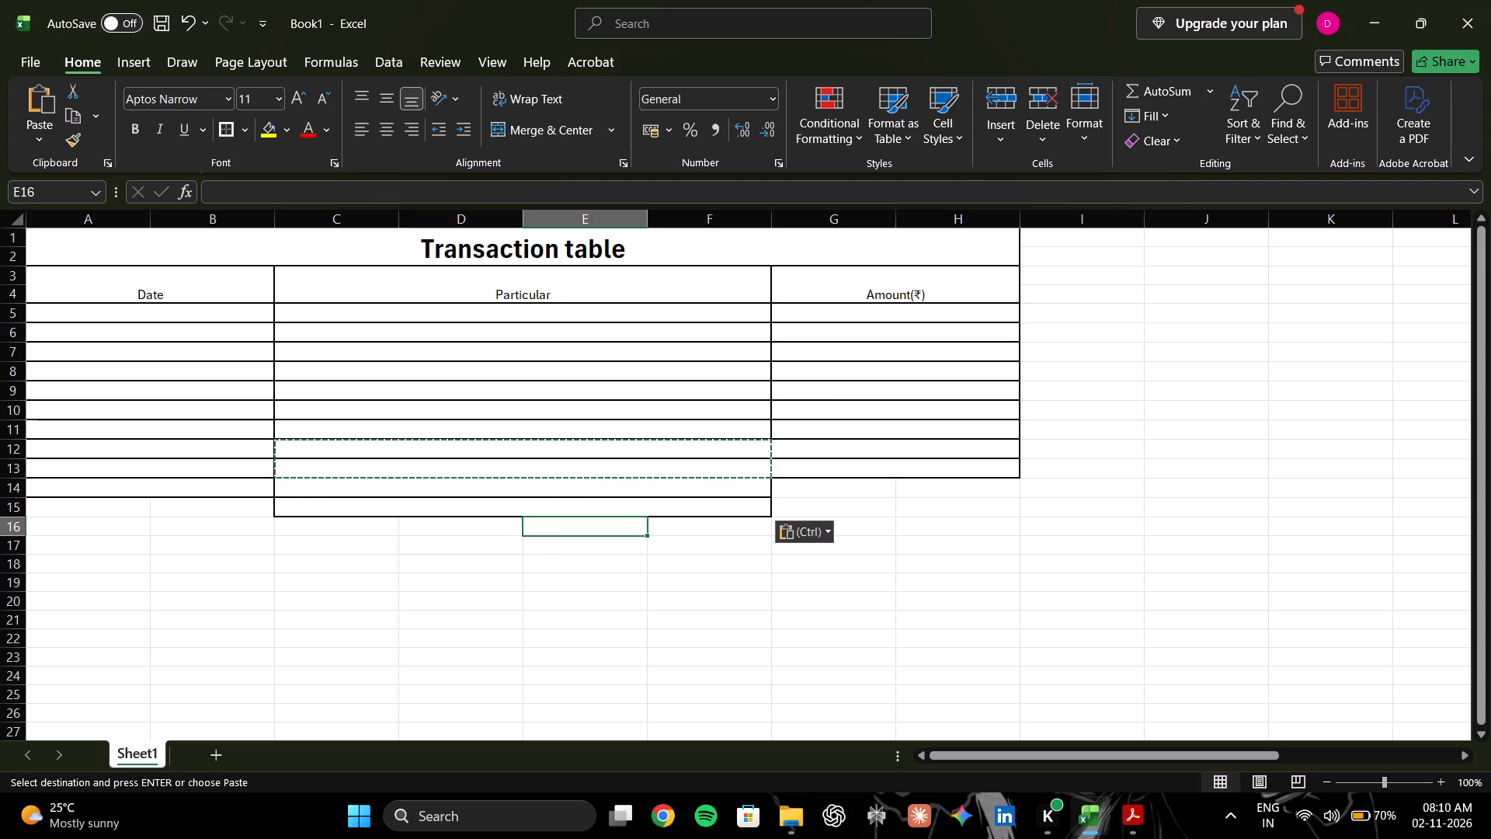
pyautogui.hotkey('ctrl', 'z')
pyautogui.click(397, 529)
pyautogui.click(348, 489)
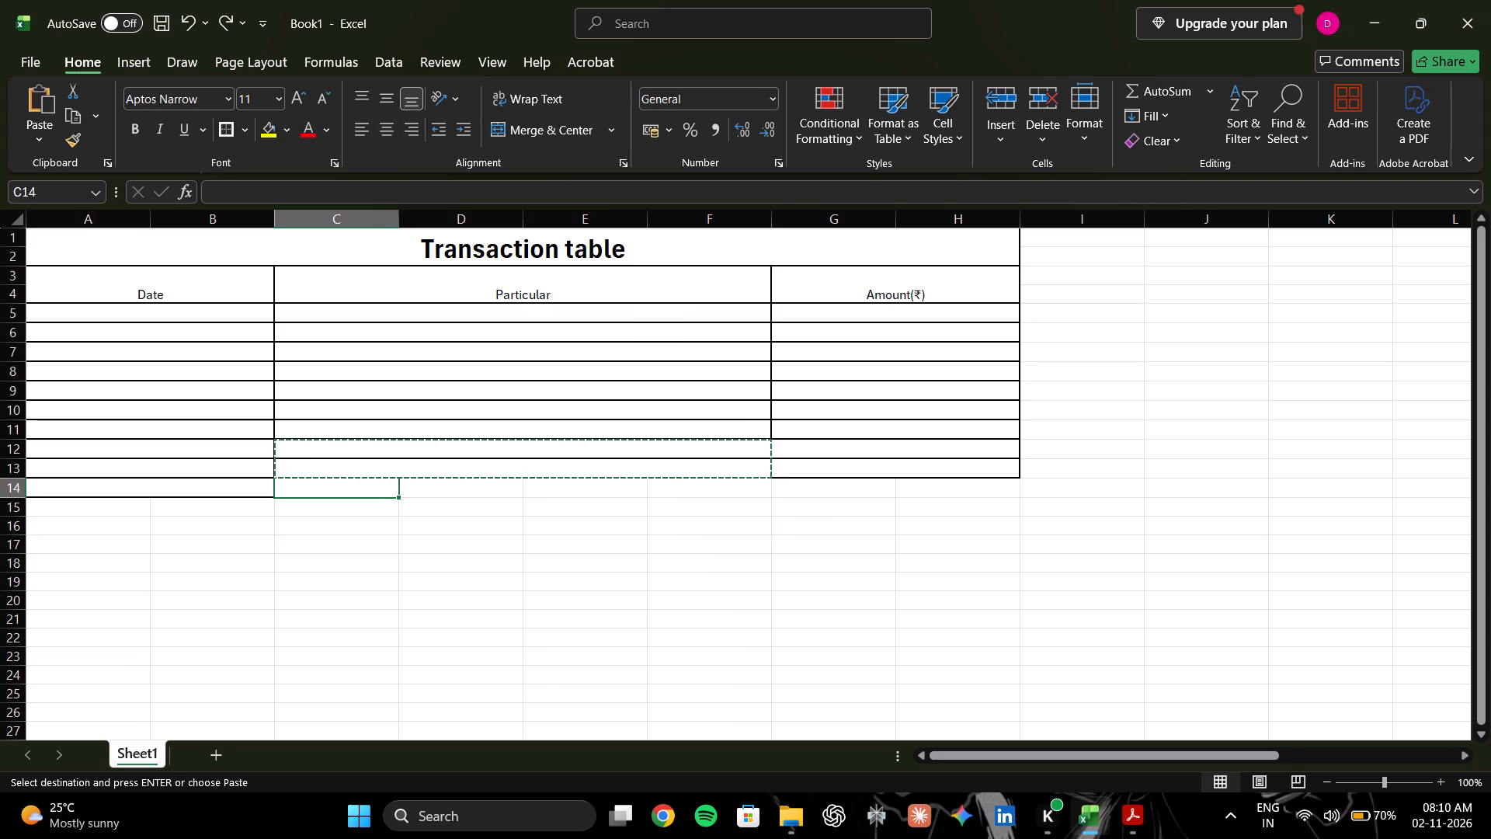
pyautogui.hotkey('ctrl', 'v')
pyautogui.click(687, 550)
# Copy the merged G13:H13 cell to row 14 of the Amount(₹) column.
pyautogui.click(801, 498)
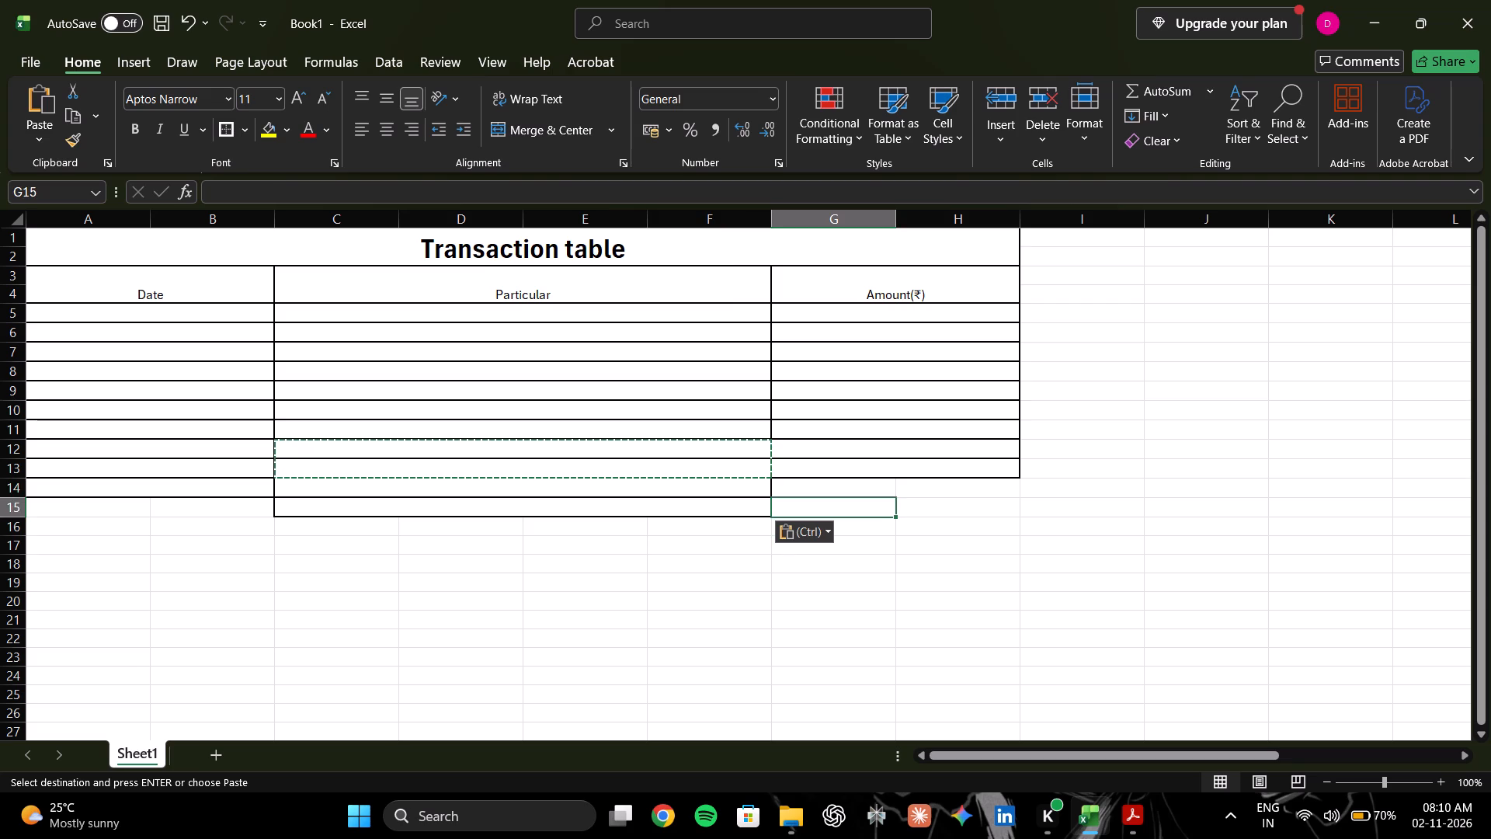
pyautogui.click(810, 489)
pyautogui.click(825, 467)
pyautogui.hotkey('ctrl', 'c')
pyautogui.click(816, 489)
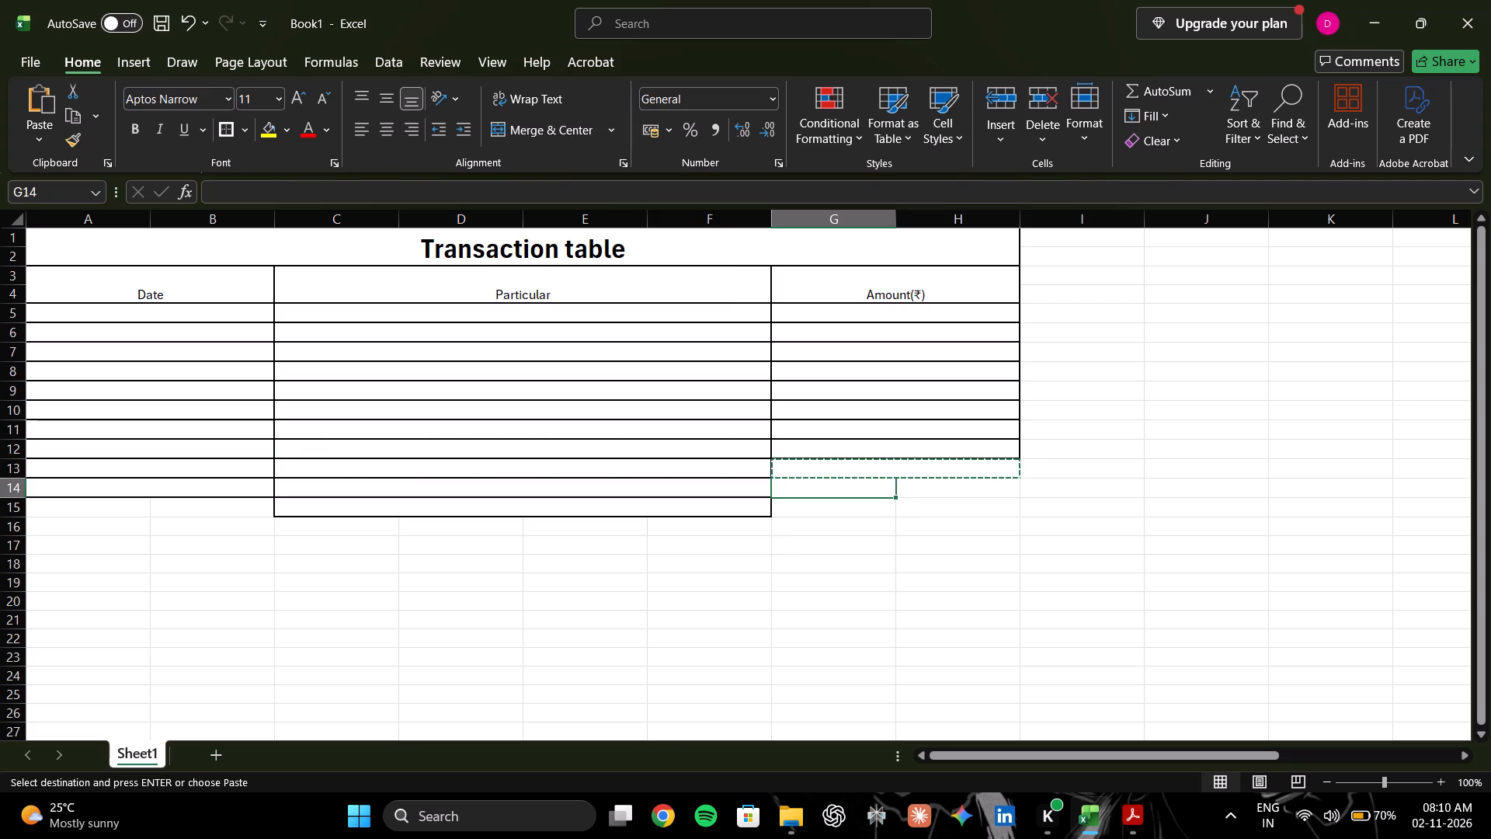
pyautogui.hotkey('ctrl', 'v')
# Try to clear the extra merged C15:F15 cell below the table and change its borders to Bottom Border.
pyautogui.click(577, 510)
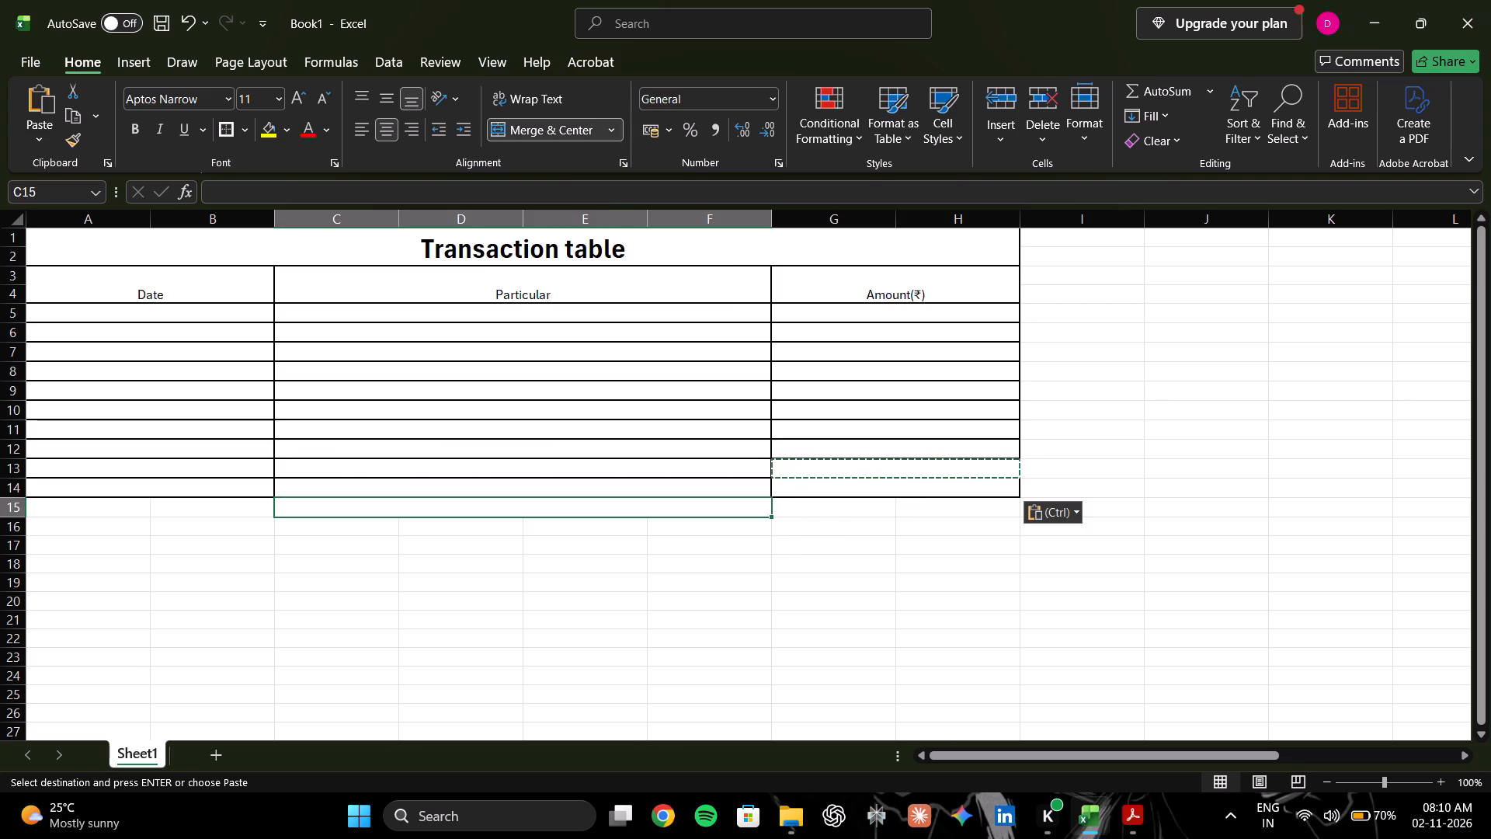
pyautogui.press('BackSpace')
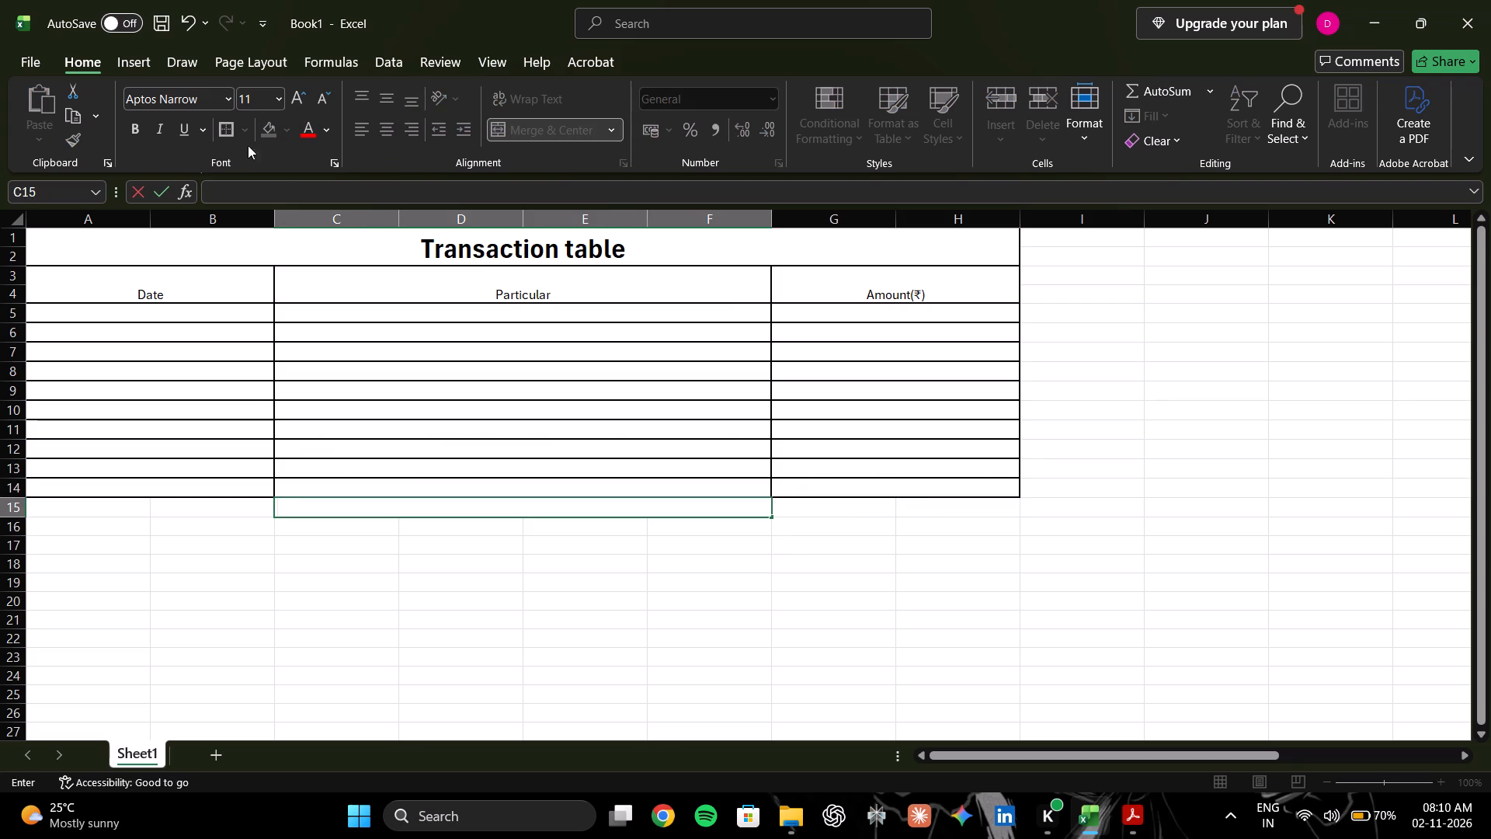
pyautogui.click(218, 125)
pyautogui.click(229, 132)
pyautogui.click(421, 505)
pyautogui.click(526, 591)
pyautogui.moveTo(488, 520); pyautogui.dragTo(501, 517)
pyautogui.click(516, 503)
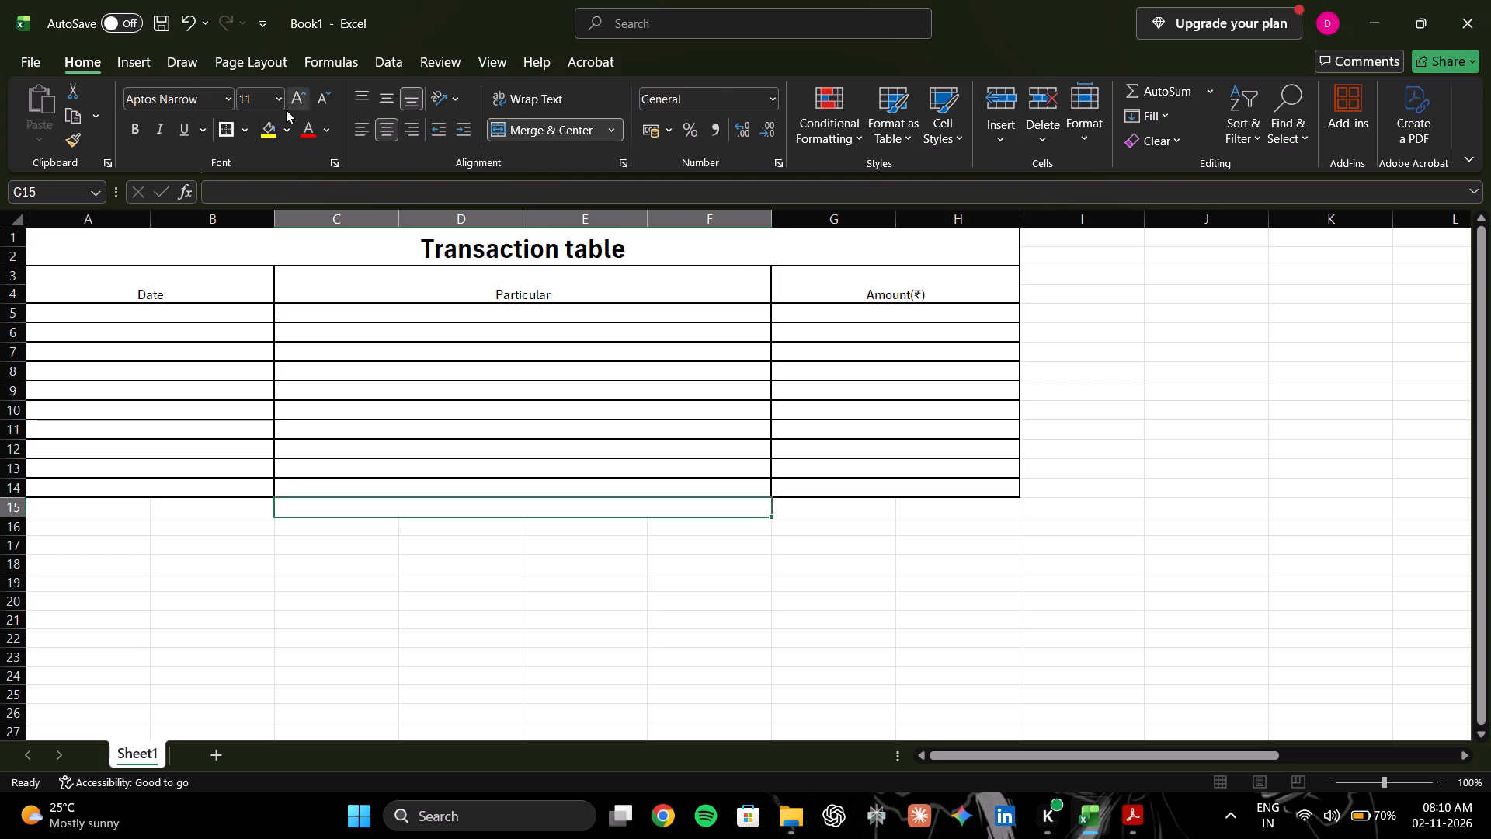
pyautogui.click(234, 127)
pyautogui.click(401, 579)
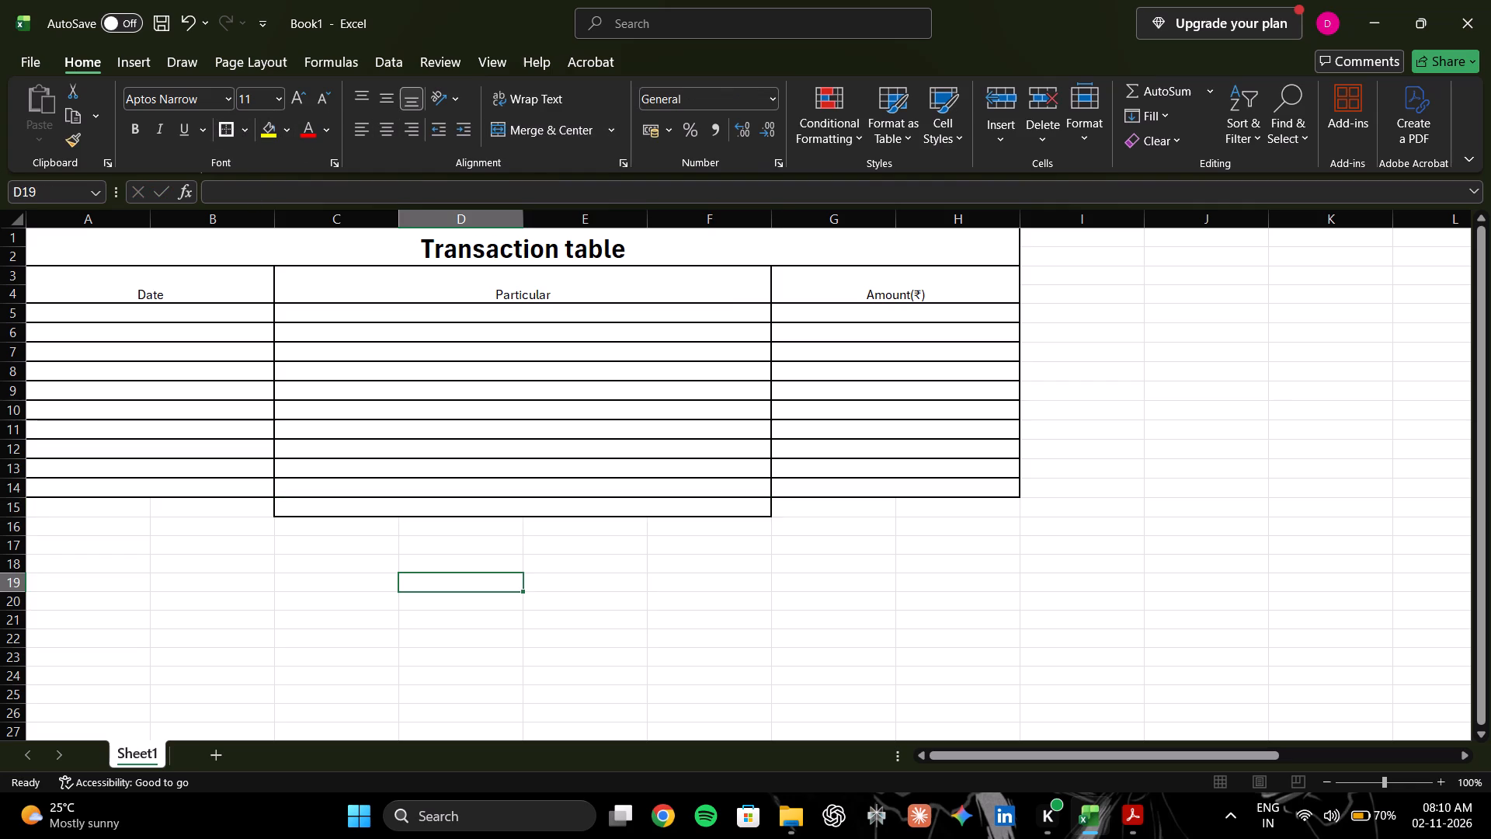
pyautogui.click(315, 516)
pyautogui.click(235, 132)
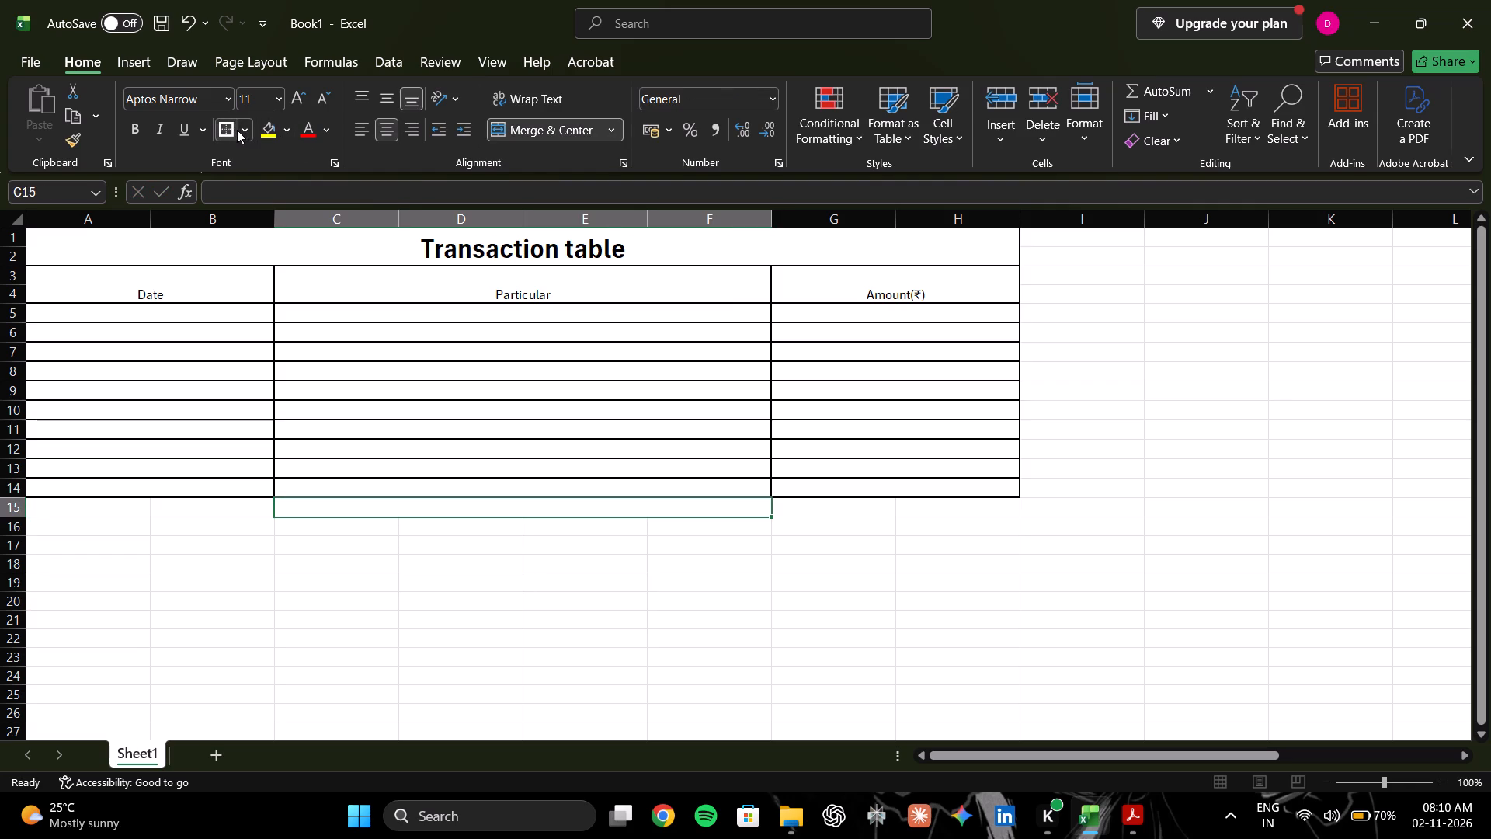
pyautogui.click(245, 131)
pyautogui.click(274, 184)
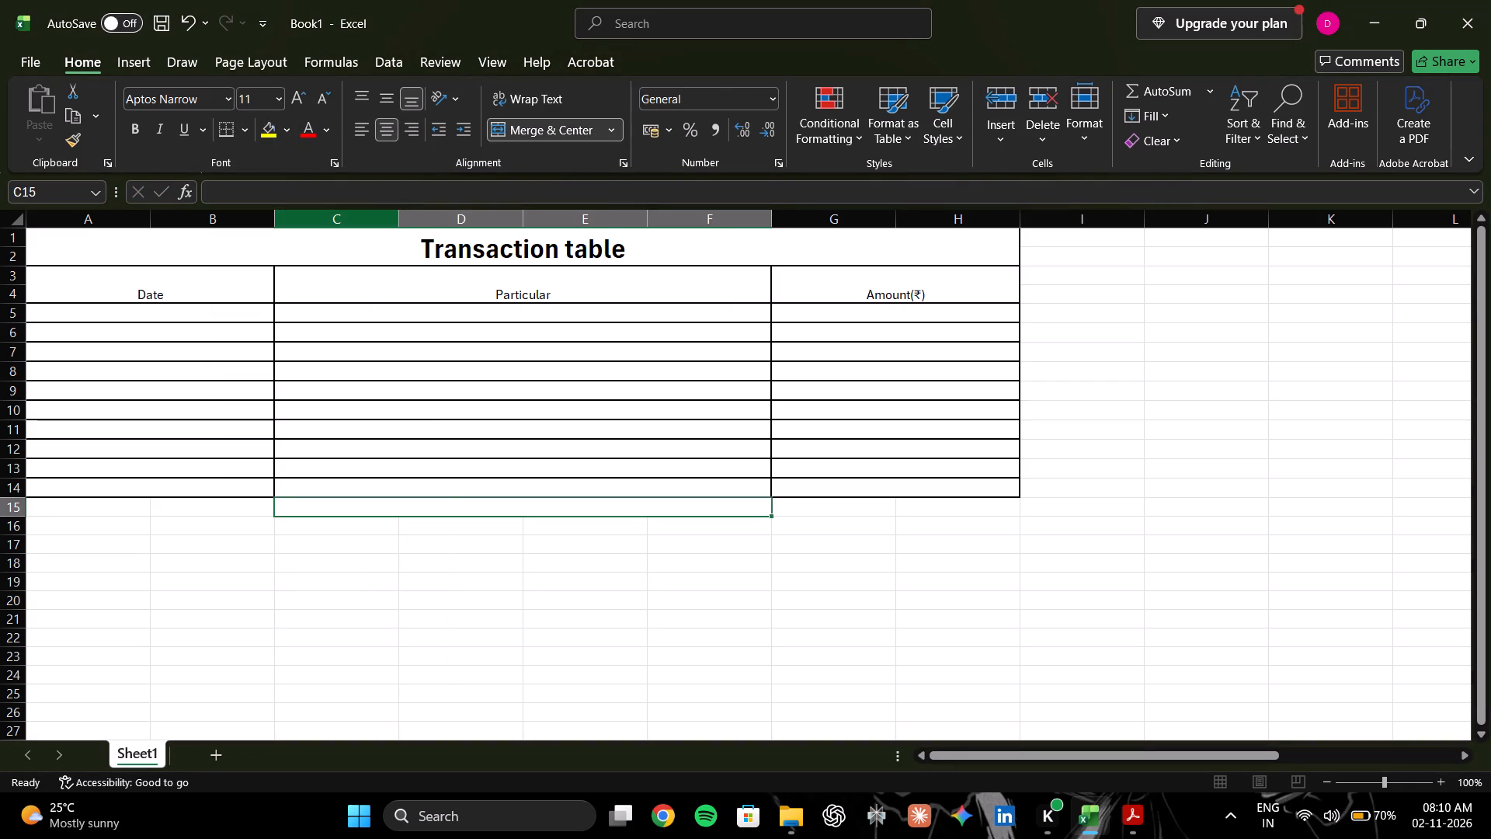
# Set the extra merged C15:F15 cell below the table to No Border.
pyautogui.click(329, 620)
pyautogui.click(325, 511)
pyautogui.click(238, 132)
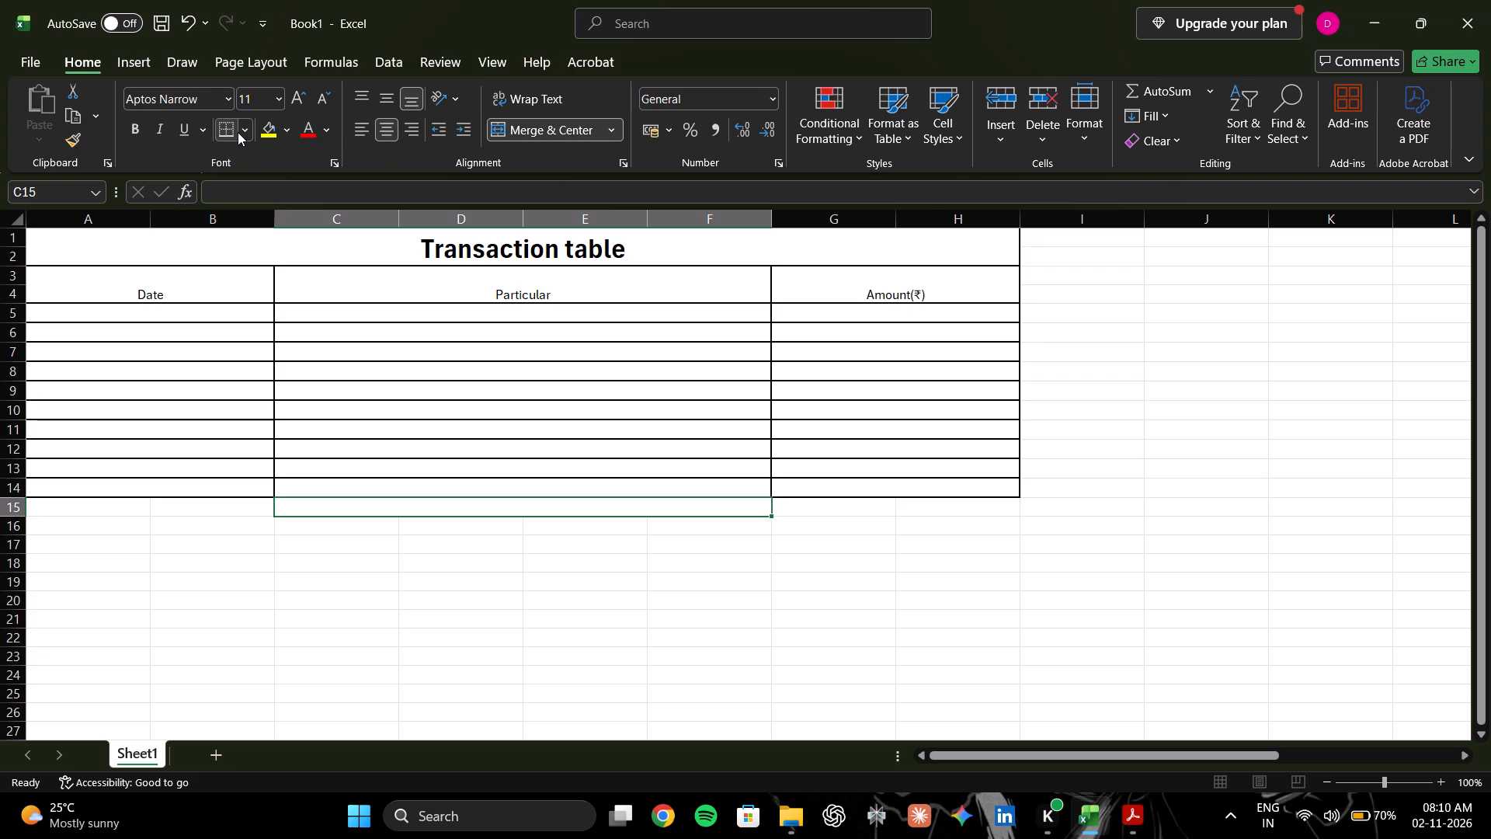
pyautogui.click(247, 126)
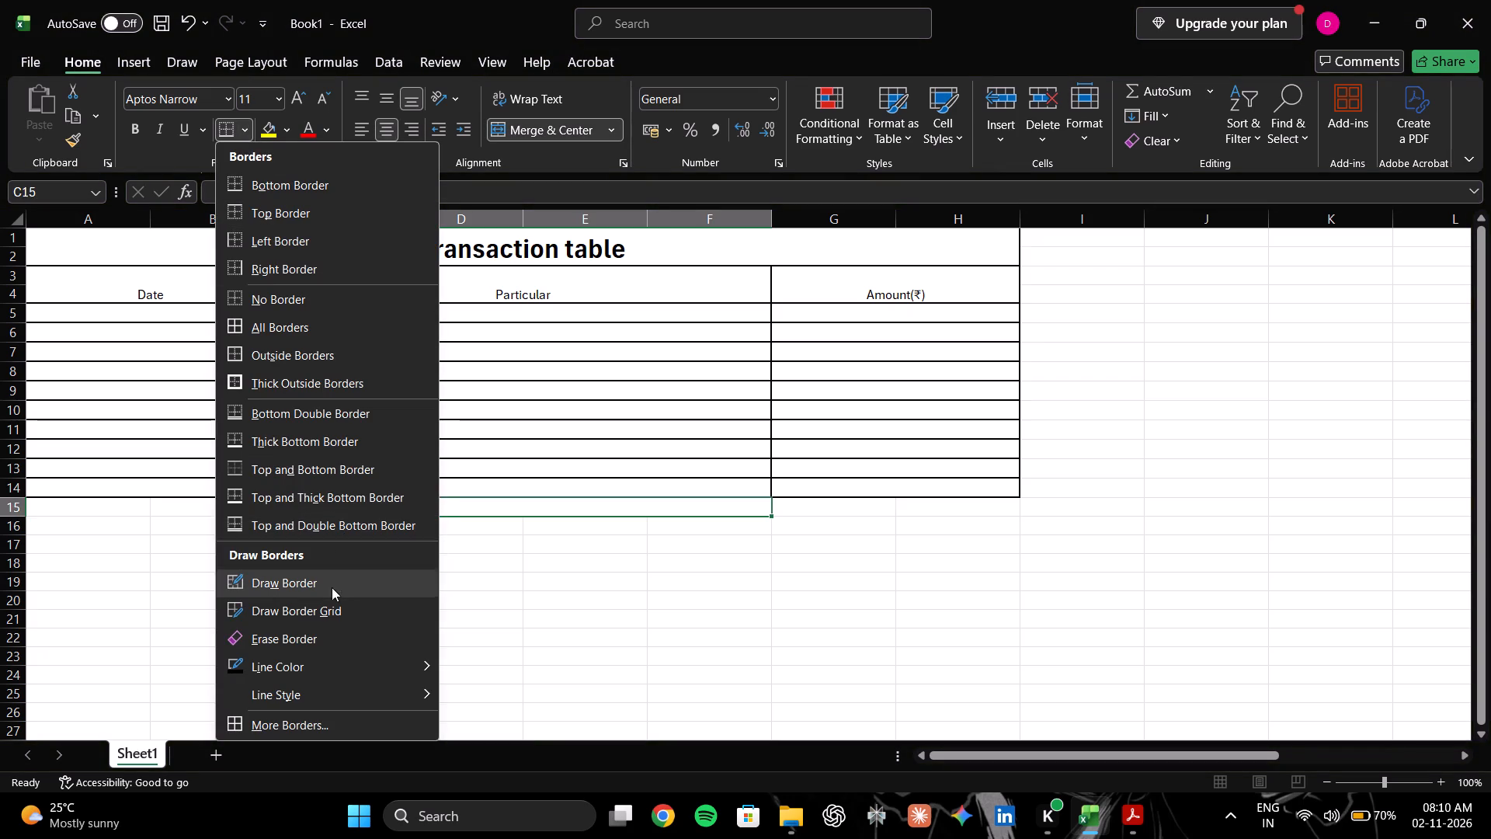
pyautogui.click(303, 291)
pyautogui.click(421, 607)
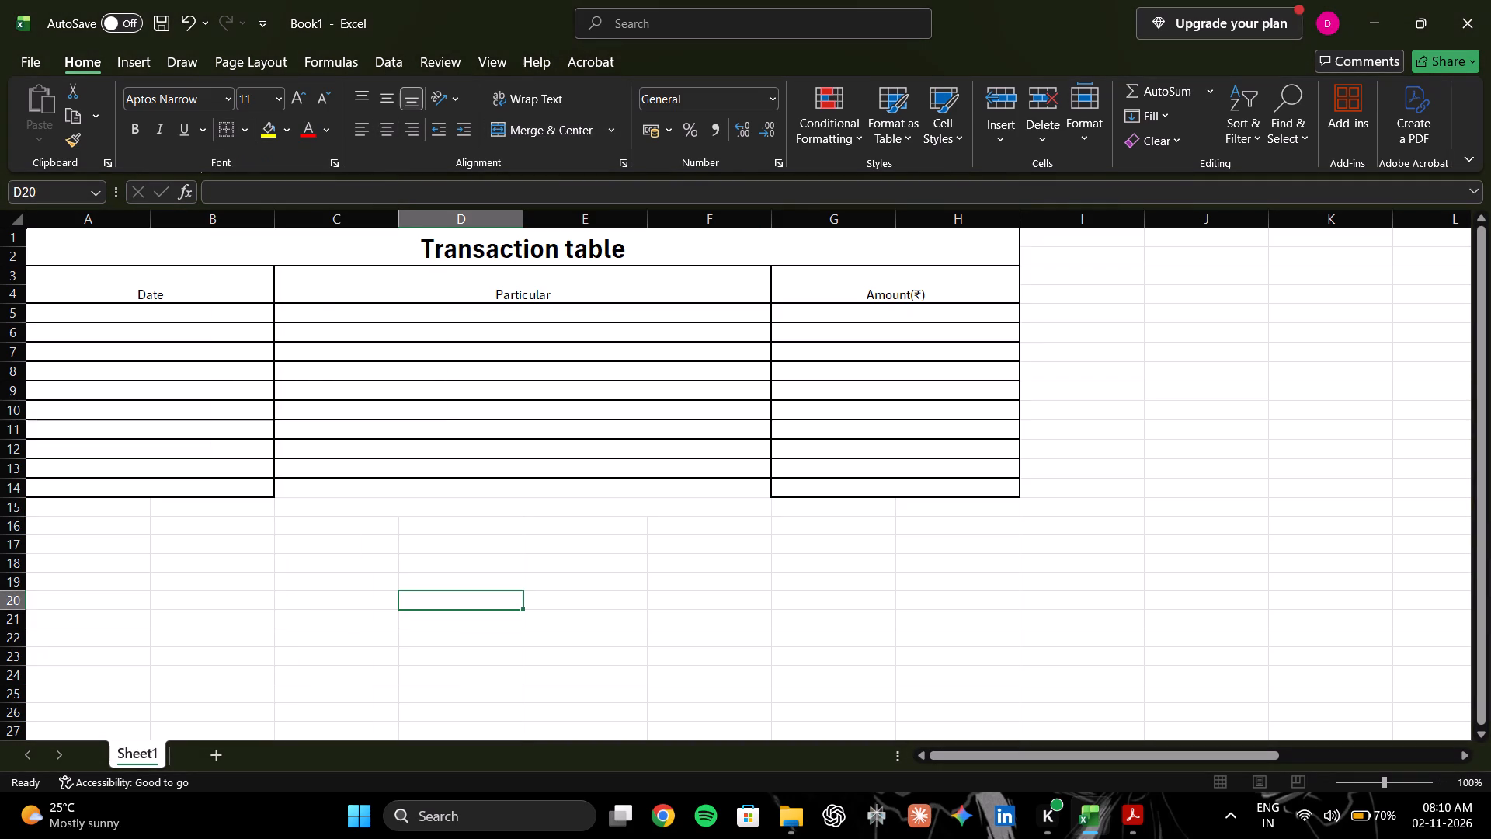
# Apply Thick Outside Borders to the merged C14:F14 cell in the Particular column.
pyautogui.click(365, 491)
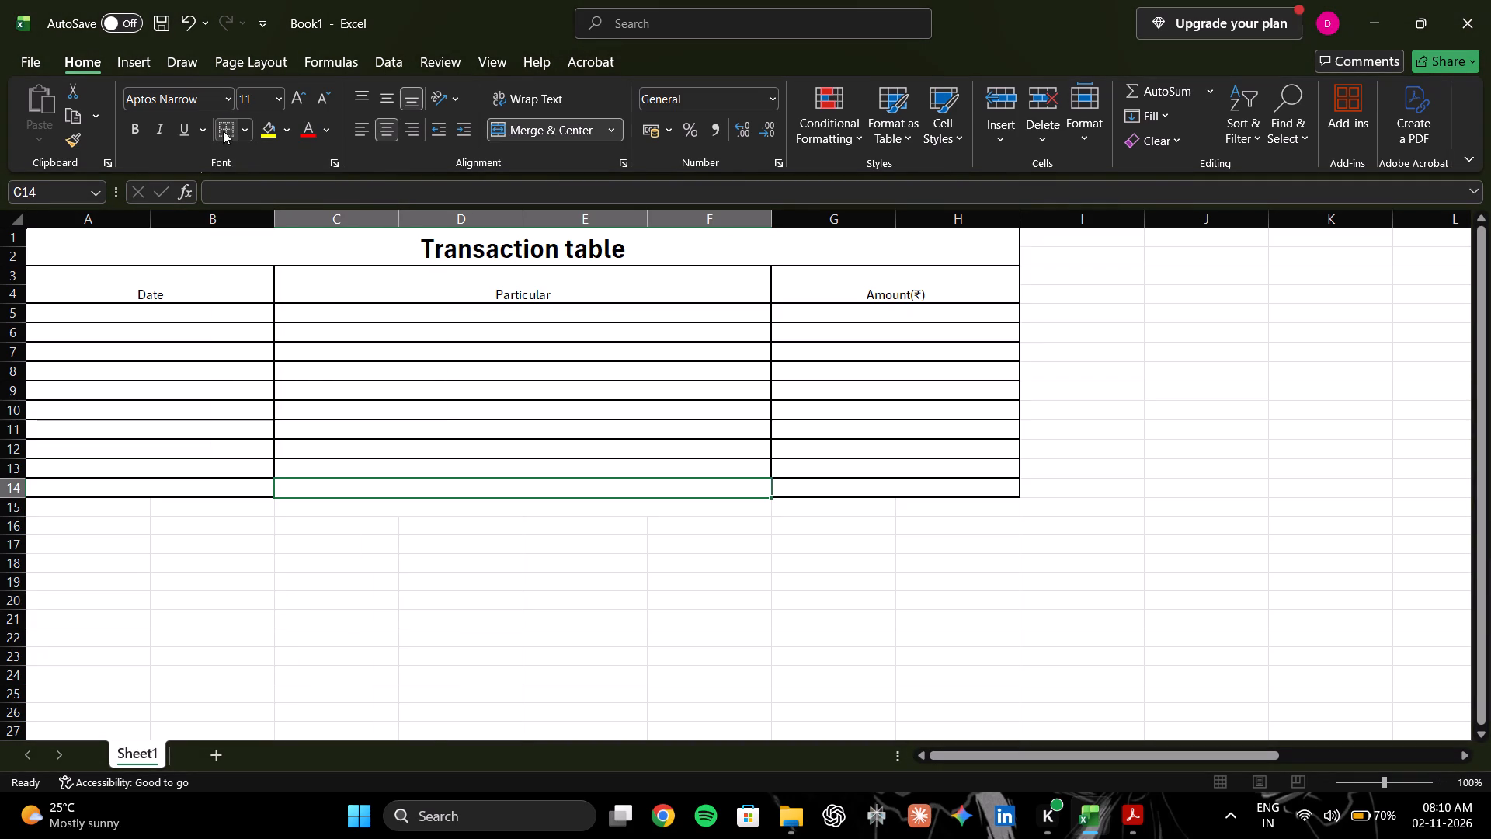
pyautogui.click(242, 132)
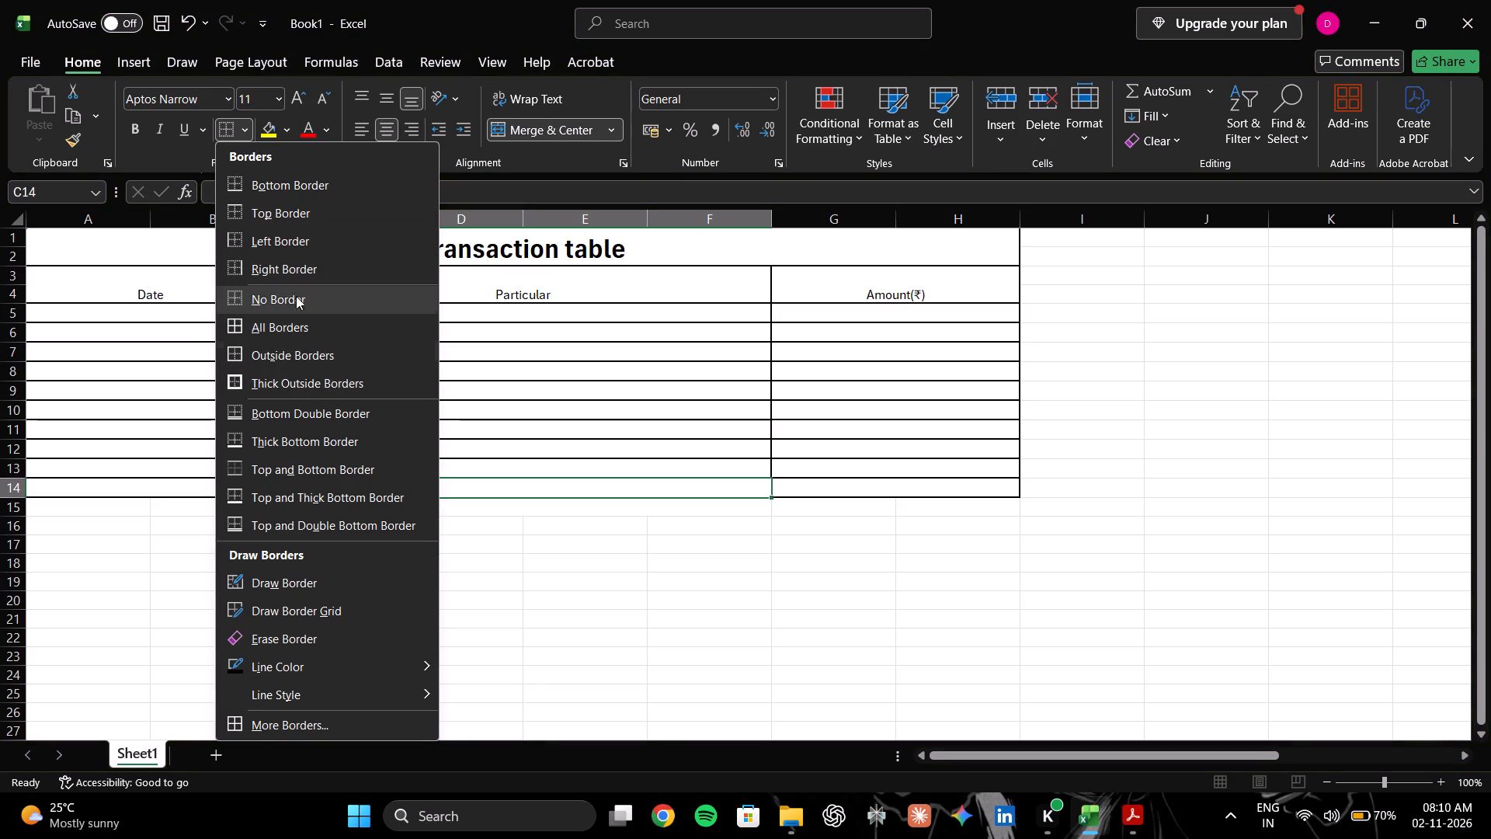
pyautogui.click(311, 377)
pyautogui.click(453, 517)
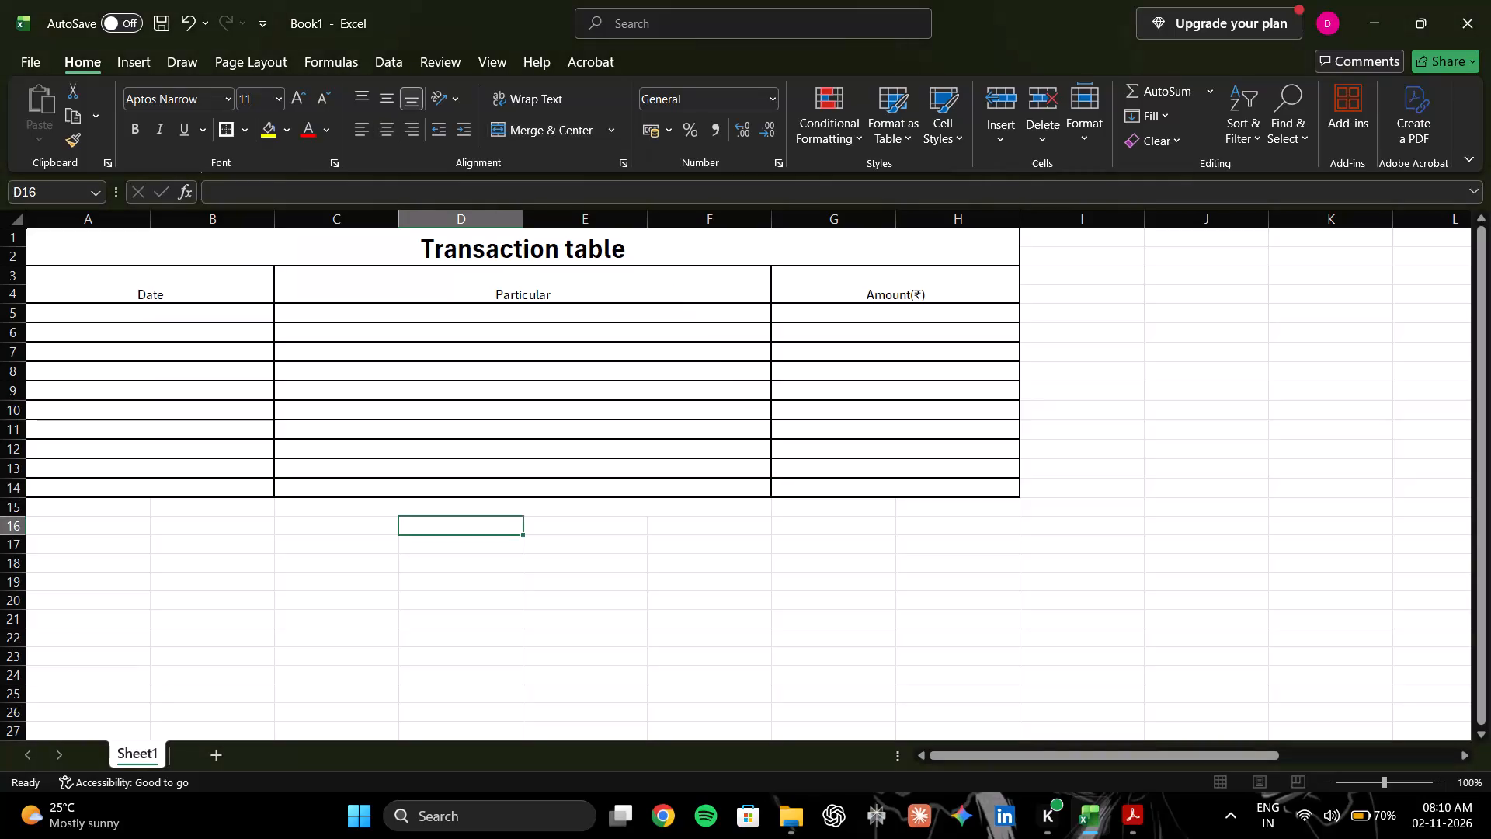
# Unmerge the extra C15:F15 cell below the table.
pyautogui.click(361, 511)
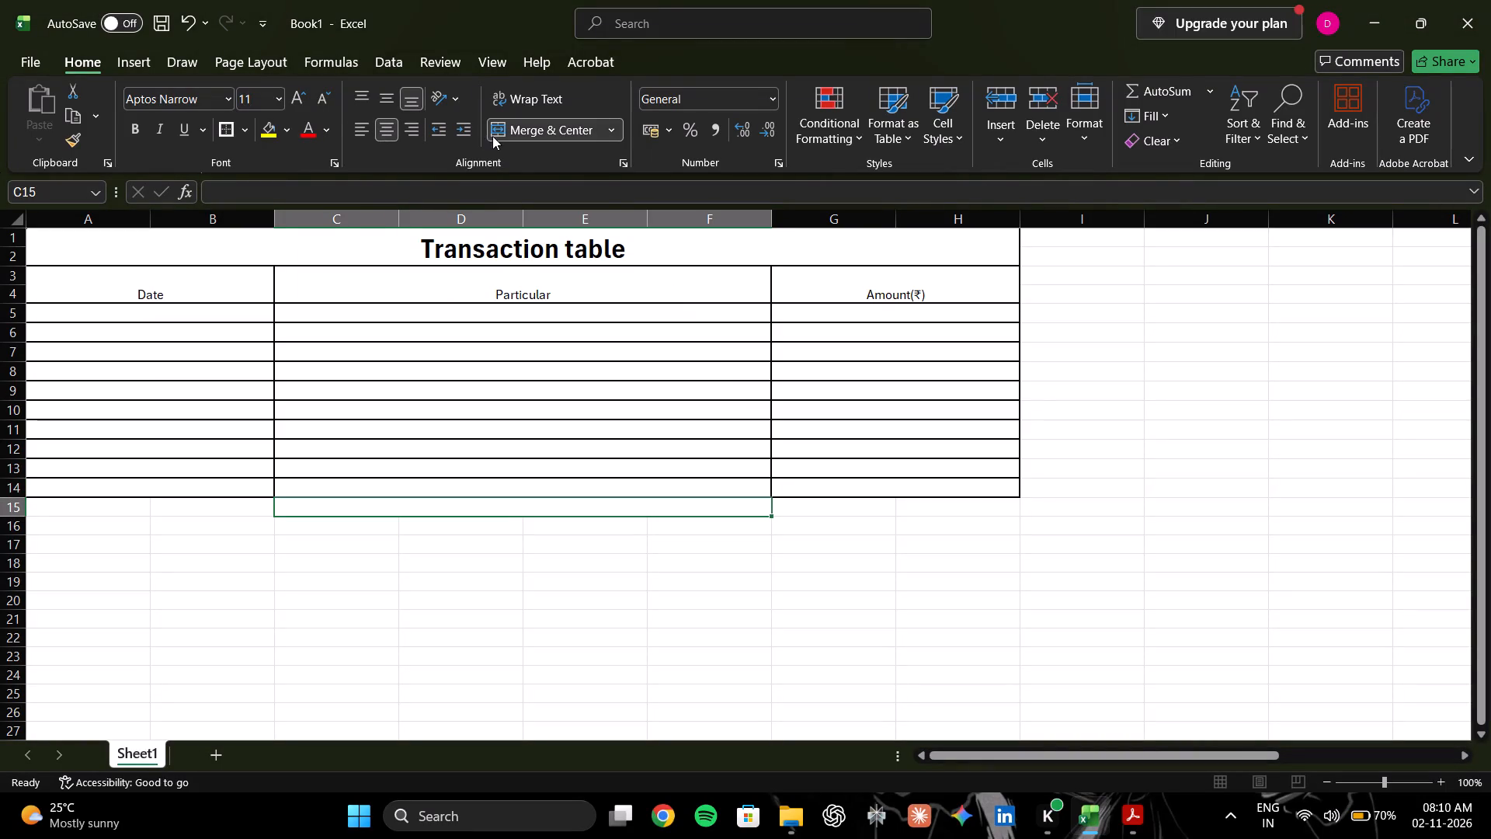
pyautogui.click(510, 129)
pyautogui.click(254, 557)
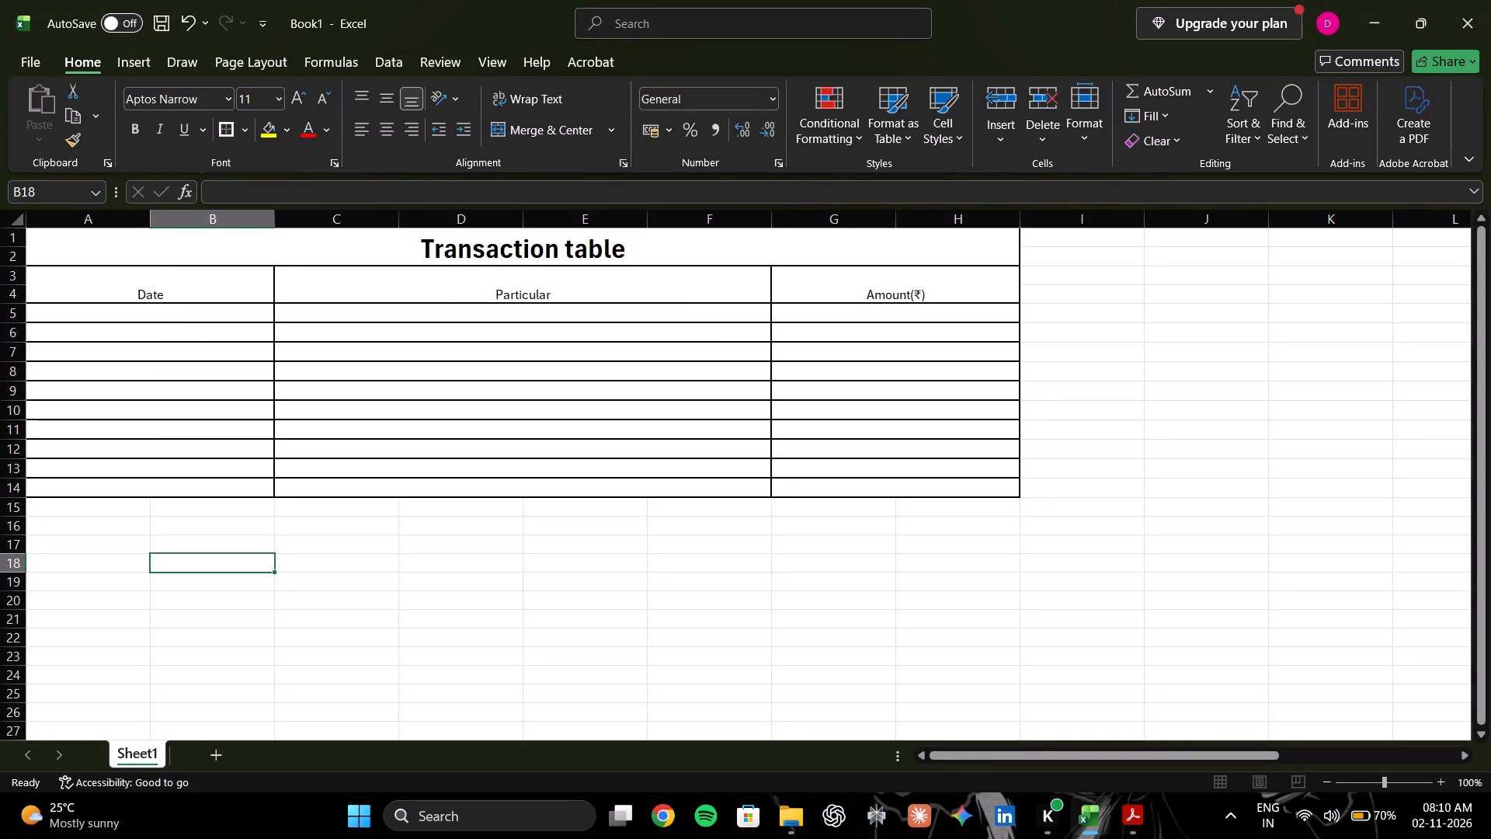
# Format the Date heading text in the merged A3 cell as bold at font size 16.
pyautogui.scroll(3, 241, 437)
pyautogui.click(207, 304)
pyautogui.click(207, 287)
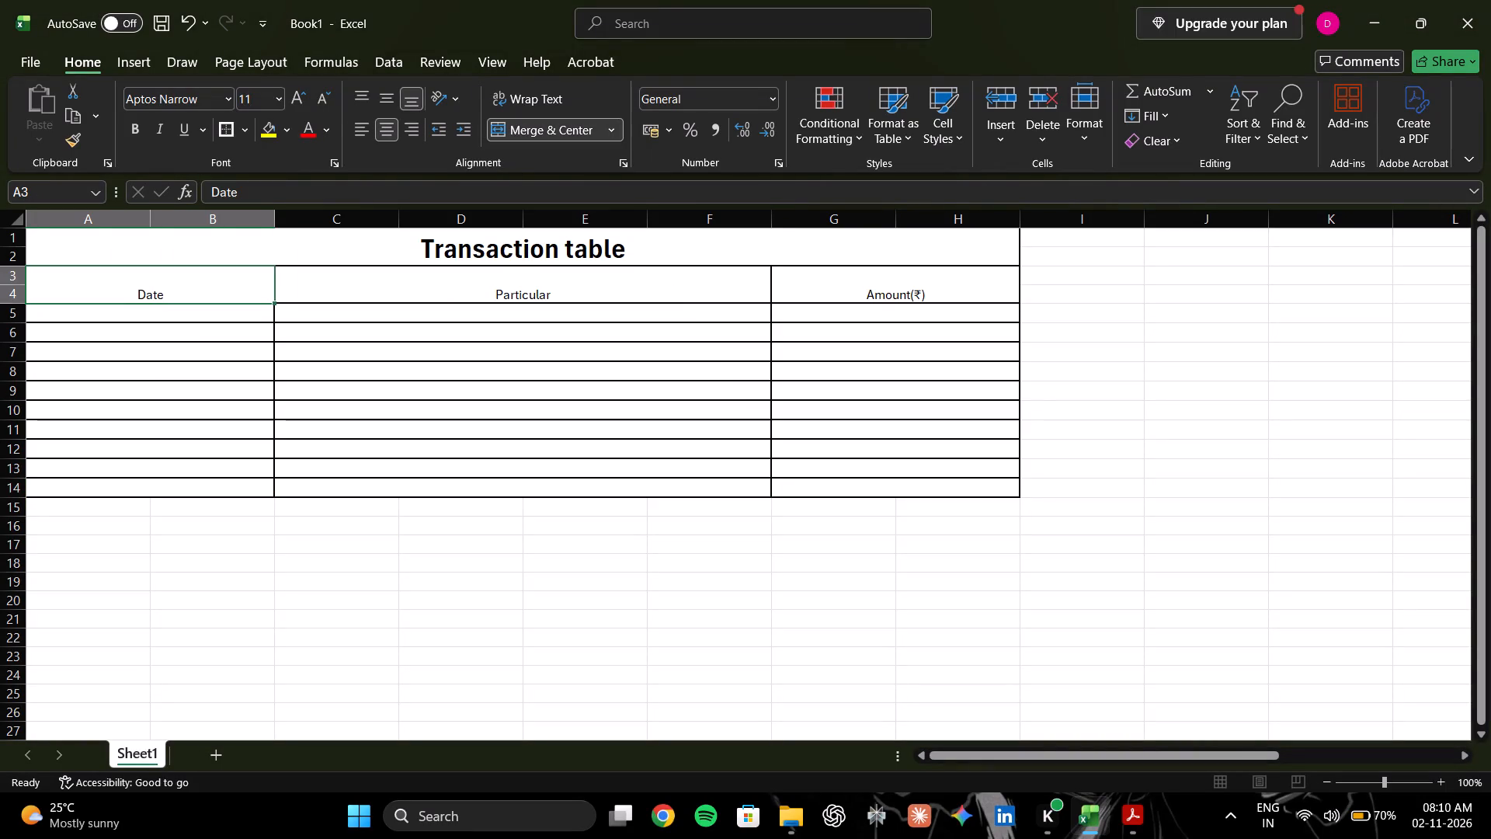
pyautogui.click(194, 287)
pyautogui.moveTo(189, 289); pyautogui.dragTo(189, 296)
pyautogui.tripleClick(182, 291)
pyautogui.click(172, 300)
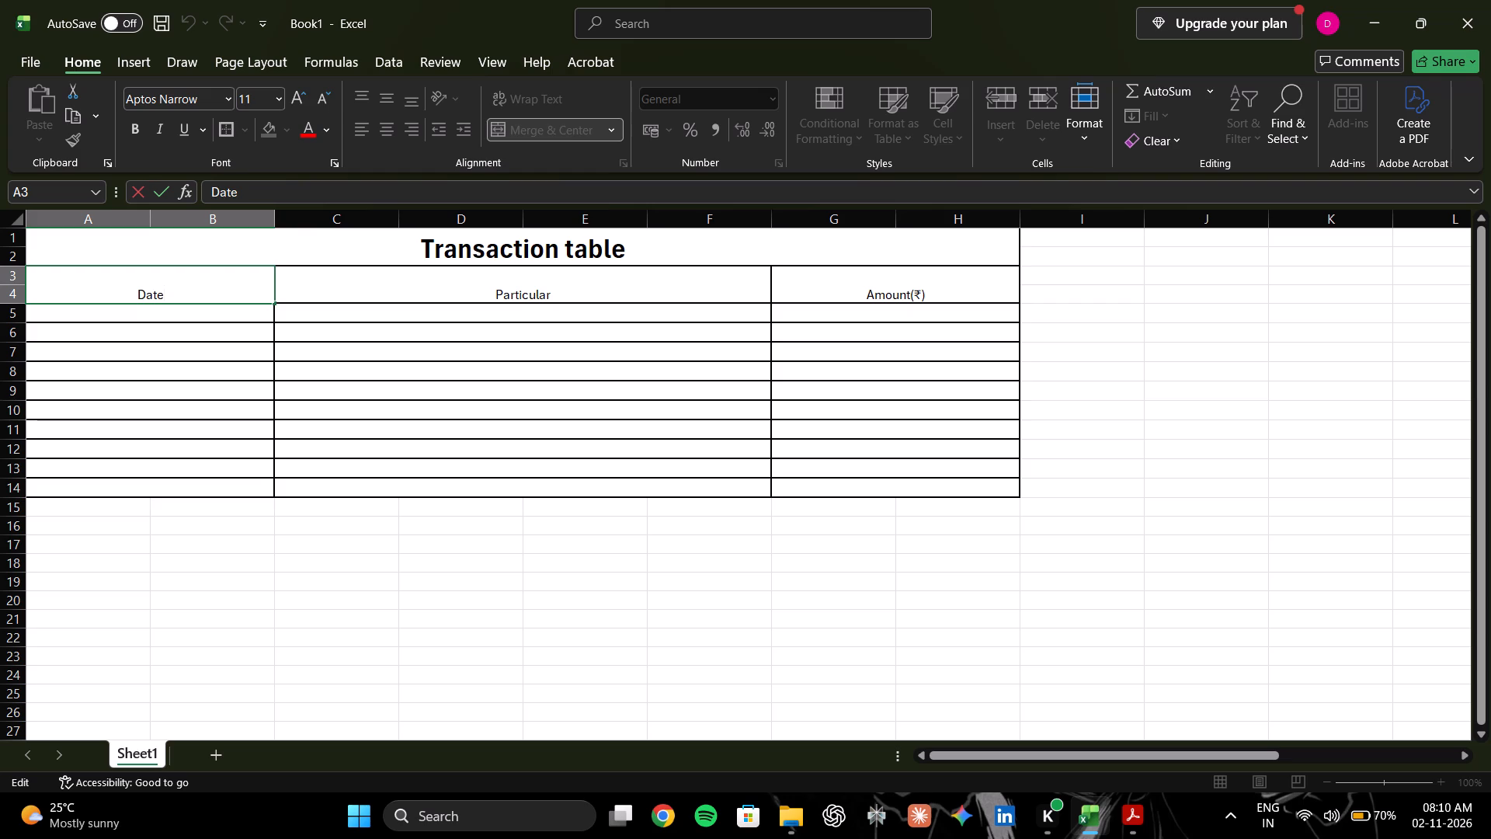
pyautogui.hotkey('ctrl', 'a')
pyautogui.tripleClick(293, 101)
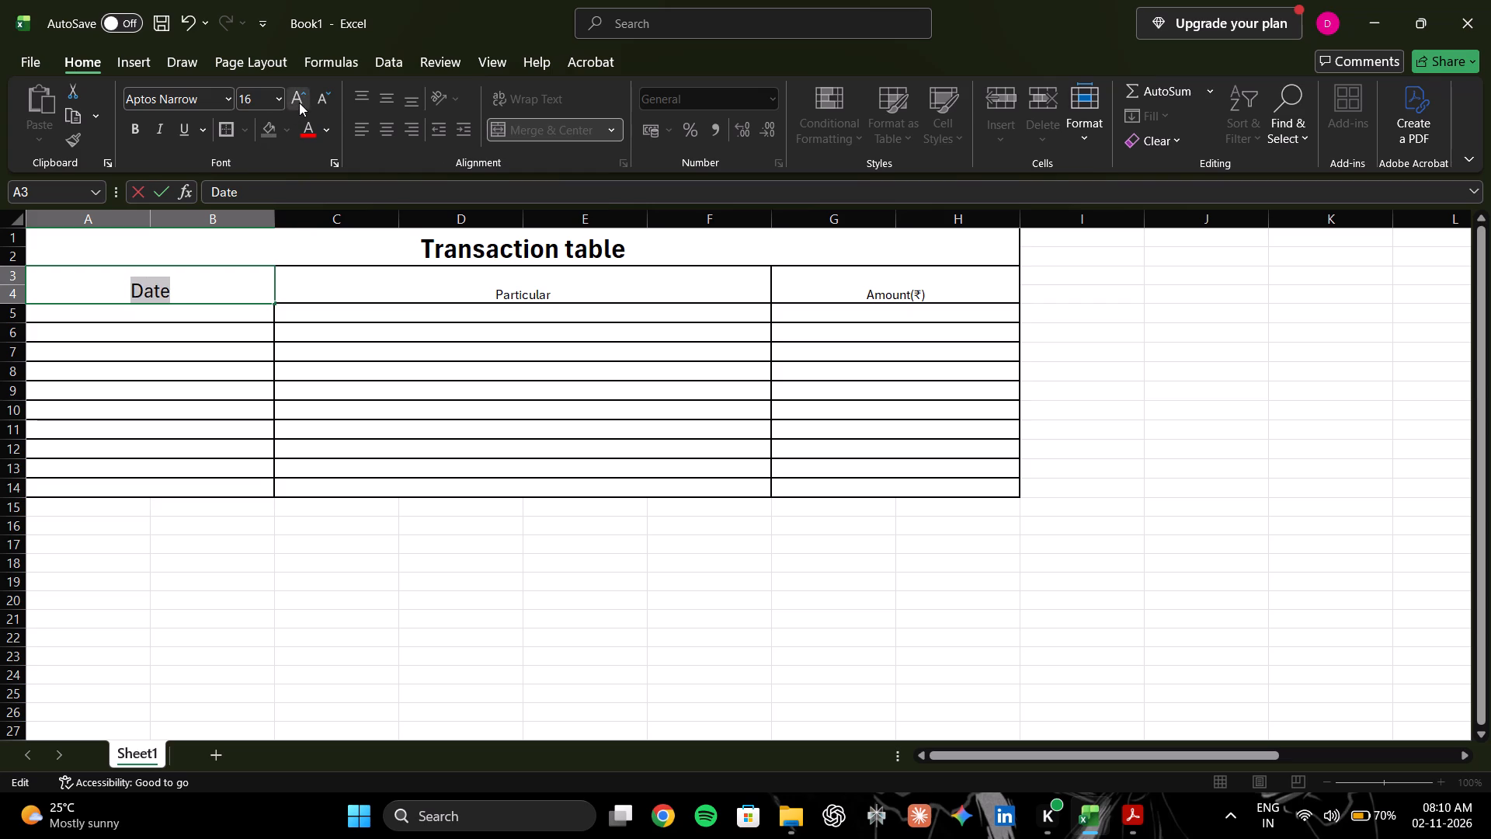
pyautogui.click(137, 125)
pyautogui.press('Insert')
pyautogui.press('Right')
pyautogui.press('Right')
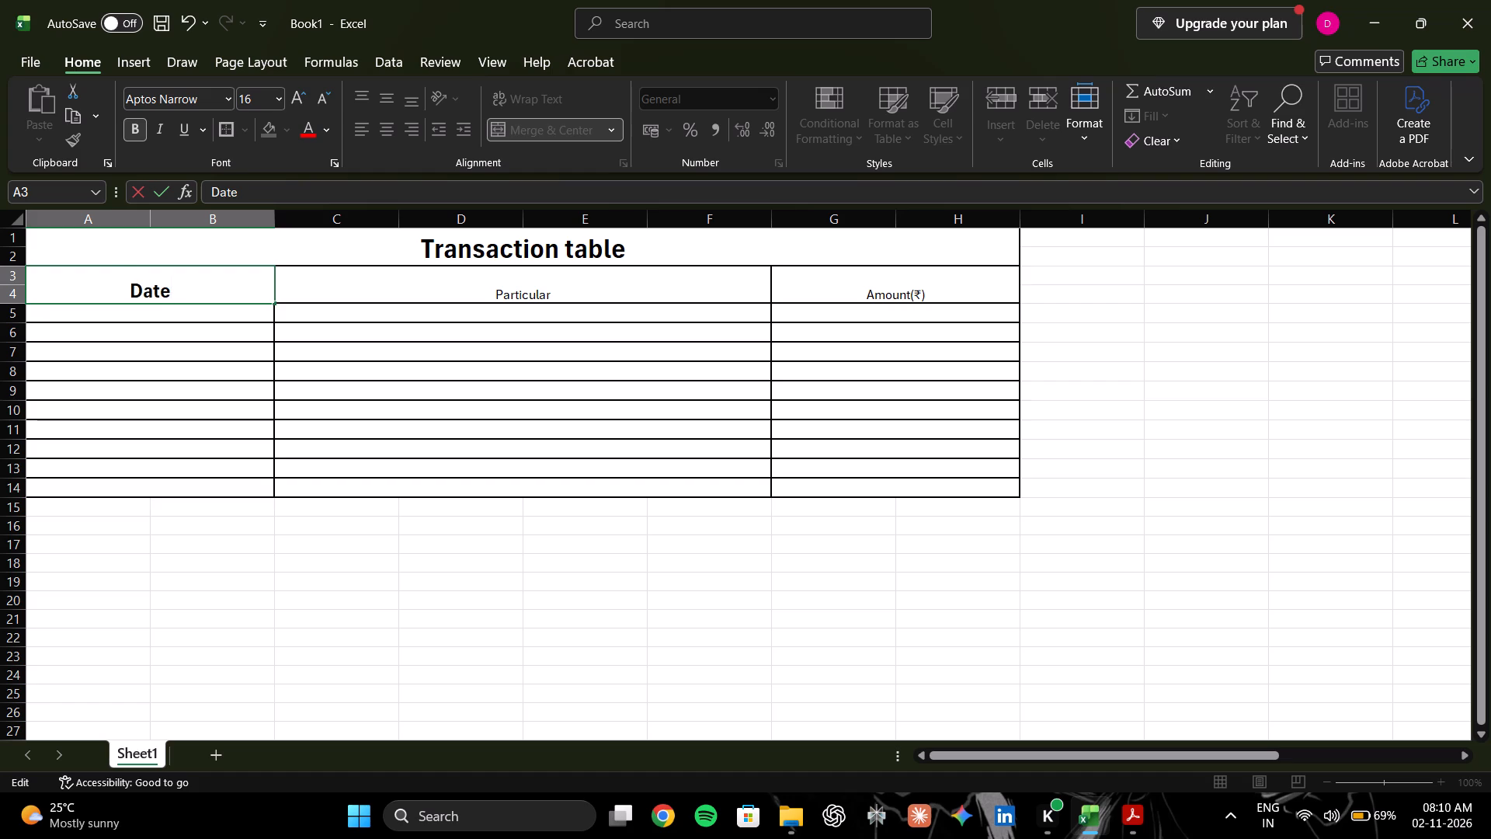
# Format the Particular heading text in the merged C3 cell as bold at font size 16.
pyautogui.click(494, 296)
pyautogui.click(520, 297)
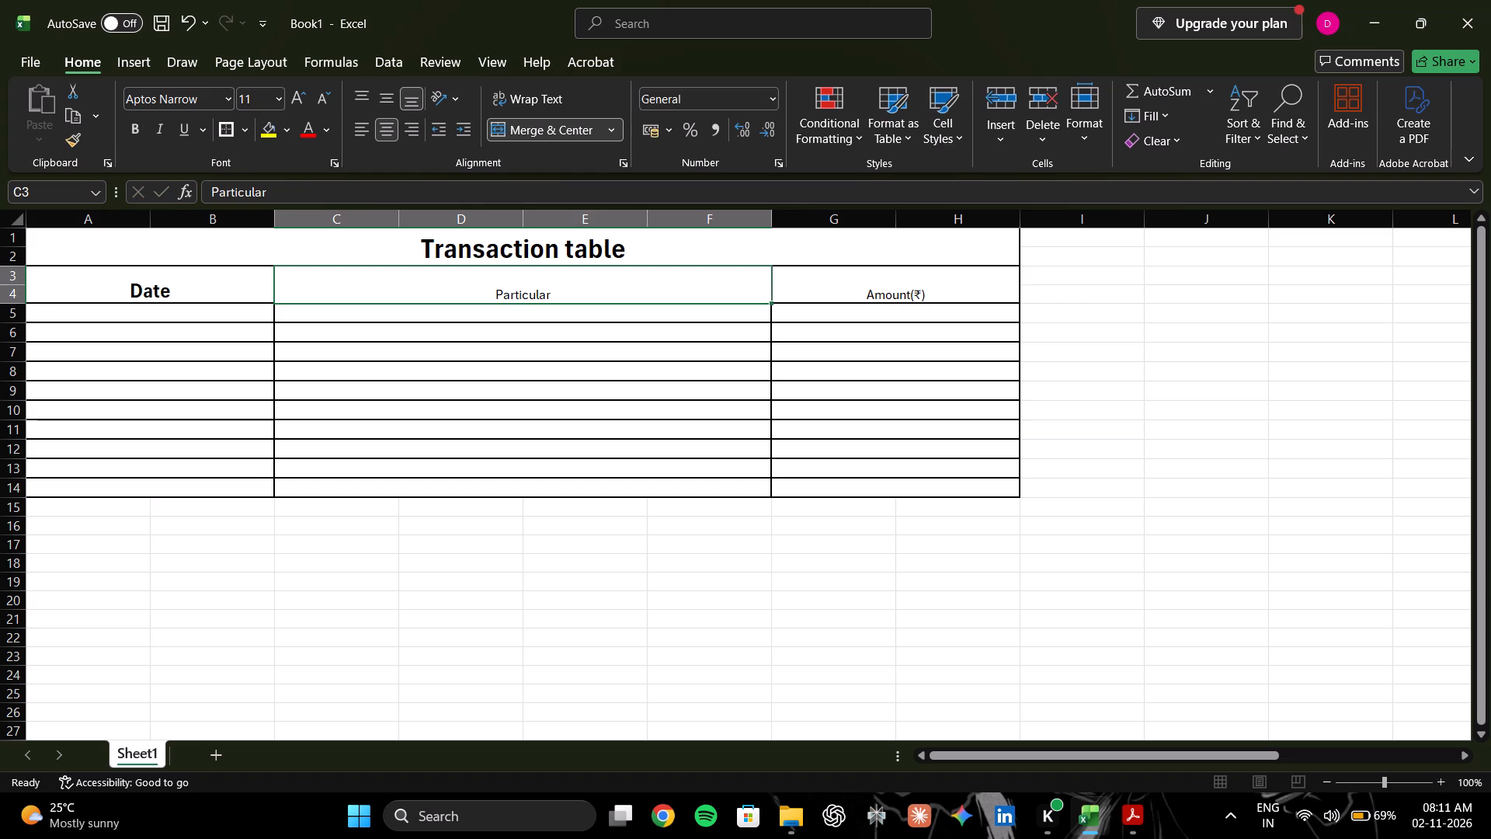
pyautogui.tripleClick(525, 294)
pyautogui.click(291, 96)
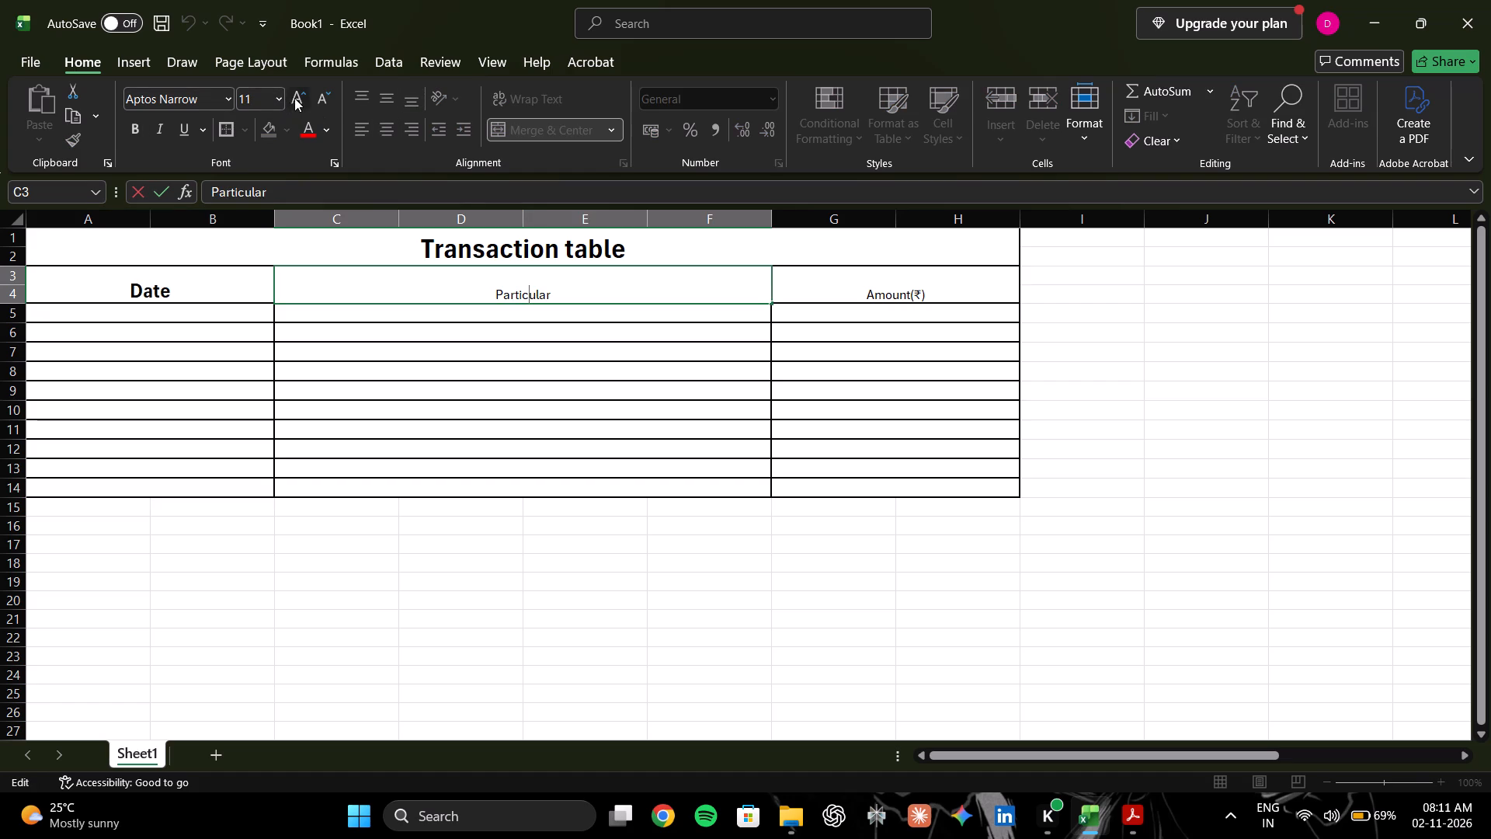
pyautogui.tripleClick(296, 98)
pyautogui.click(322, 100)
pyautogui.click(562, 280)
pyautogui.moveTo(567, 284); pyautogui.dragTo(463, 296)
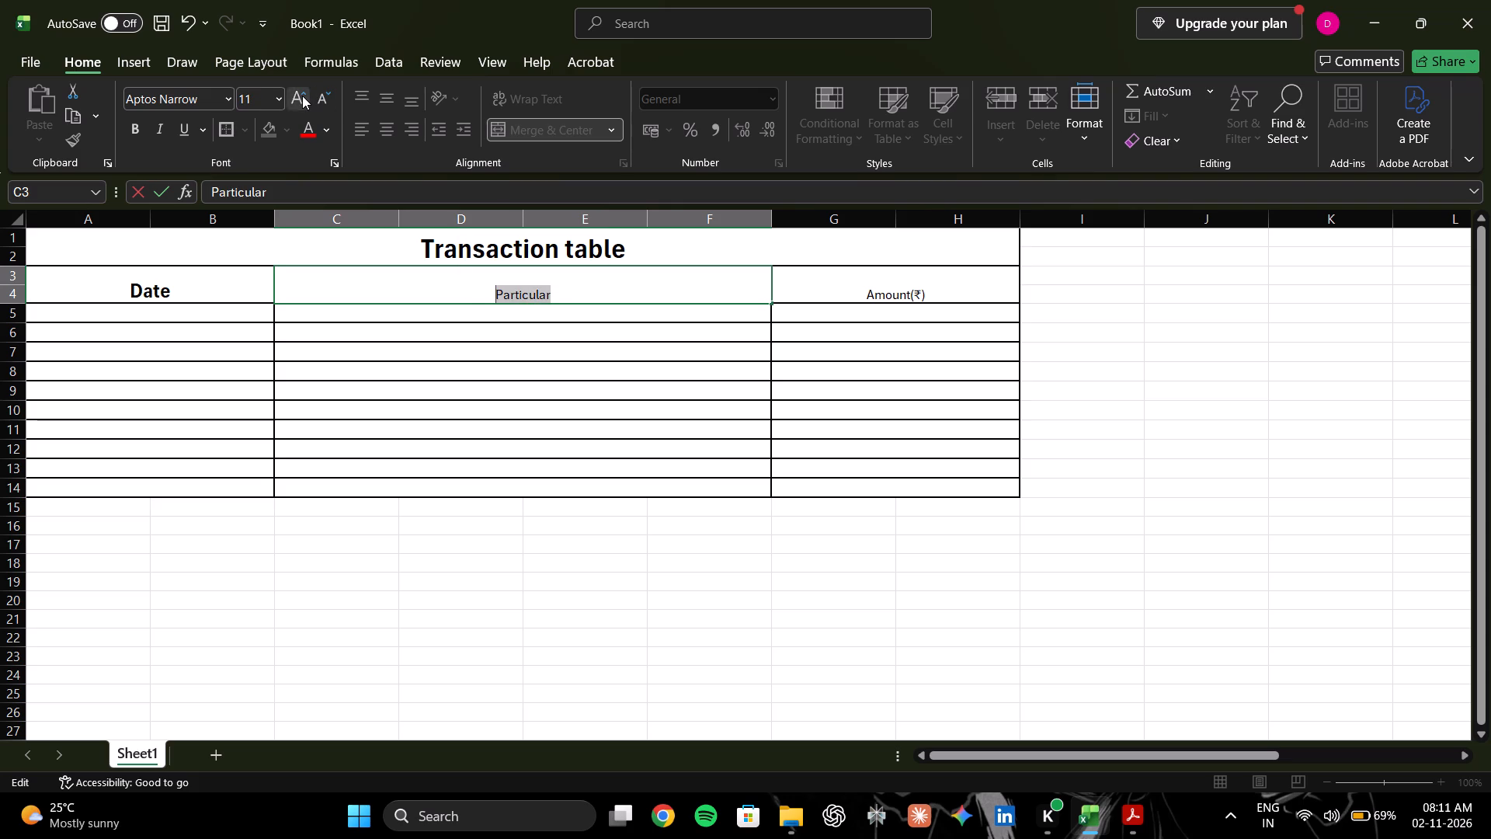
pyautogui.tripleClick(302, 96)
pyautogui.click(302, 96)
pyautogui.click(332, 103)
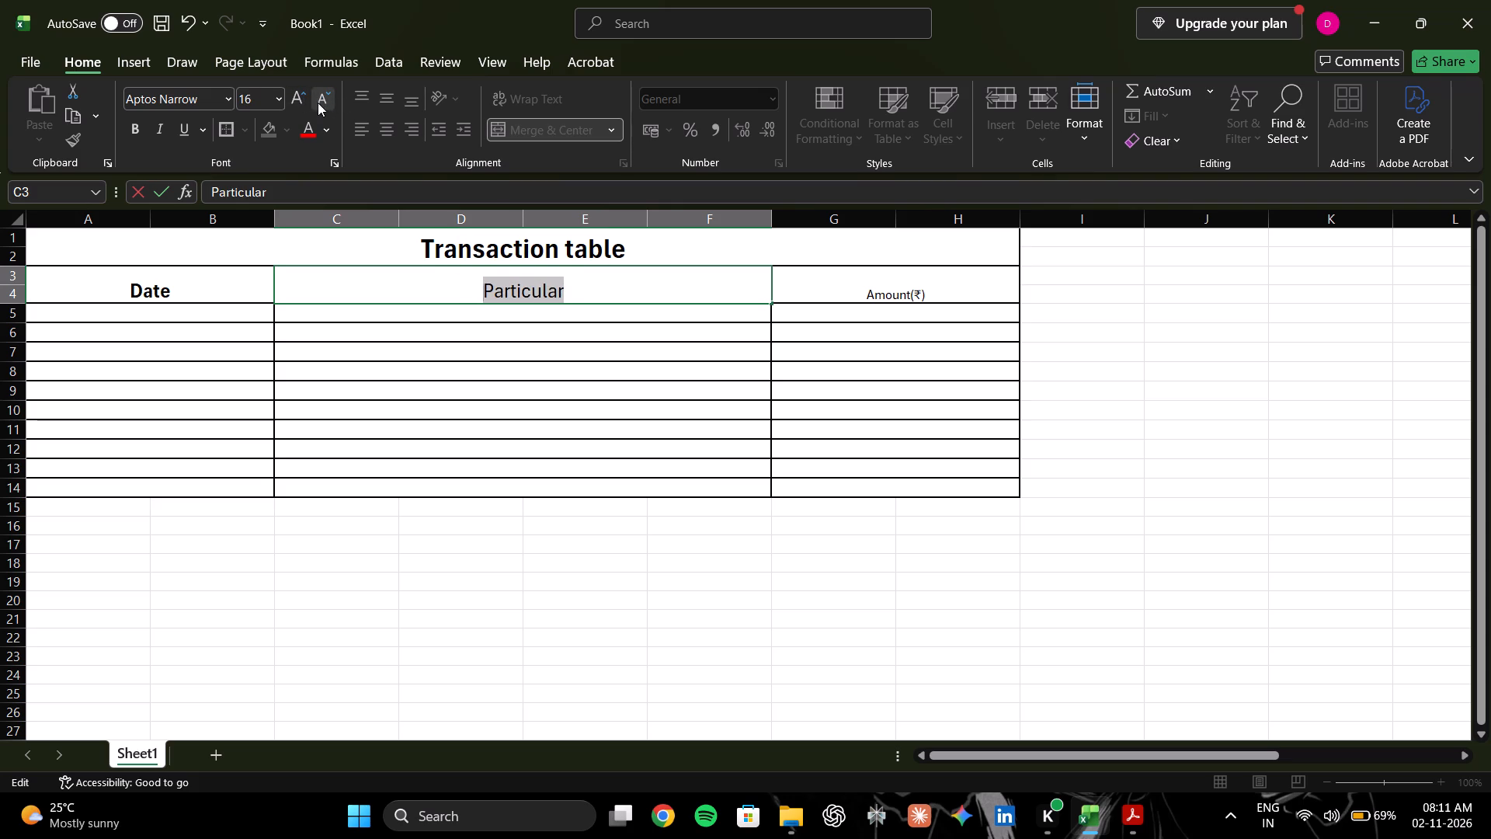
pyautogui.click(131, 126)
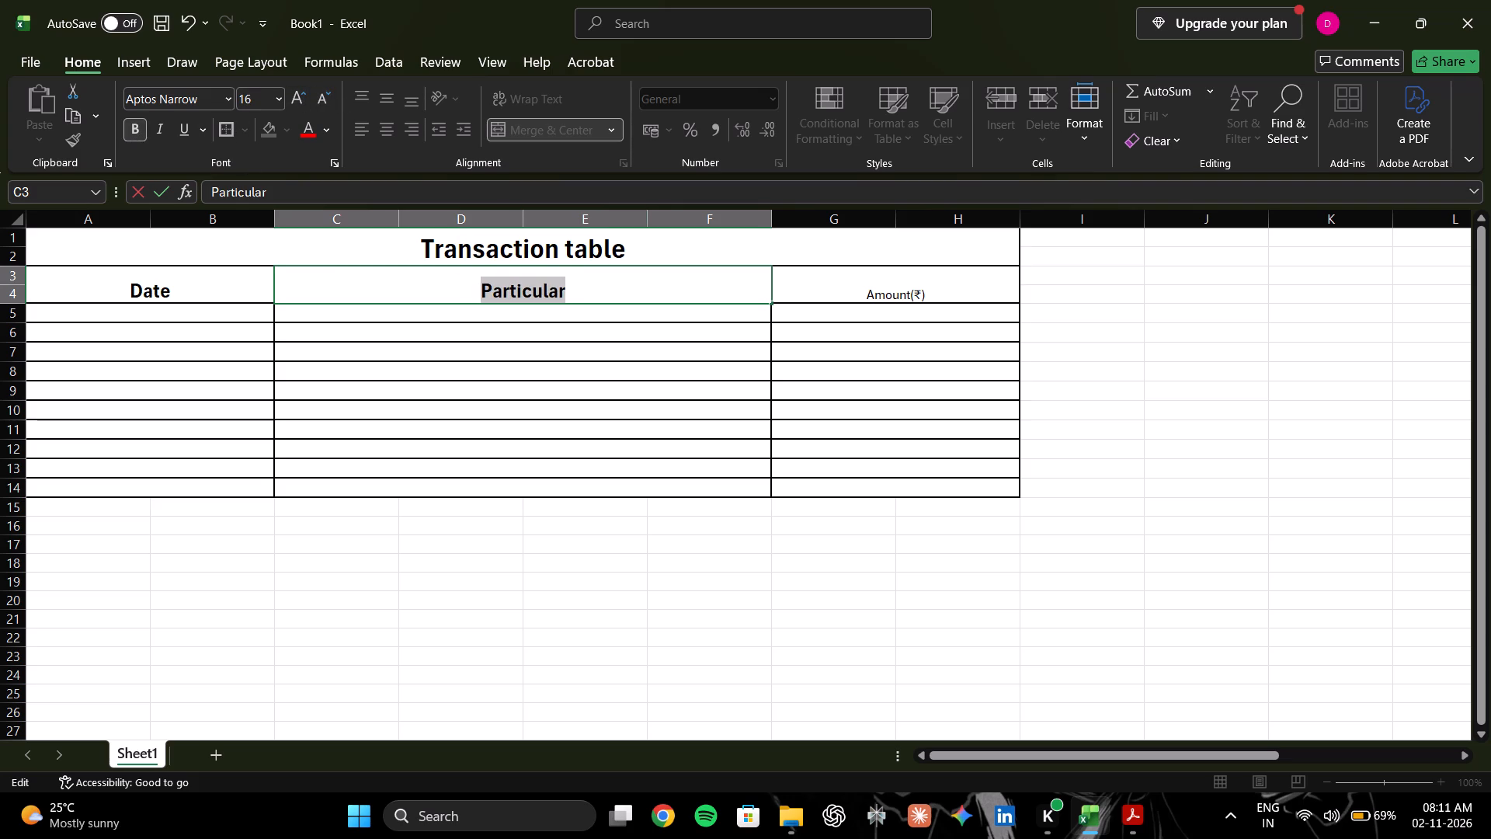
# Format the Amount(₹) heading text in the merged G3 cell as bold at font size 16, then select cell A5.
pyautogui.click(917, 288)
pyautogui.click(923, 289)
pyautogui.moveTo(936, 298); pyautogui.dragTo(898, 298)
pyautogui.doubleClick(908, 293)
pyautogui.moveTo(942, 292); pyautogui.dragTo(867, 309)
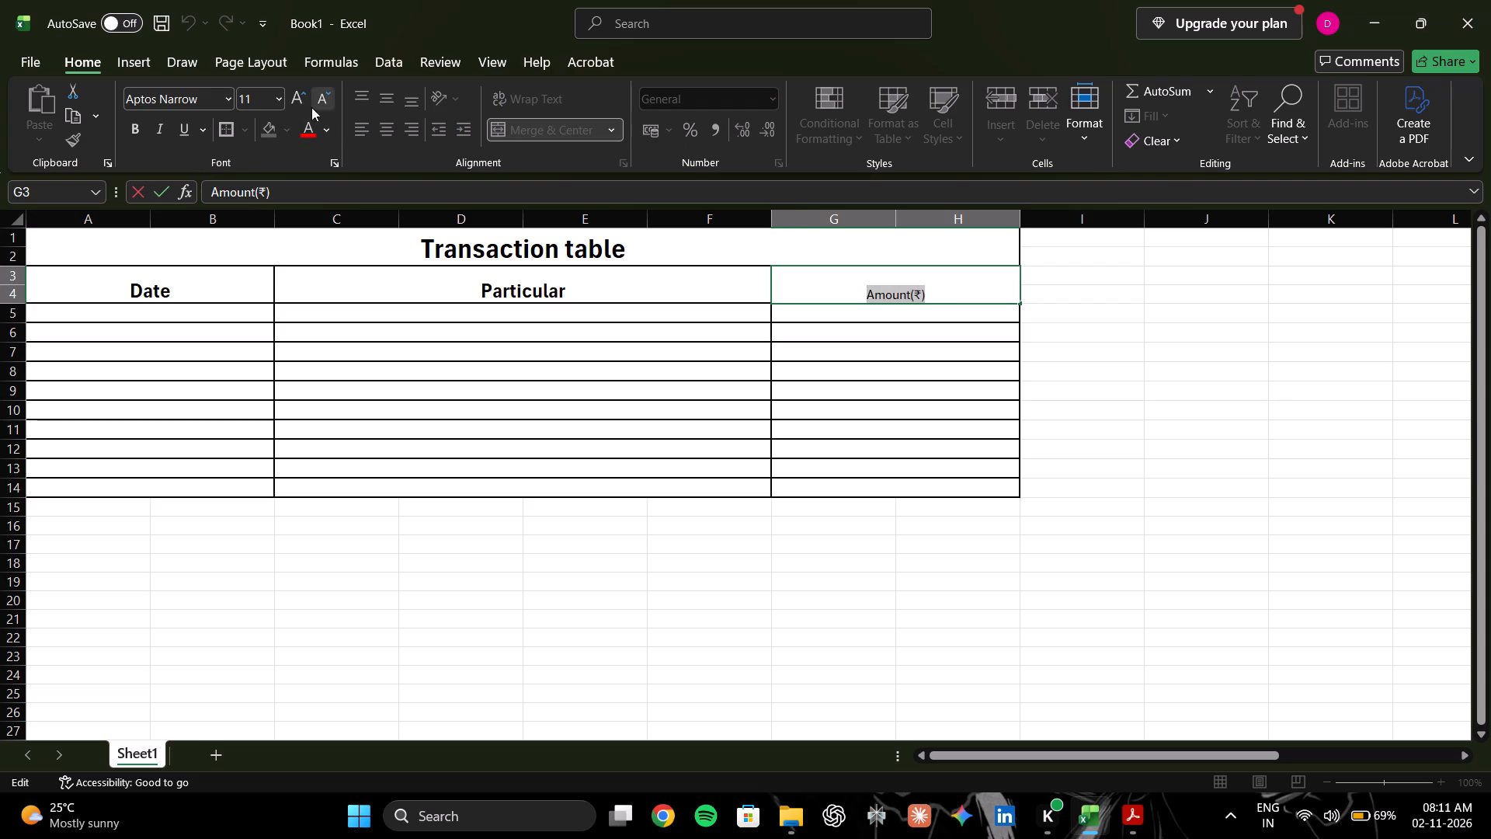
pyautogui.tripleClick(297, 97)
pyautogui.click(301, 99)
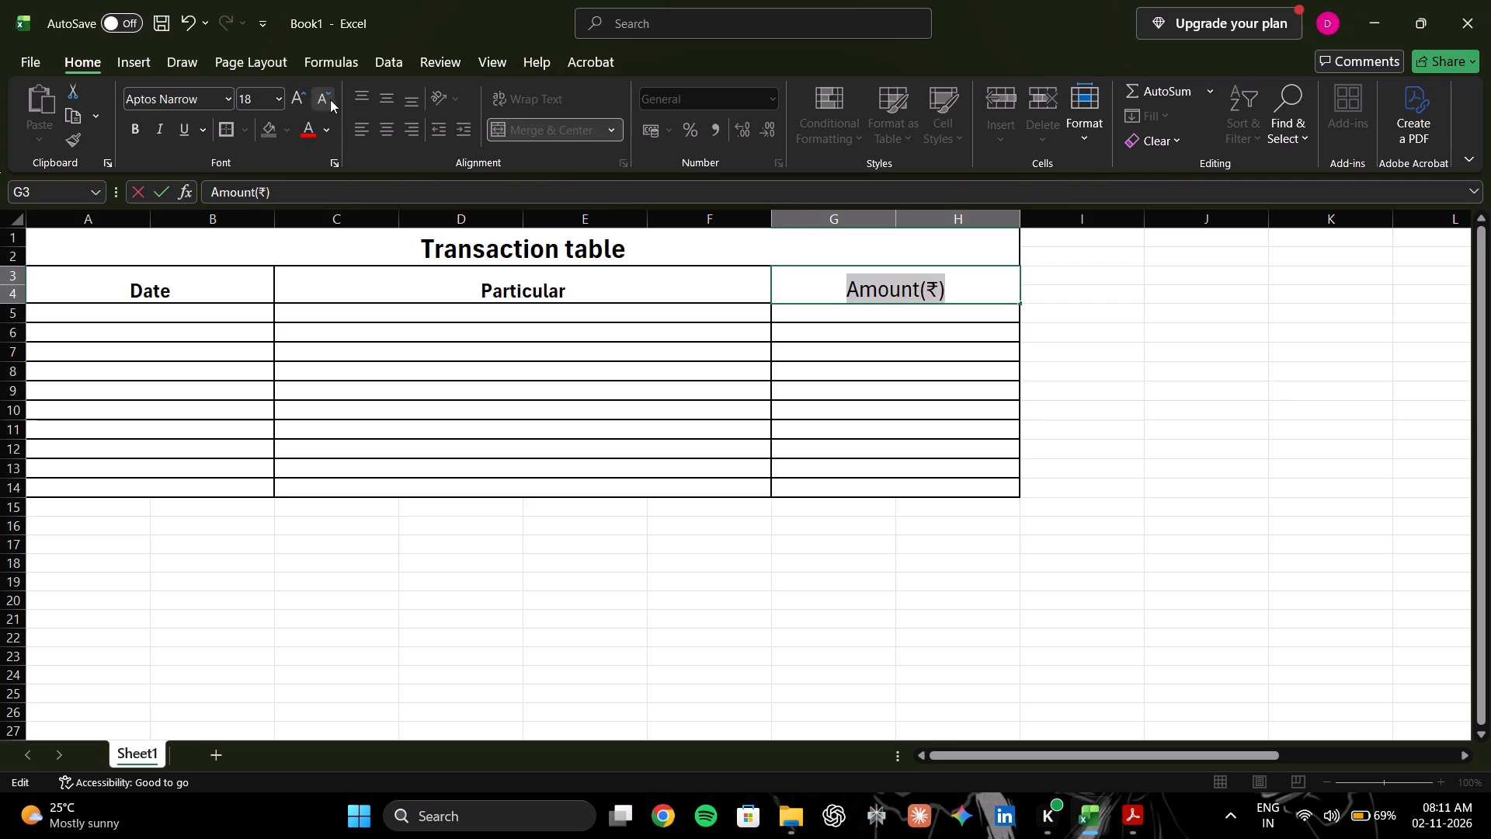
pyautogui.click(336, 99)
pyautogui.click(324, 101)
pyautogui.click(144, 132)
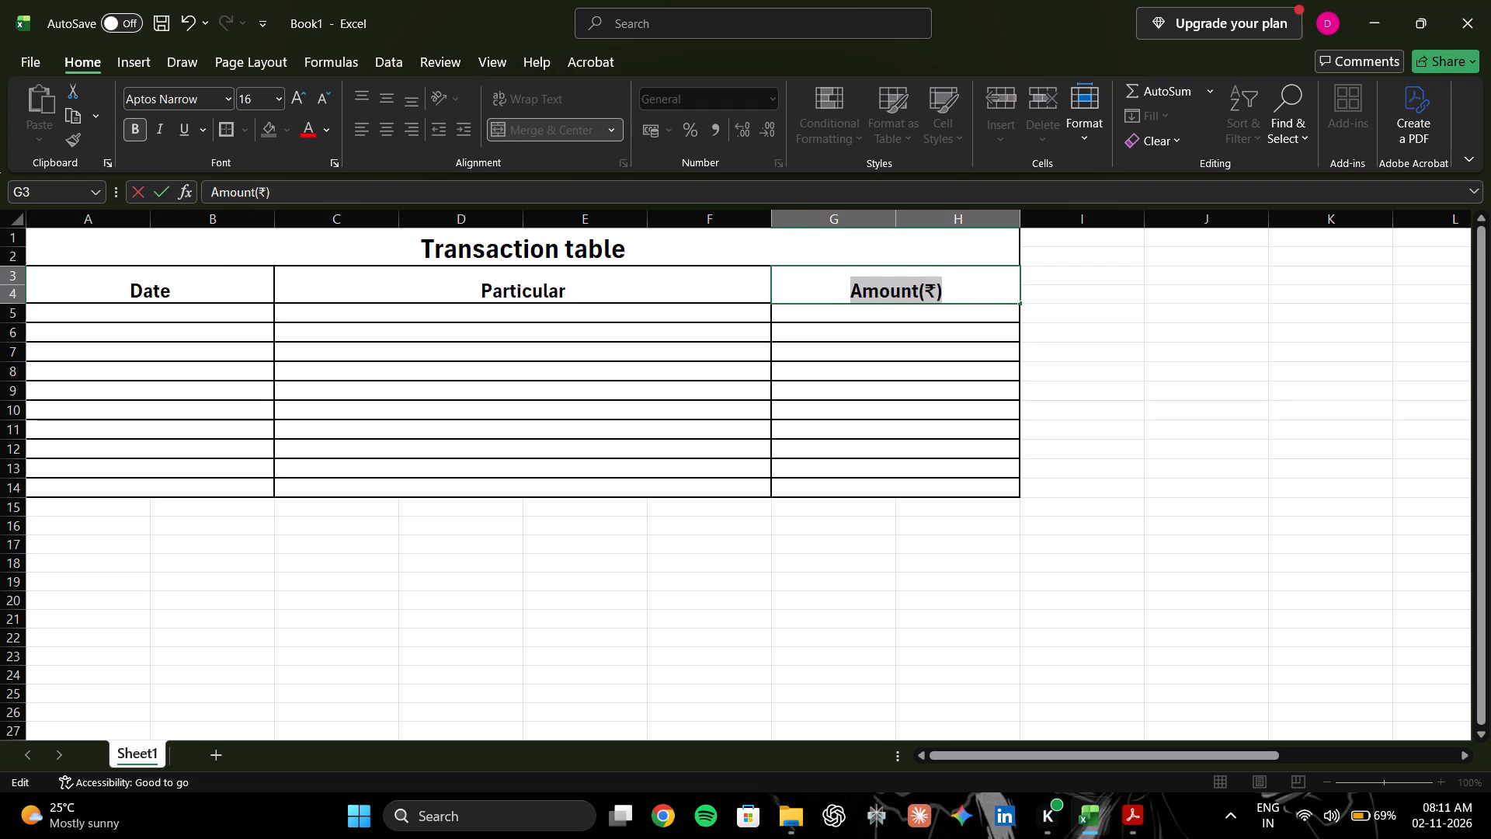
pyautogui.click(398, 322)
pyautogui.click(148, 325)
pyautogui.click(156, 316)
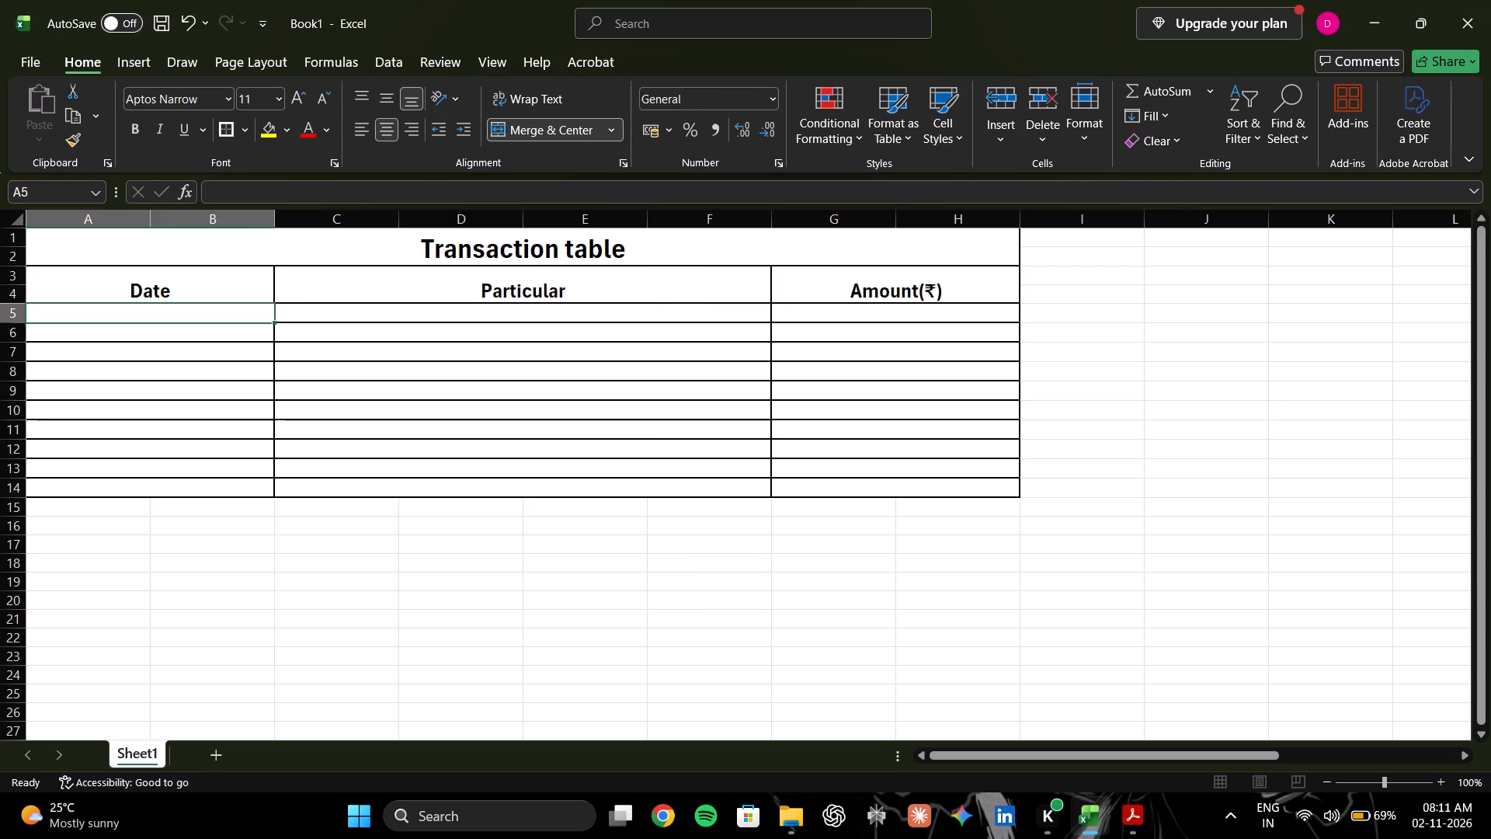
# Switch to Adobe Acrobat and close EXCEL TASK LIST.pdf without saving its changes.
pyautogui.hotkey('alt', 'Tab')
pyautogui.hotkey('alt', 'Tab')
pyautogui.click(1138, 825)
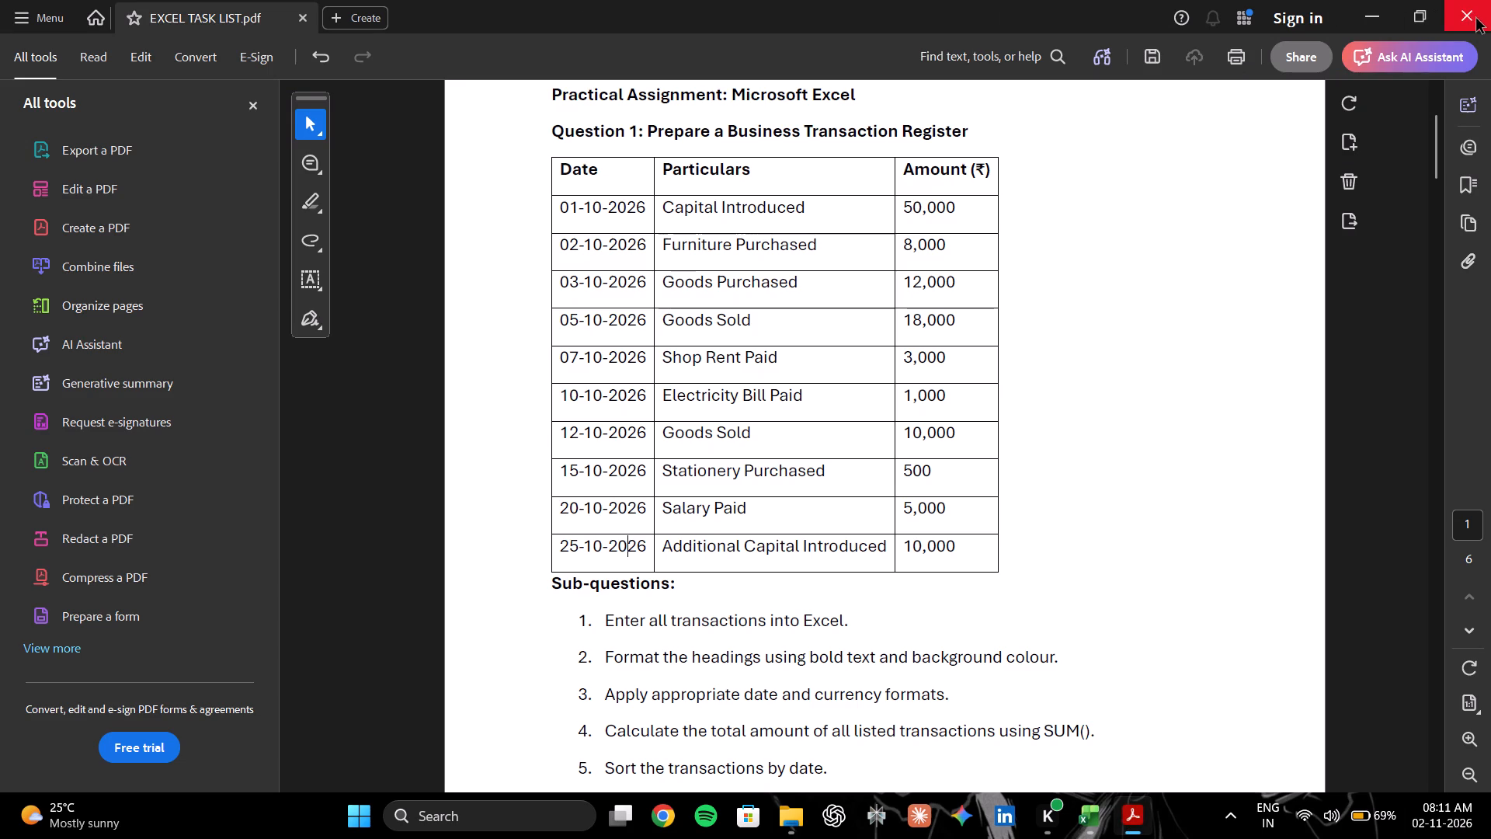
pyautogui.click(1476, 19)
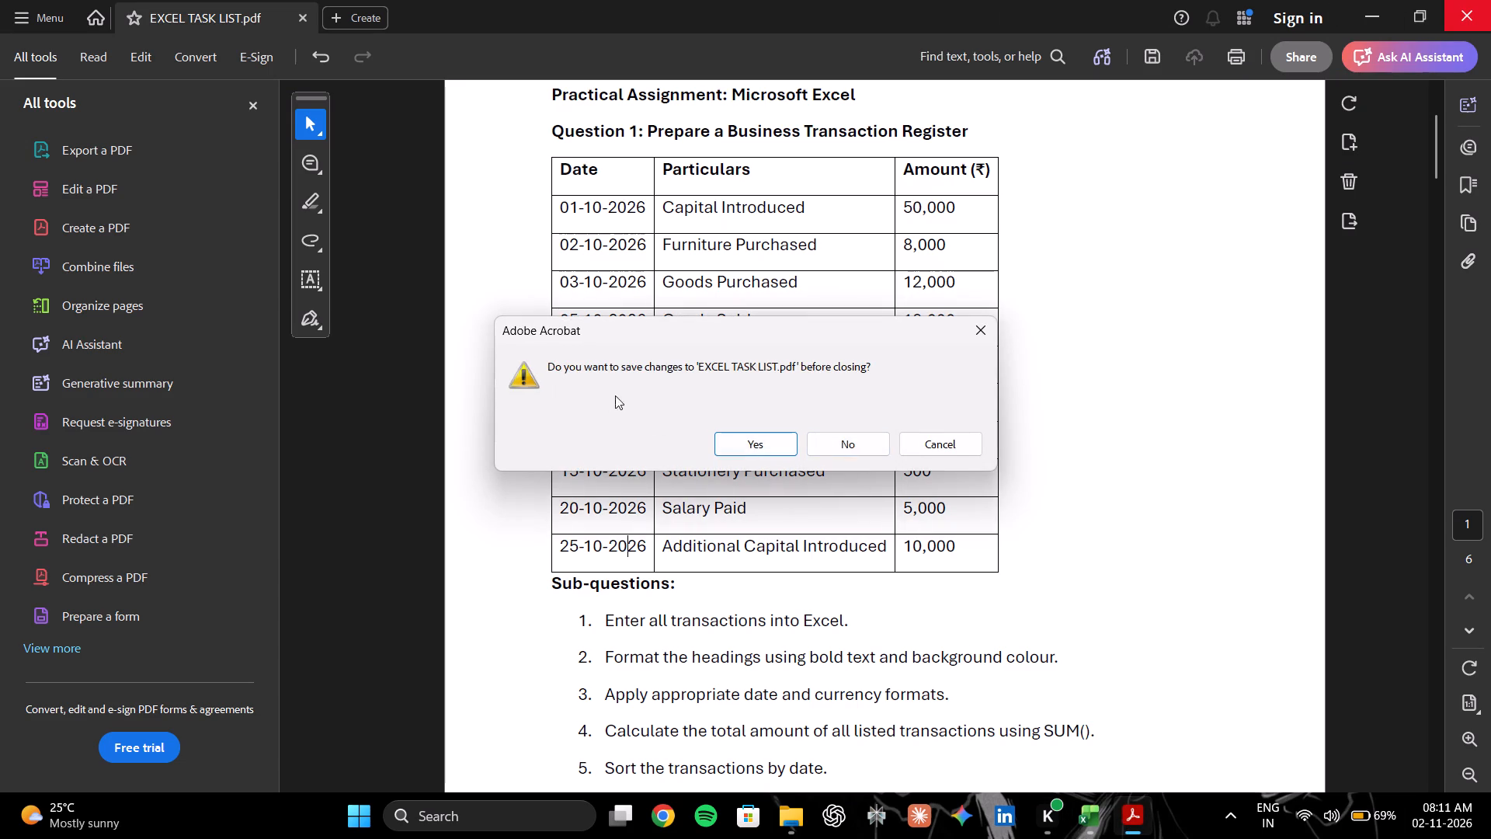
pyautogui.click(825, 448)
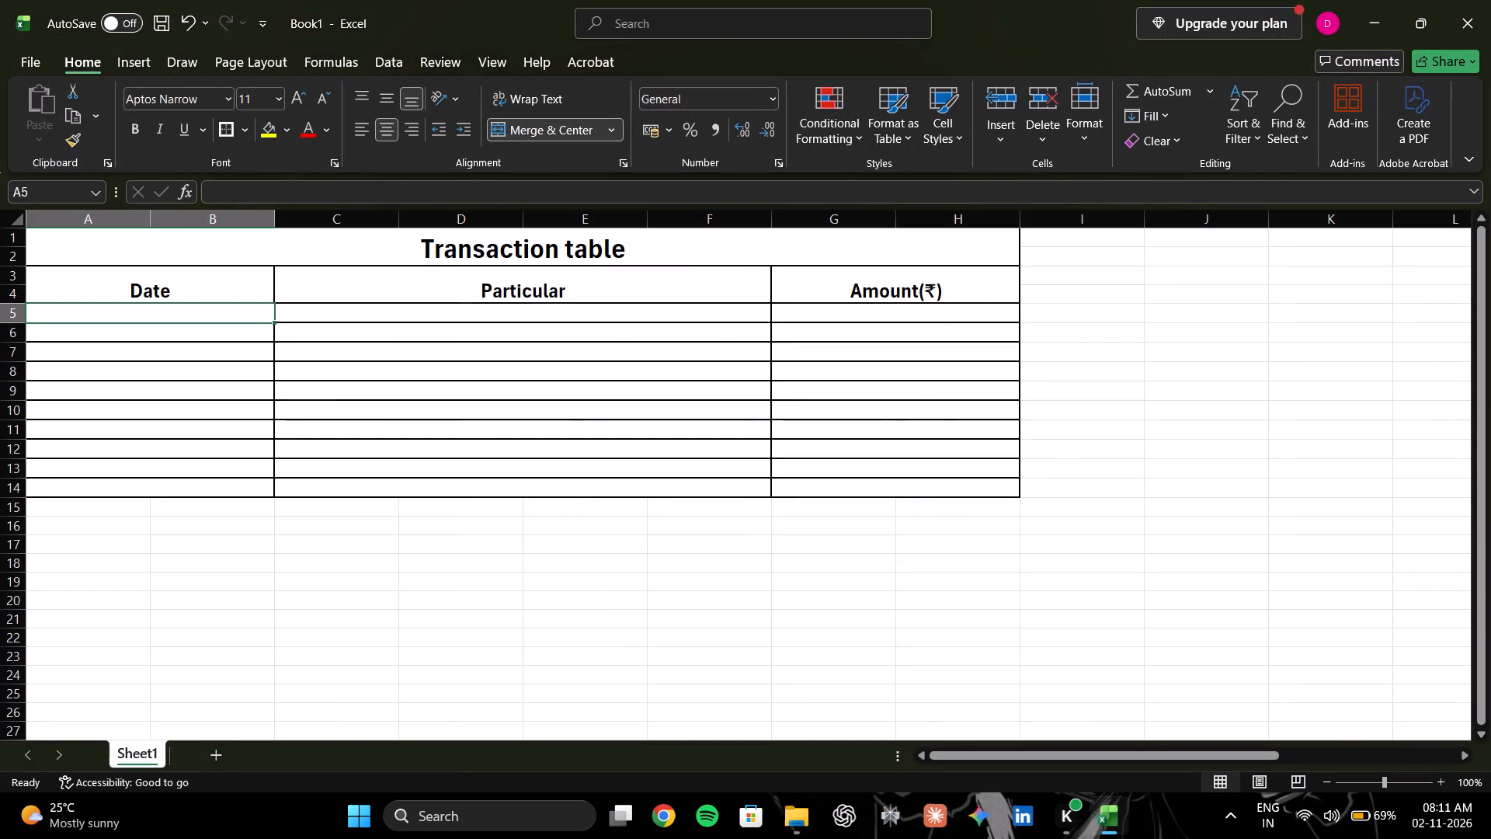
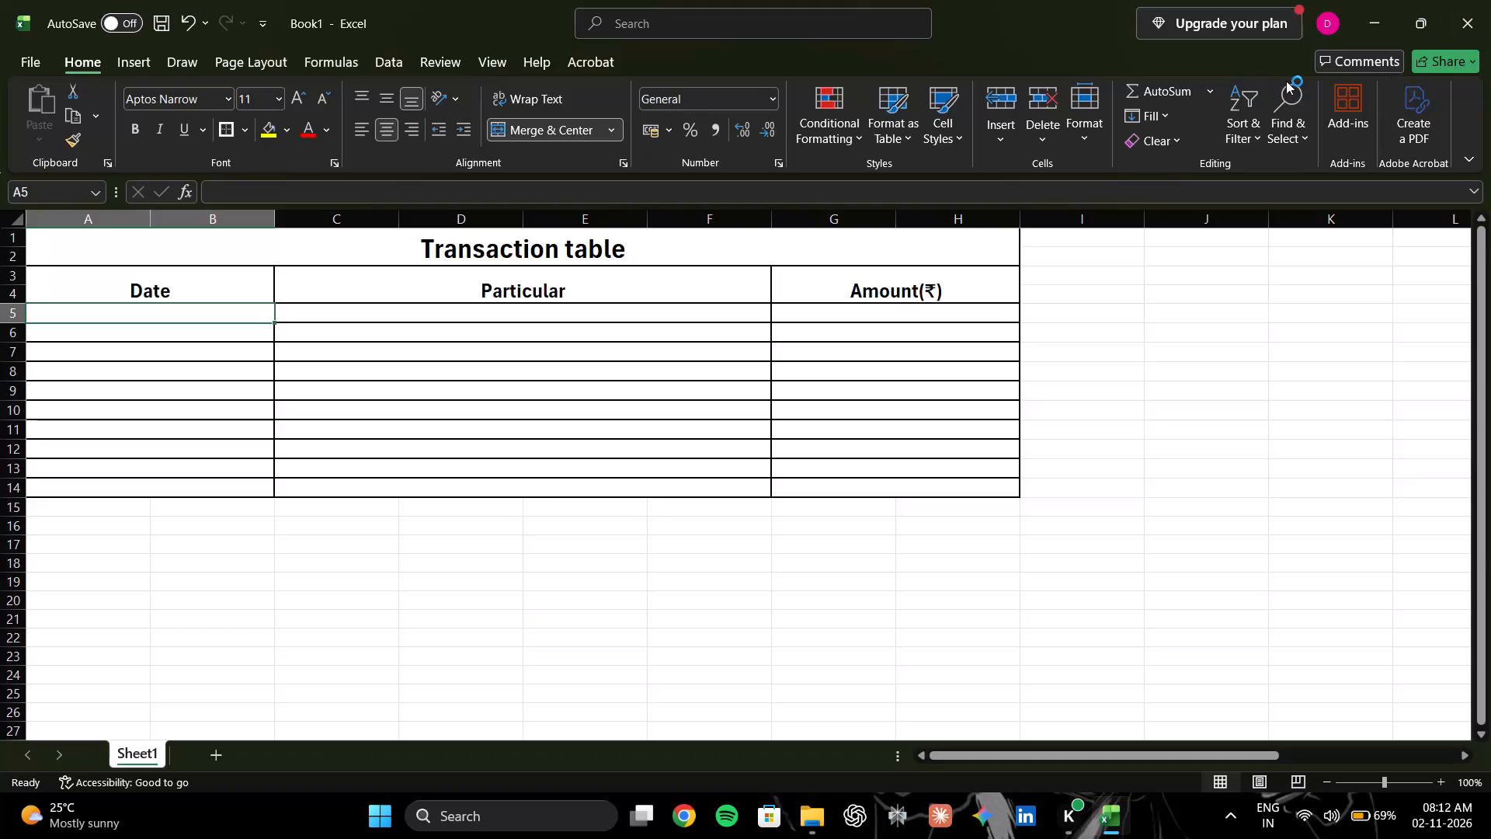
# Switch to File Explorer and look through the contents of the Documents folder.
pyautogui.scroll(1, 1050, 401)
pyautogui.click(815, 825)
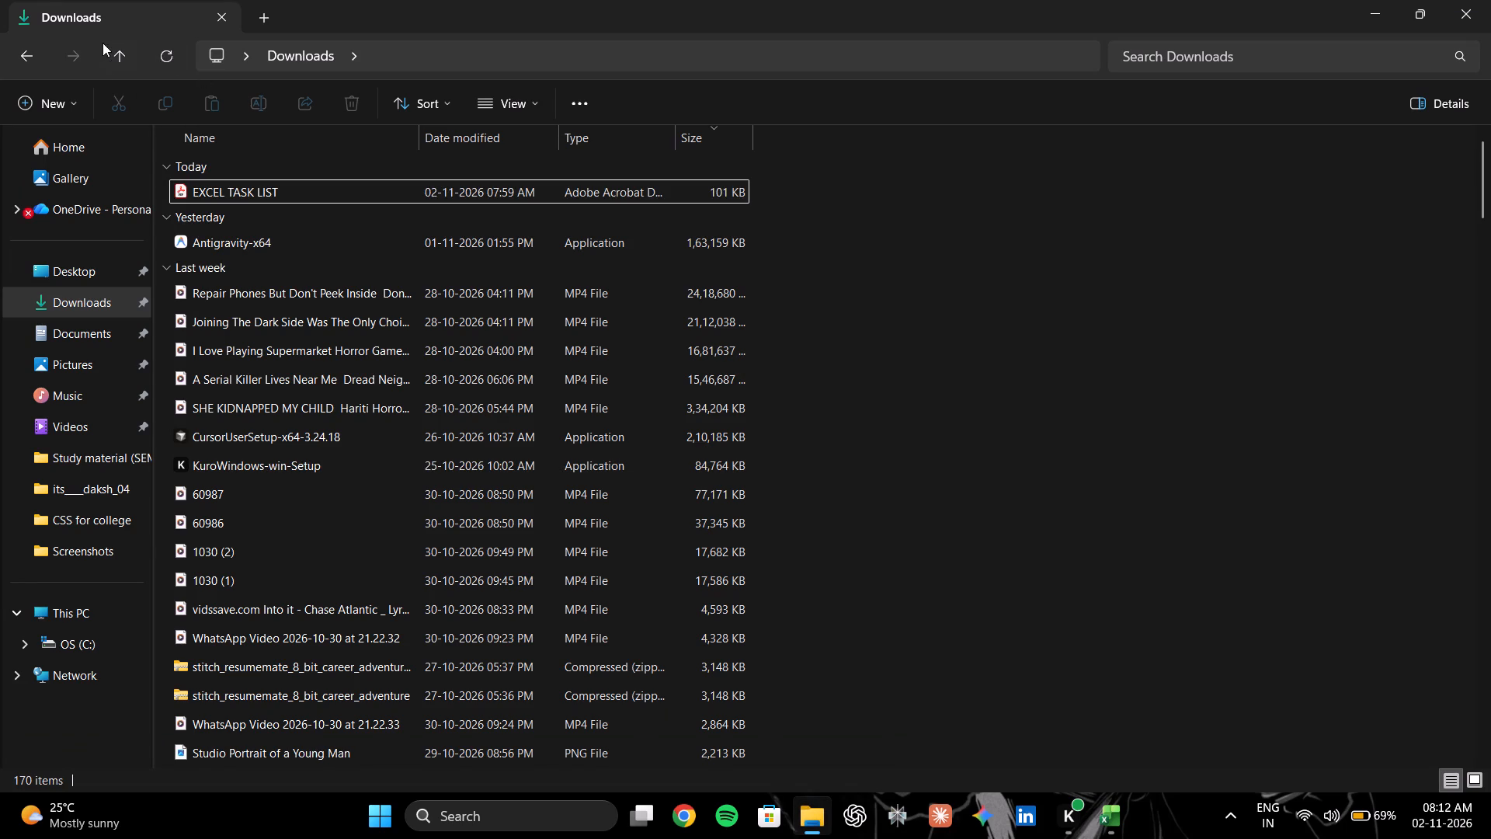
pyautogui.click(120, 344)
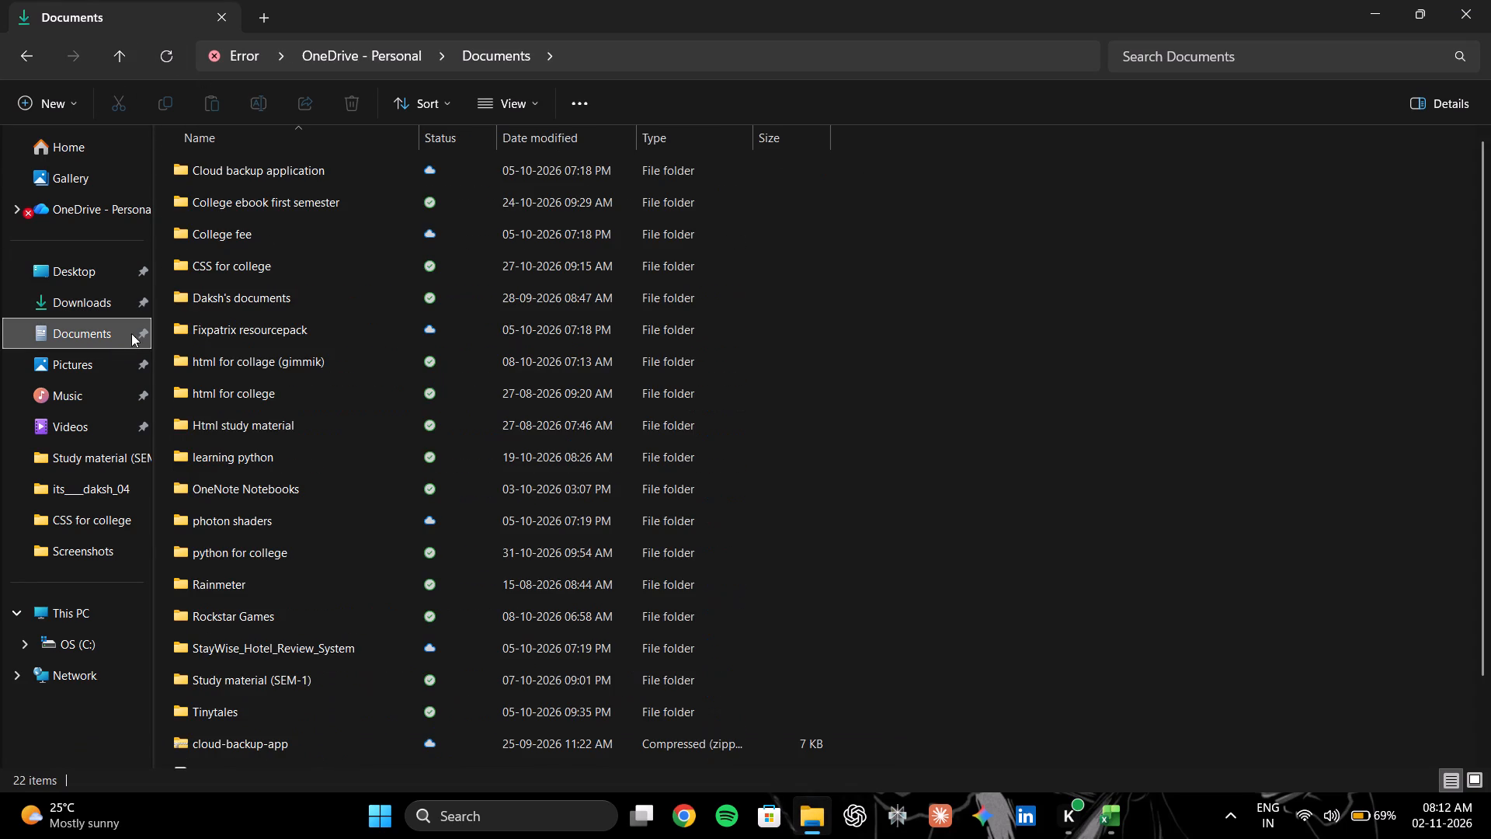
pyautogui.scroll(-13, 492, 447)
pyautogui.scroll(-3, 503, 566)
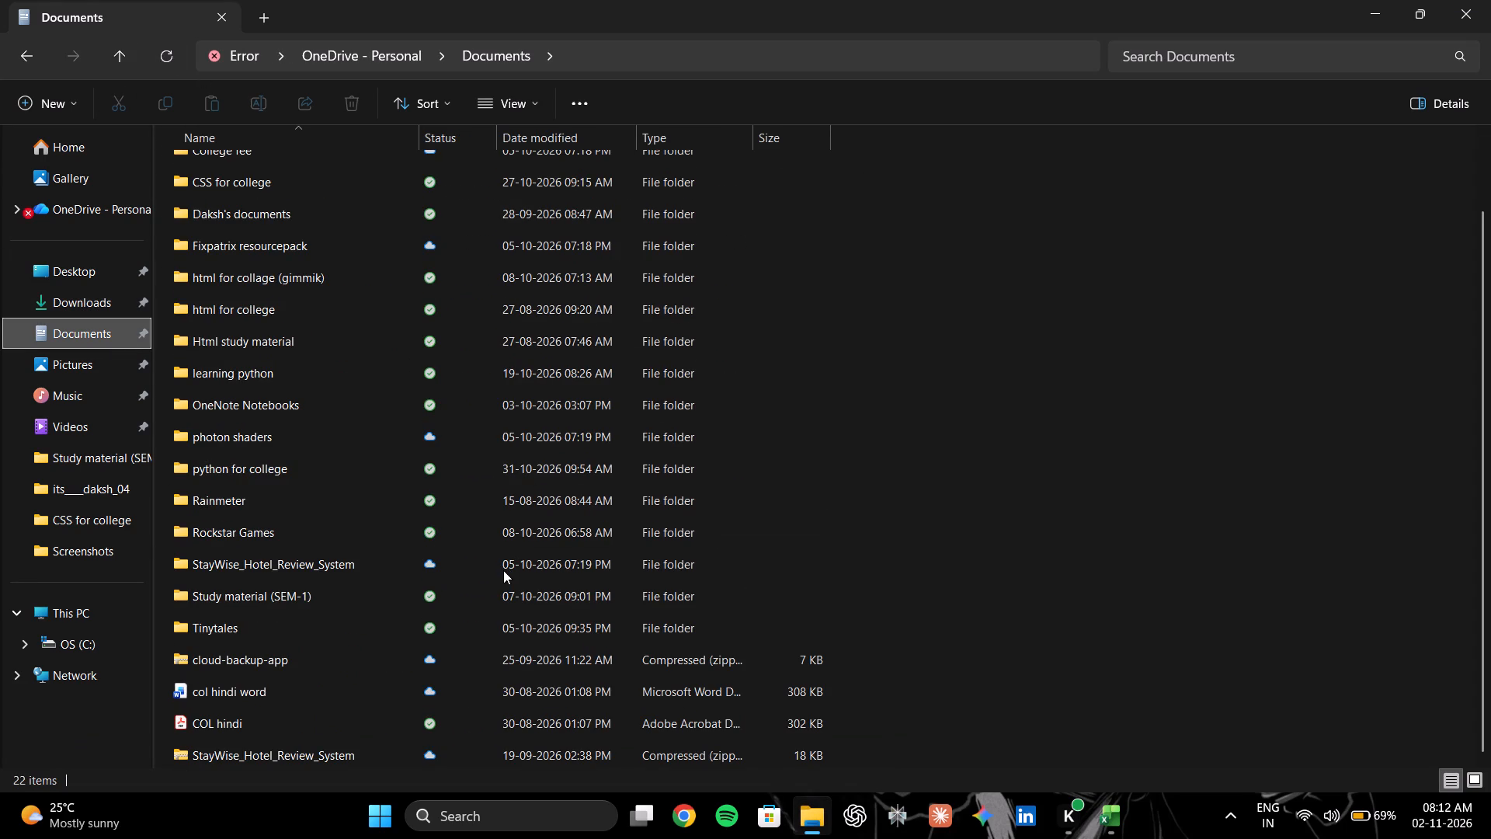
pyautogui.scroll(-4, 516, 566)
pyautogui.scroll(4, 509, 583)
pyautogui.scroll(-8, 509, 585)
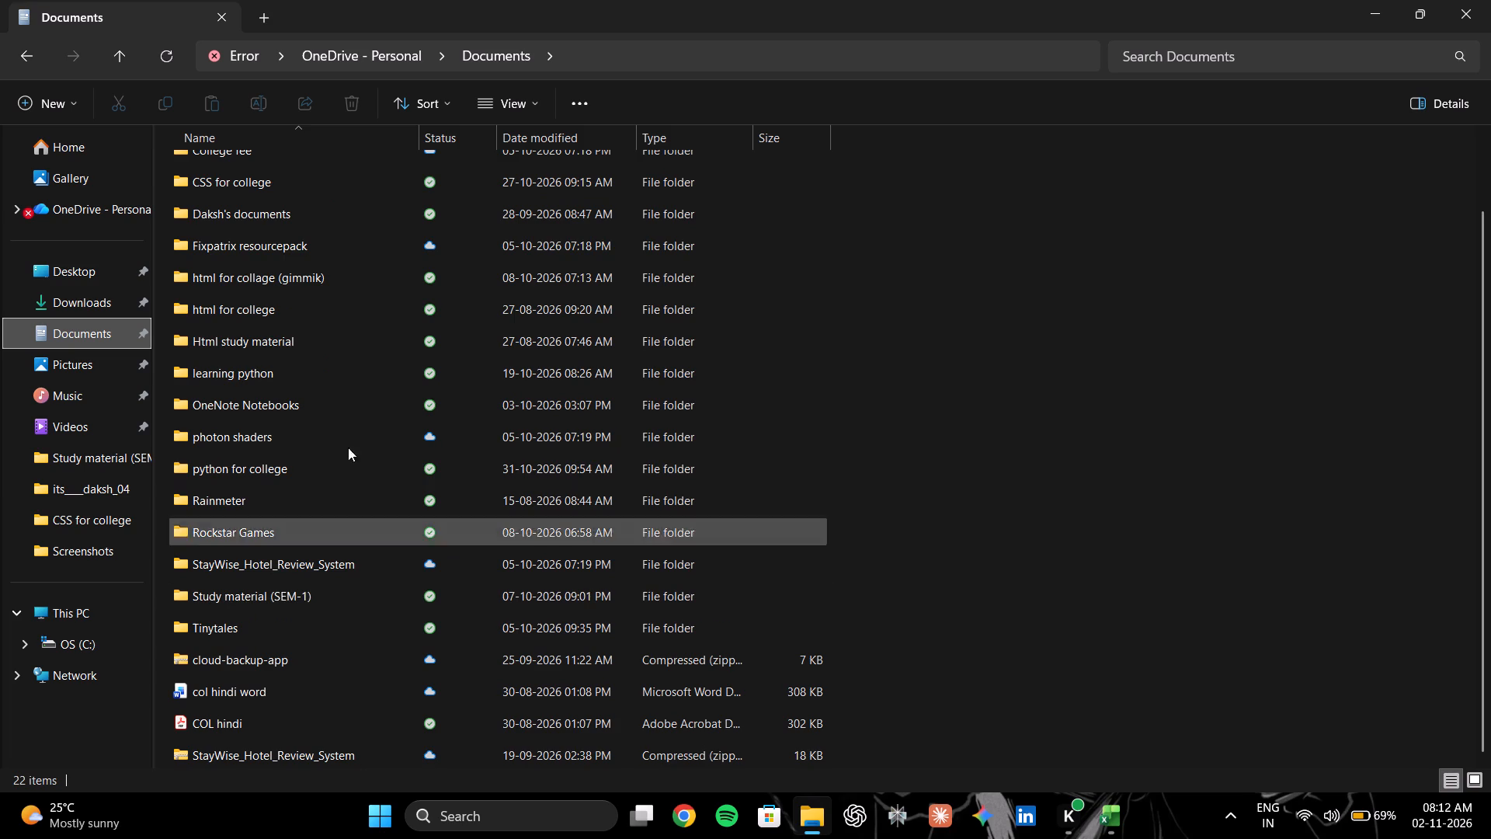
pyautogui.tripleClick(170, 64)
pyautogui.tripleClick(169, 60)
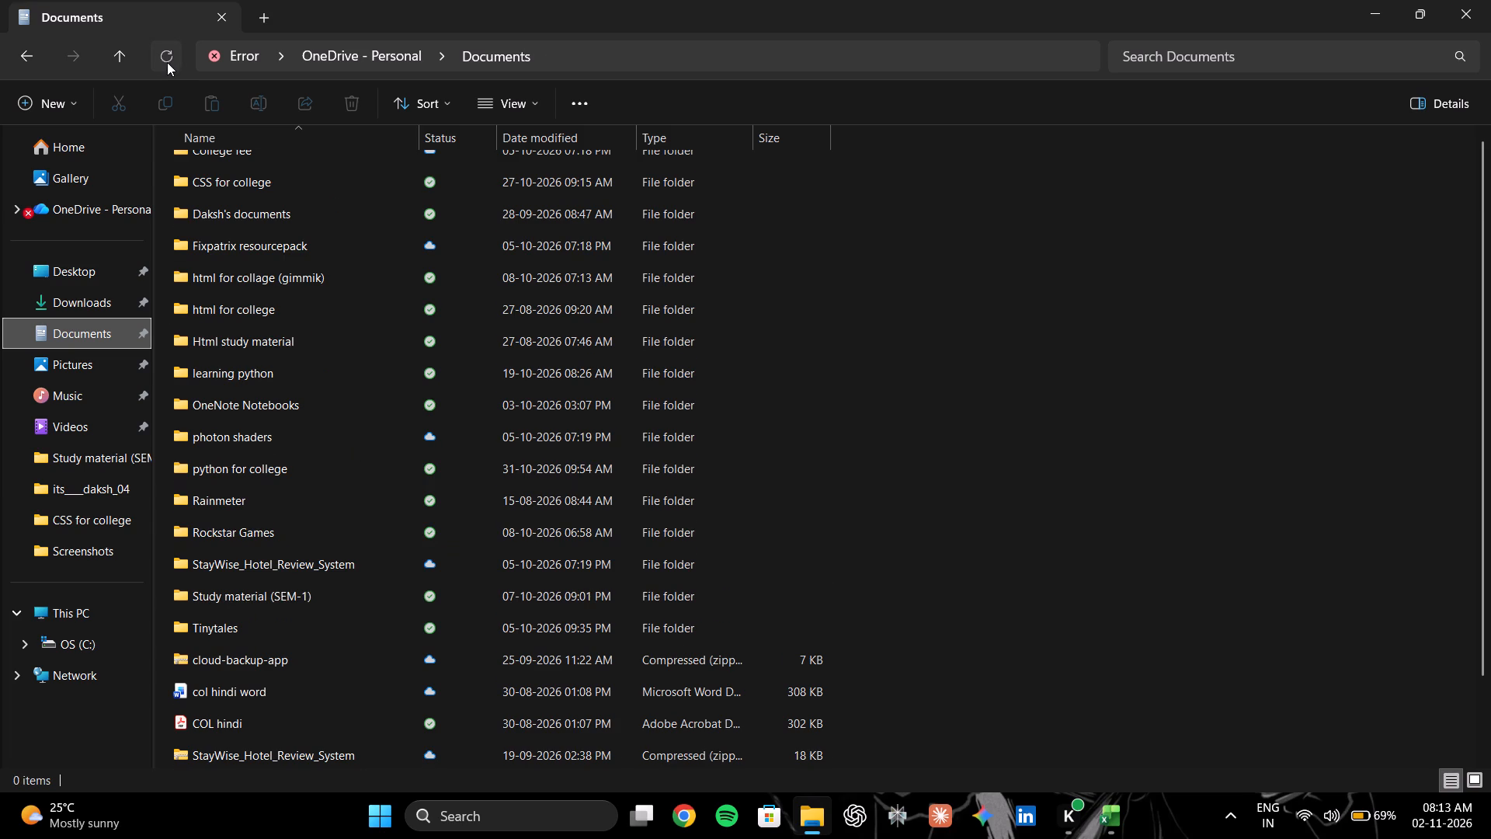
pyautogui.click(167, 62)
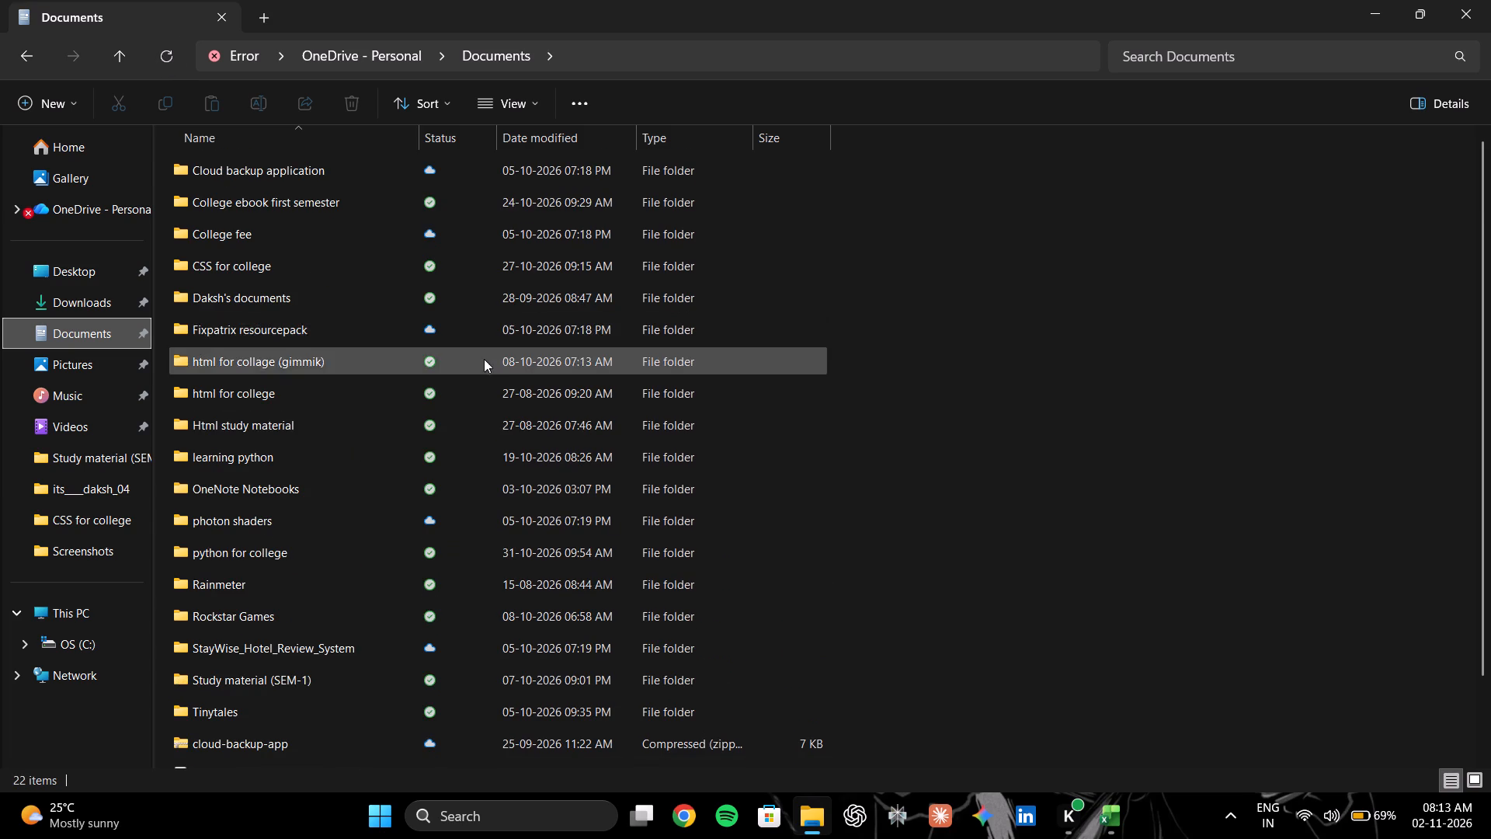
pyautogui.scroll(-3, 484, 359)
pyautogui.scroll(-4, 507, 443)
pyautogui.scroll(-3, 648, 601)
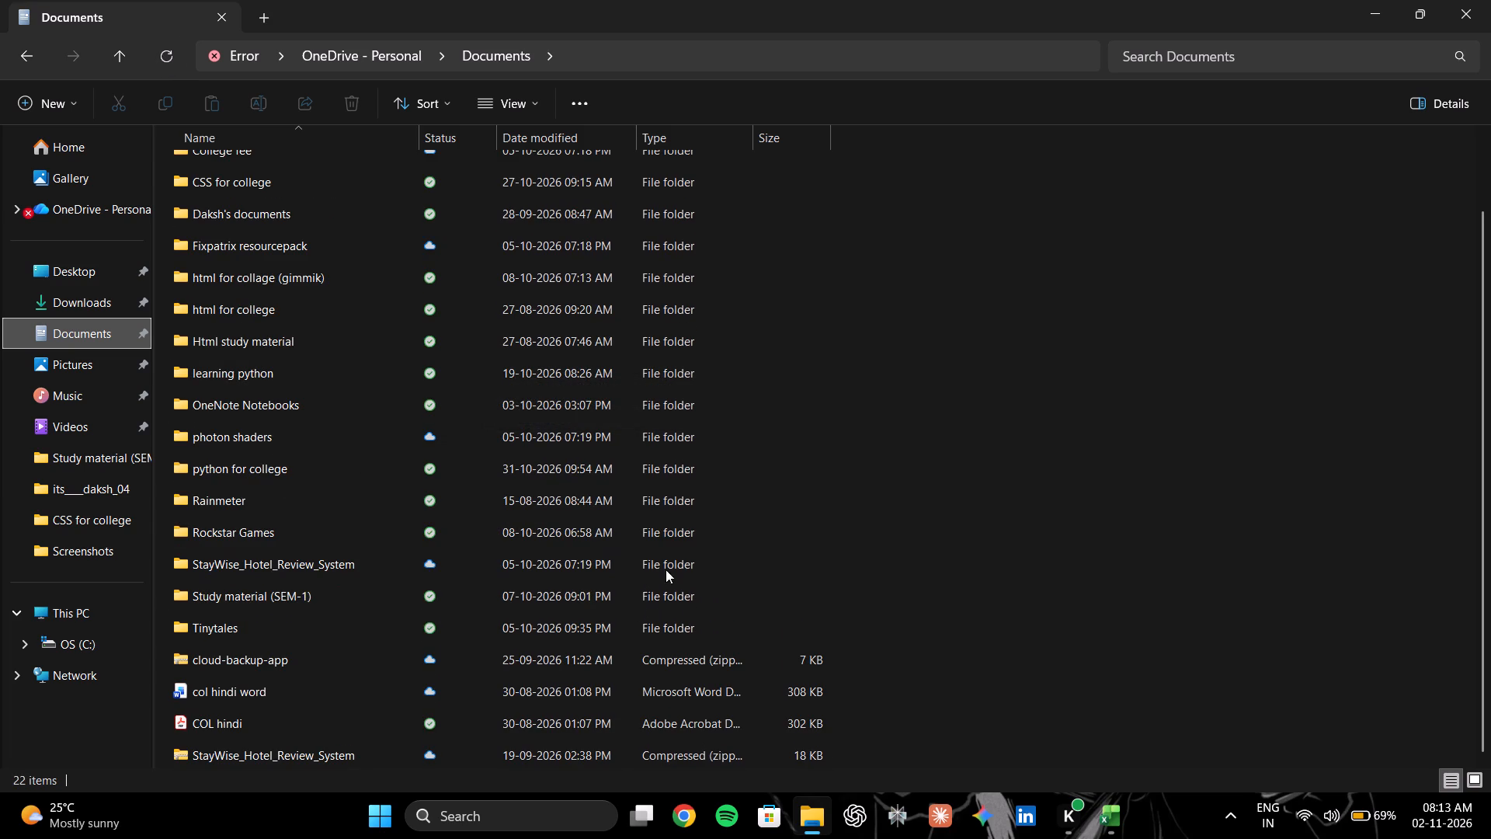
pyautogui.scroll(-2, 553, 621)
pyautogui.scroll(-6, 536, 739)
pyautogui.scroll(-3, 415, 679)
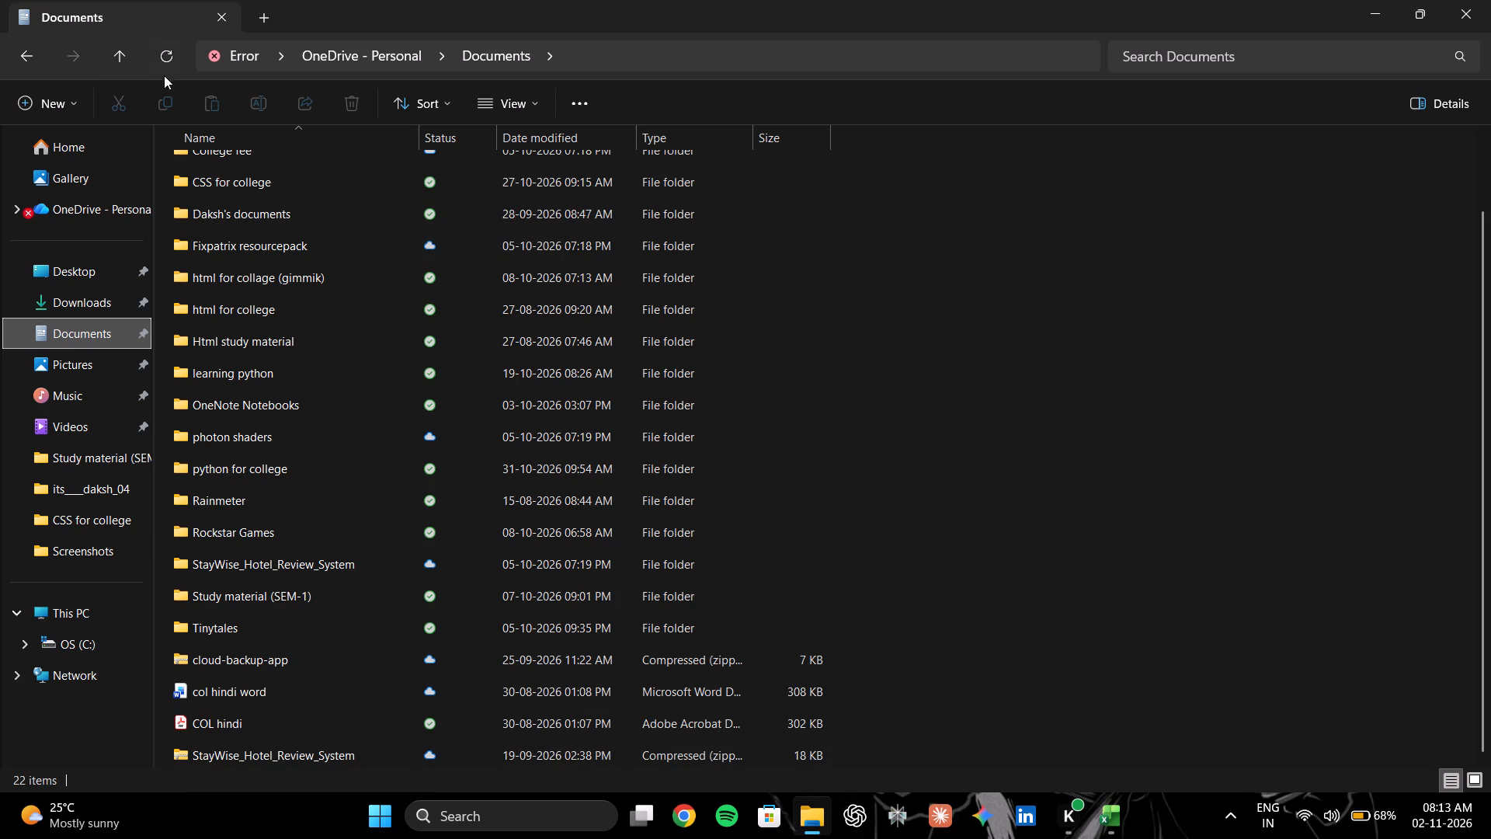
# Create a new folder named "Excel task list programs" in Documents.
pyautogui.click(70, 105)
pyautogui.click(152, 140)
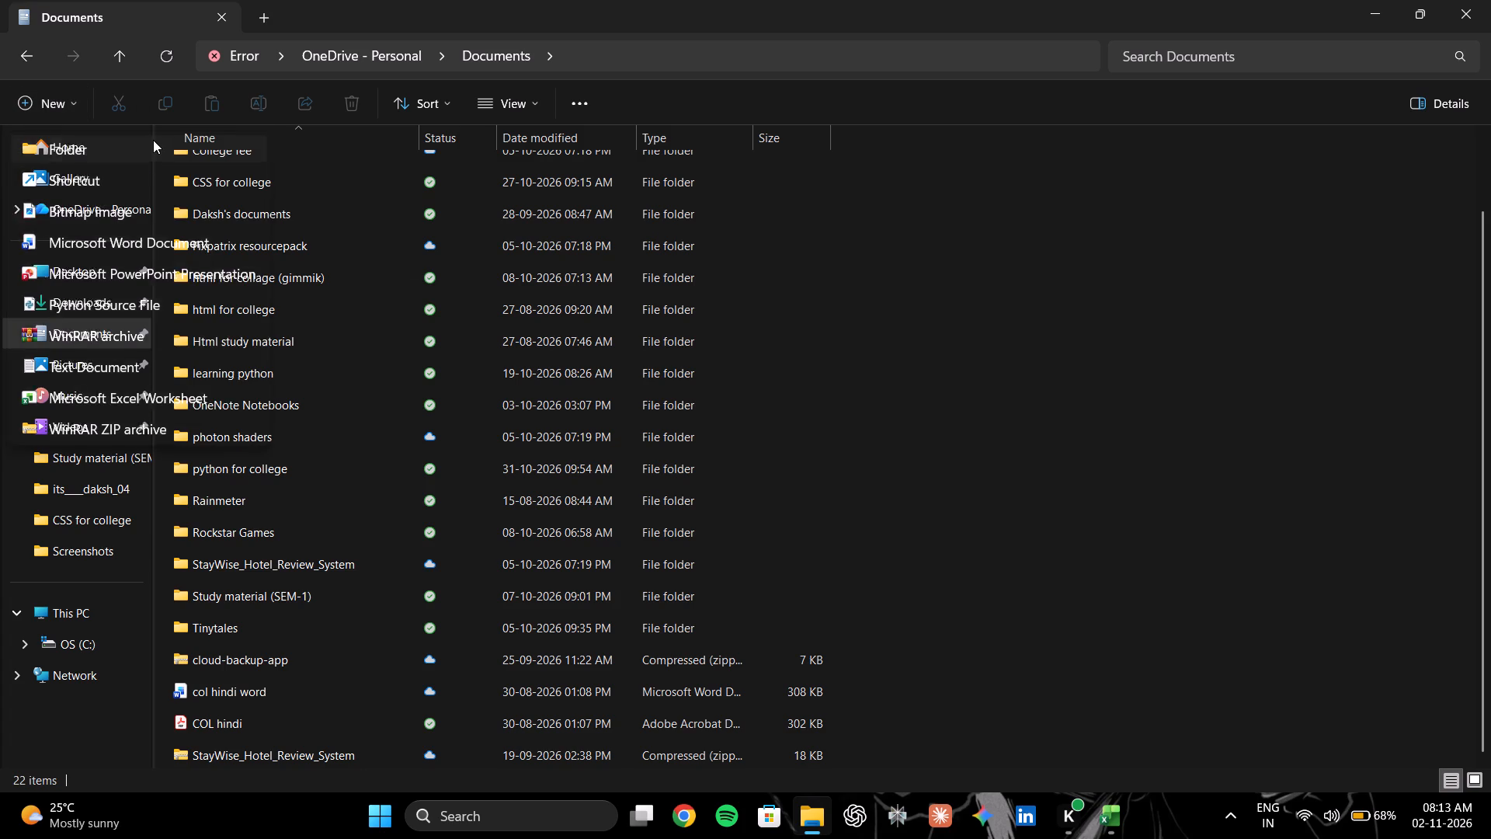
pyautogui.press('BackSpace')
pyautogui.write('Ec')
pyautogui.press('BackSpace')
pyautogui.write('xcek')
pyautogui.press('space')
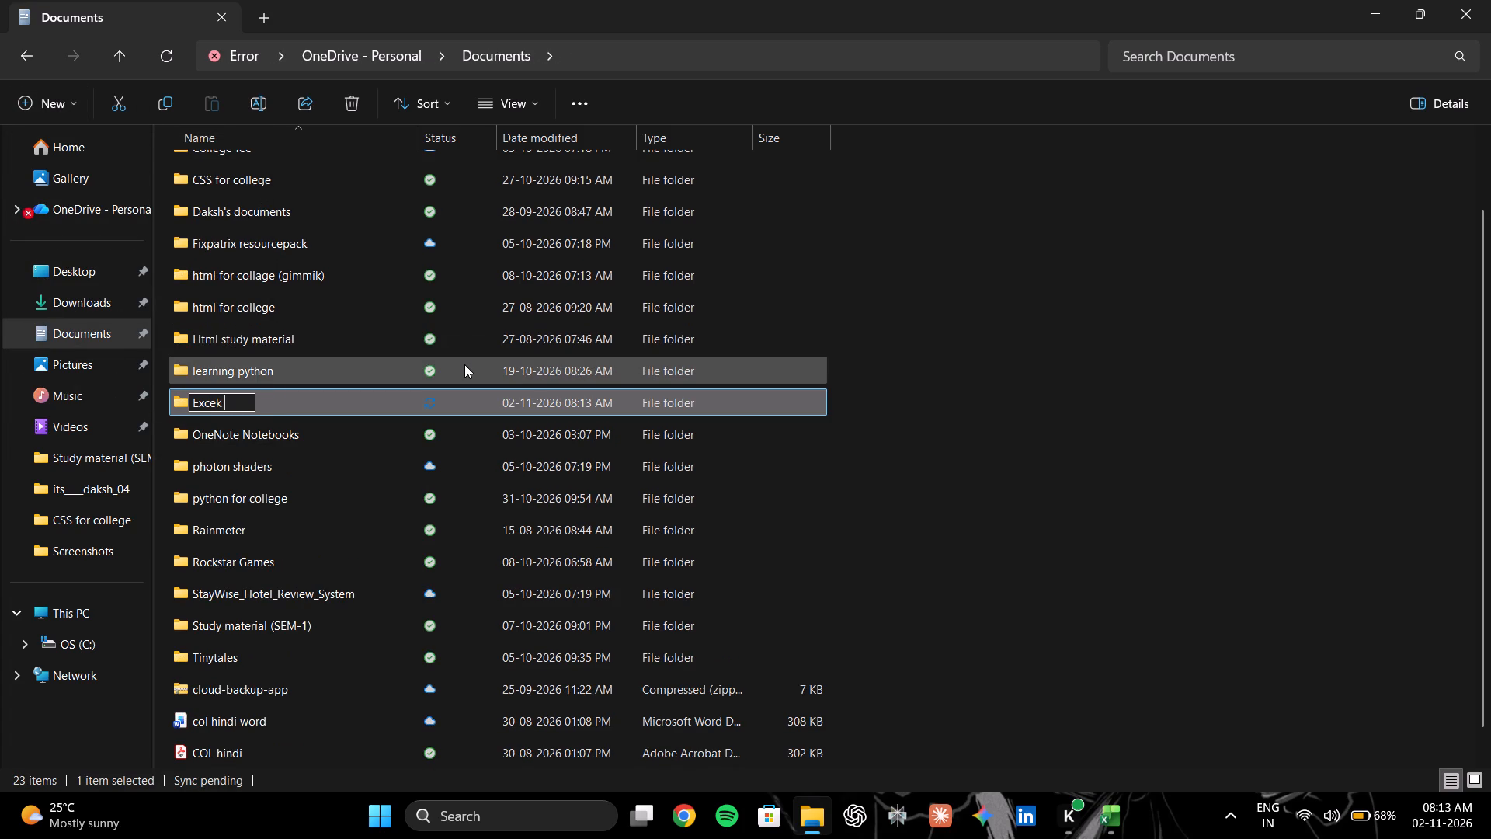
pyautogui.press('BackSpace')
pyautogui.press('BackSpace')
pyautogui.write('l')
pyautogui.press('space')
pyautogui.write('task l')
pyautogui.write('isr')
pyautogui.press('space')
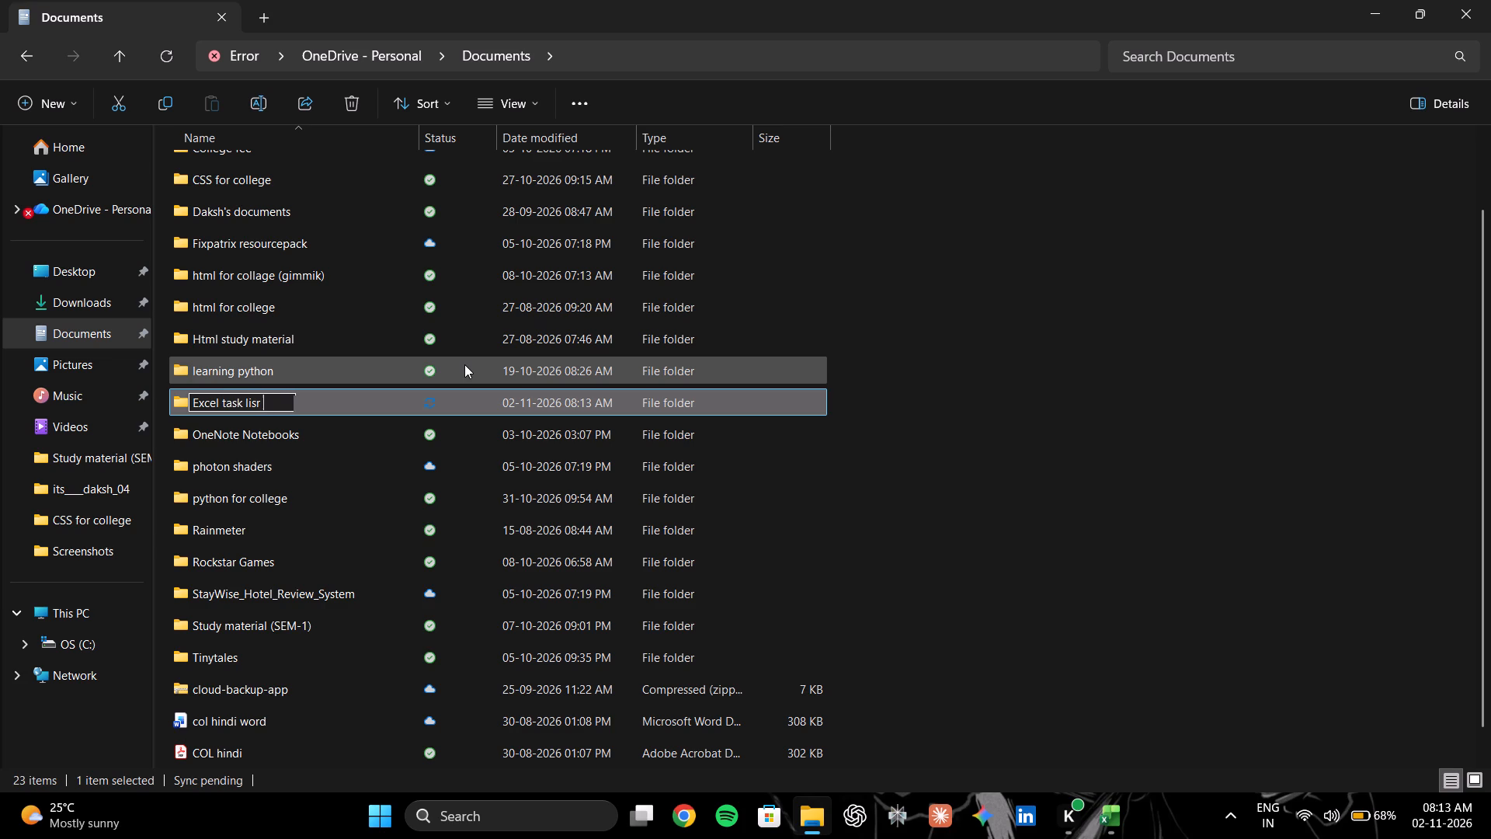
pyautogui.press('BackSpace')
pyautogui.press('BackSpace')
pyautogui.write('t program')
pyautogui.press('s')
pyautogui.press('Return')
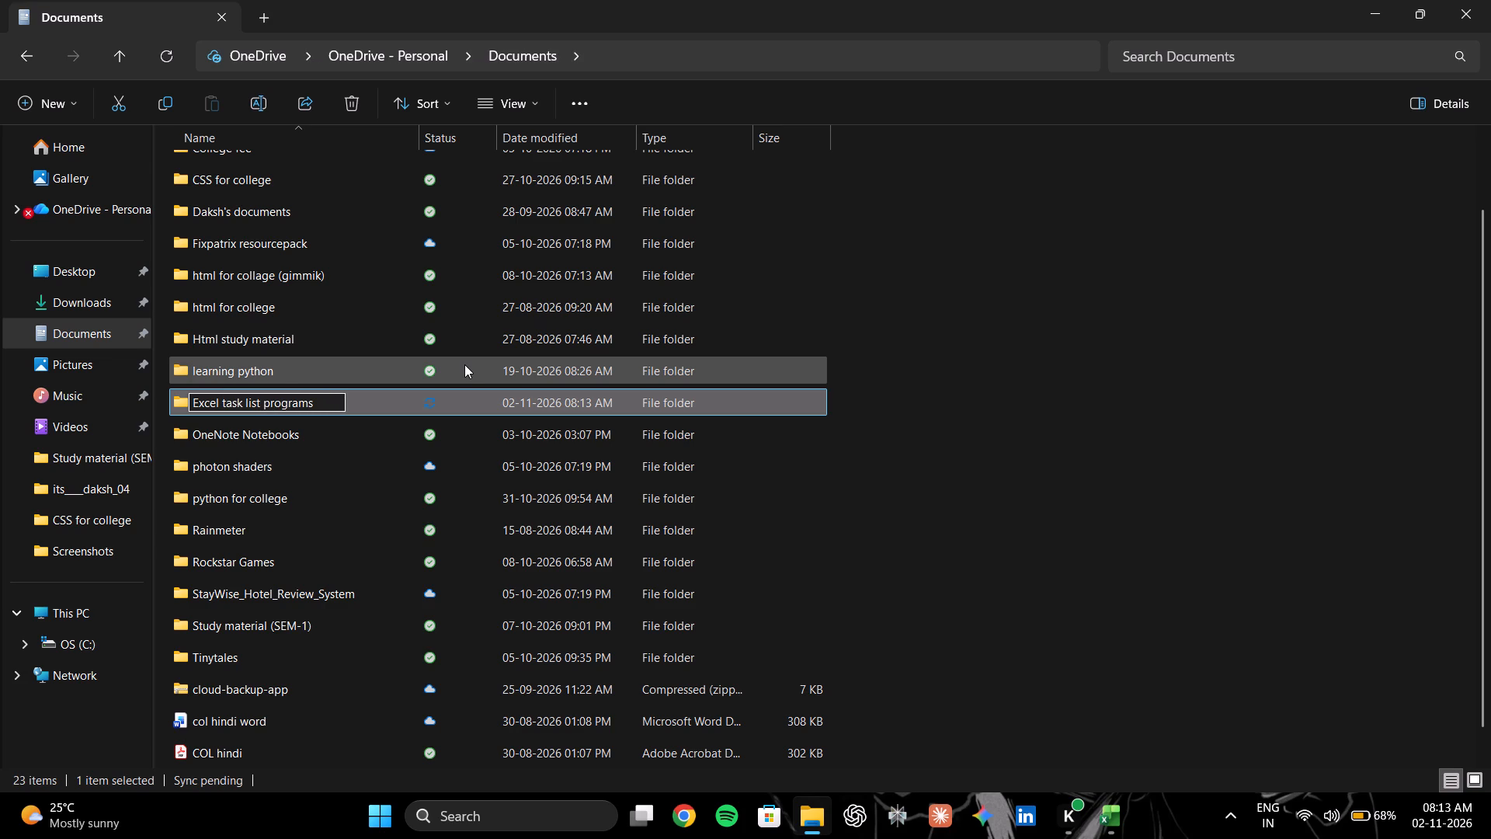
# Copy the EXCEL TASK LIST PDF from Downloads into the Excel task list programs folder in Documents.
pyautogui.doubleClick(462, 242)
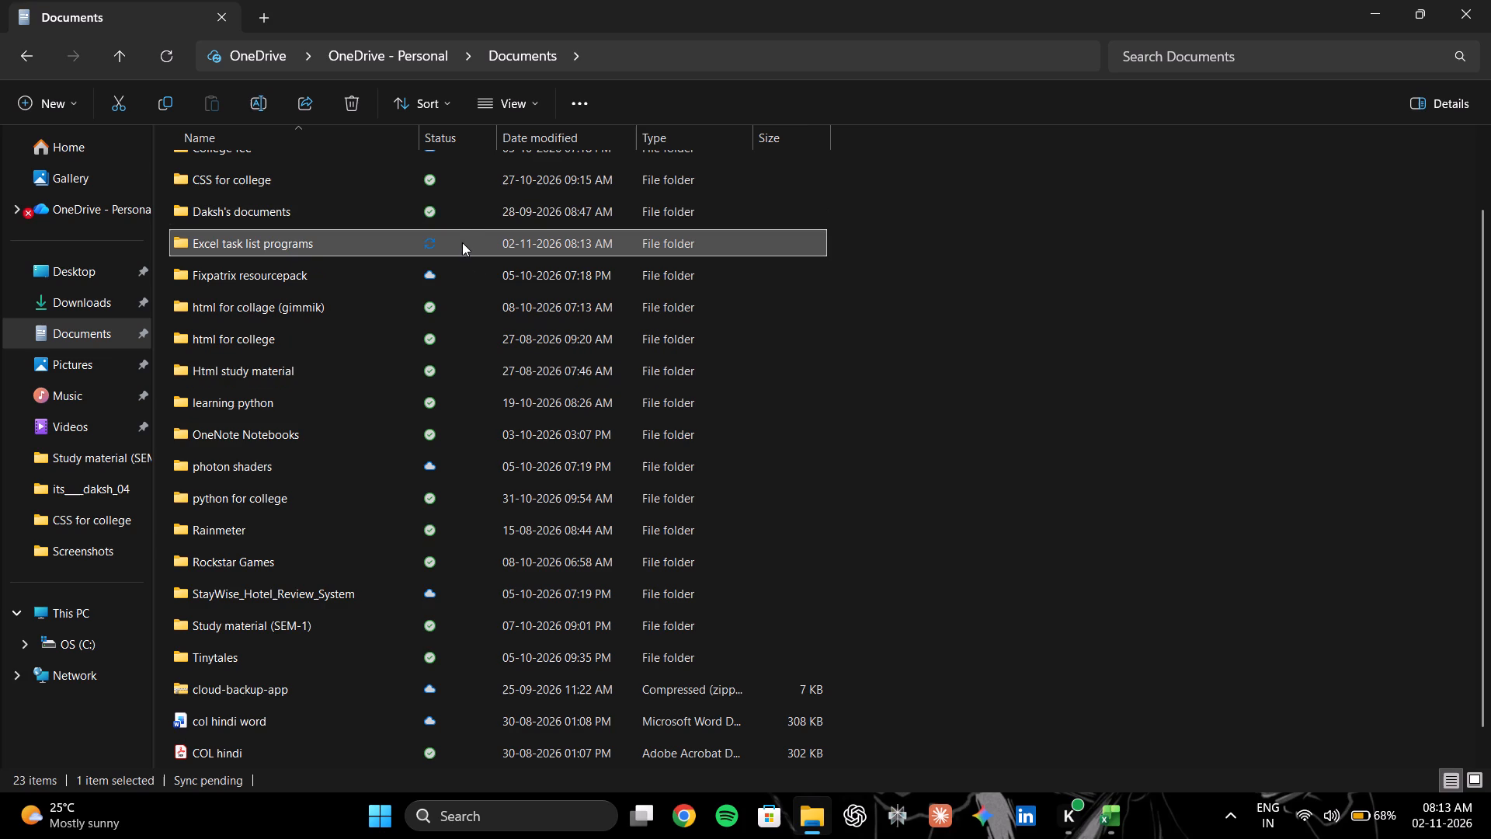
pyautogui.click(95, 296)
pyautogui.click(251, 190)
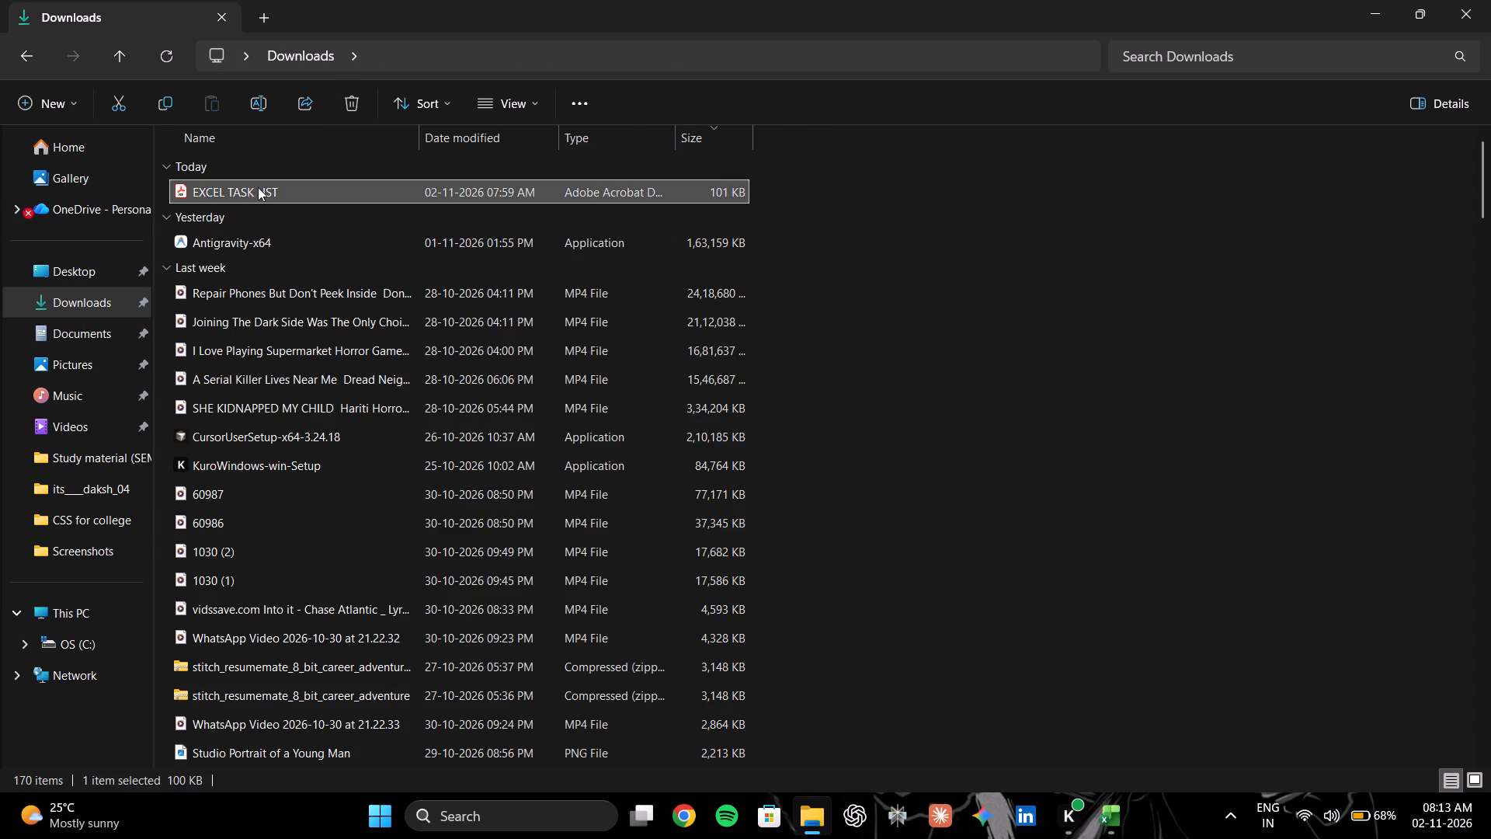
pyautogui.hotkey('ctrl', 'c')
pyautogui.click(77, 332)
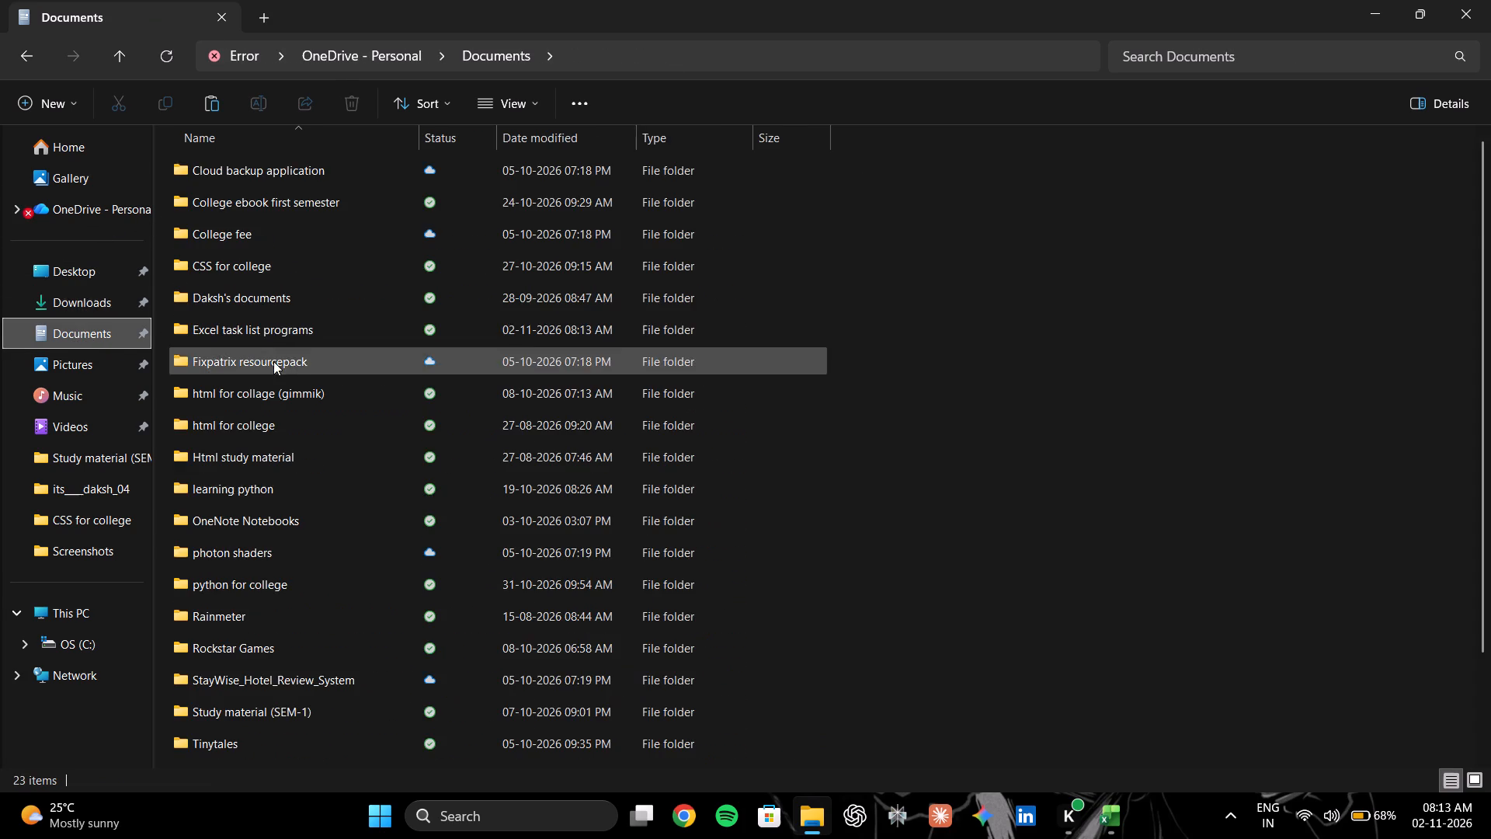
pyautogui.scroll(-8, 323, 388)
pyautogui.scroll(-5, 318, 480)
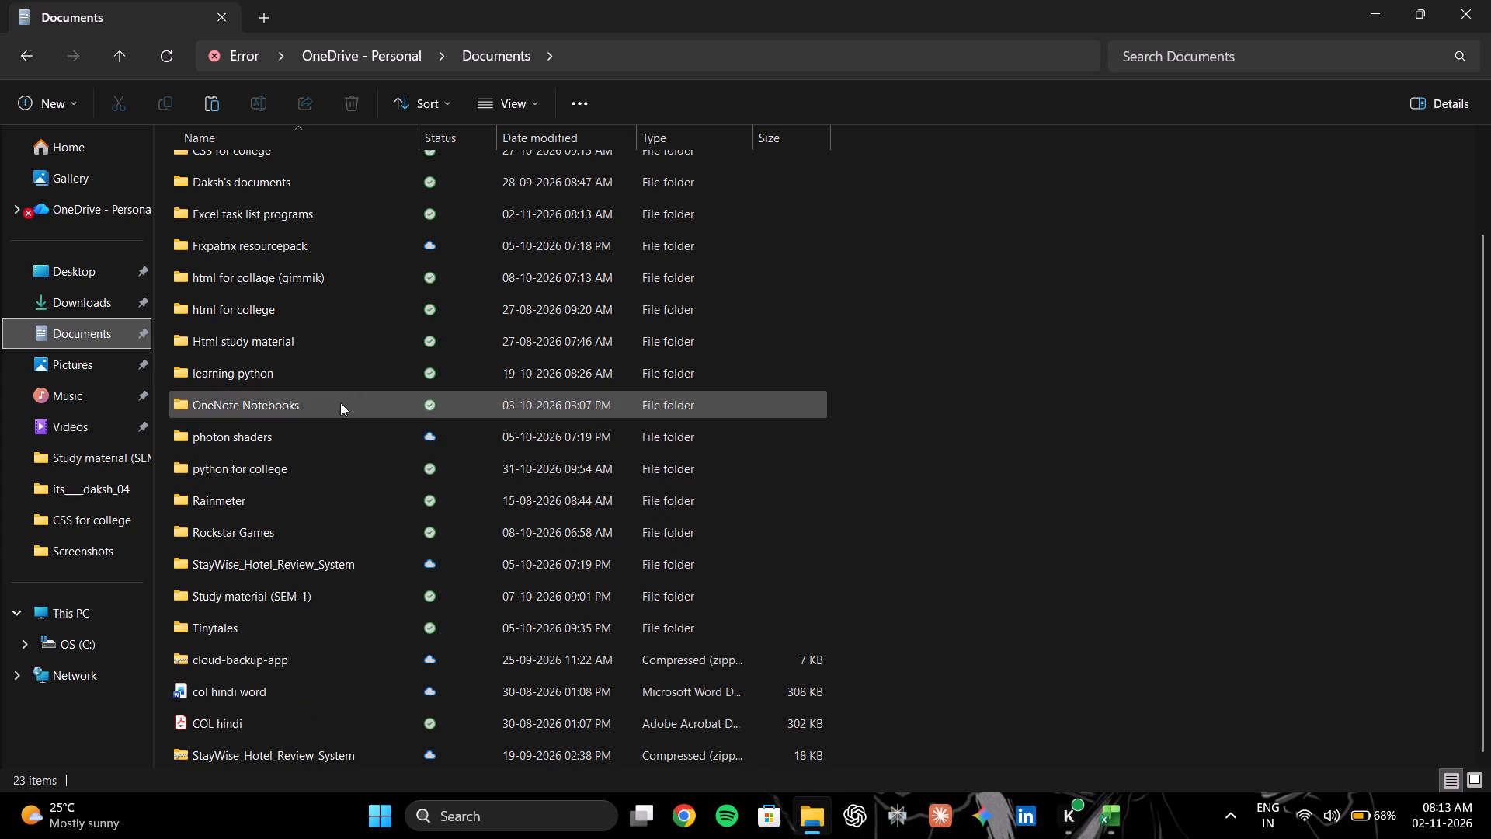
pyautogui.scroll(2, 398, 578)
pyautogui.scroll(2, 405, 641)
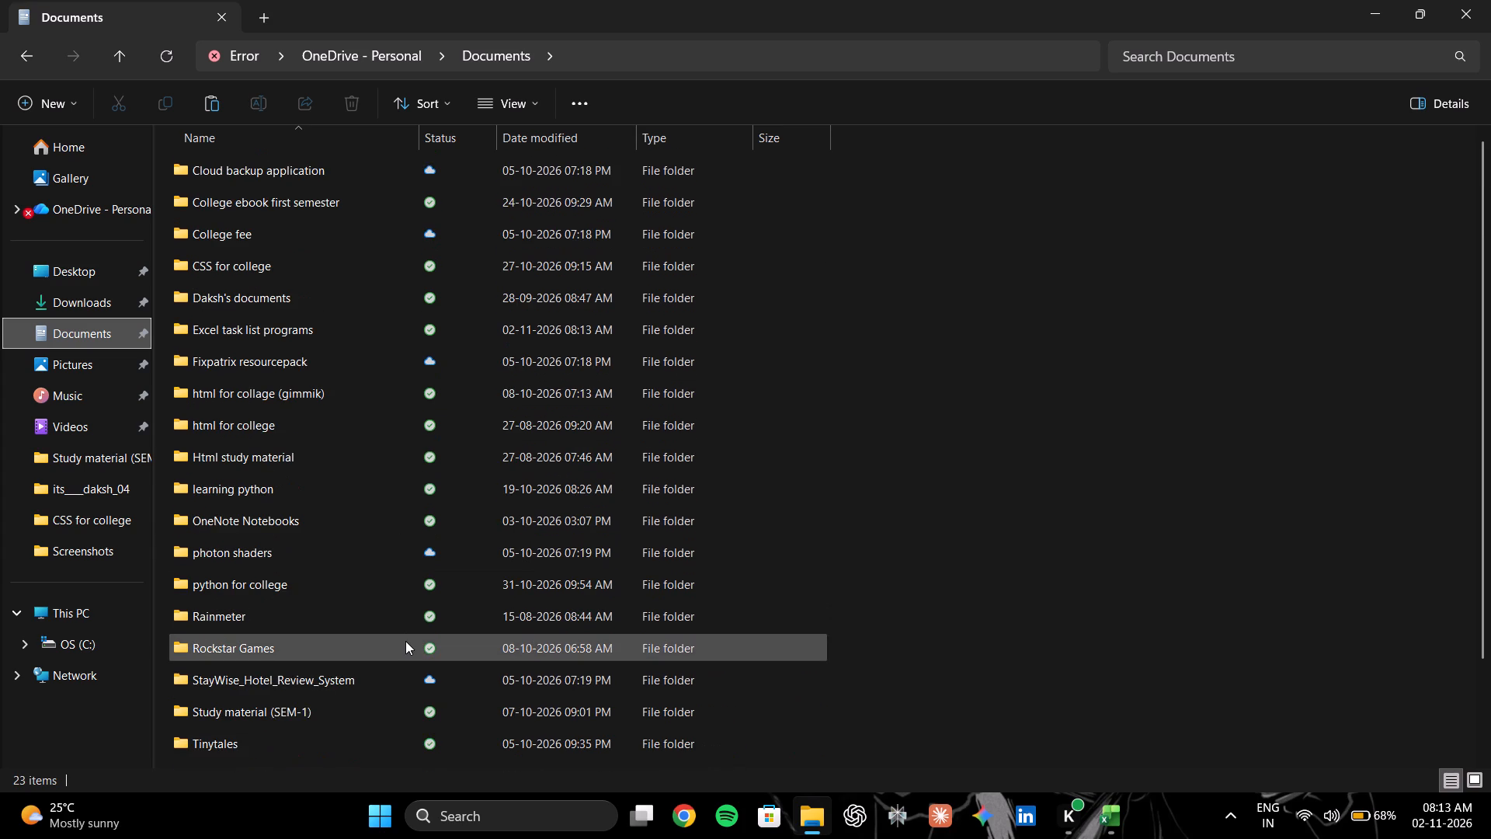
pyautogui.scroll(2, 435, 269)
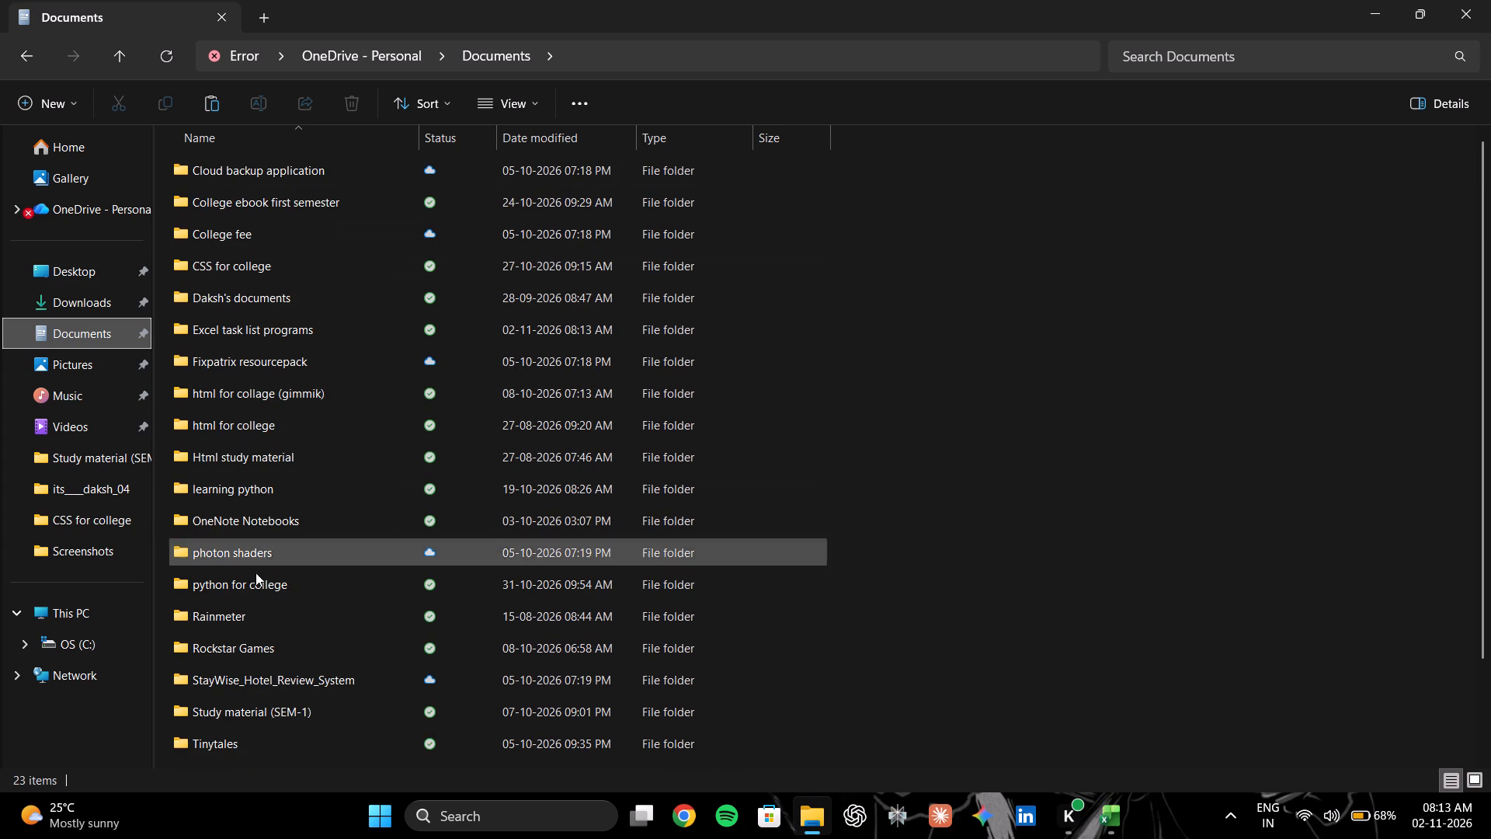
pyautogui.scroll(-3, 347, 686)
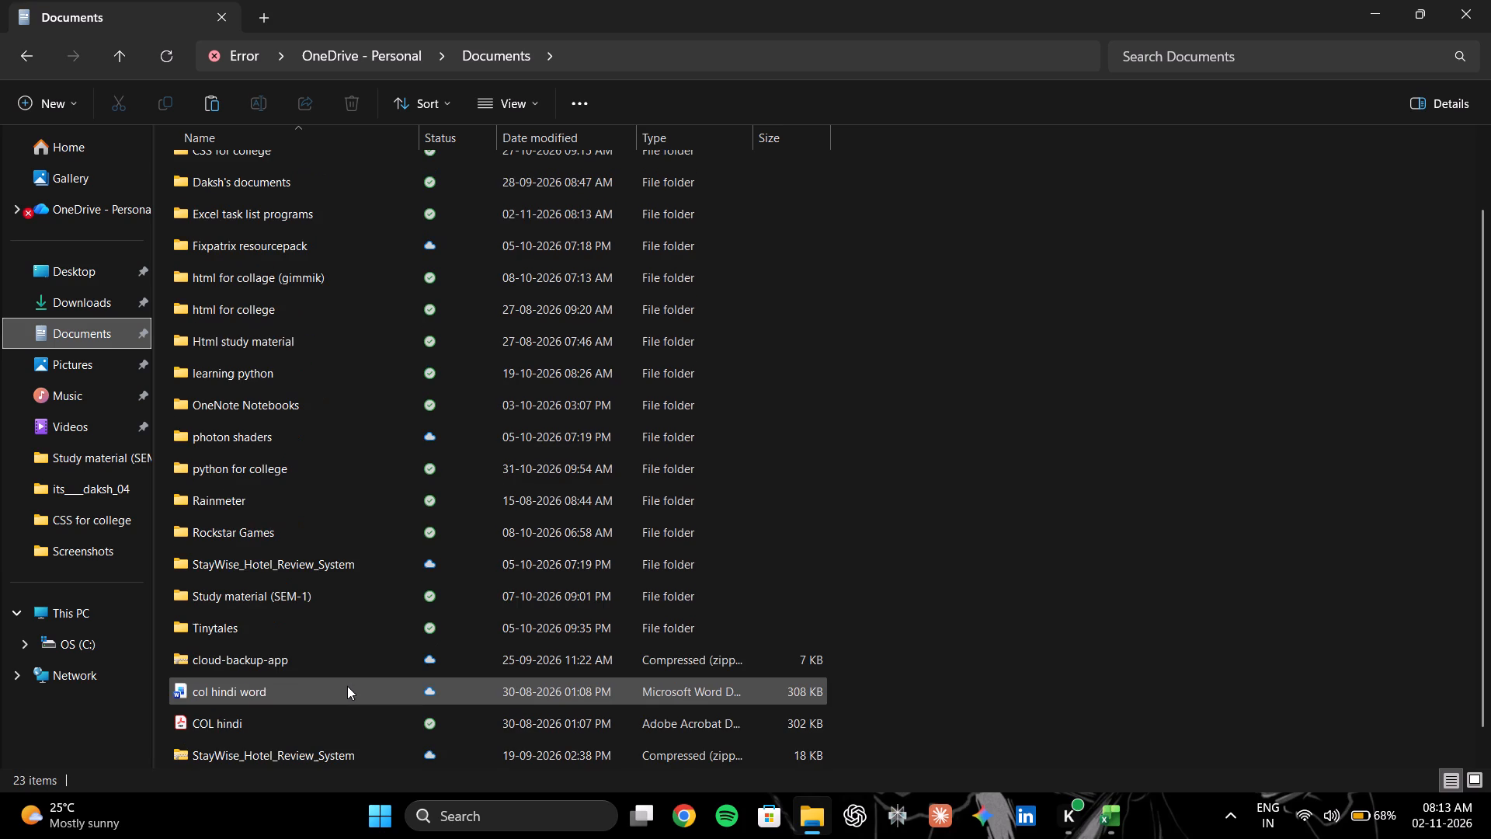
pyautogui.scroll(-1, 347, 686)
pyautogui.scroll(4, 356, 746)
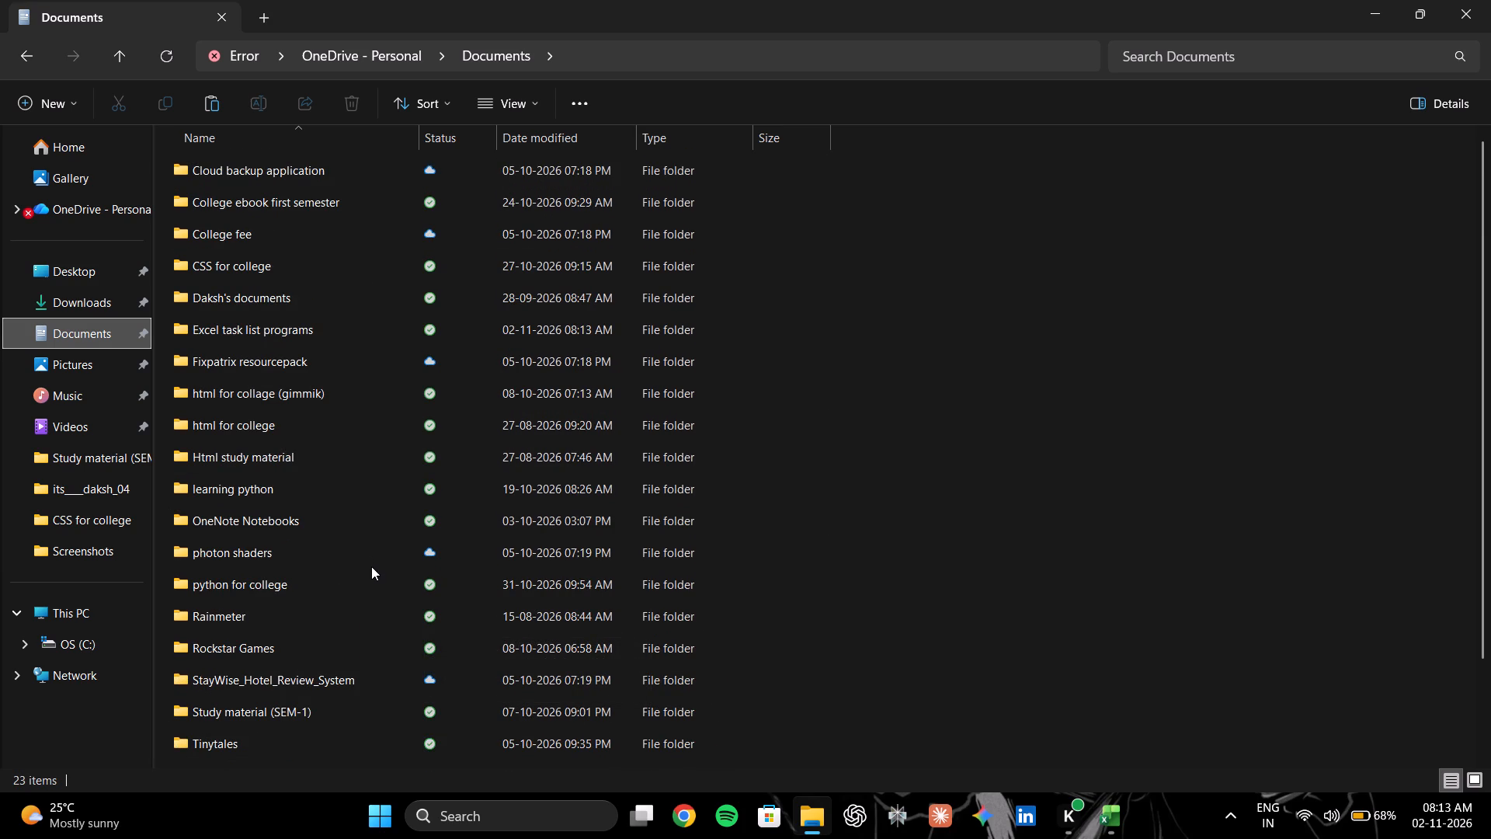
pyautogui.scroll(3, 370, 569)
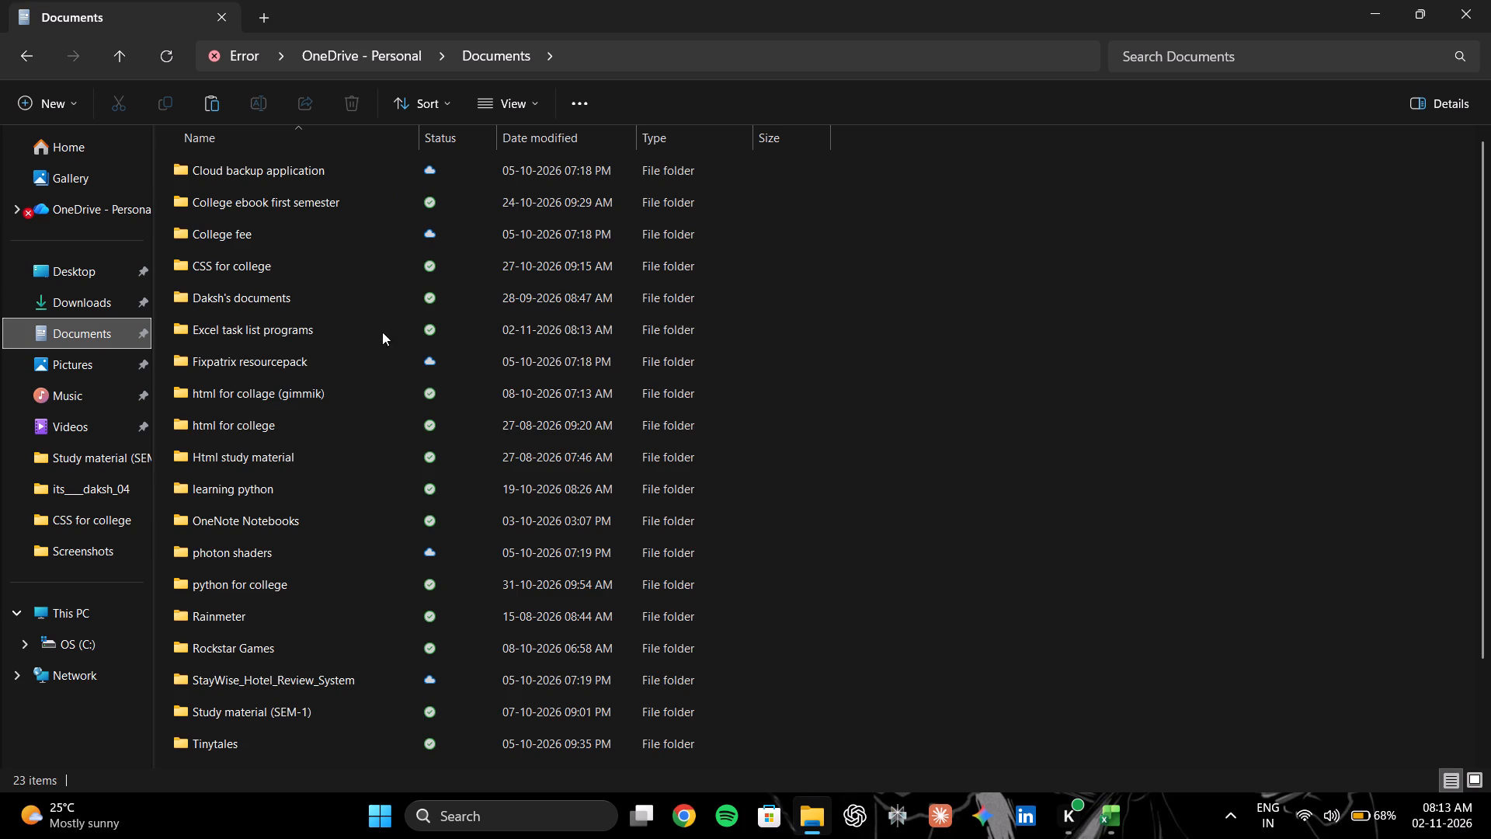
pyautogui.doubleClick(384, 329)
pyautogui.hotkey('ctrl', 'v')
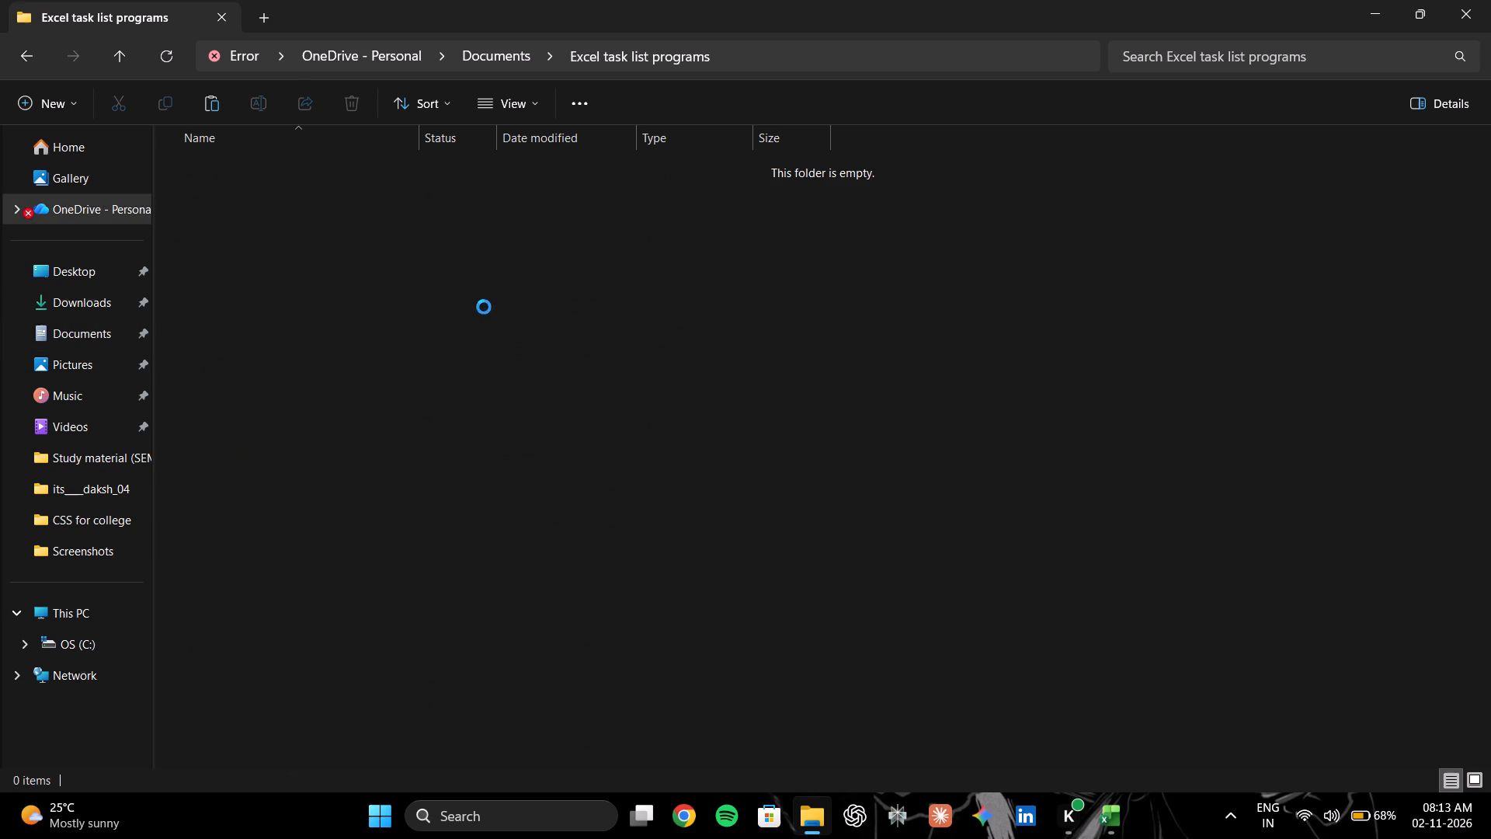
# Copy the full path of the Excel task list programs folder.
pyautogui.moveTo(730, 56); pyautogui.dragTo(582, 54)
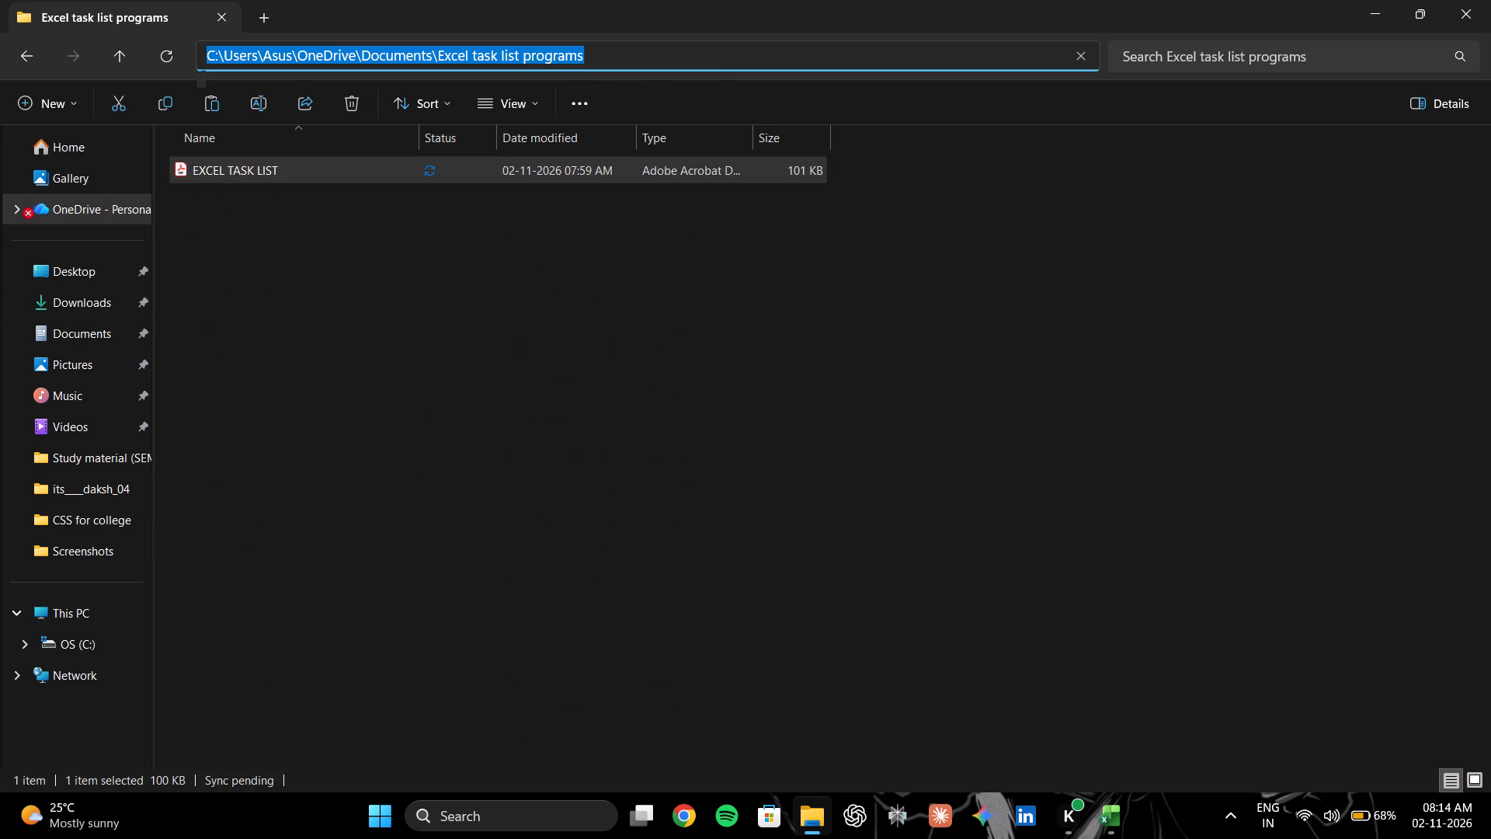
pyautogui.moveTo(582, 54); pyautogui.dragTo(569, 54)
pyautogui.hotkey('ctrl', 'c')
pyautogui.click(1006, 426)
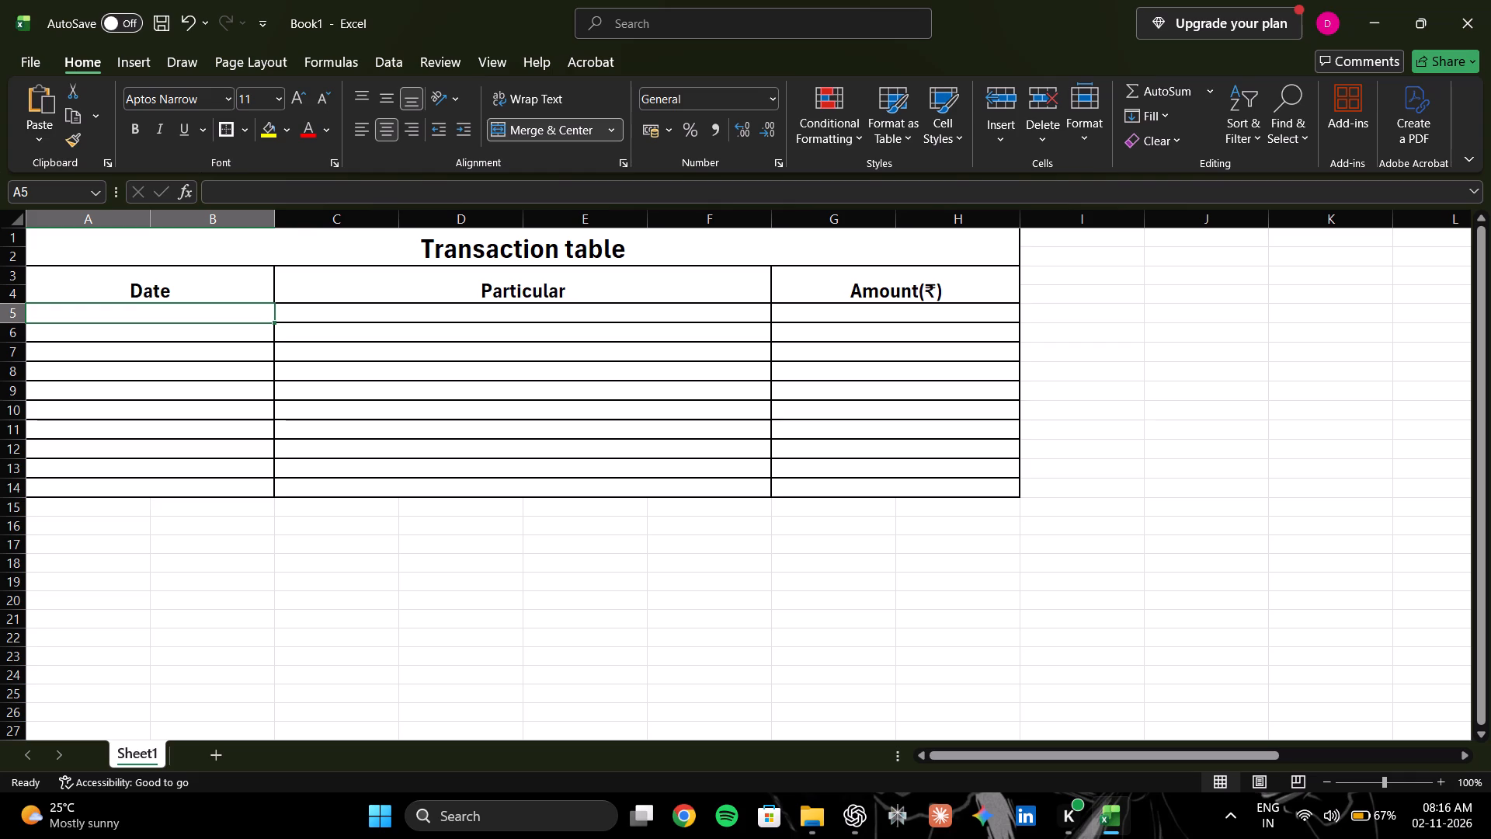
# Fill the Transaction table title cell with the standard red colour.
pyautogui.click(732, 263)
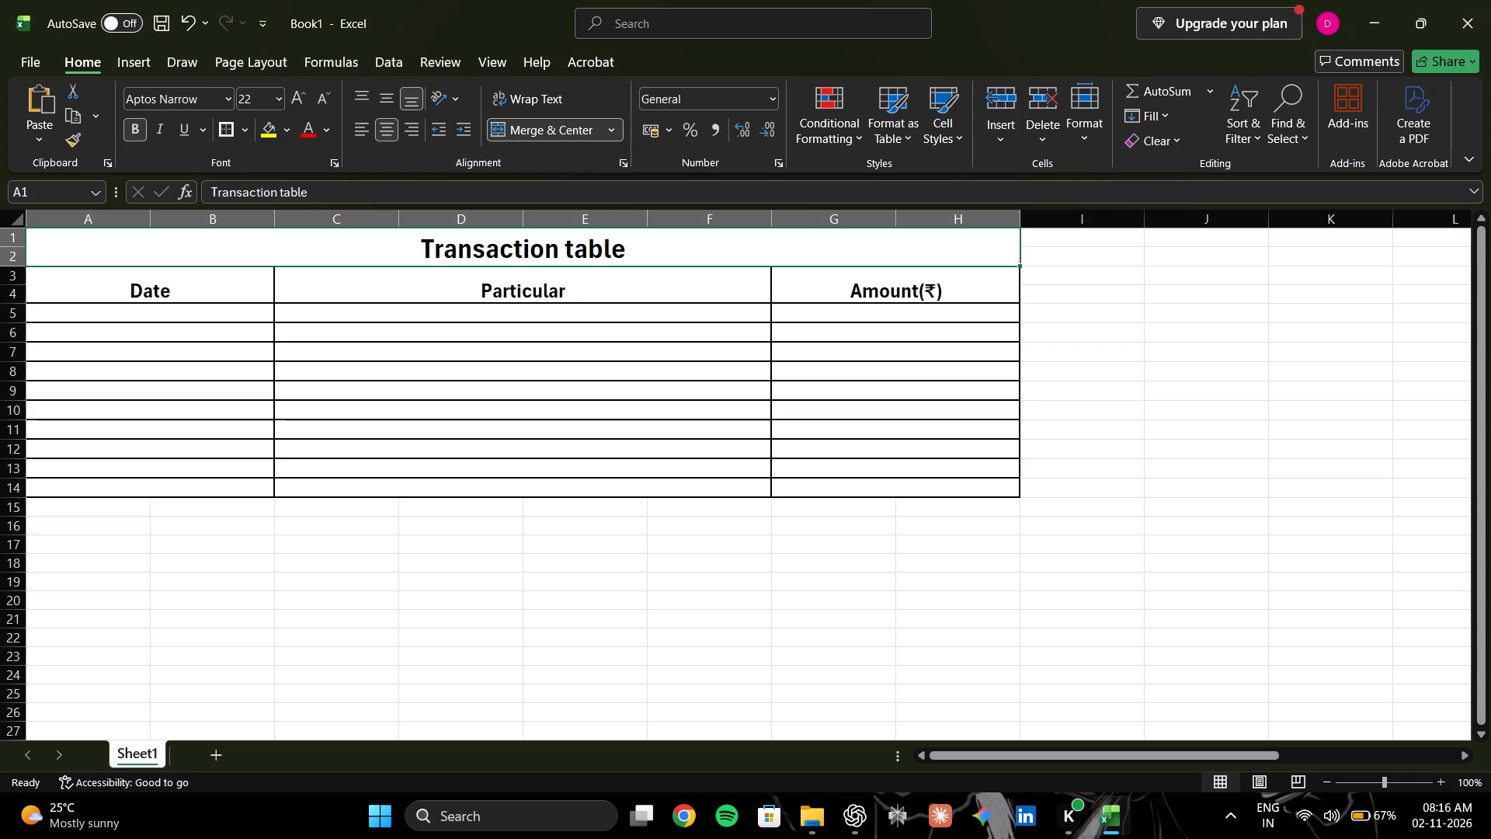
pyautogui.click(280, 131)
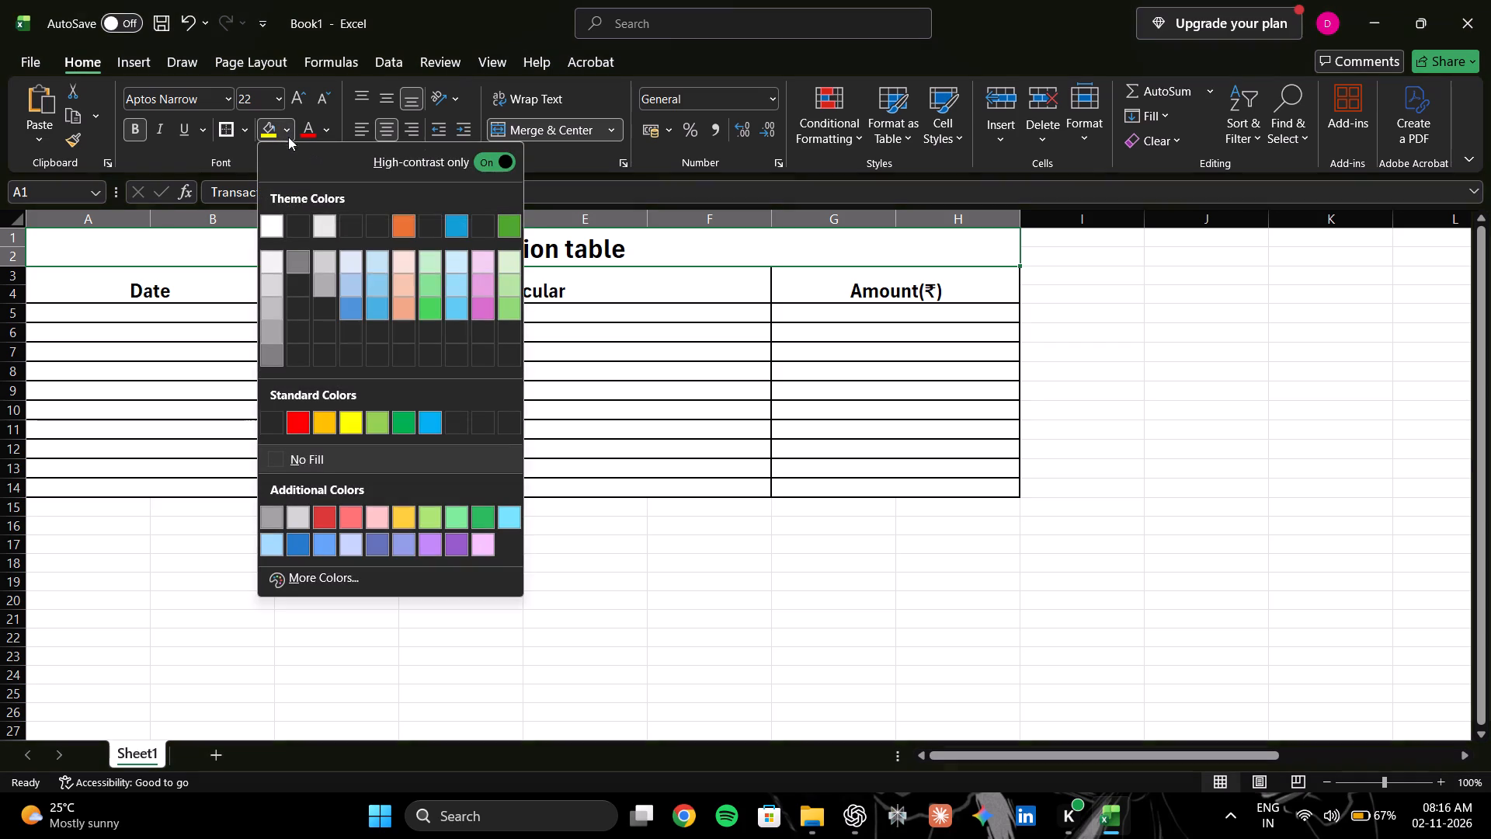
pyautogui.click(297, 224)
pyautogui.click(296, 223)
pyautogui.doubleClick(302, 423)
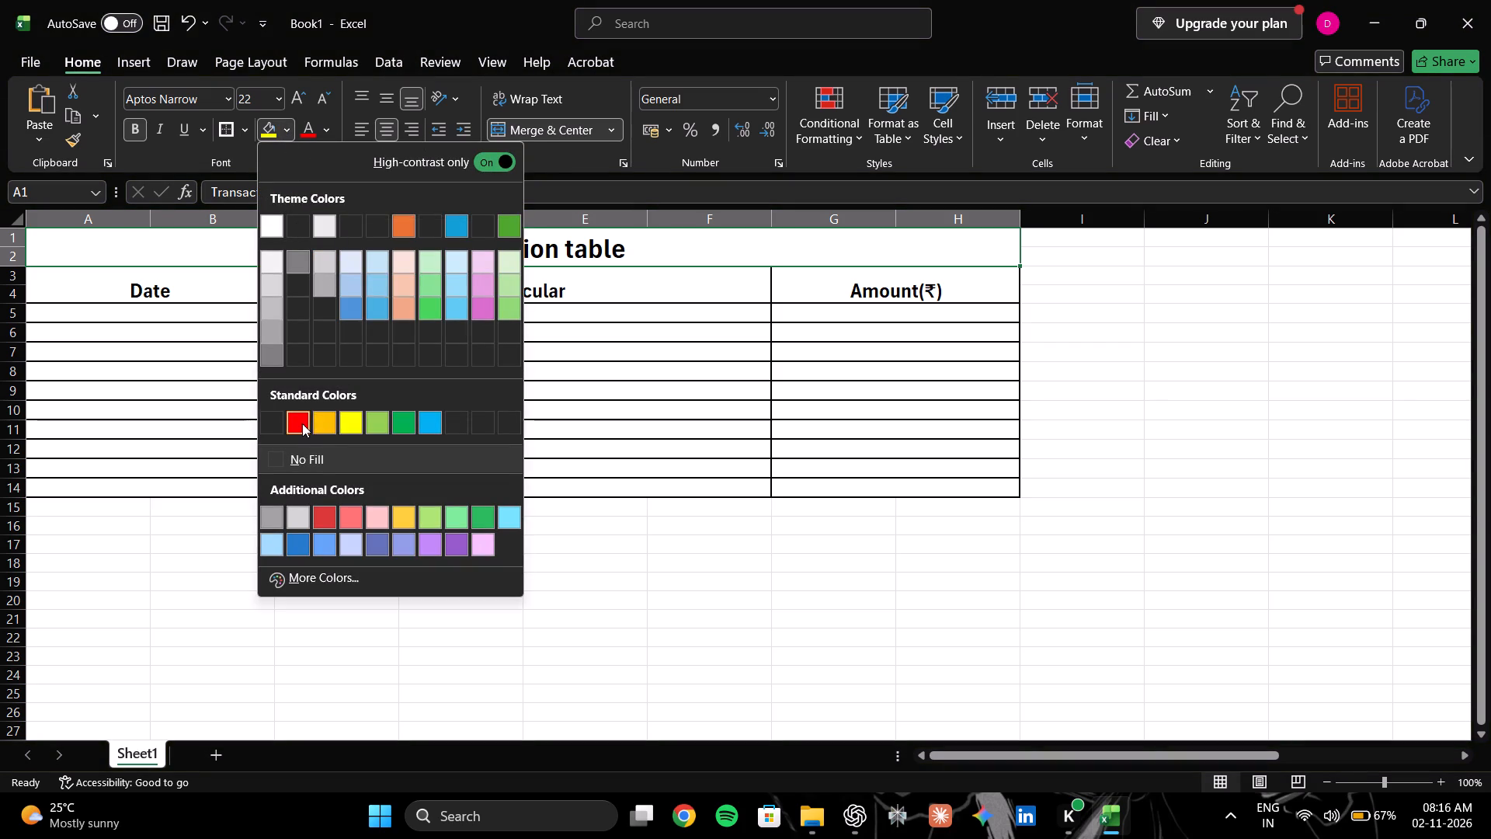
# Fill the Date, Particular and Amount(₹) heading cells with the light red additional colour.
pyautogui.click(198, 284)
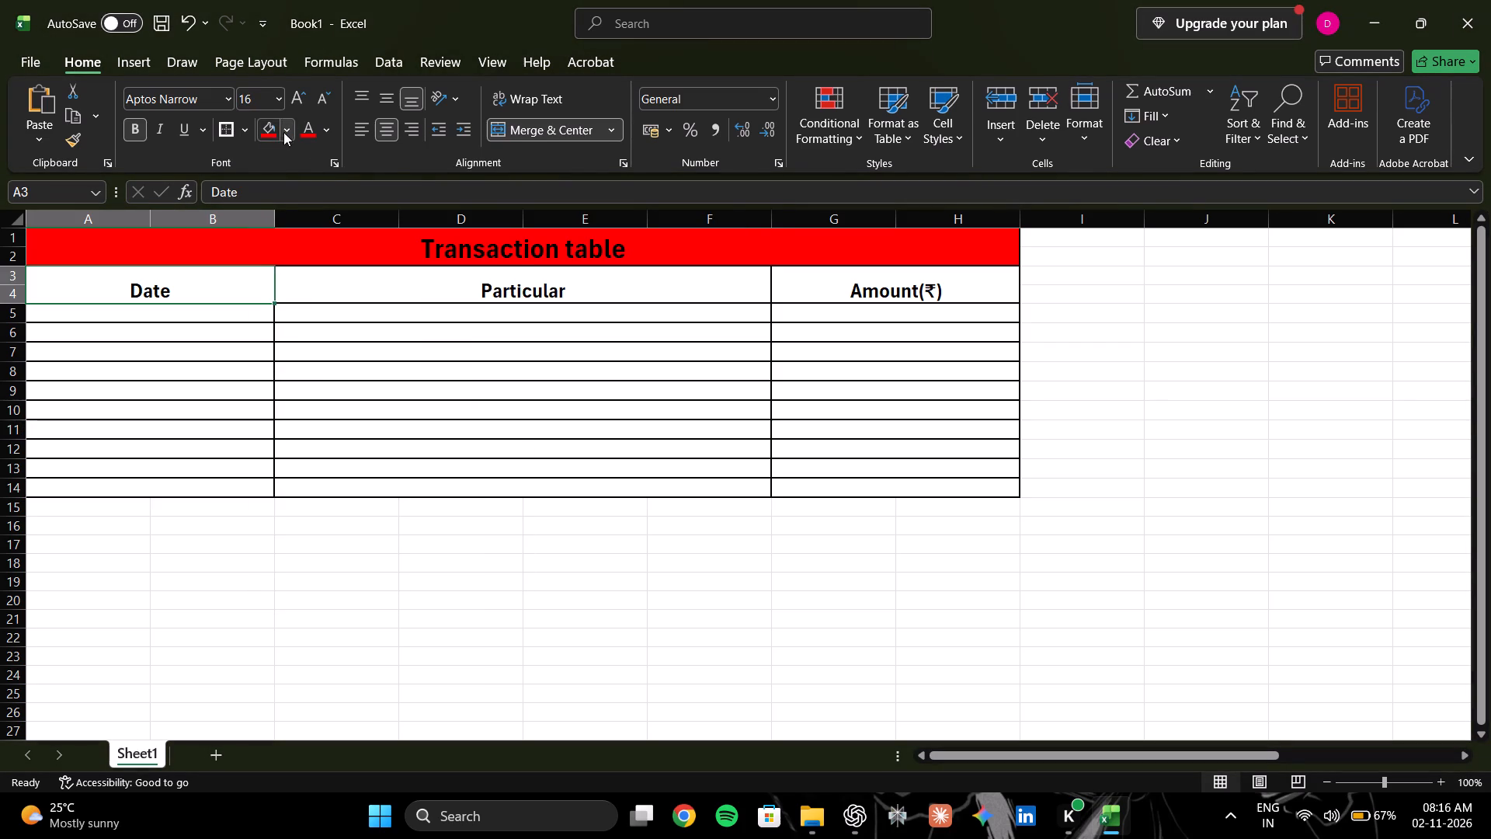
pyautogui.click(283, 132)
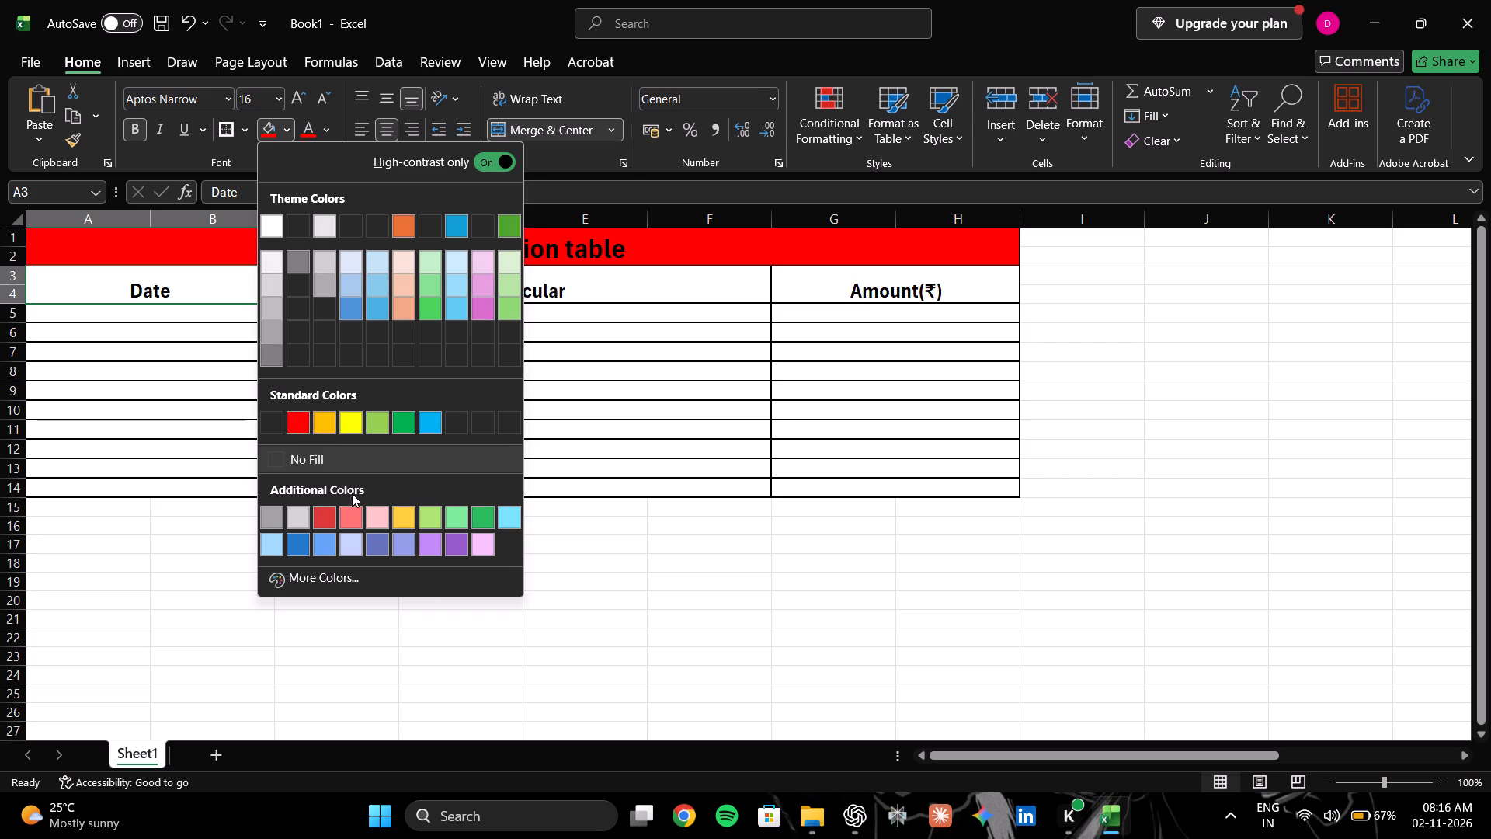
pyautogui.click(354, 508)
pyautogui.click(419, 303)
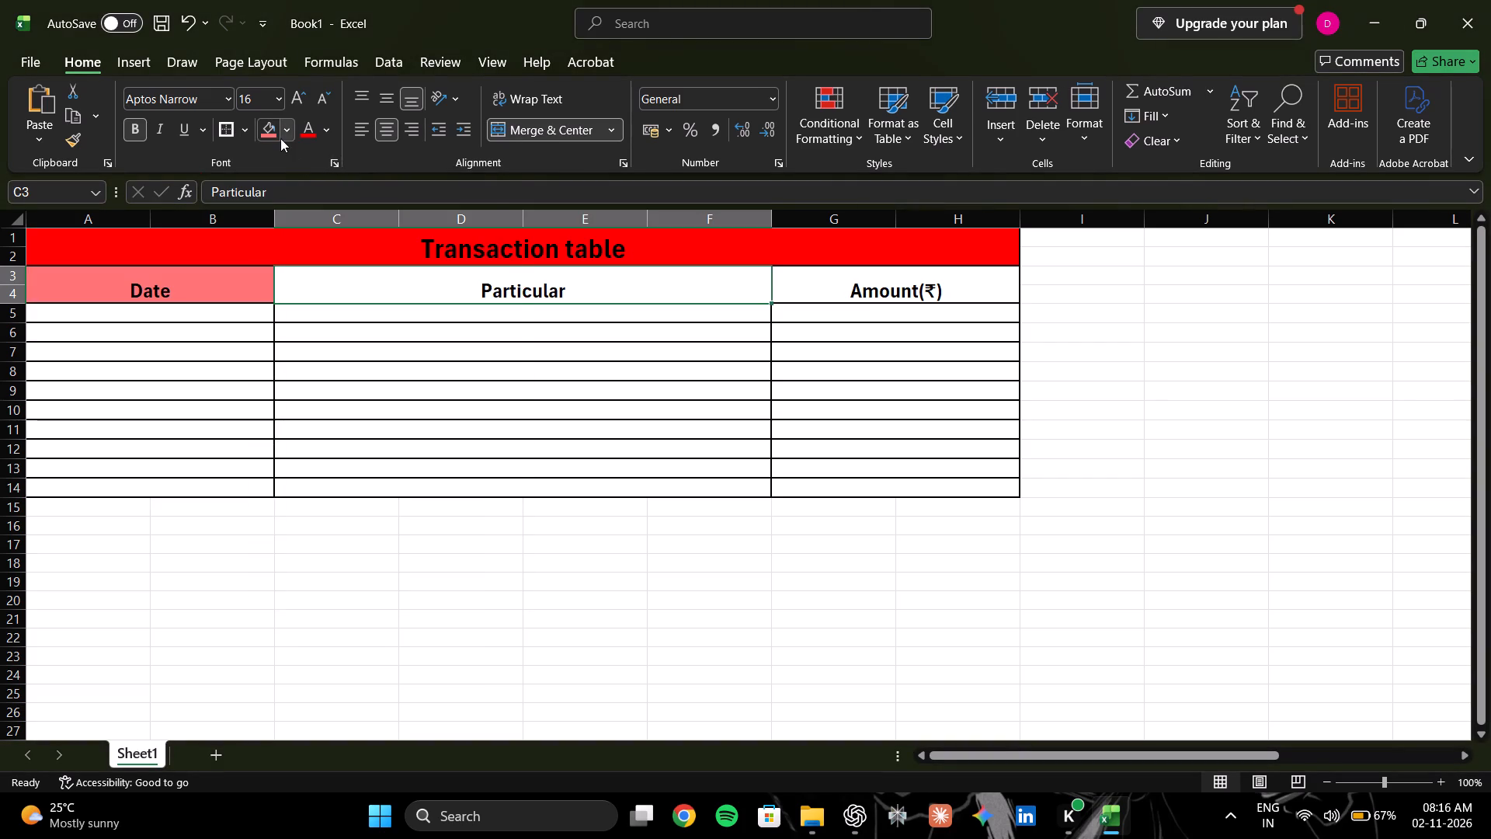
pyautogui.click(288, 134)
pyautogui.click(346, 517)
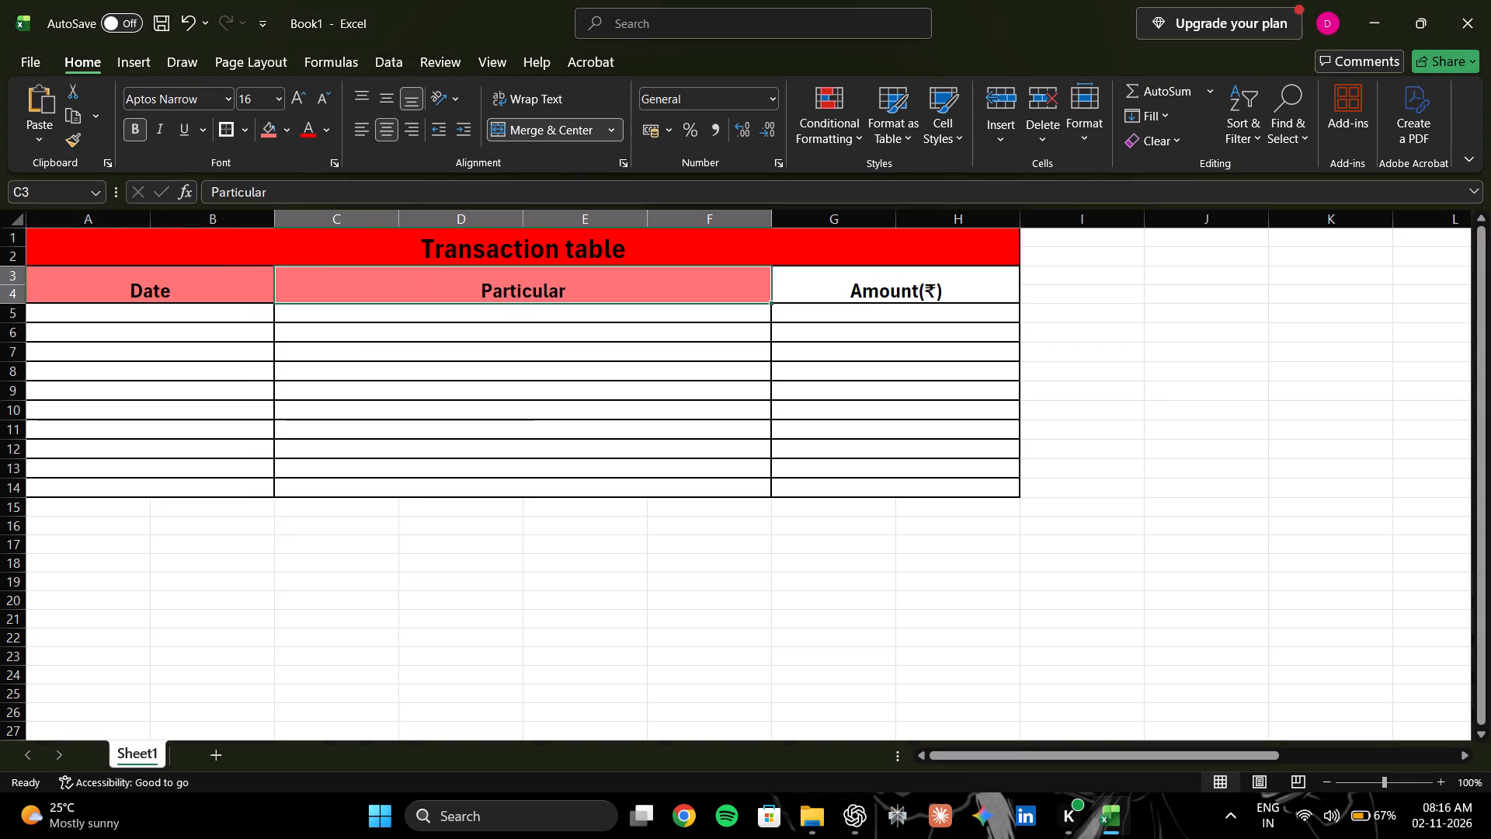
pyautogui.click(815, 296)
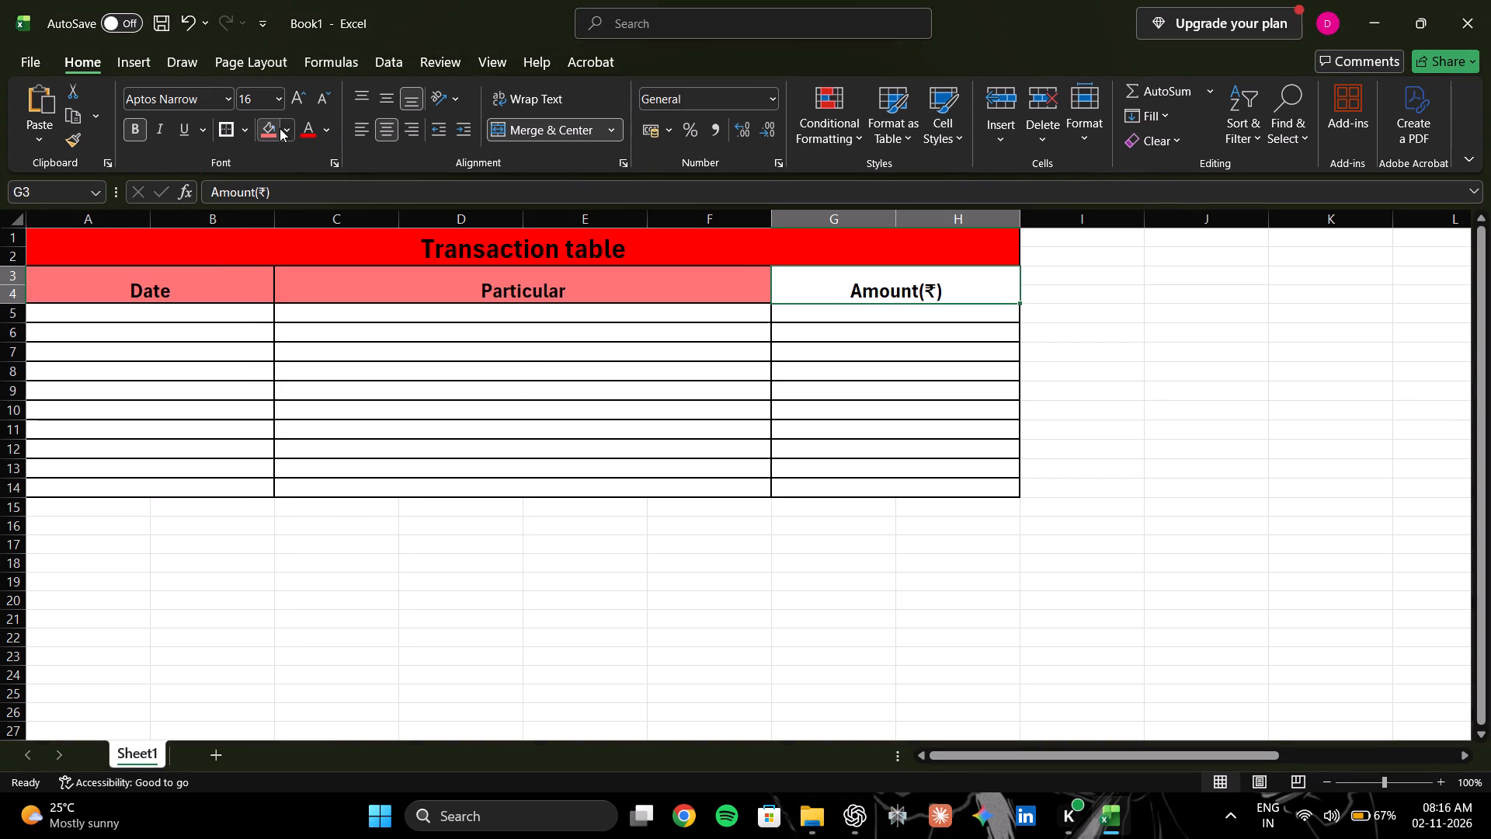
pyautogui.click(278, 131)
# Middle-align the Date, Particular and Amount(₹) headings and the table title vertically, keeping them centred horizontally.
pyautogui.click(189, 318)
pyautogui.click(219, 283)
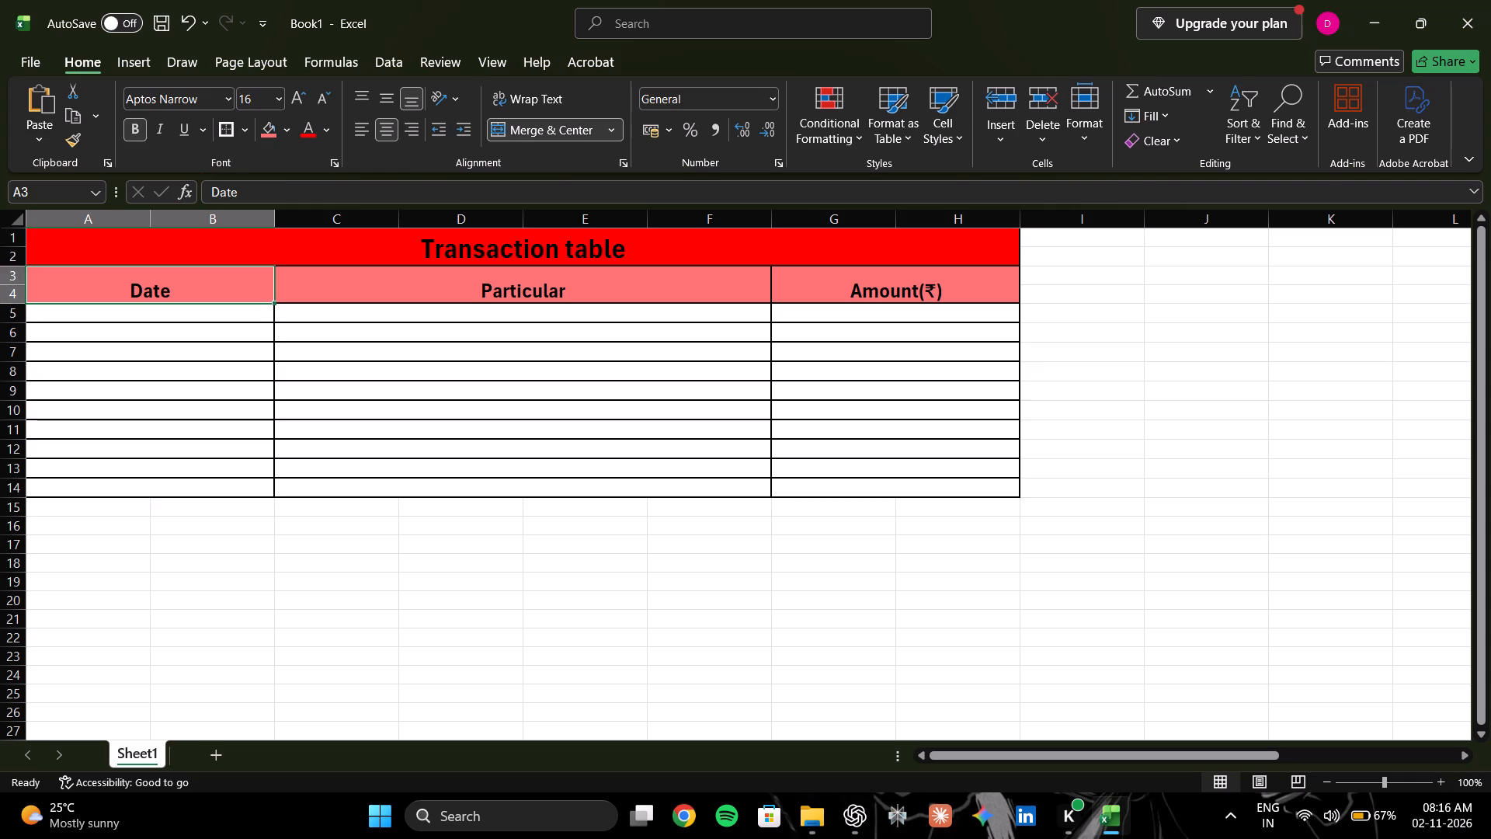
pyautogui.click(394, 128)
pyautogui.click(384, 97)
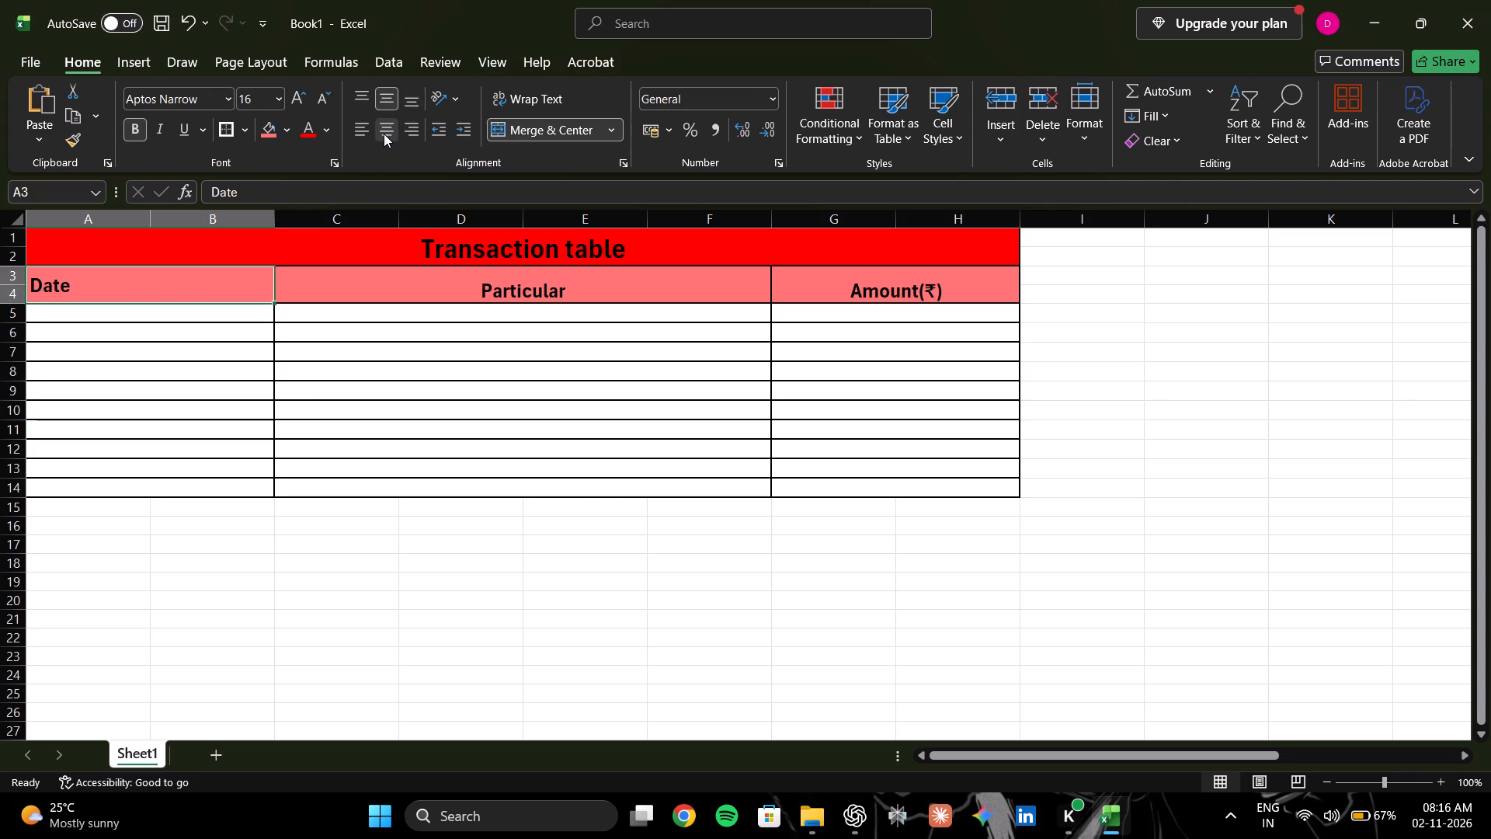
pyautogui.click(384, 134)
pyautogui.click(553, 296)
pyautogui.click(381, 97)
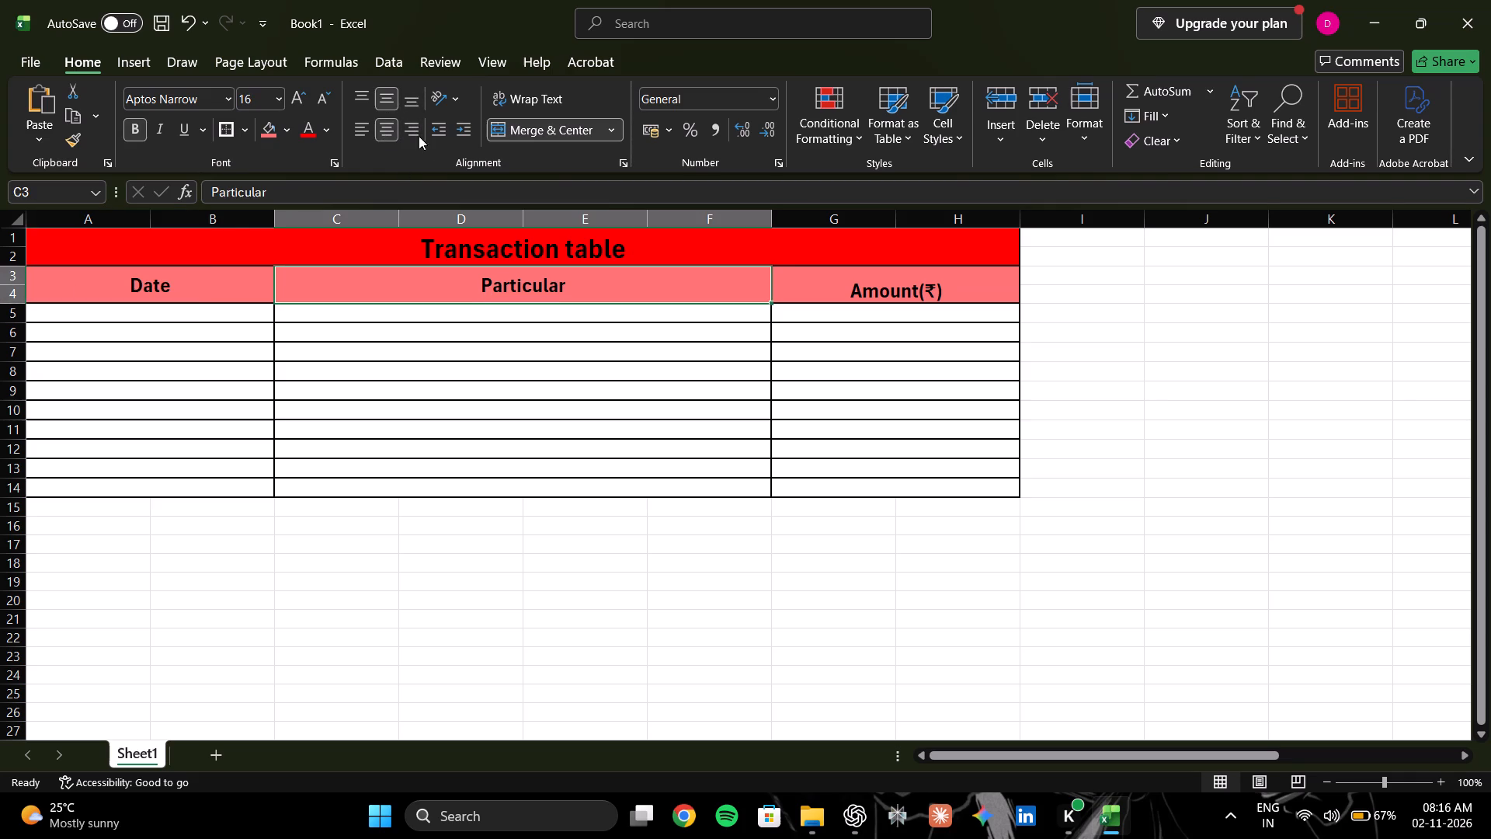
pyautogui.click(846, 290)
pyautogui.click(391, 90)
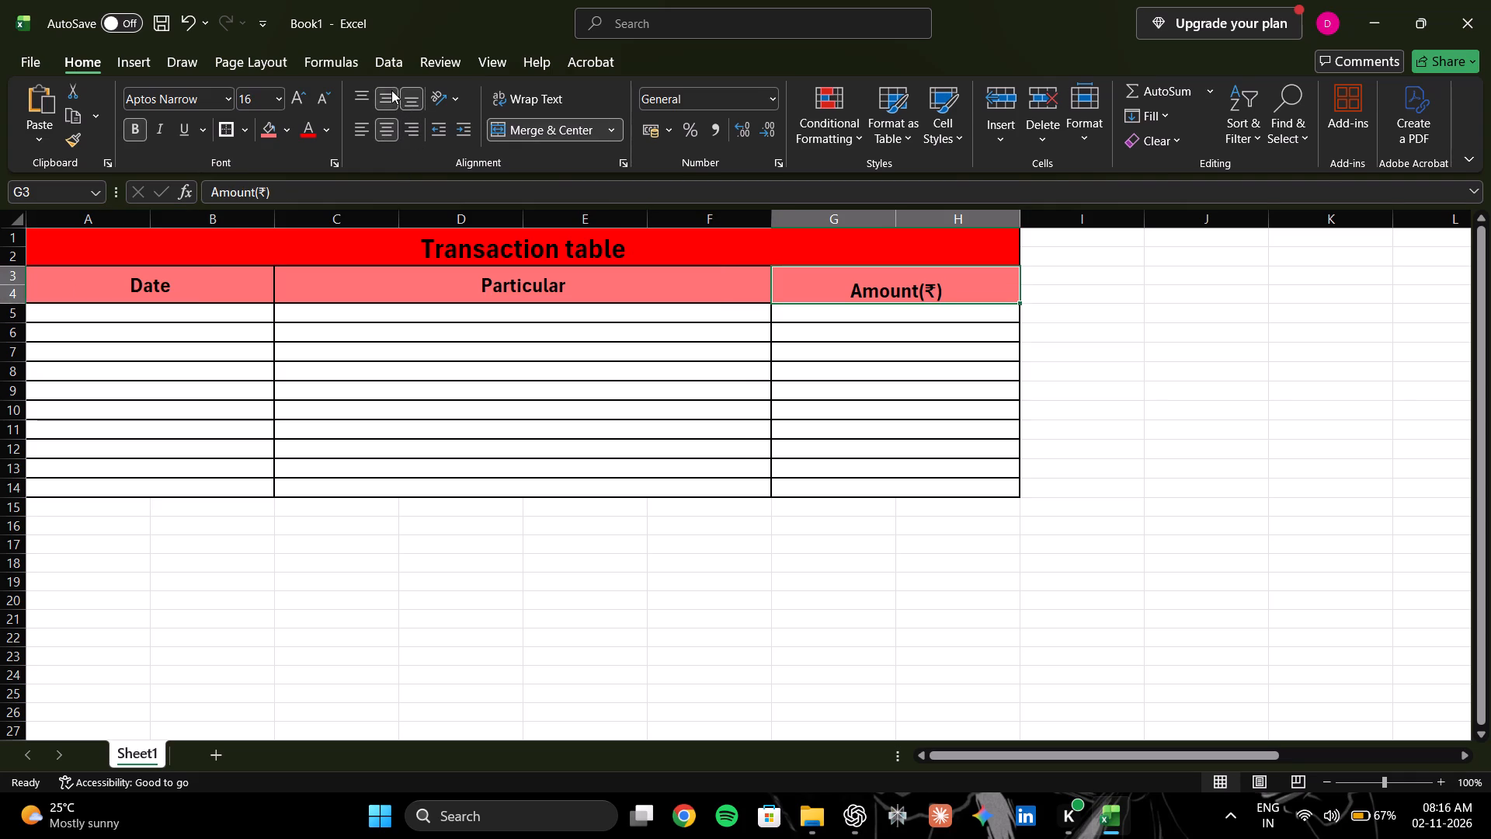
pyautogui.click(477, 266)
pyautogui.click(381, 98)
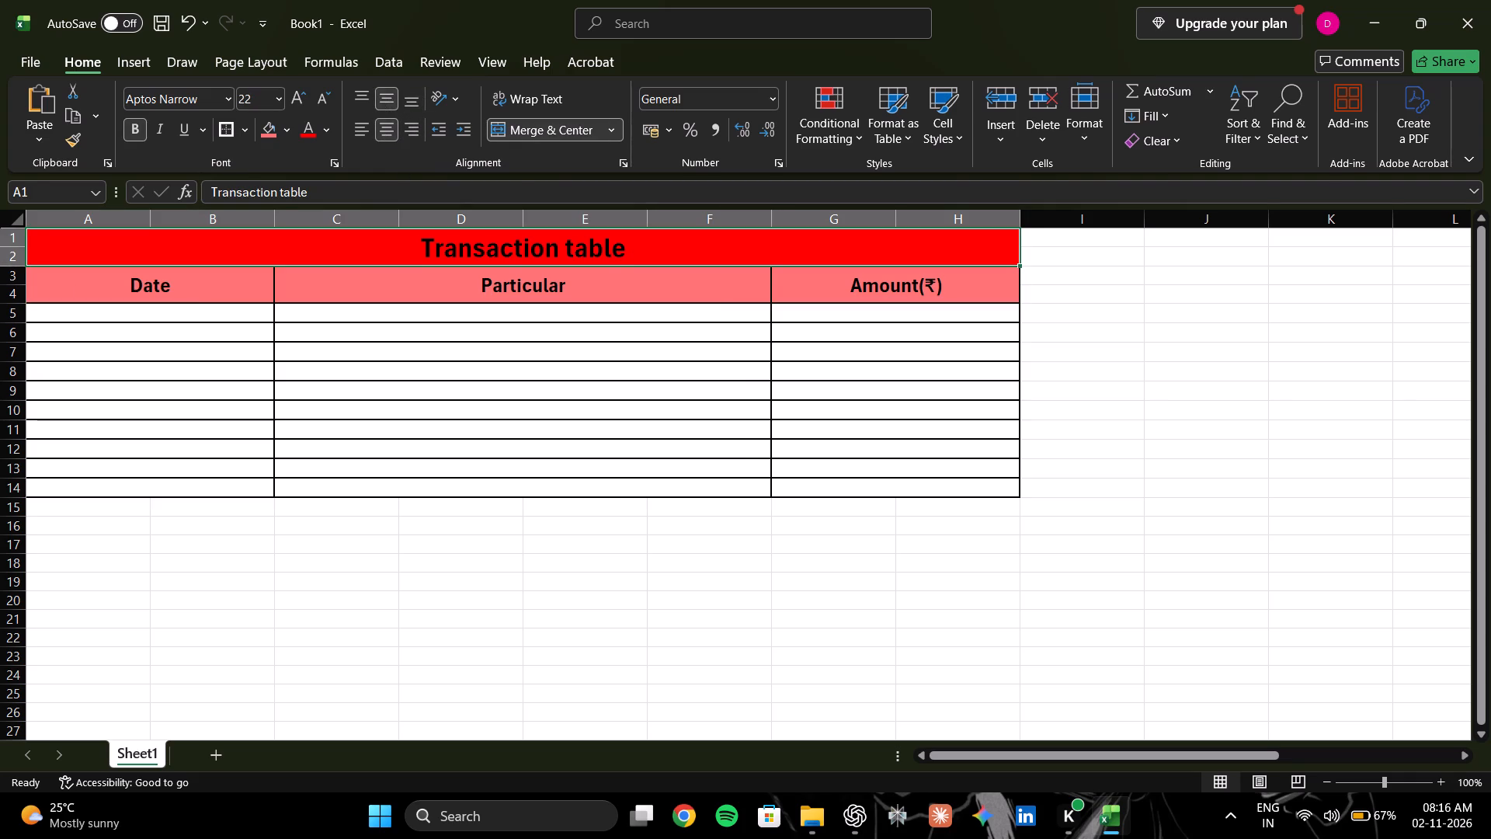
# Enter the date 01-10-2026 in cell A5, the first row under the Date heading.
pyautogui.click(511, 362)
pyautogui.click(135, 311)
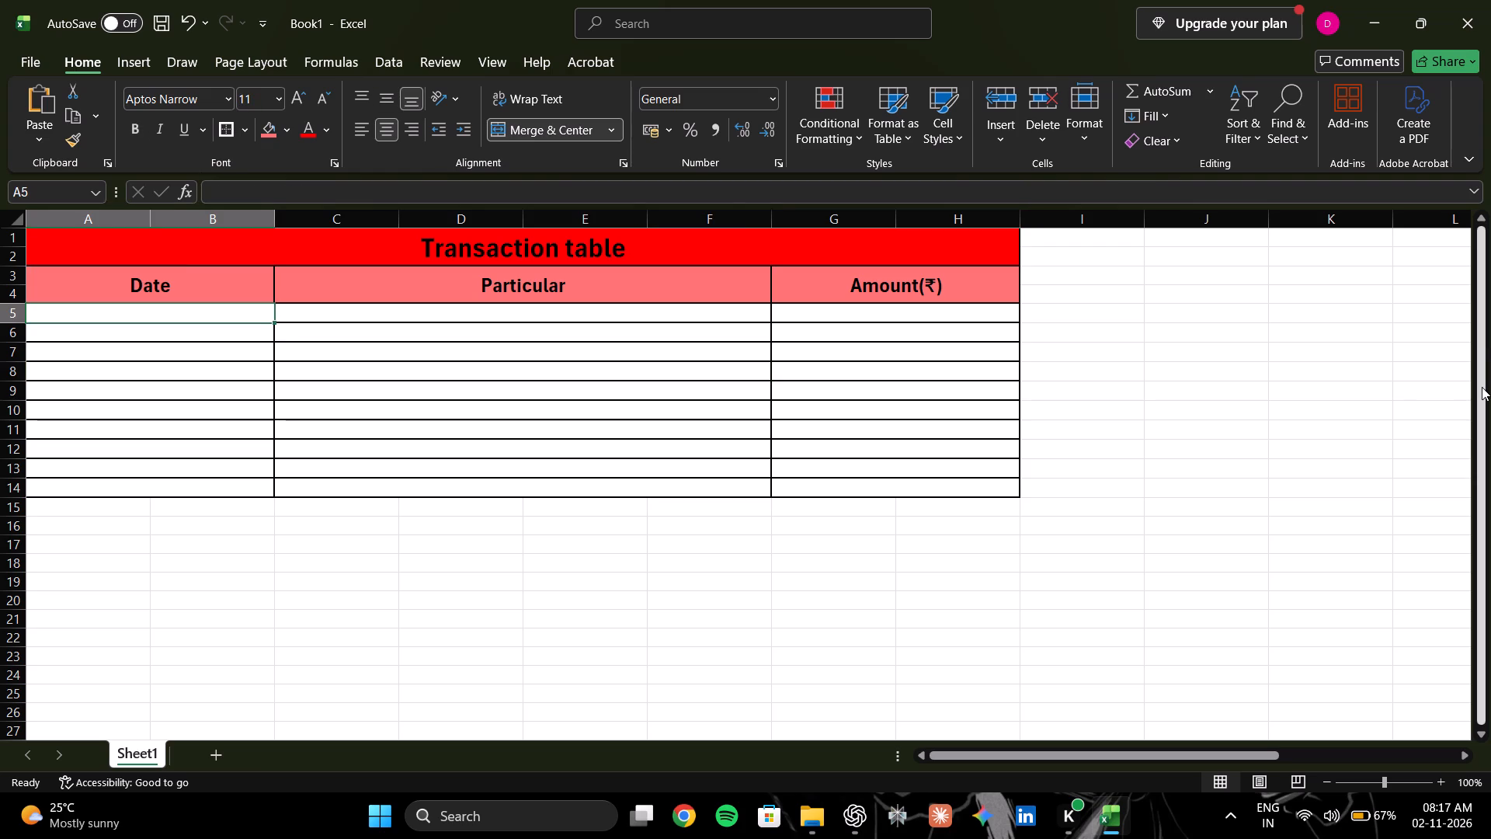
pyautogui.write('01-')
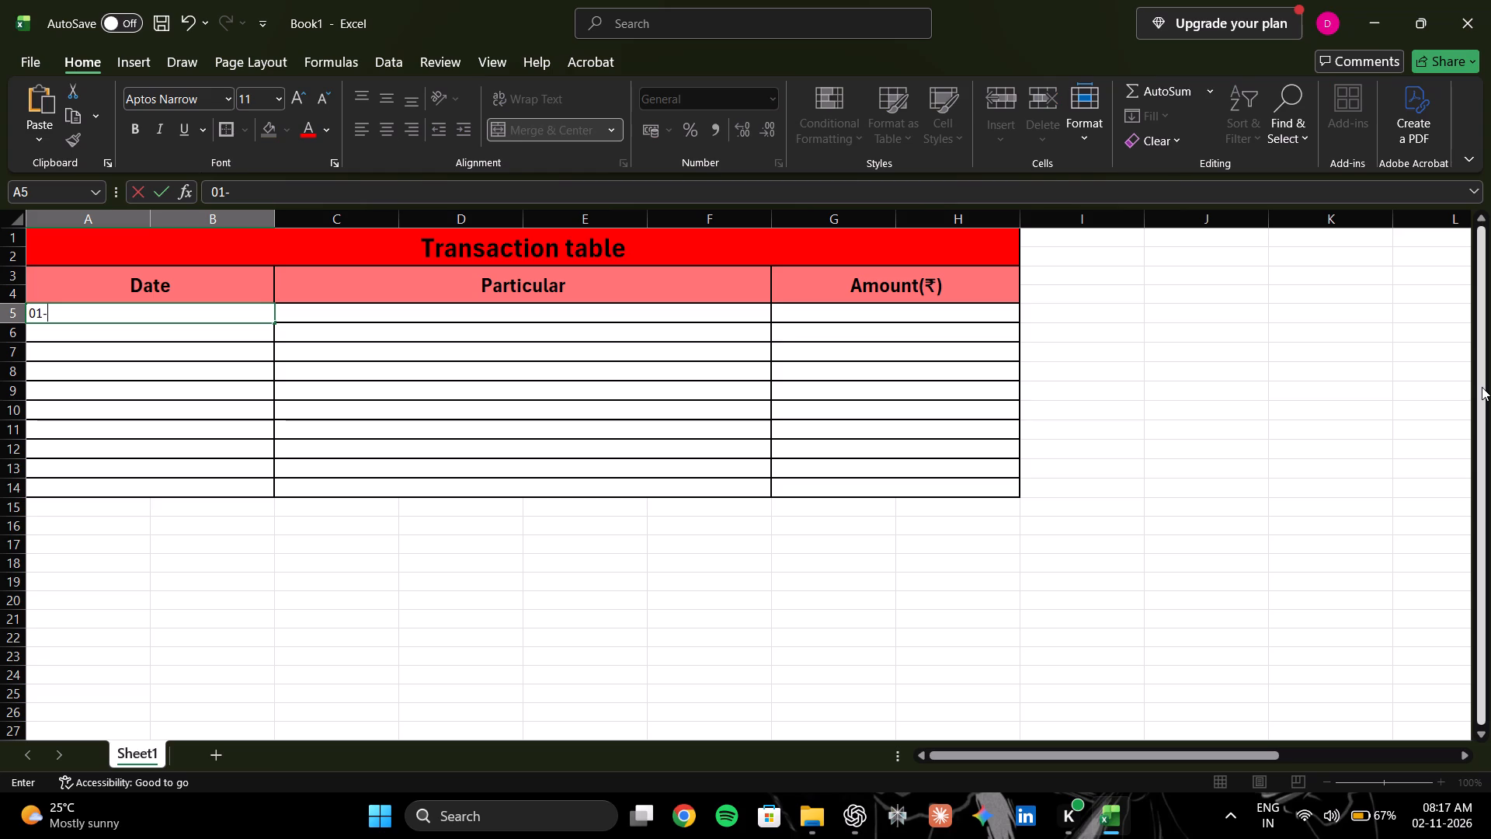
pyautogui.write('10')
pyautogui.press('-')
pyautogui.write('2026')
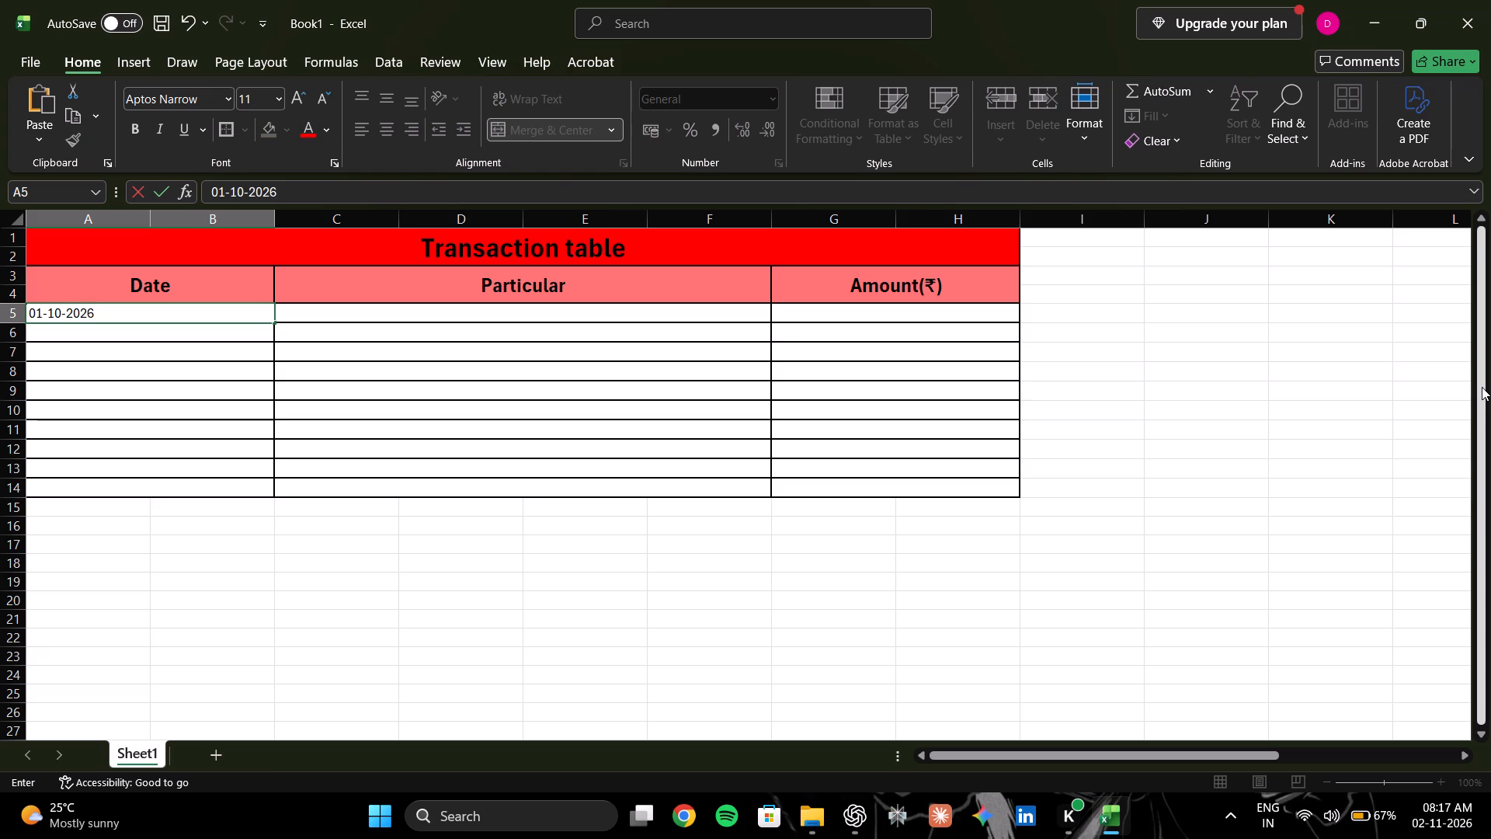
pyautogui.click(388, 106)
pyautogui.click(391, 98)
pyautogui.click(195, 346)
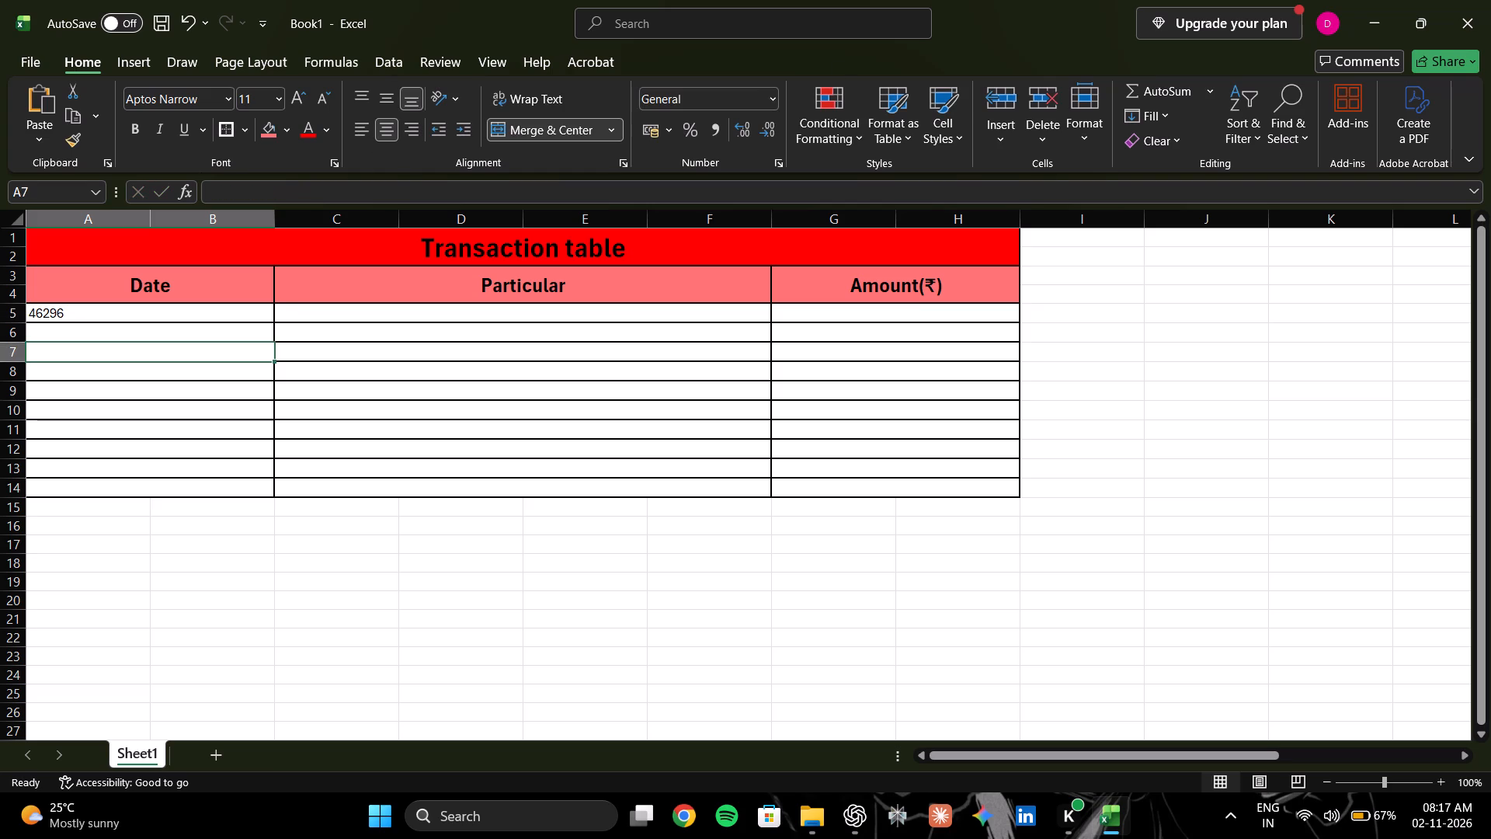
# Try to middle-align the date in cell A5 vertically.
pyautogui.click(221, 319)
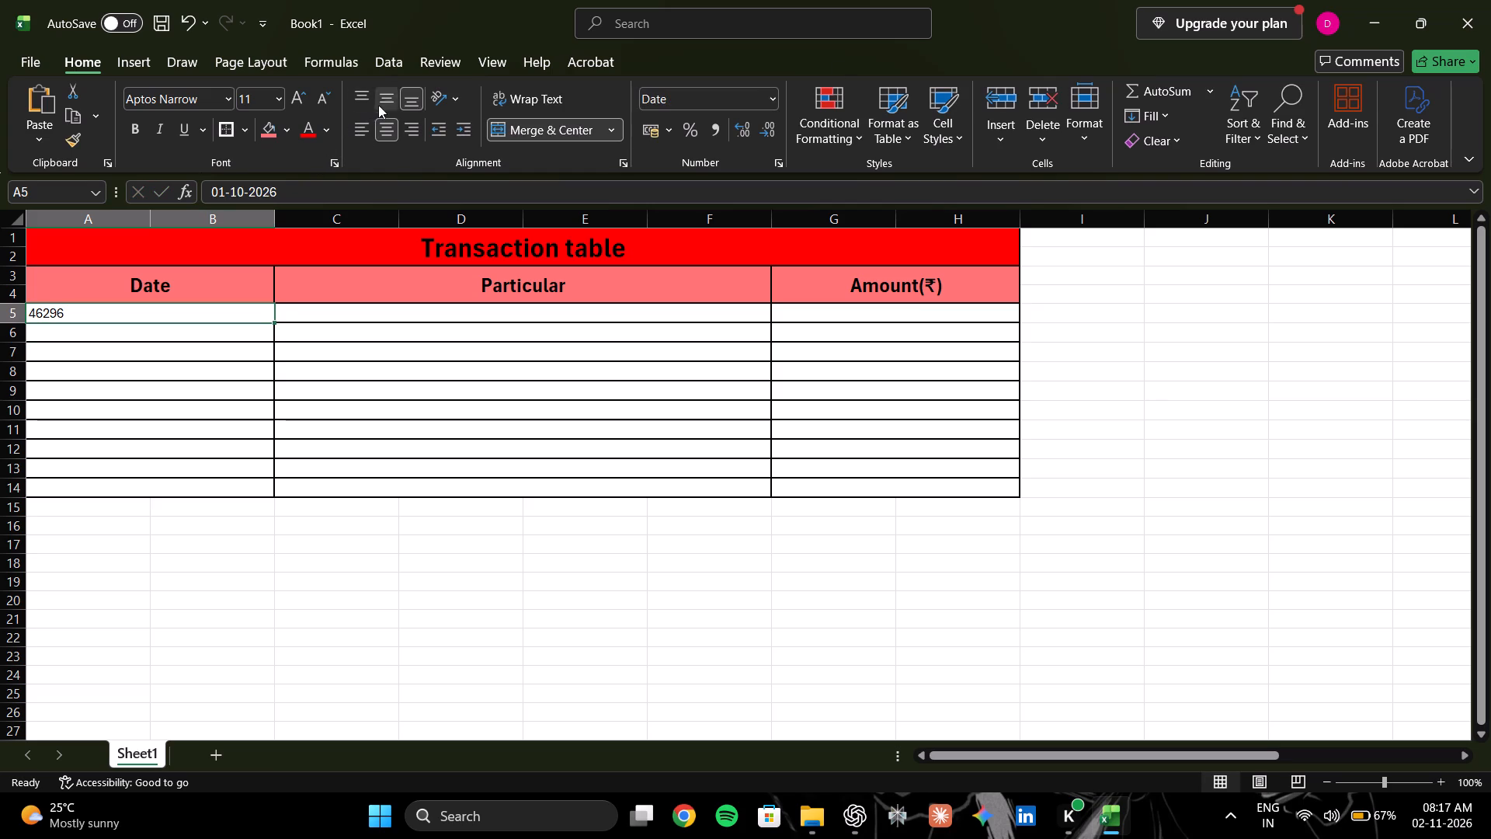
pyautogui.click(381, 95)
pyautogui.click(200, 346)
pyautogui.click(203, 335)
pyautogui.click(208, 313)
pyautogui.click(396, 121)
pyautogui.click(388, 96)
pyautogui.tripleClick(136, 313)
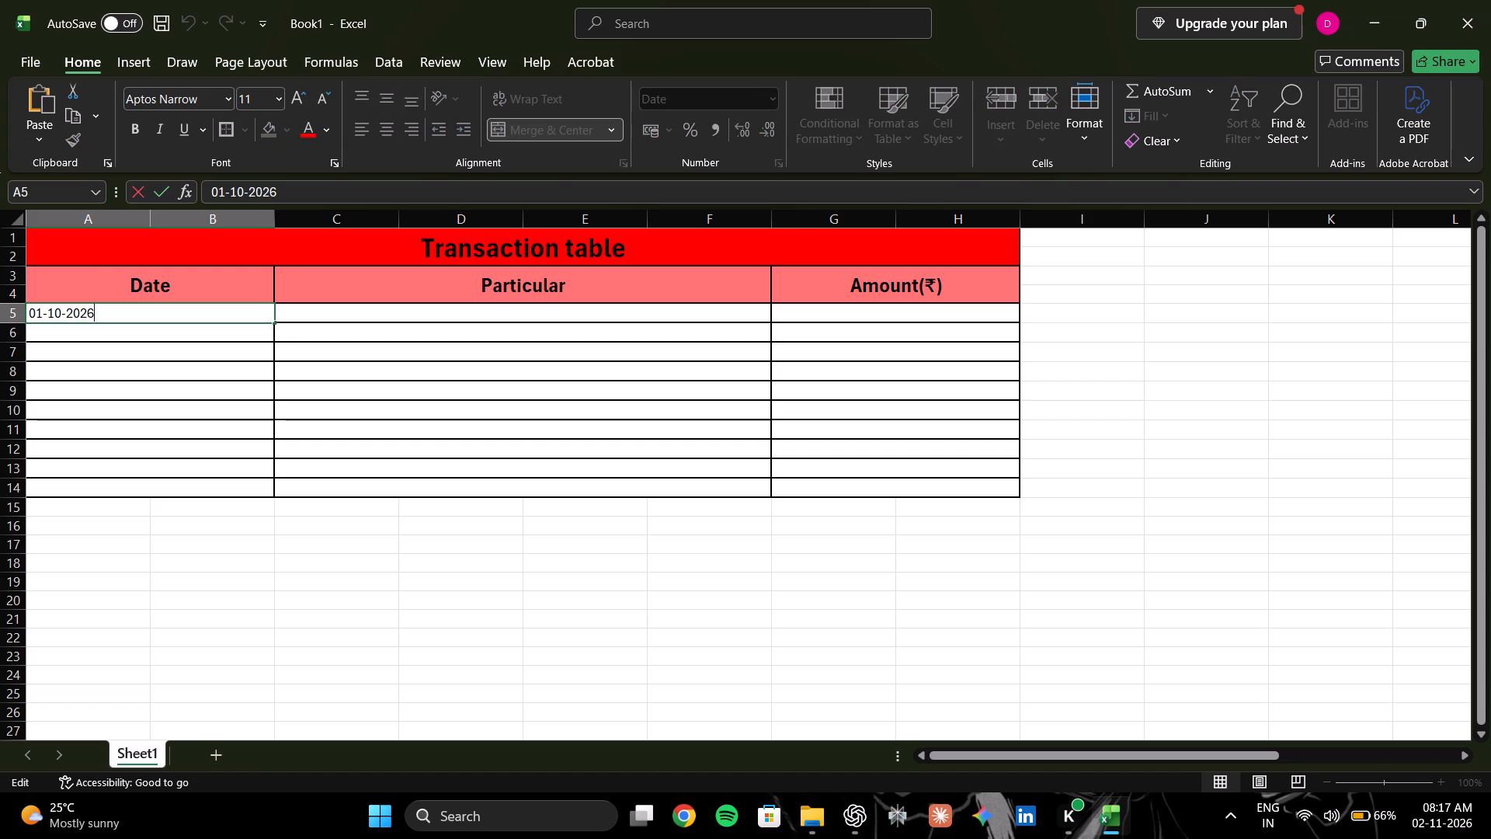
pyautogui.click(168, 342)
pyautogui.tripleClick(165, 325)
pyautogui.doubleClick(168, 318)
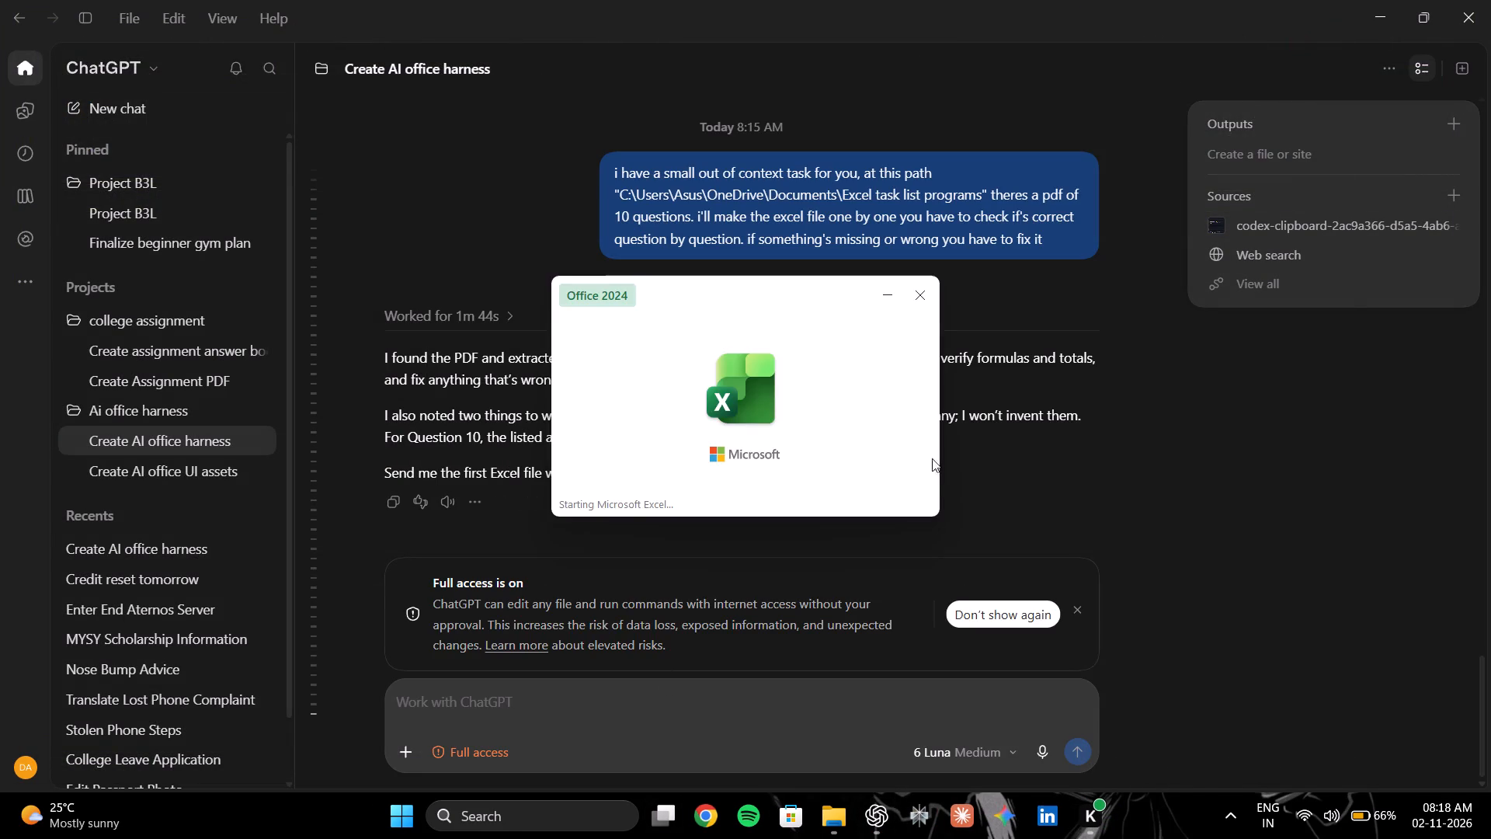
pyautogui.click(291, 242)
pyautogui.click(285, 252)
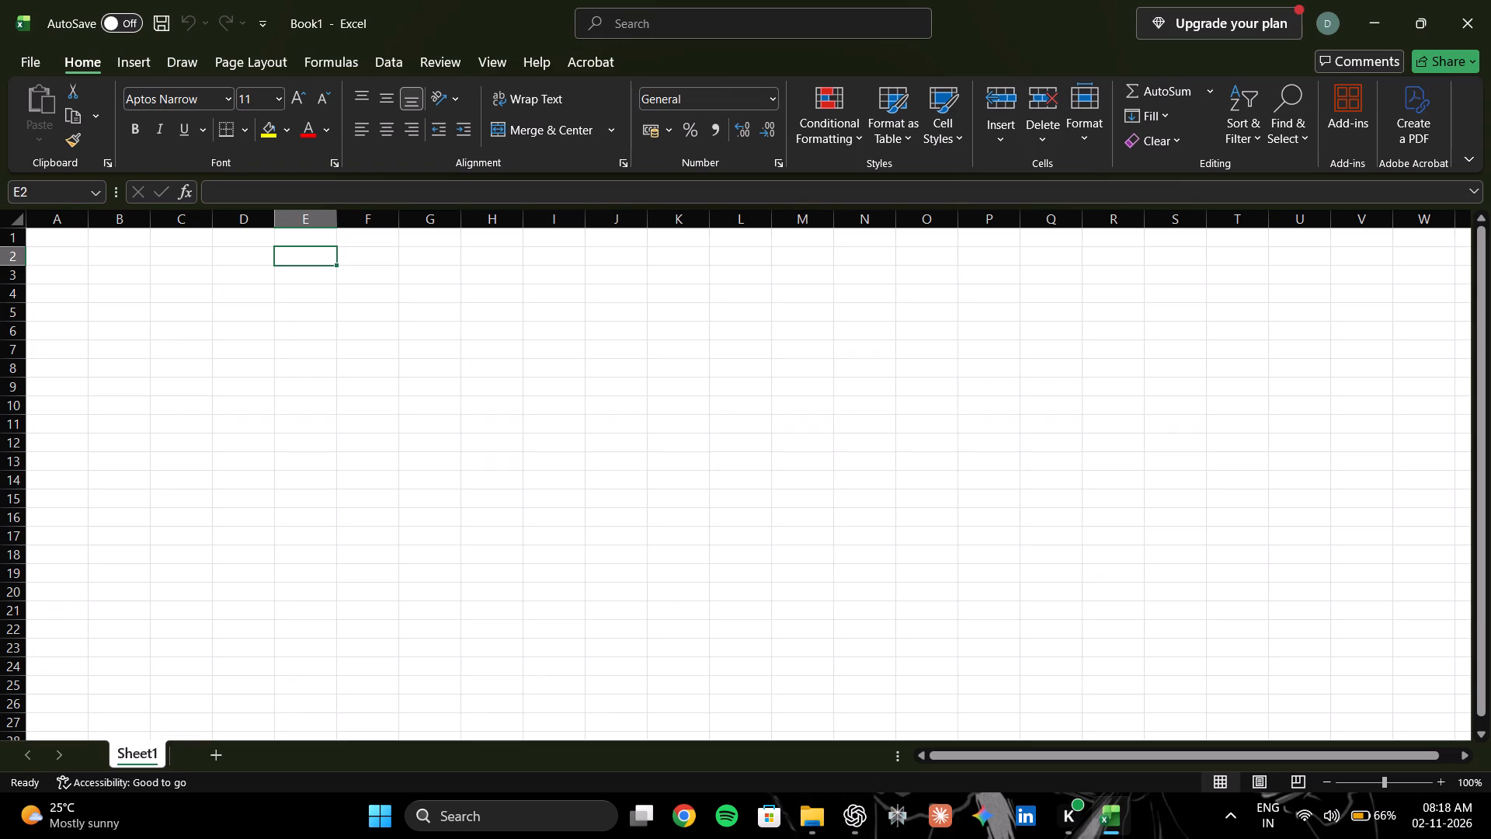
# Enter the column headings Date in cell A1 and Particulars in cell B1.
pyautogui.click(203, 348)
pyautogui.click(59, 245)
pyautogui.click(112, 285)
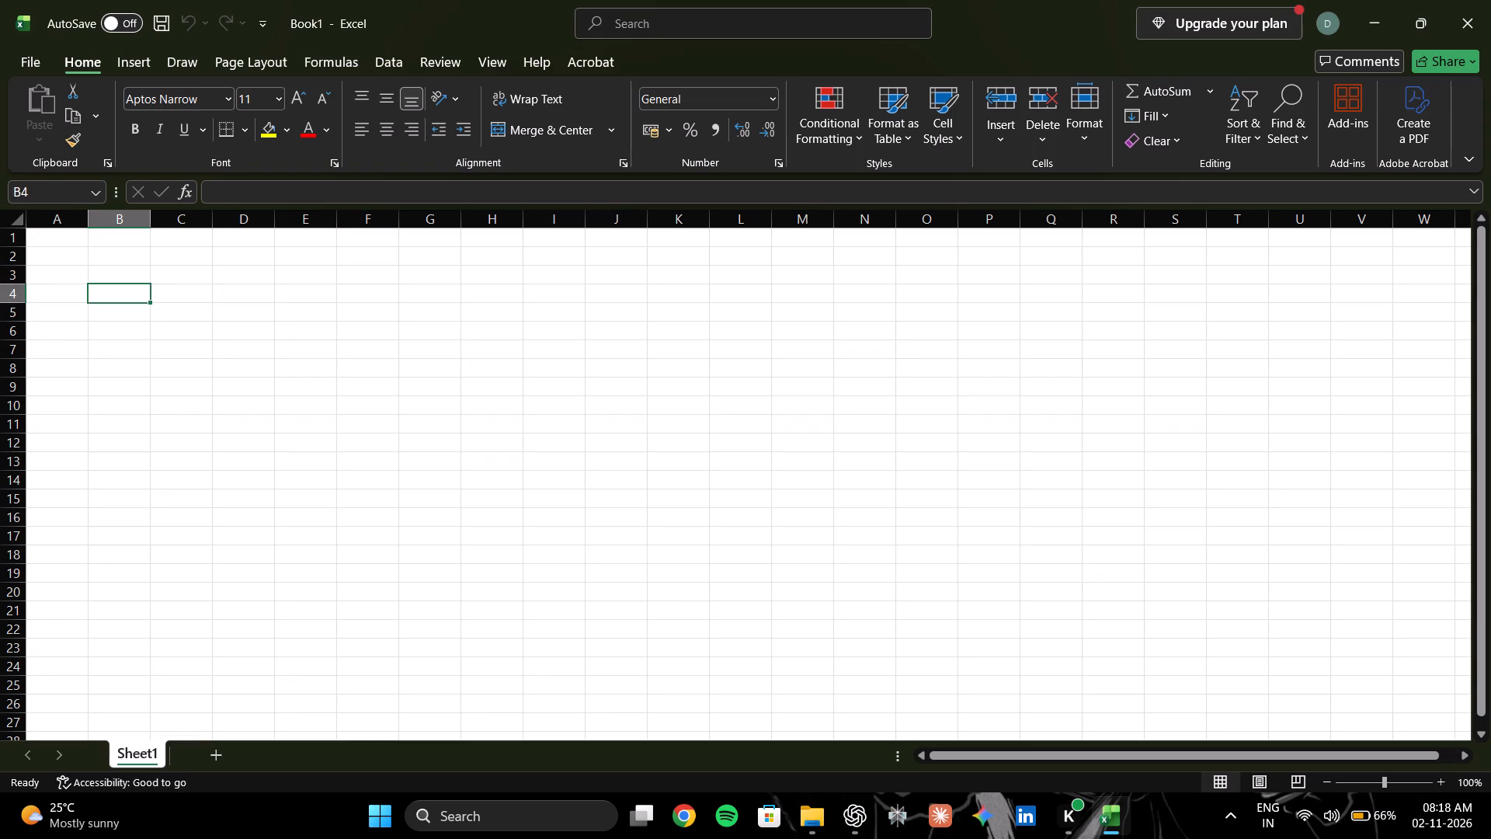
pyautogui.moveTo(61, 234); pyautogui.dragTo(154, 238)
pyautogui.click(70, 273)
pyautogui.click(63, 237)
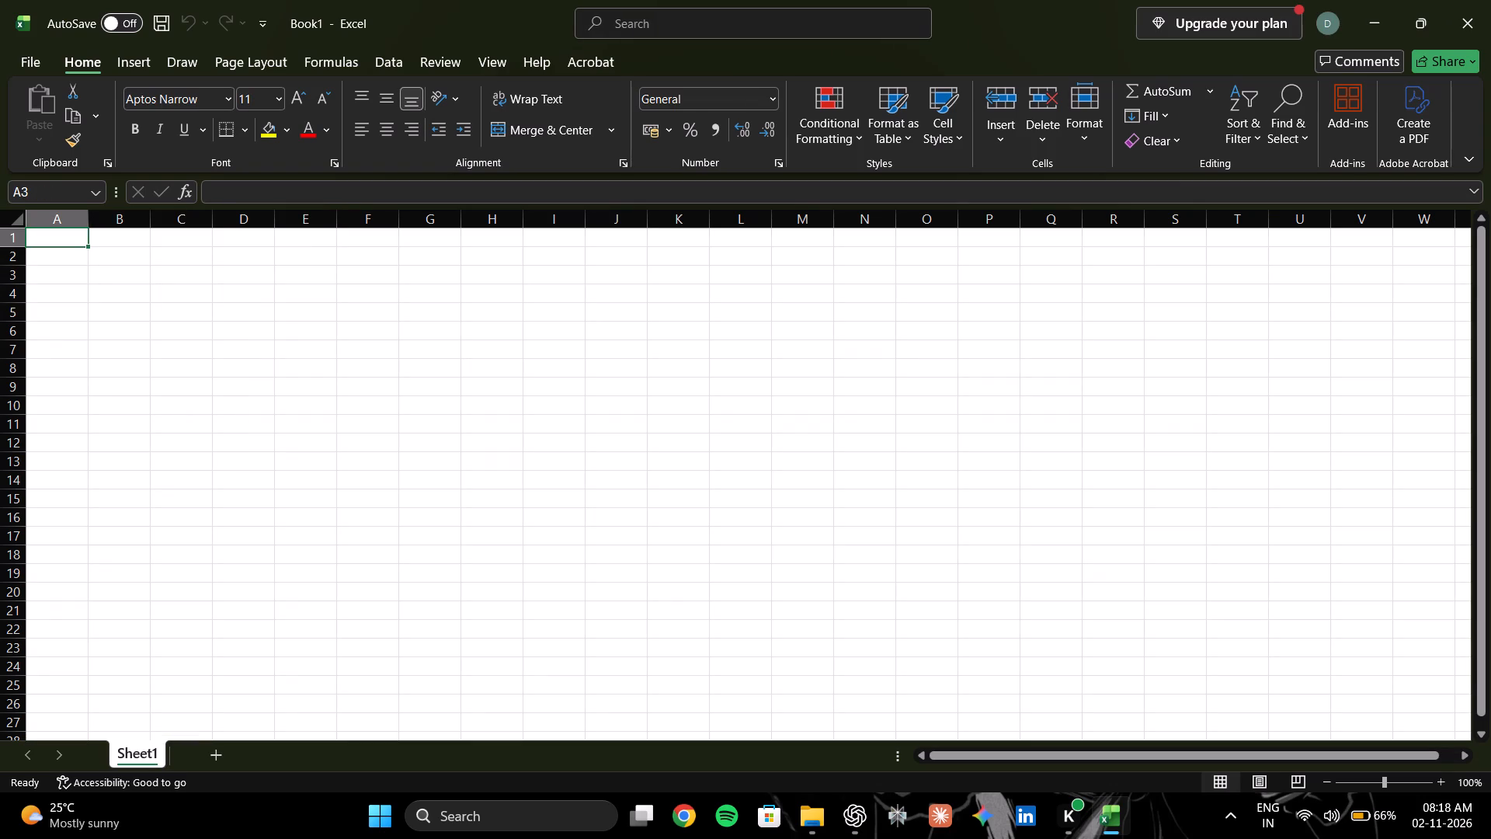
pyautogui.write('Date')
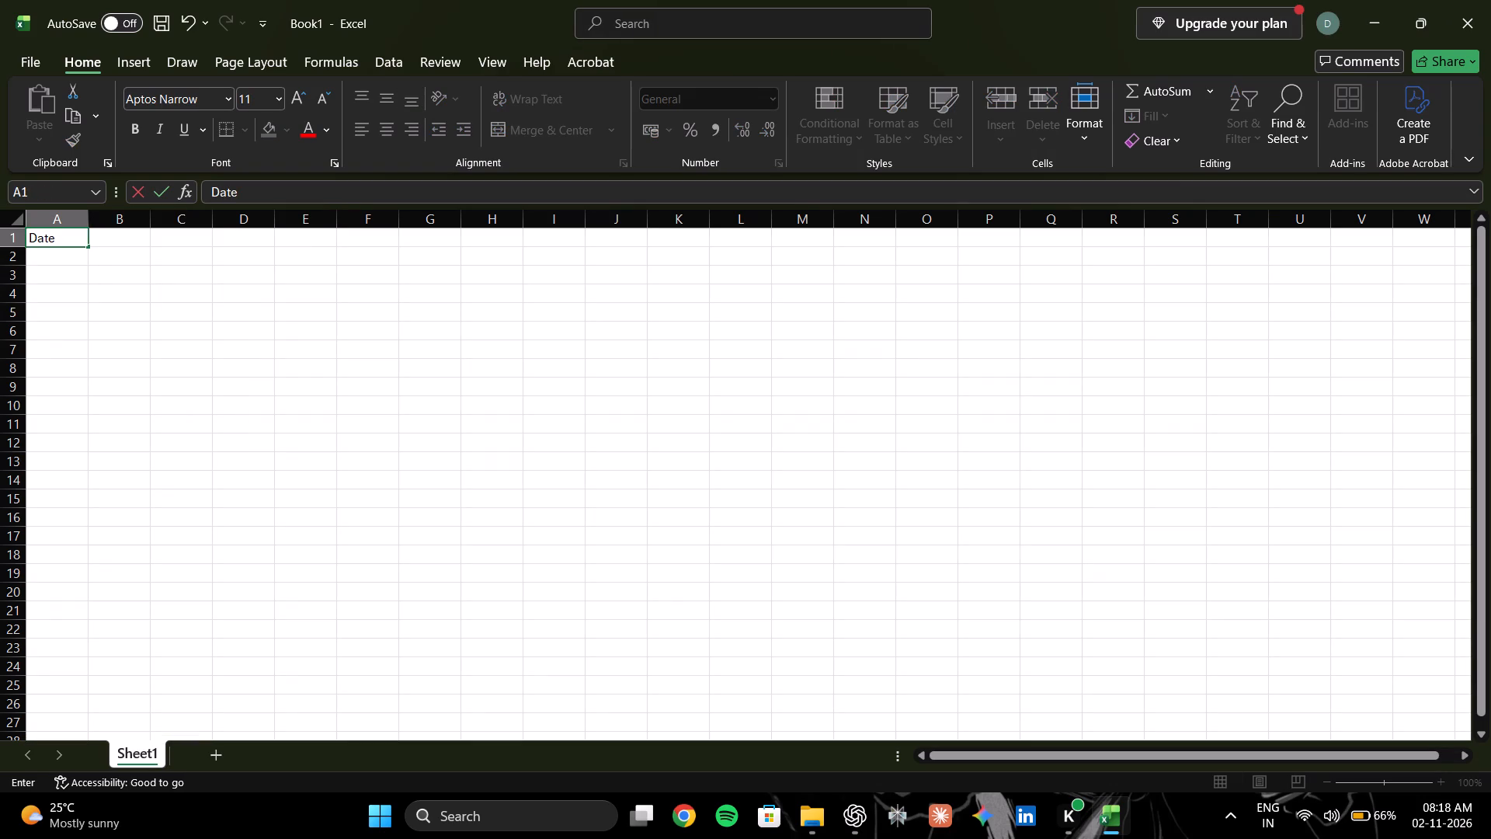
pyautogui.click(116, 238)
pyautogui.write('Particulat')
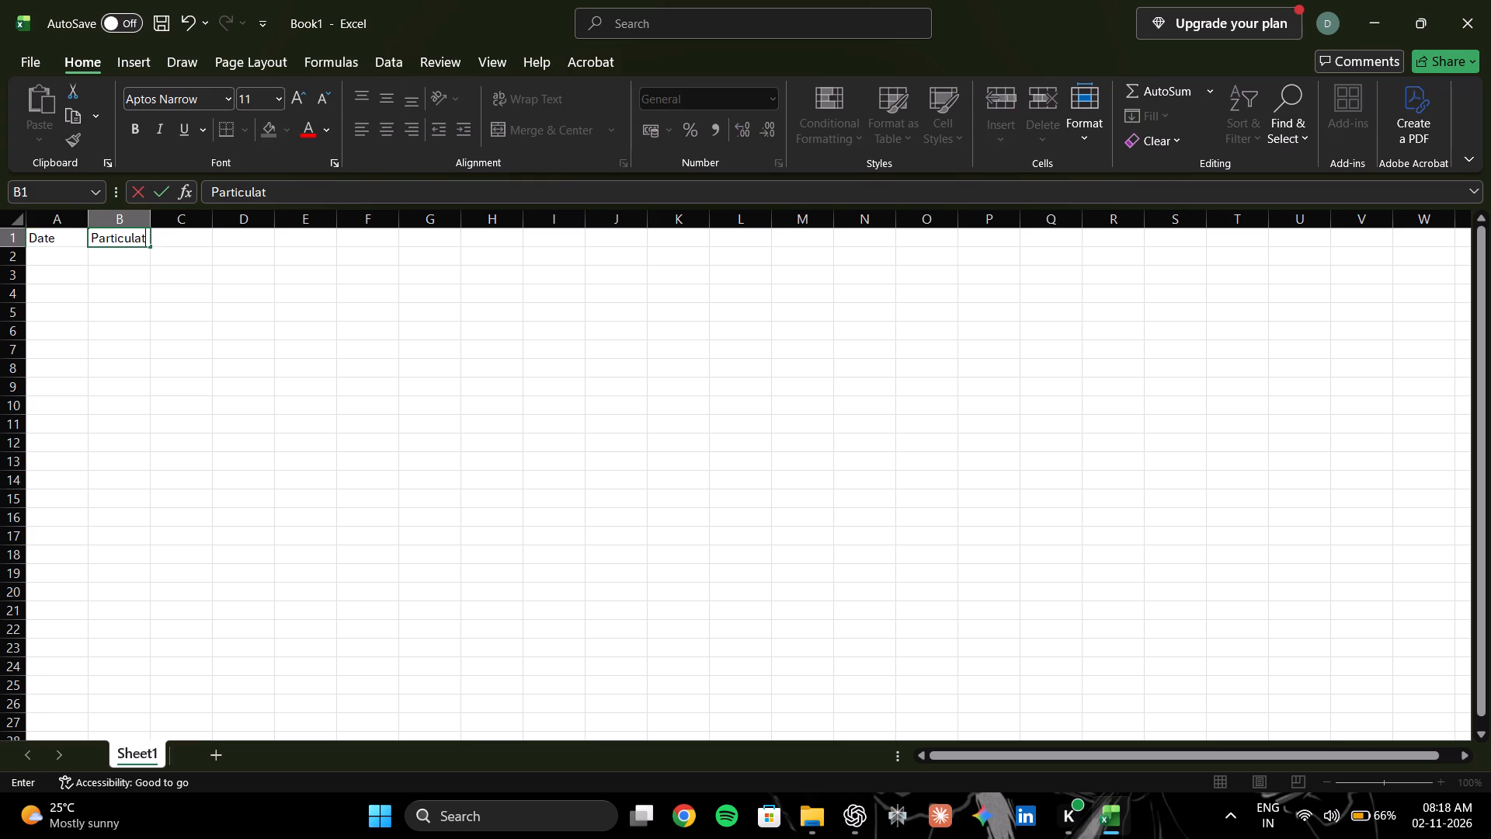
pyautogui.press('BackSpace')
pyautogui.write('rs')
pyautogui.press('Right')
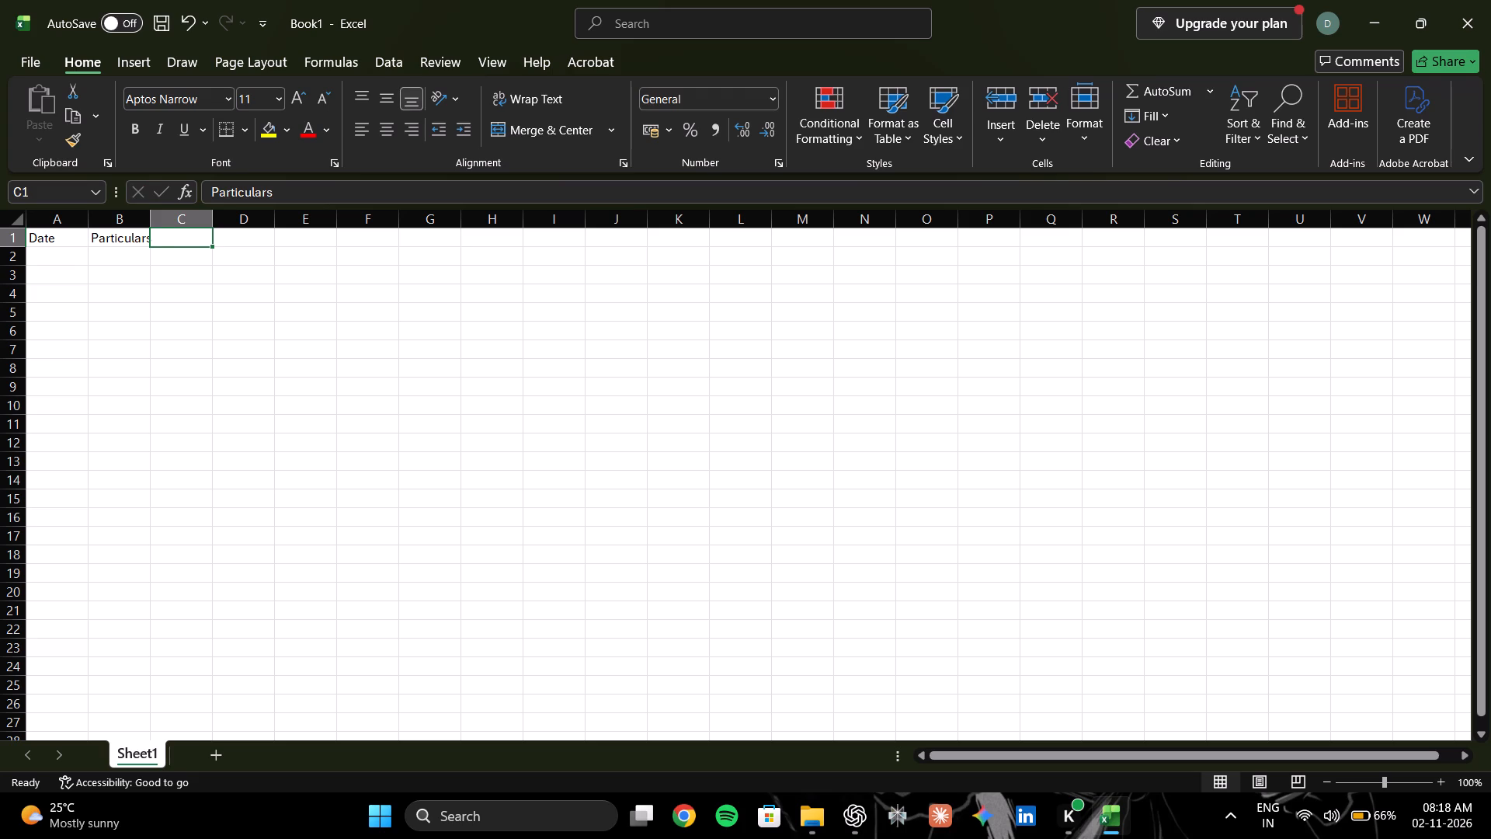
# Enter the column heading amount₹ in cell C1, closing any dialog opened by accident.
pyautogui.write('amount')
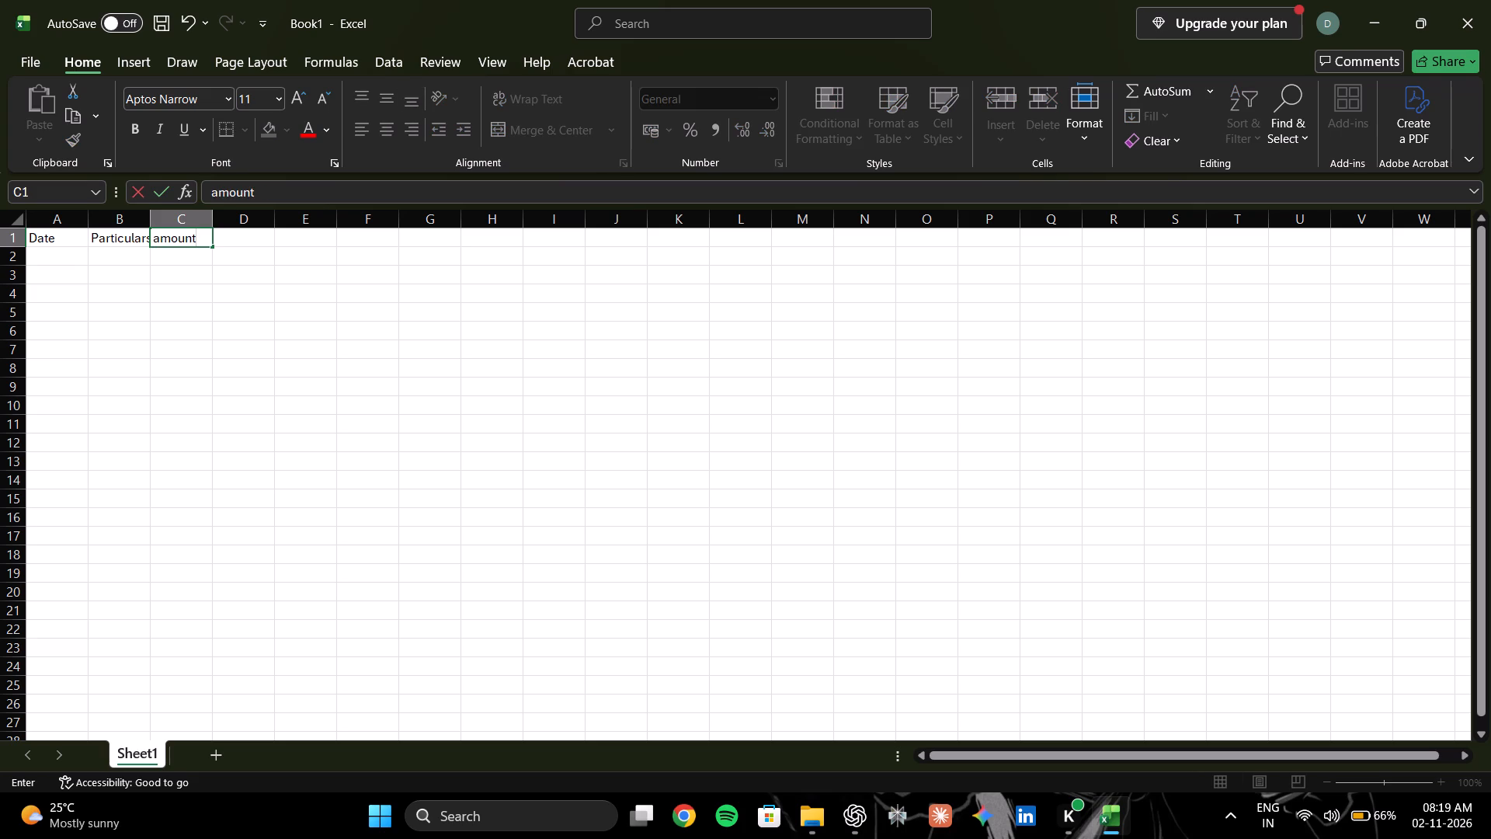
pyautogui.hotkey('ctrl', 'alt', '4')
pyautogui.press('F12')
pyautogui.press('BackSpace')
pyautogui.press('BackSpace')
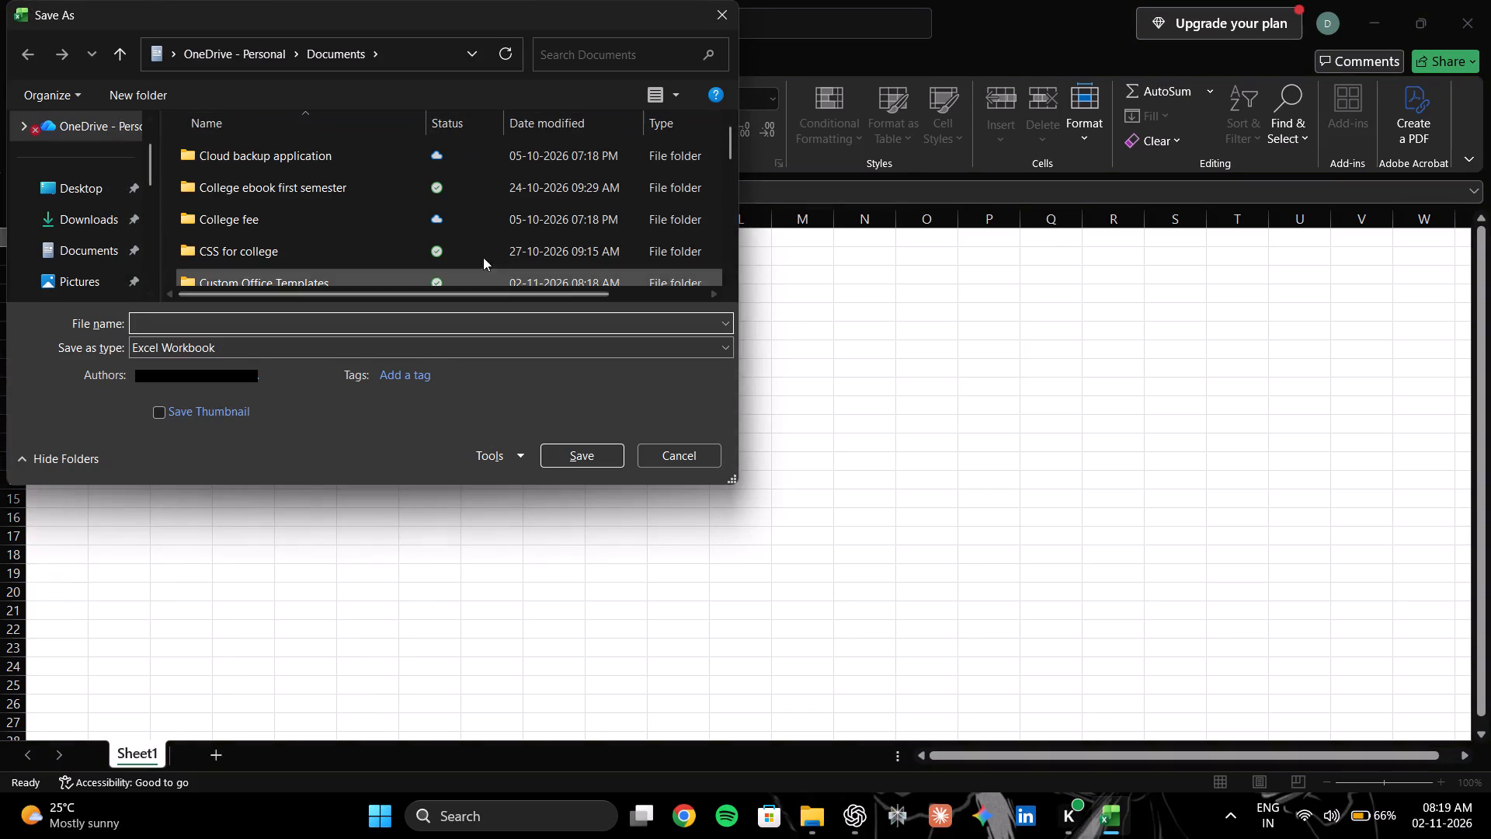
pyautogui.doubleClick(713, 21)
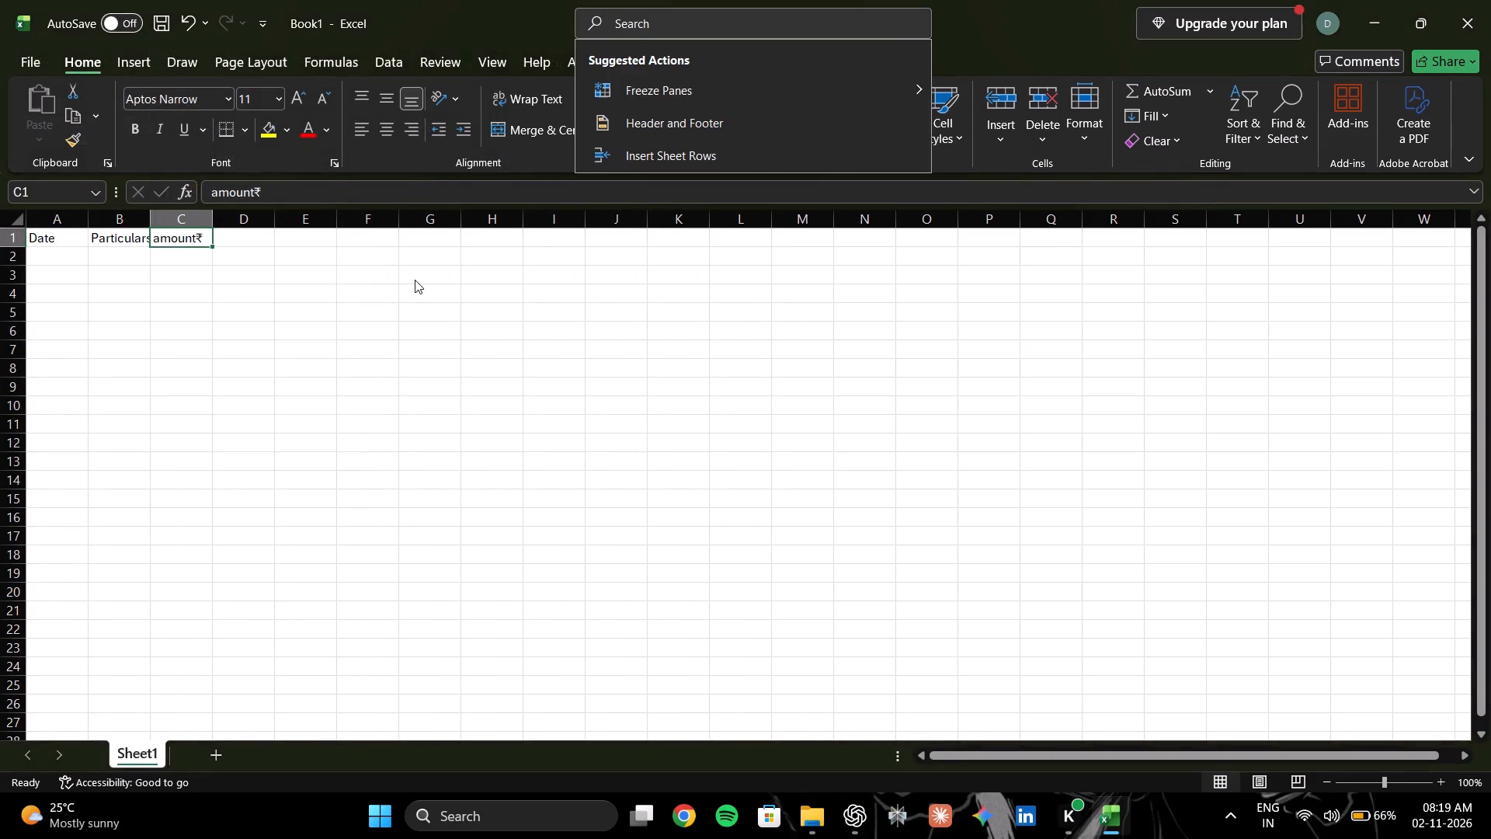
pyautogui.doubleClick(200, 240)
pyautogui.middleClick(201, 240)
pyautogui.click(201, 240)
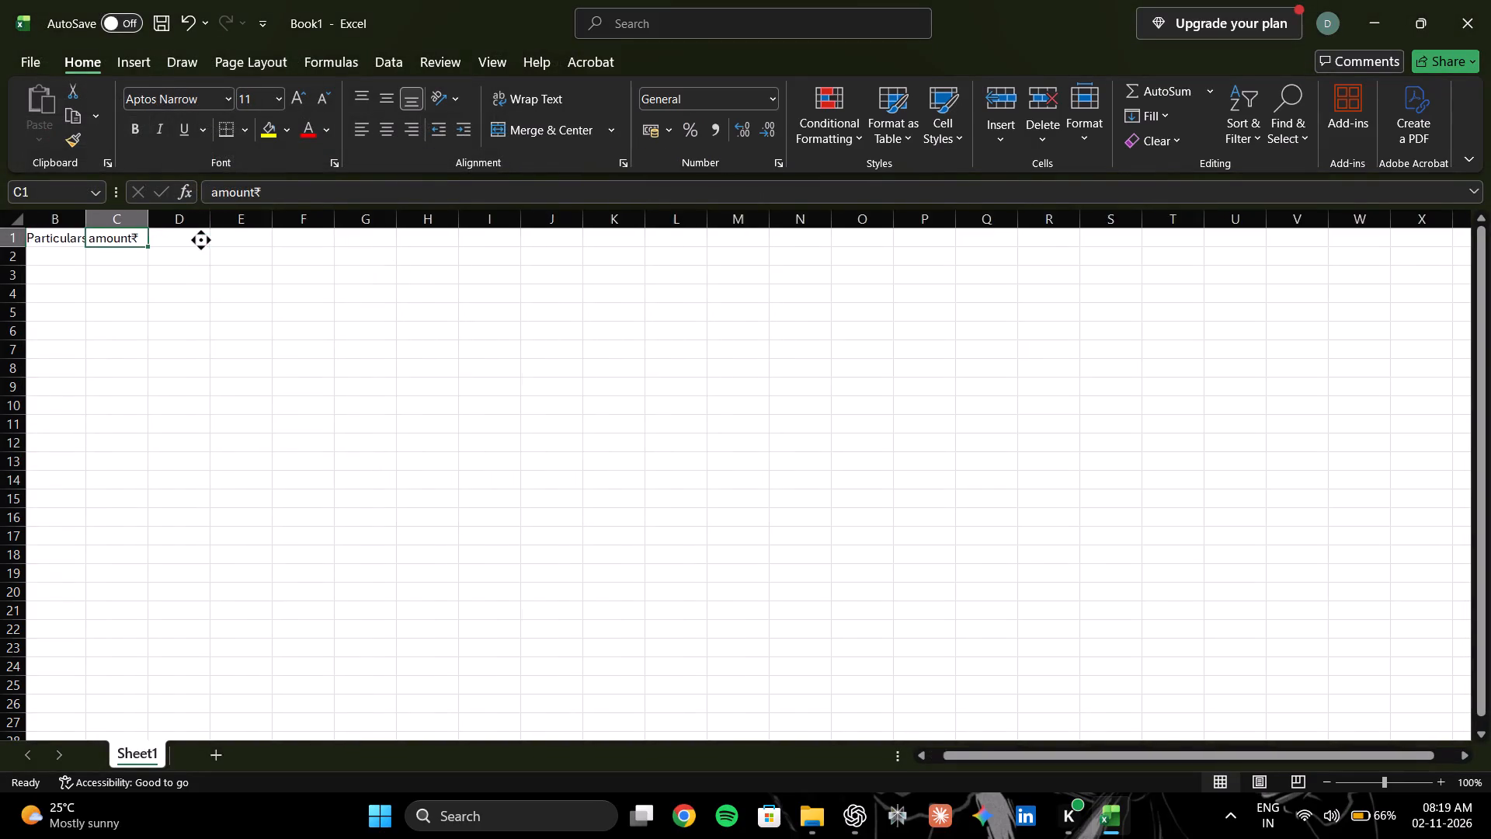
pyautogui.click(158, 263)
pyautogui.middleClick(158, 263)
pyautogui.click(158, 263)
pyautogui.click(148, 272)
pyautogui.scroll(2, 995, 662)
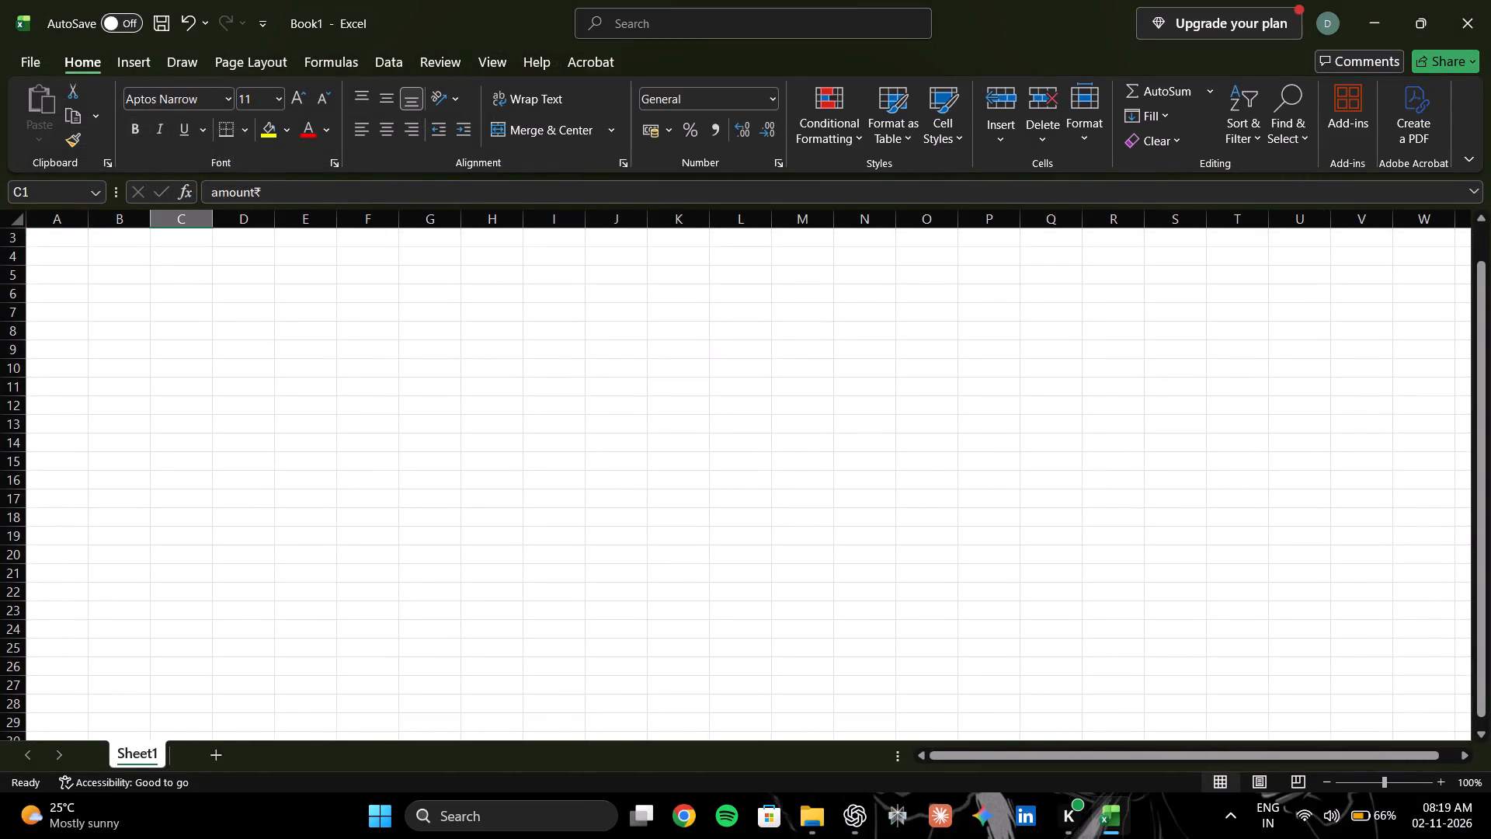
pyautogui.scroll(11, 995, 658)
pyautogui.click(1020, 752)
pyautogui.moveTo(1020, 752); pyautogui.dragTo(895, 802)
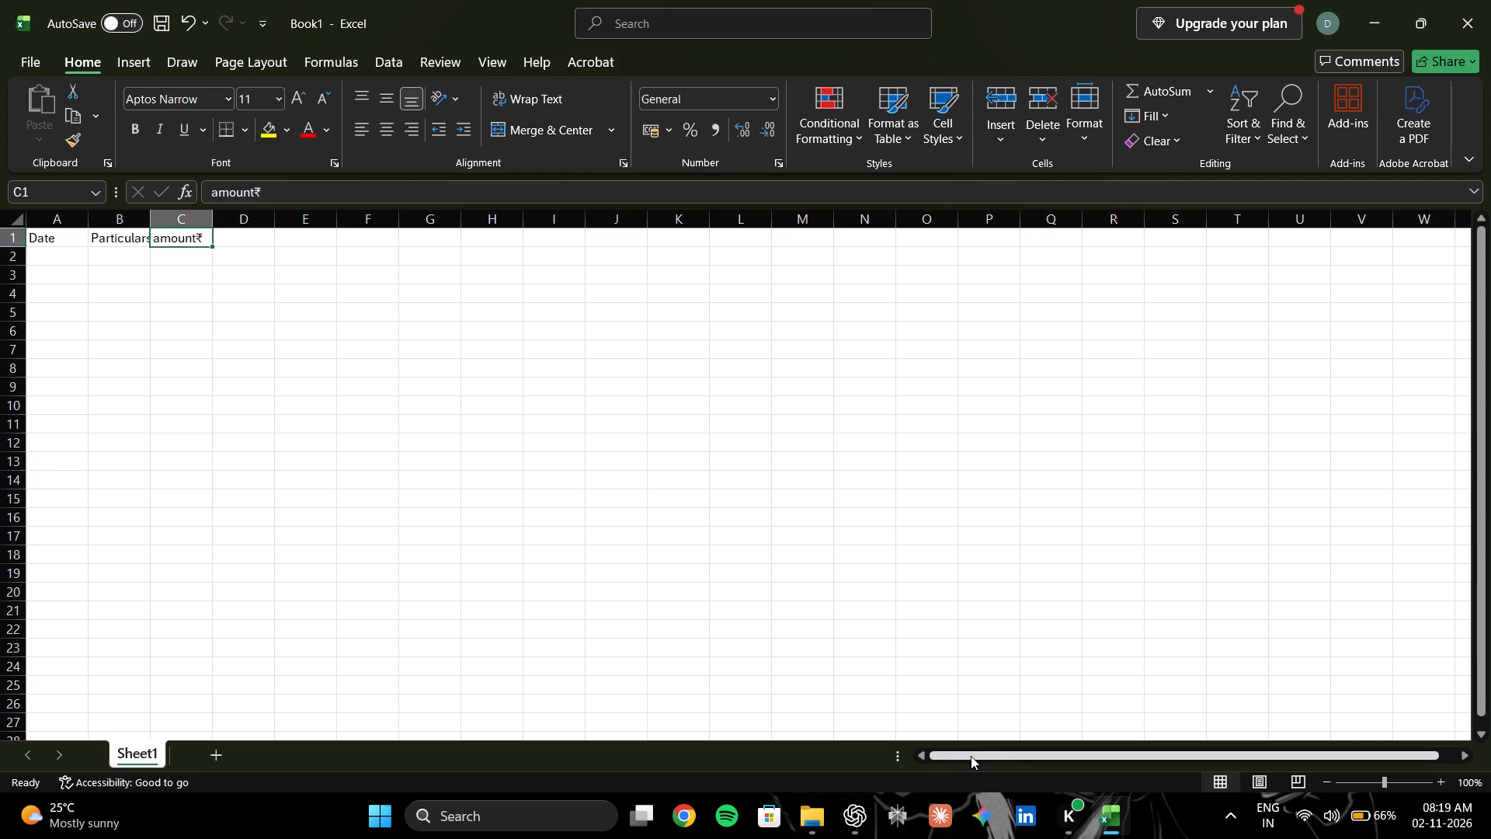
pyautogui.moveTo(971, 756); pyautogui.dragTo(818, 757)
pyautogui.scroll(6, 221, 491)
# Enclose the rupee symbol in the C1 heading in parentheses so that it reads amount(₹).
pyautogui.tripleClick(201, 241)
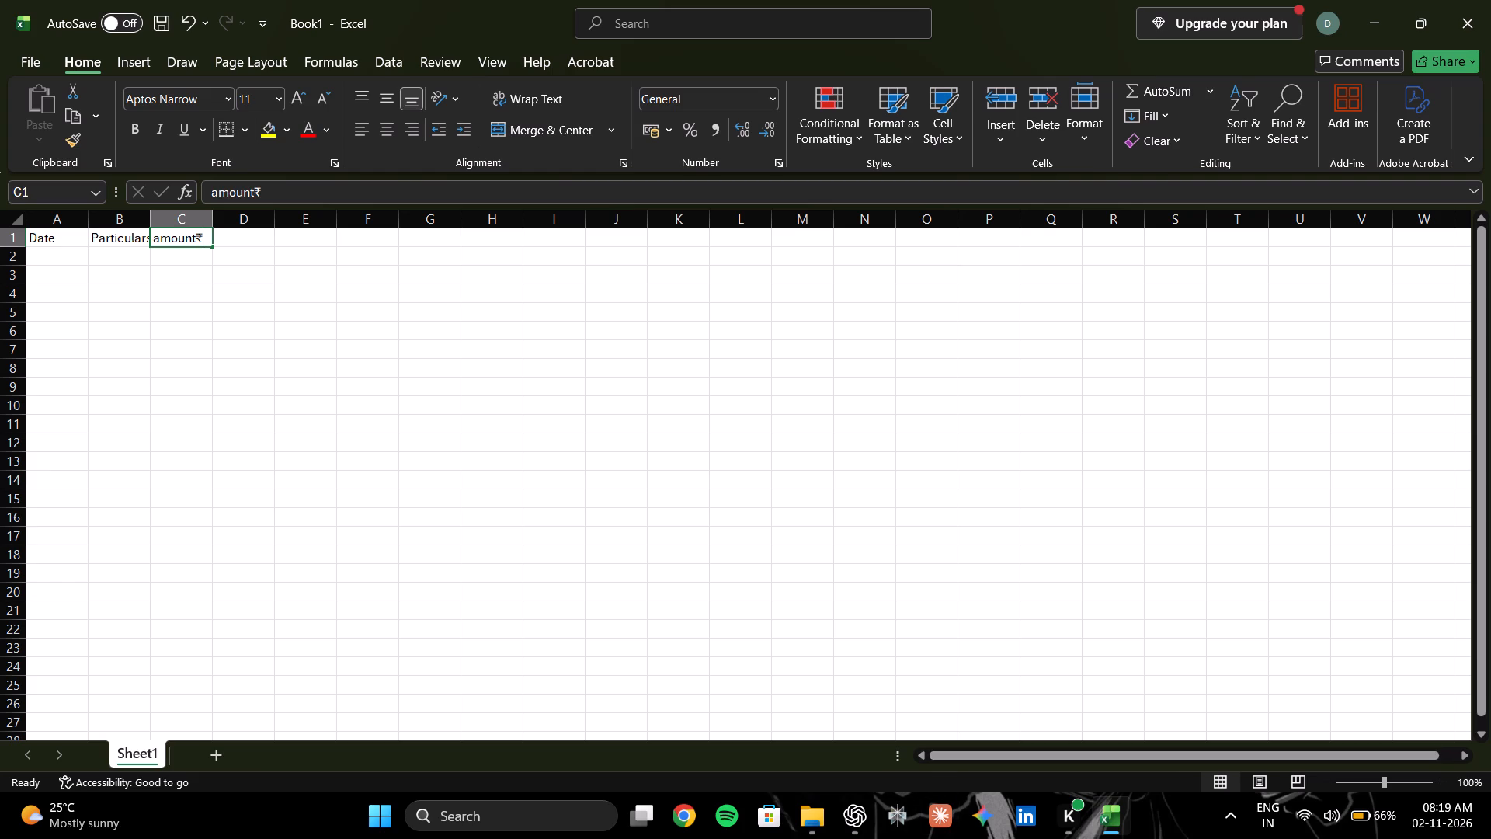
pyautogui.hotkey('shift', ')')
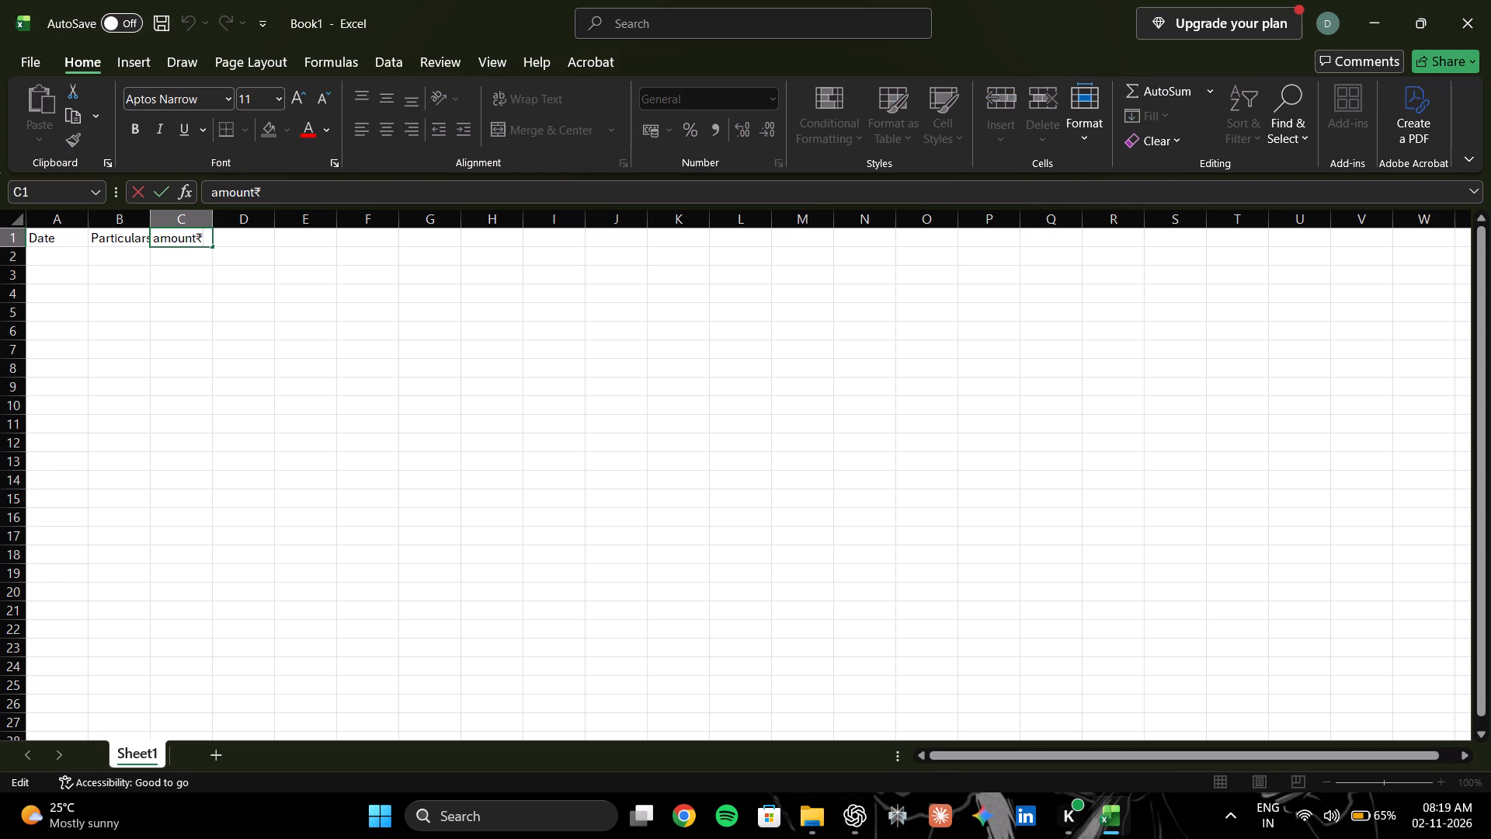
pyautogui.press('Left')
pyautogui.hotkey('shift', '(')
pyautogui.press('BackSpace')
pyautogui.press('Left')
pyautogui.hotkey('shift', '(')
pyautogui.click(106, 245)
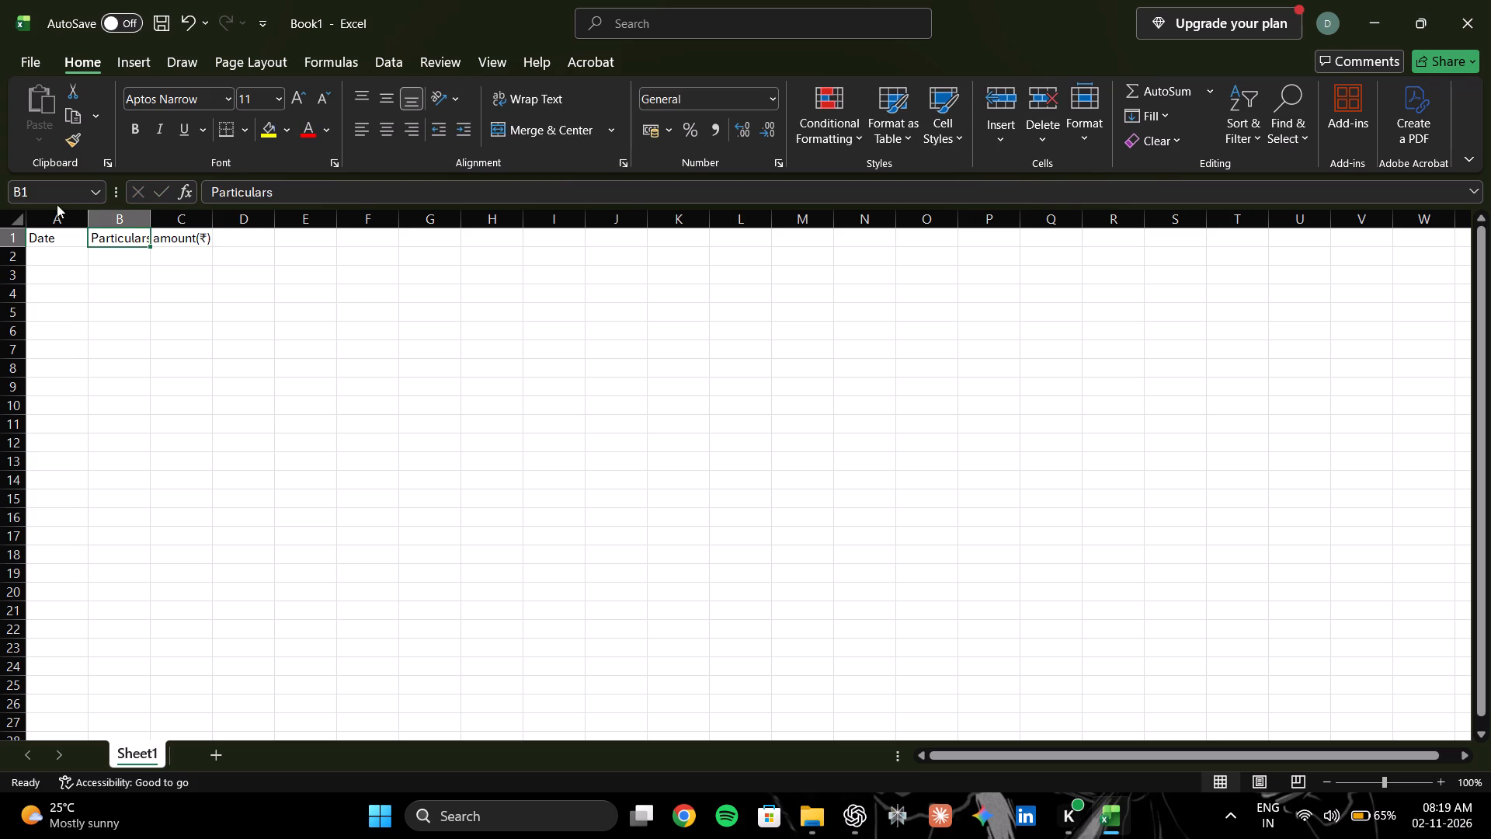
# Widen columns A and C to about twice the default width and column B to about four times the default.
pyautogui.click(81, 262)
pyautogui.moveTo(89, 219); pyautogui.dragTo(107, 214)
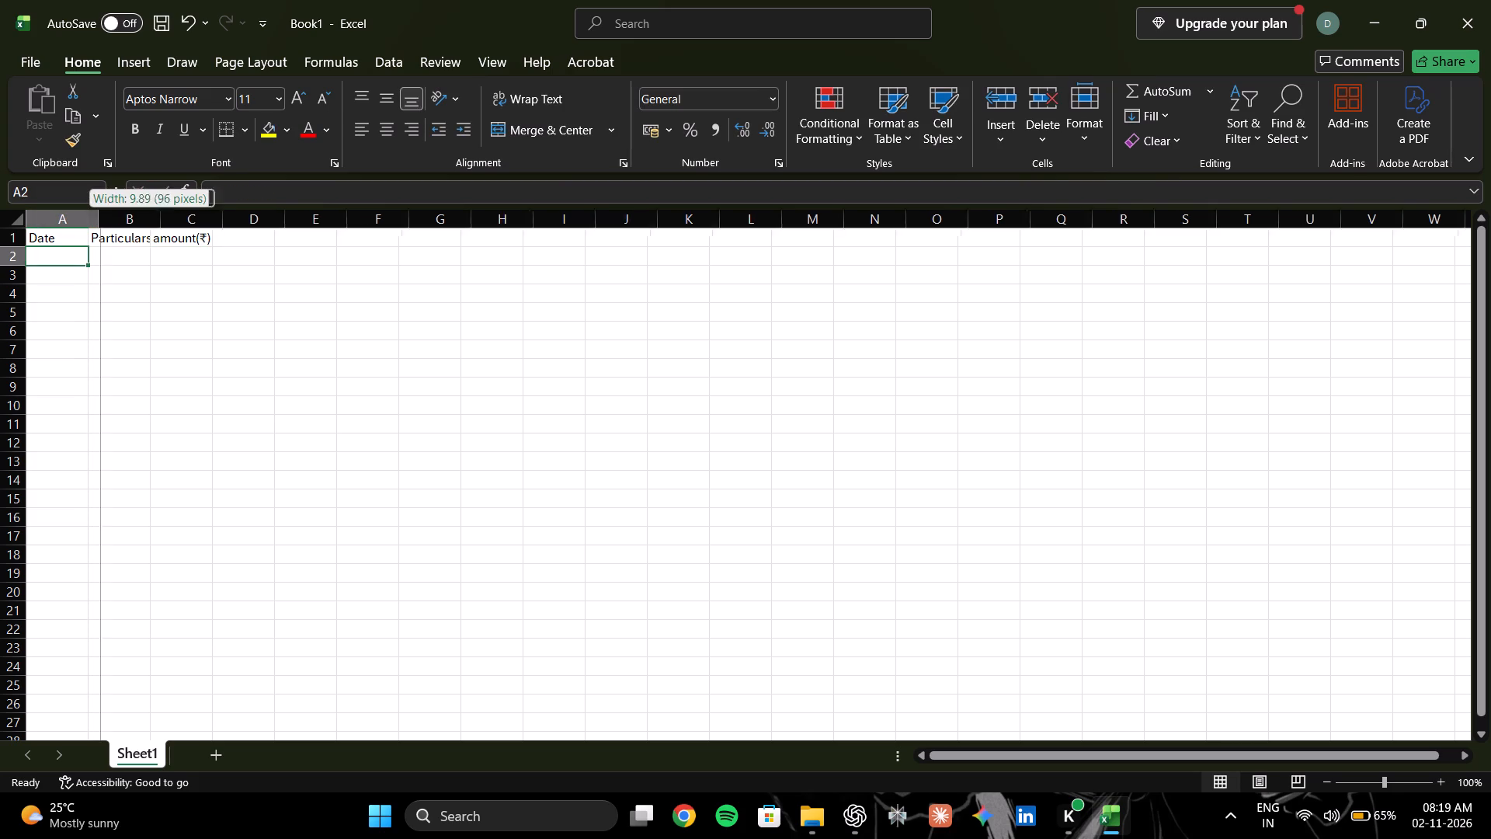
pyautogui.moveTo(107, 214); pyautogui.dragTo(152, 205)
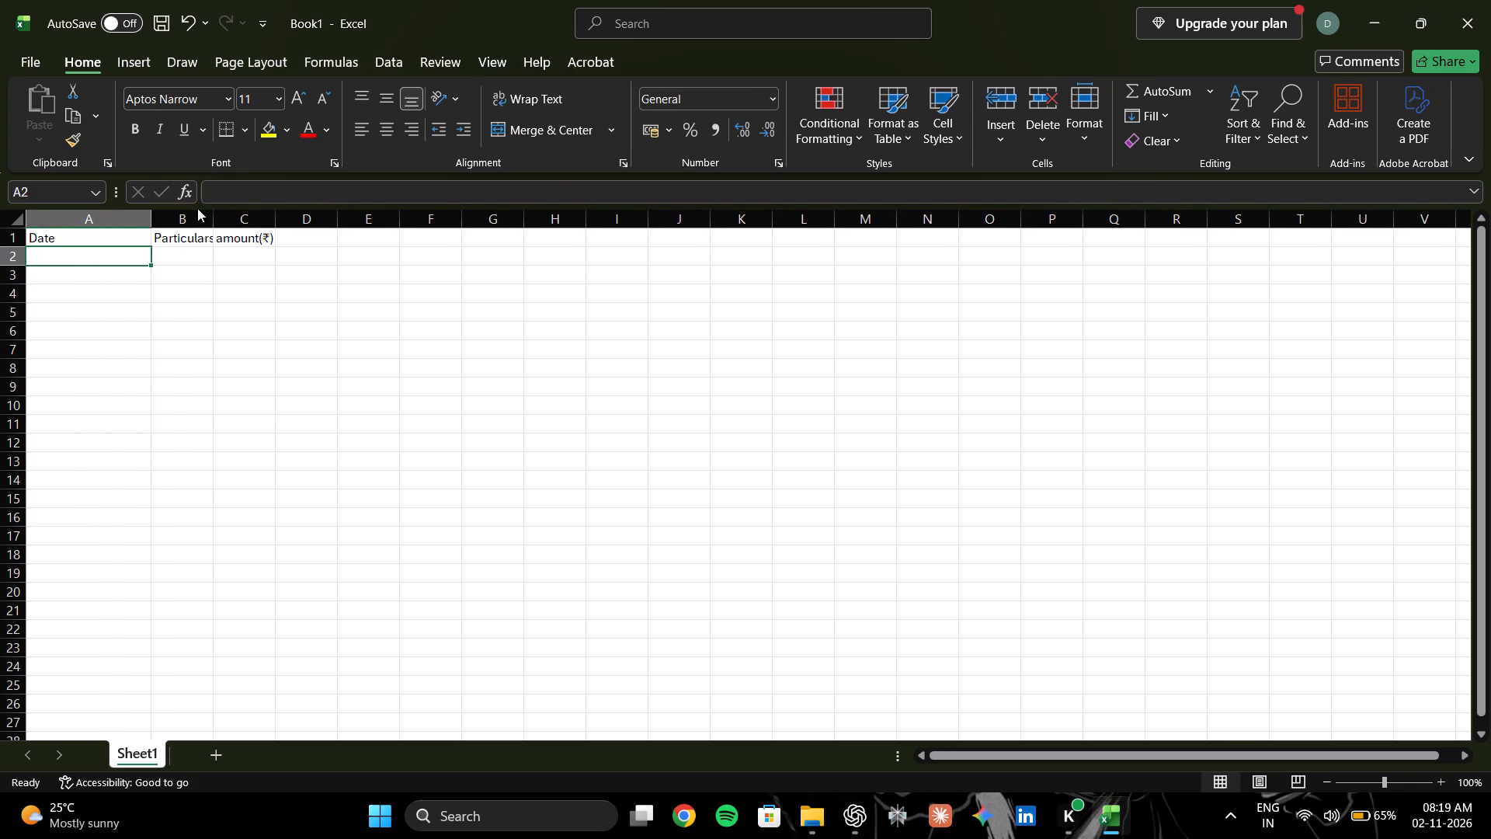
pyautogui.moveTo(216, 210); pyautogui.dragTo(396, 219)
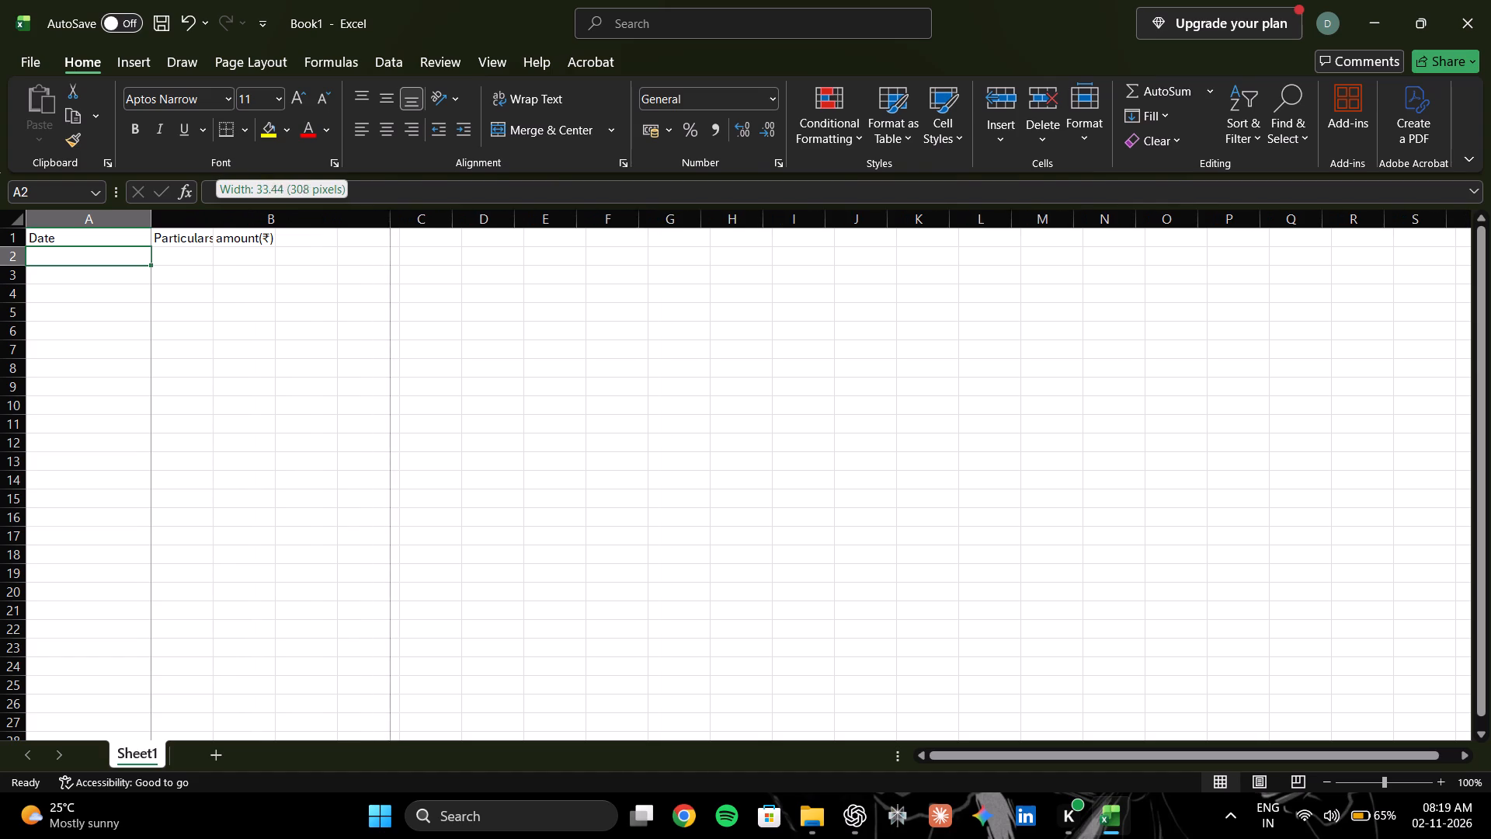
pyautogui.moveTo(396, 219); pyautogui.dragTo(403, 216)
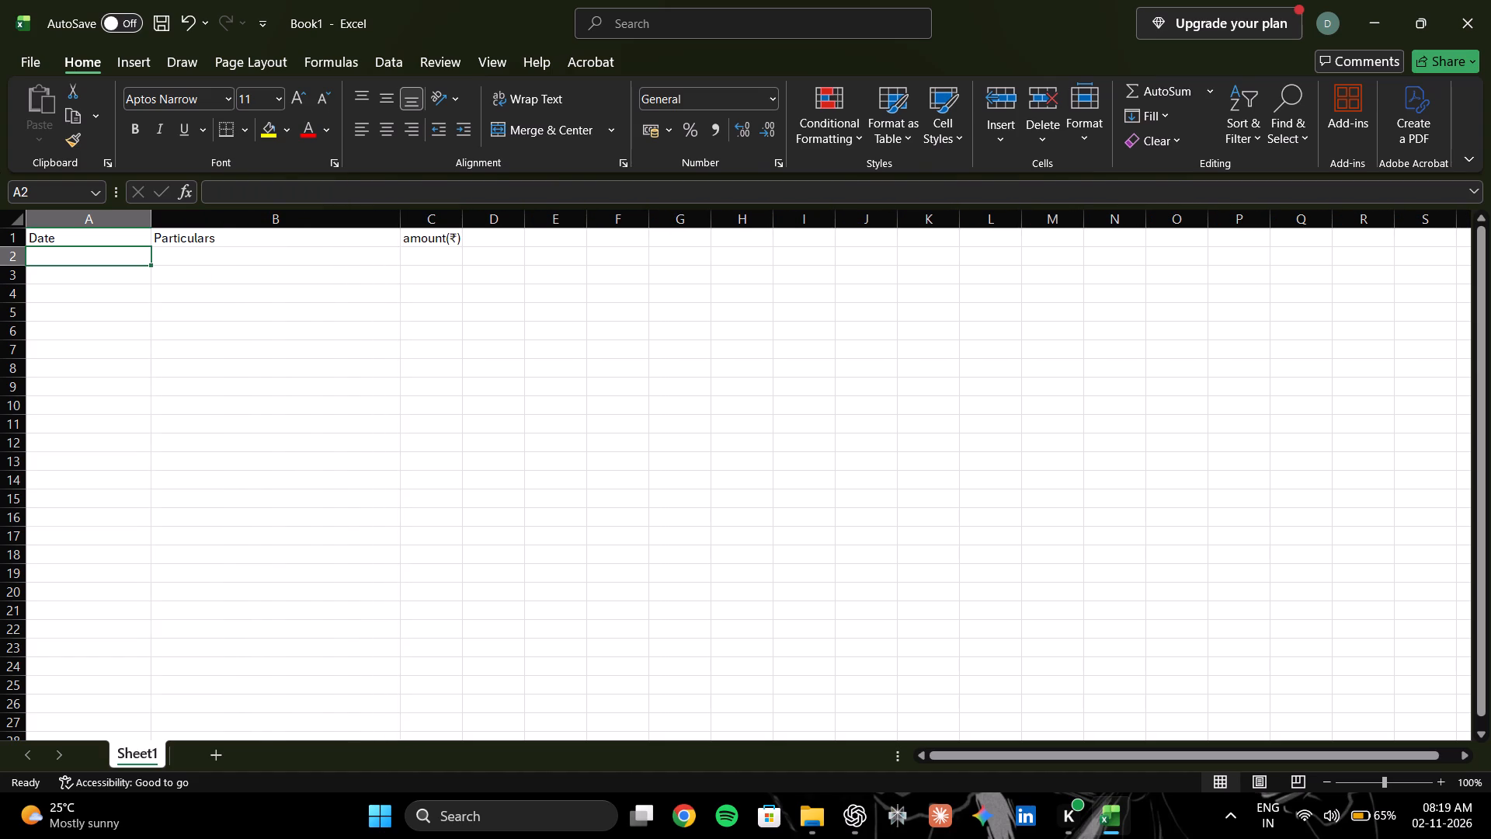
pyautogui.moveTo(464, 211); pyautogui.dragTo(525, 211)
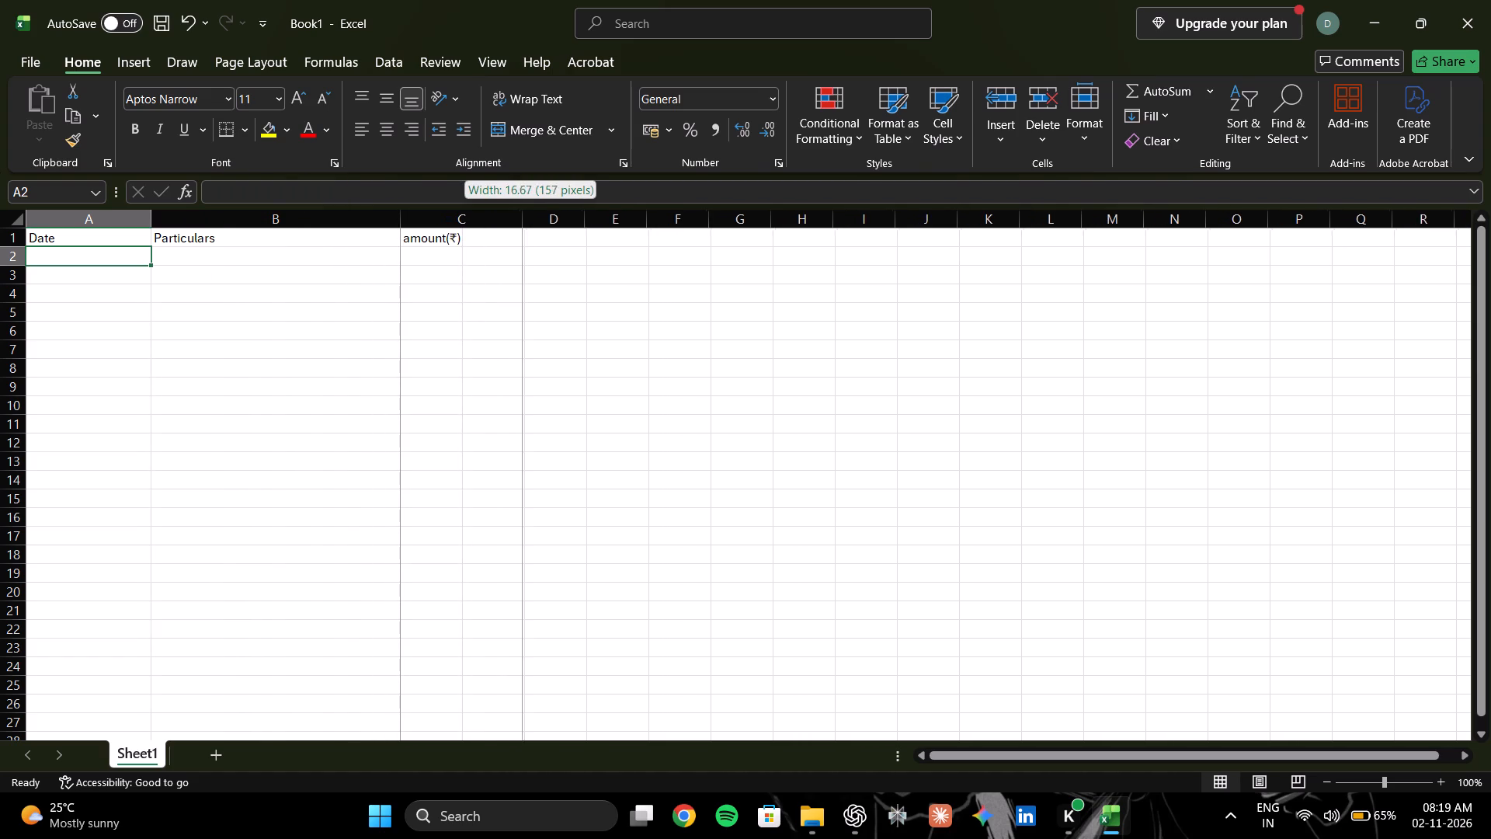
pyautogui.moveTo(525, 211); pyautogui.dragTo(527, 210)
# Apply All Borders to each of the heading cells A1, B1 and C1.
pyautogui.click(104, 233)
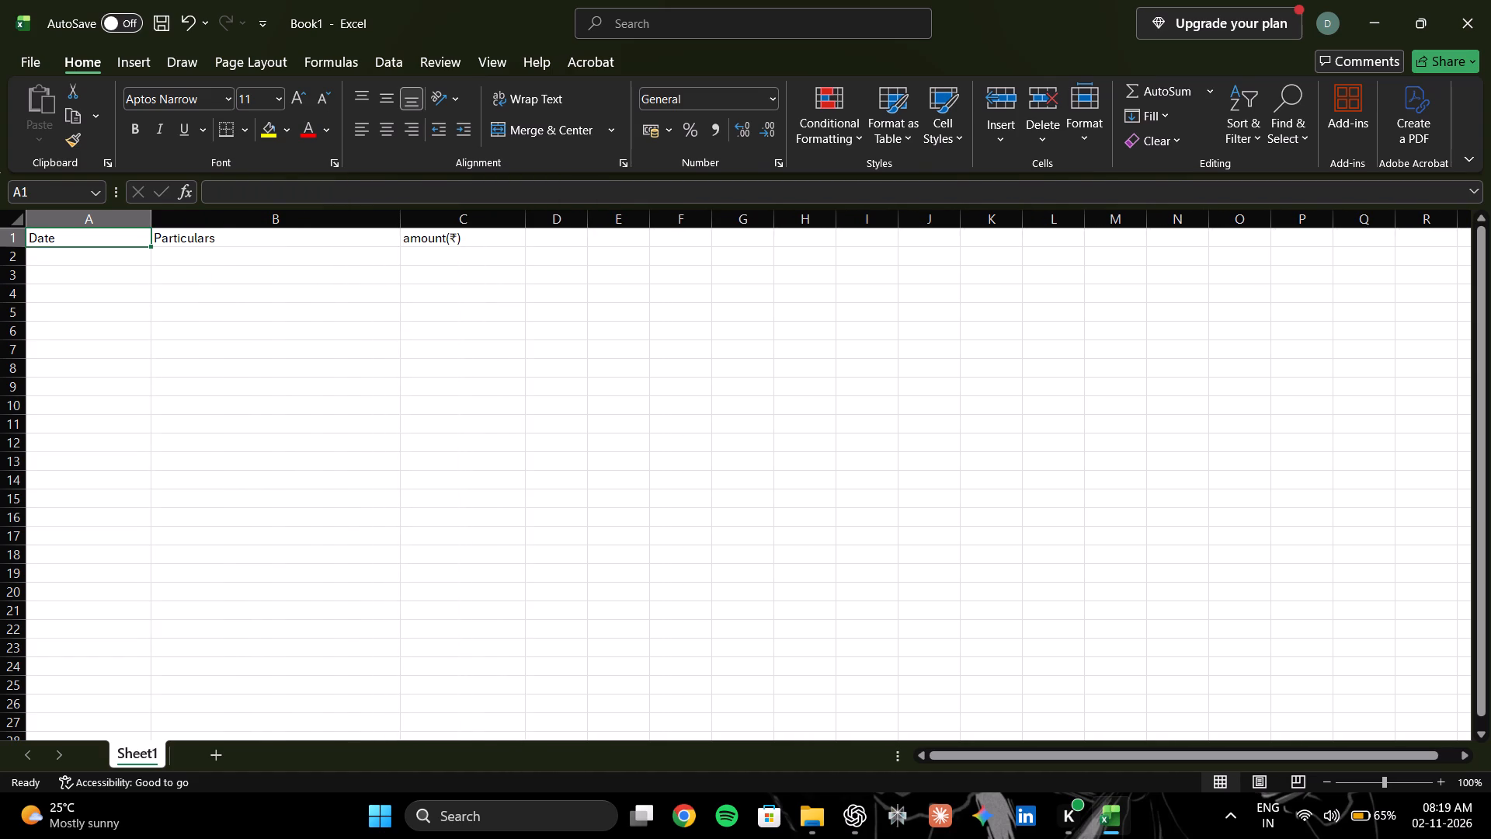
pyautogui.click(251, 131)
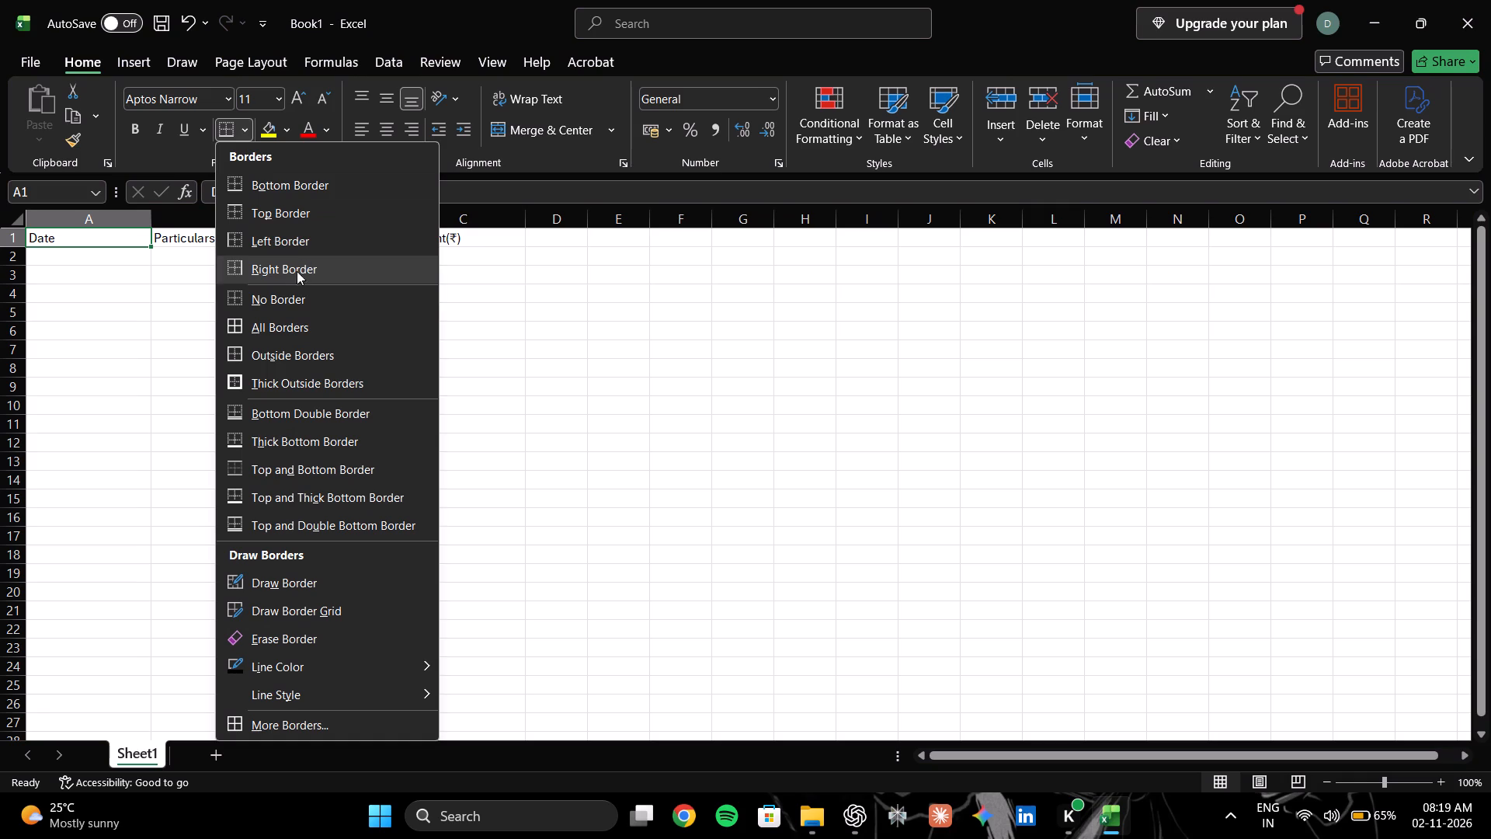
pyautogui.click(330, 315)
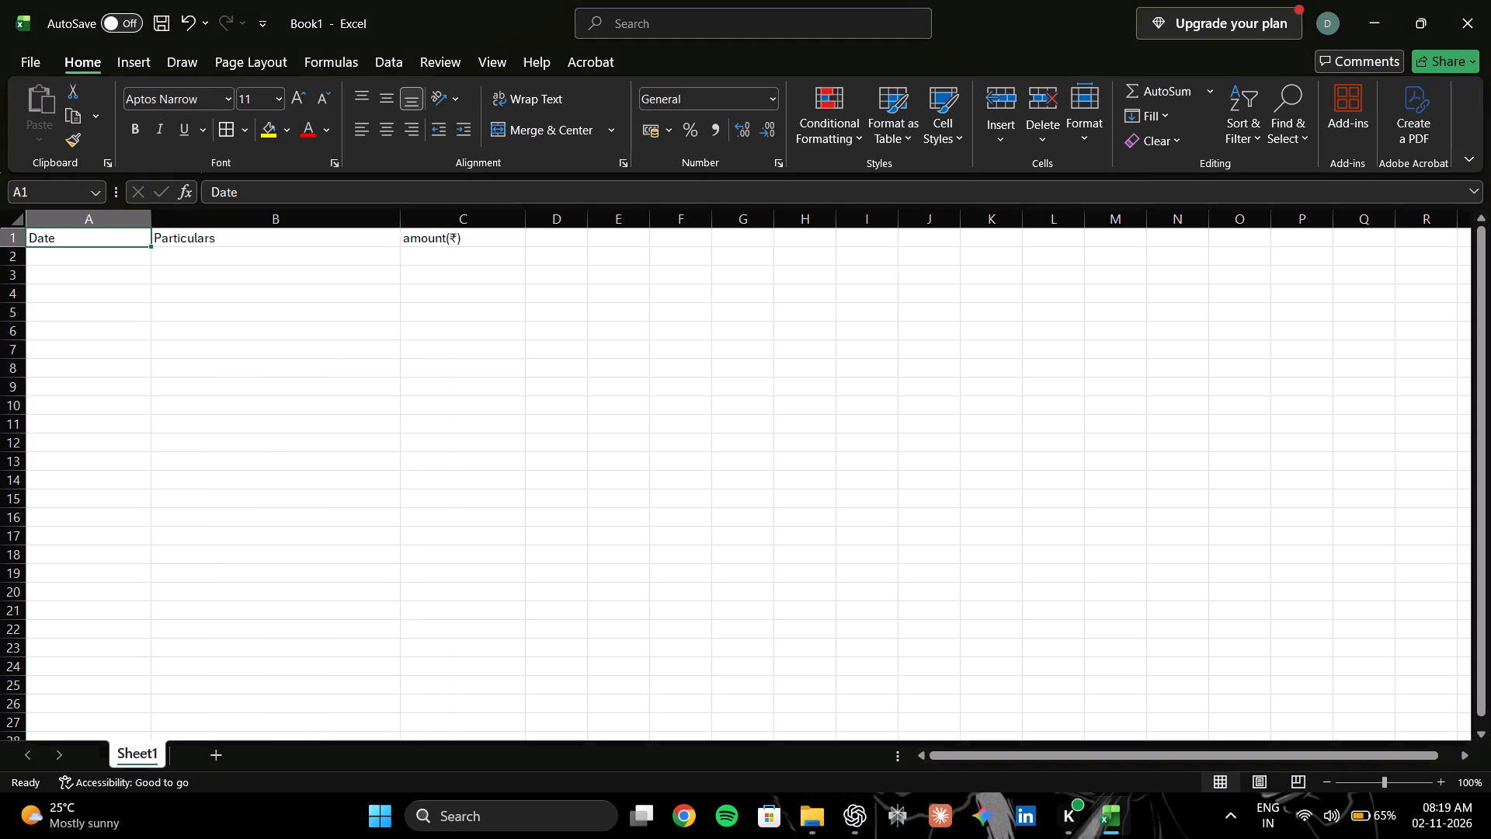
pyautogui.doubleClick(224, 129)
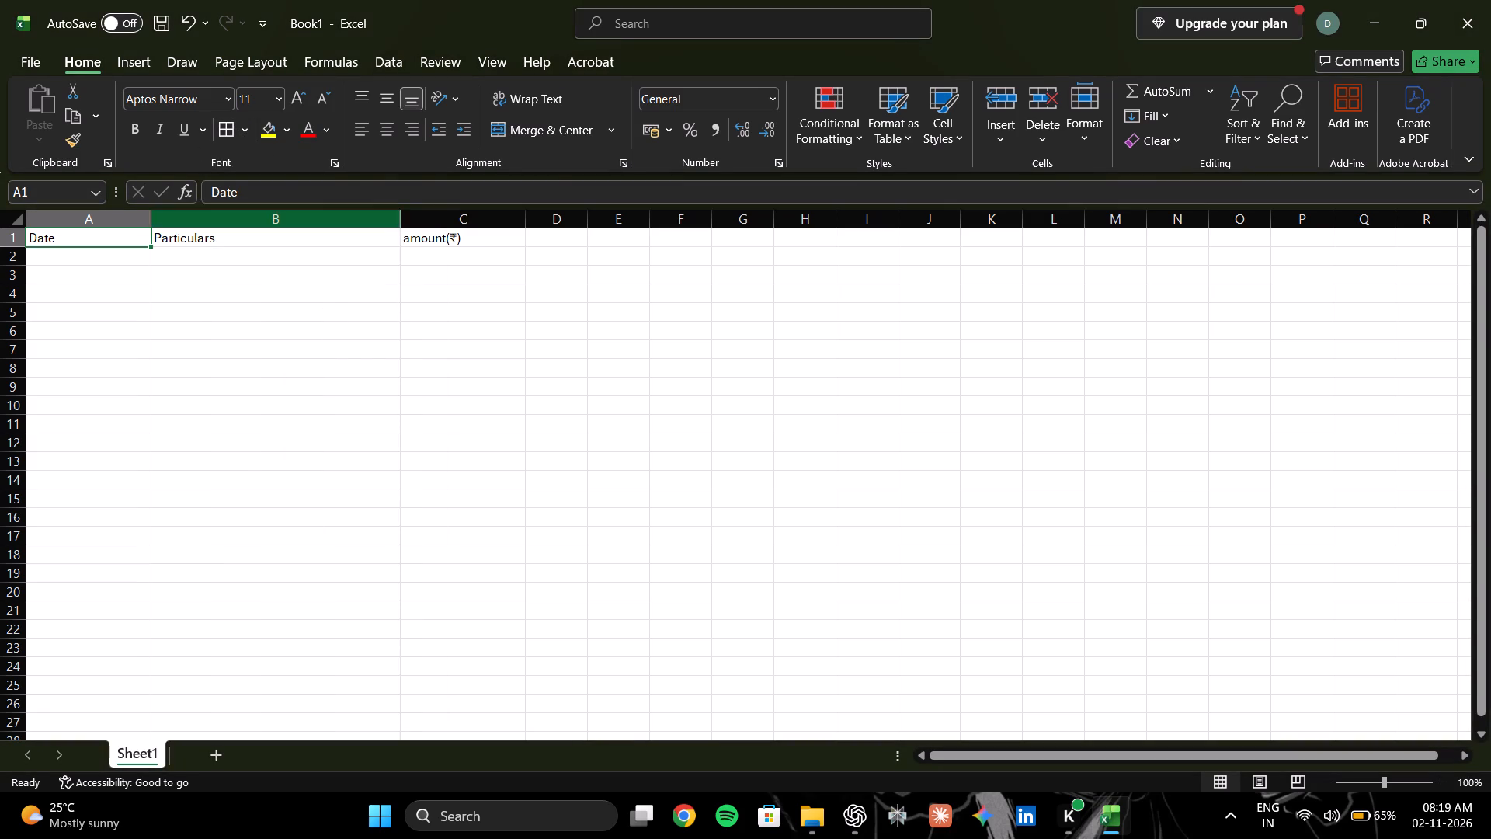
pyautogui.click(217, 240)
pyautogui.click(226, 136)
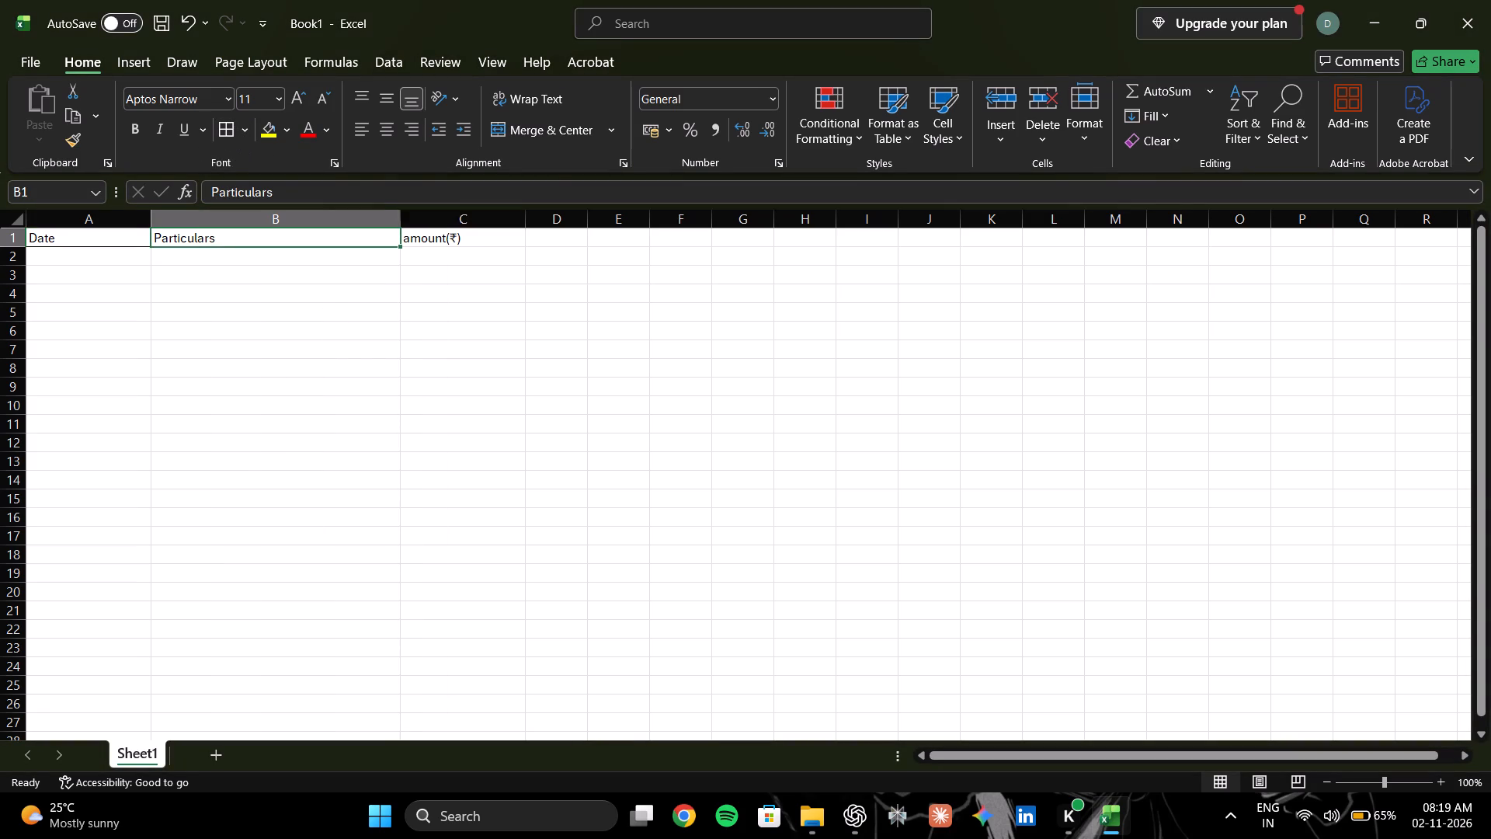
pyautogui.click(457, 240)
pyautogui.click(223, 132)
# Apply Thick Outside Borders to each of the heading cells C1, B1 and A1.
pyautogui.click(242, 131)
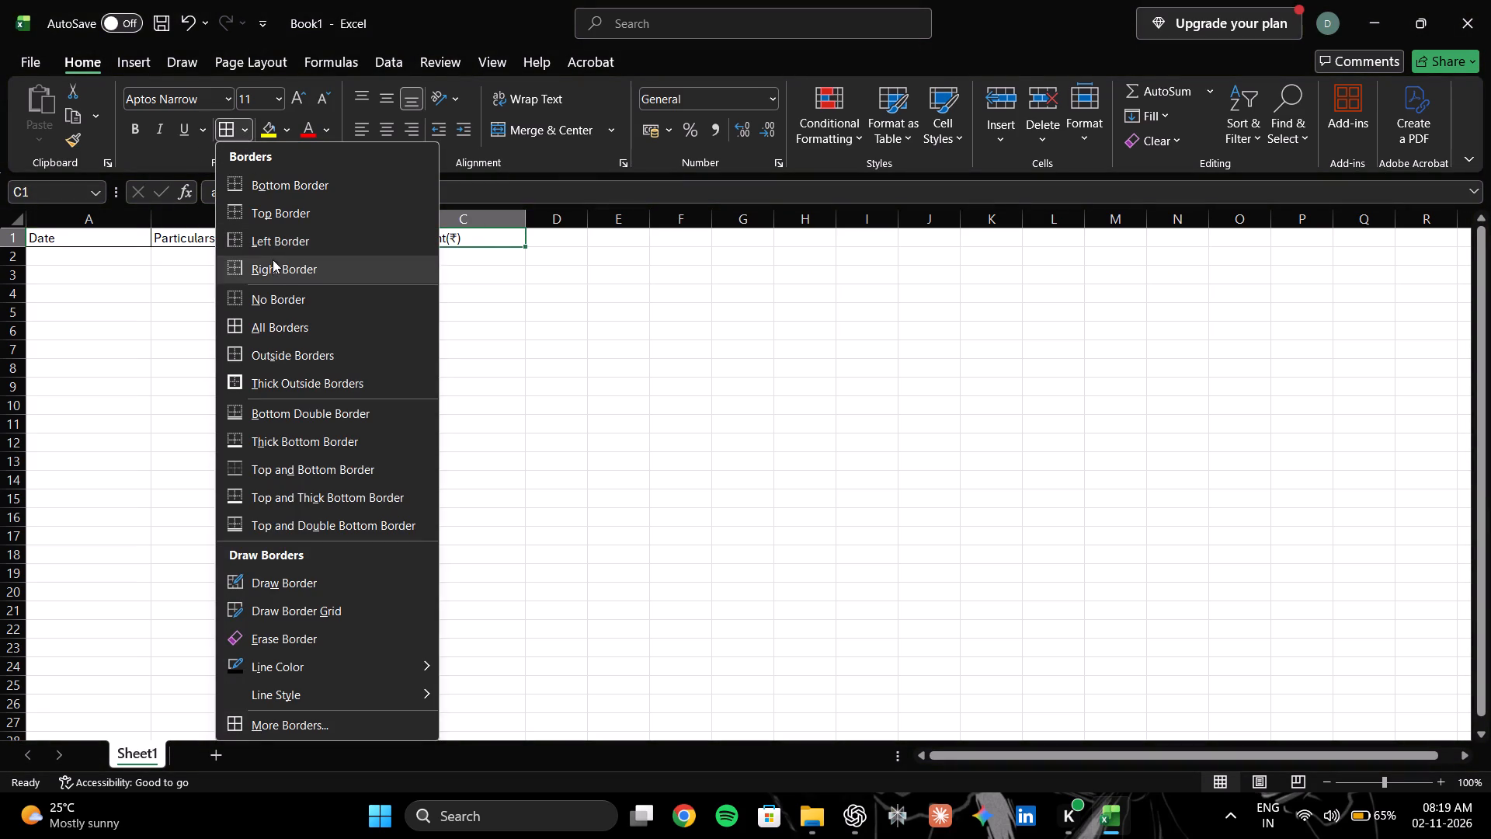
pyautogui.click(319, 381)
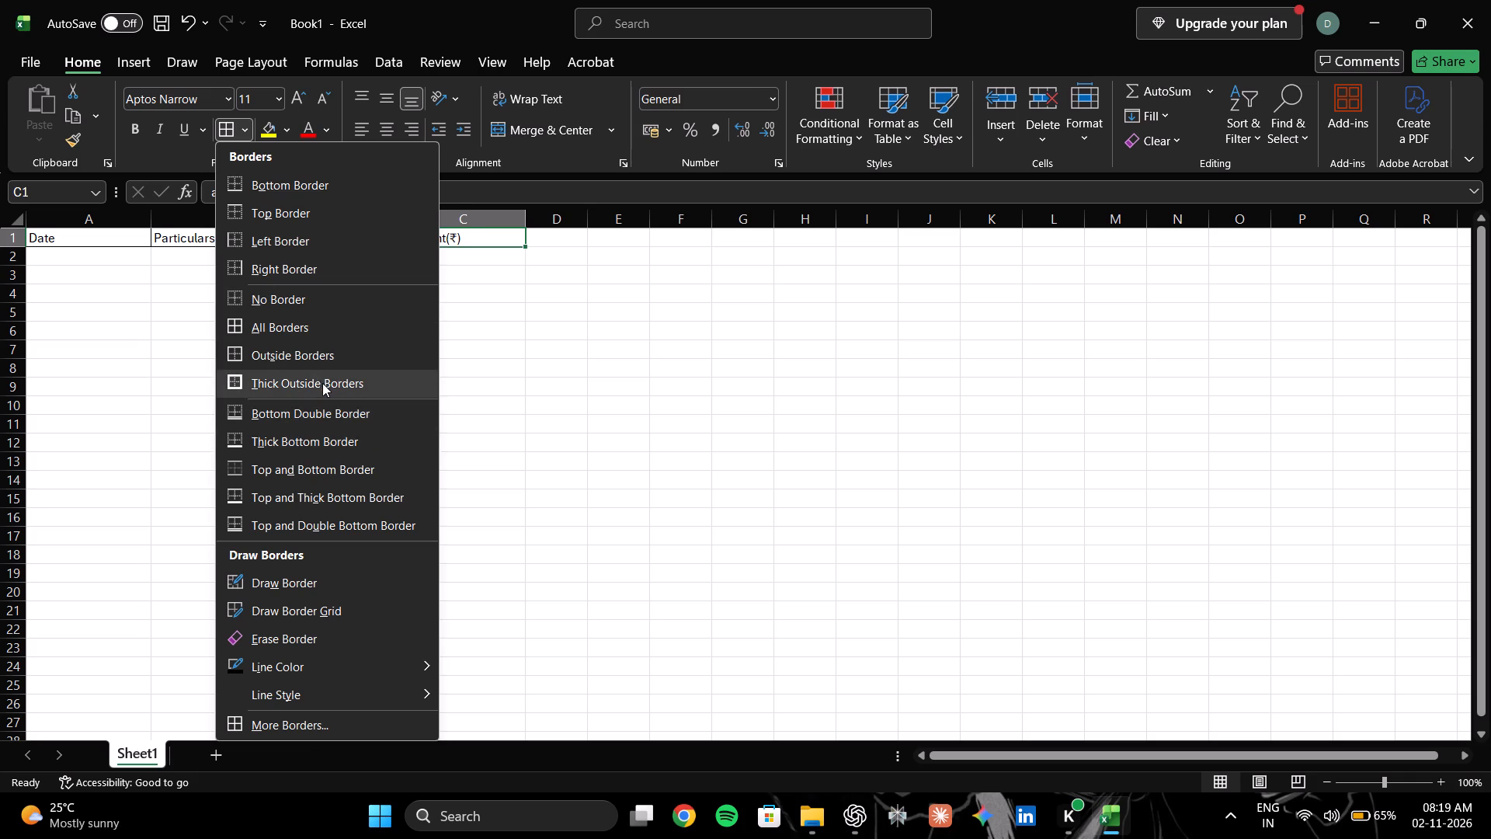
pyautogui.click(308, 242)
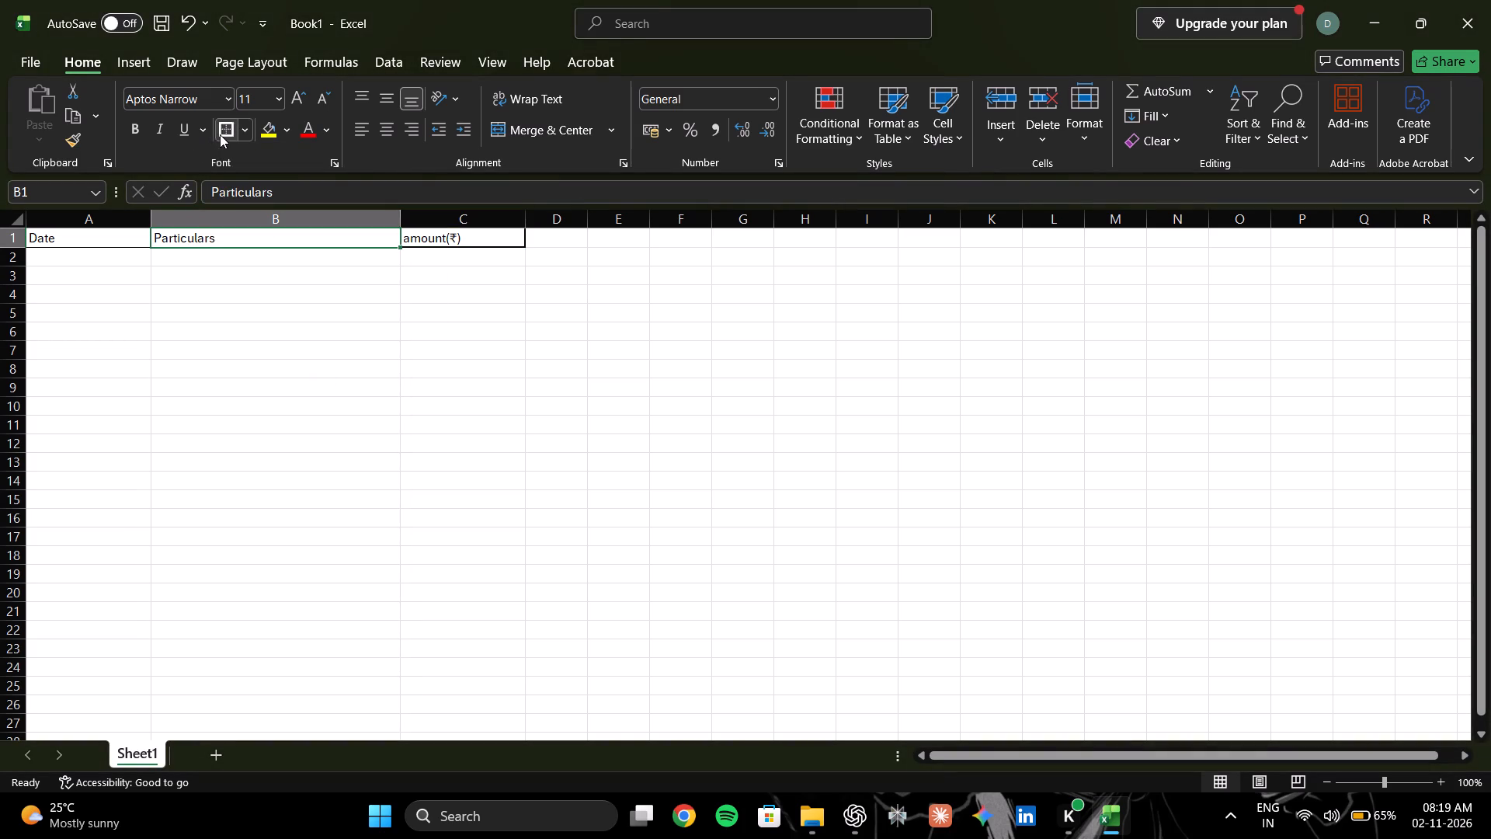
pyautogui.click(220, 134)
pyautogui.click(126, 244)
pyautogui.click(225, 127)
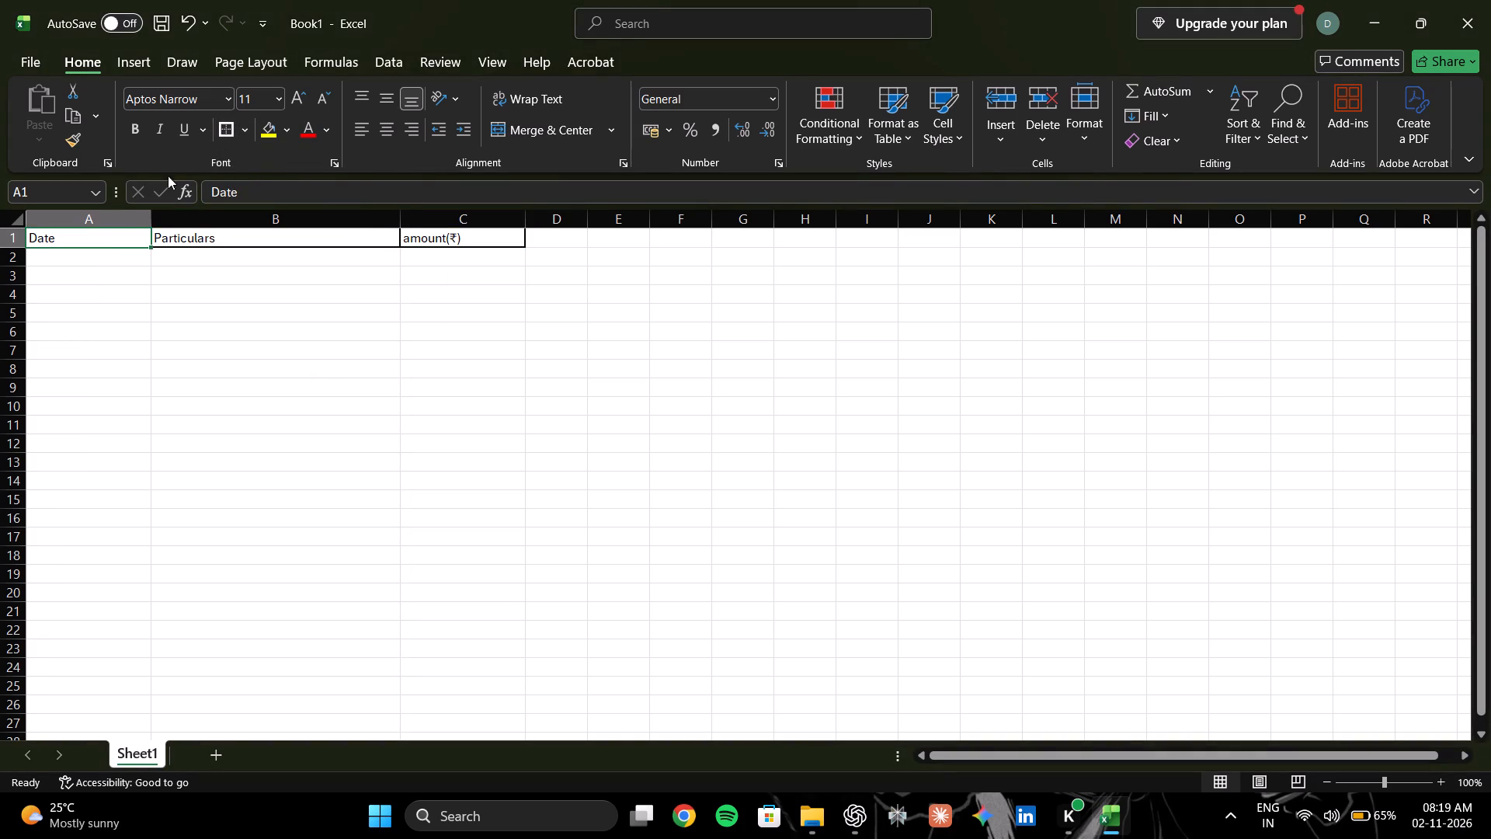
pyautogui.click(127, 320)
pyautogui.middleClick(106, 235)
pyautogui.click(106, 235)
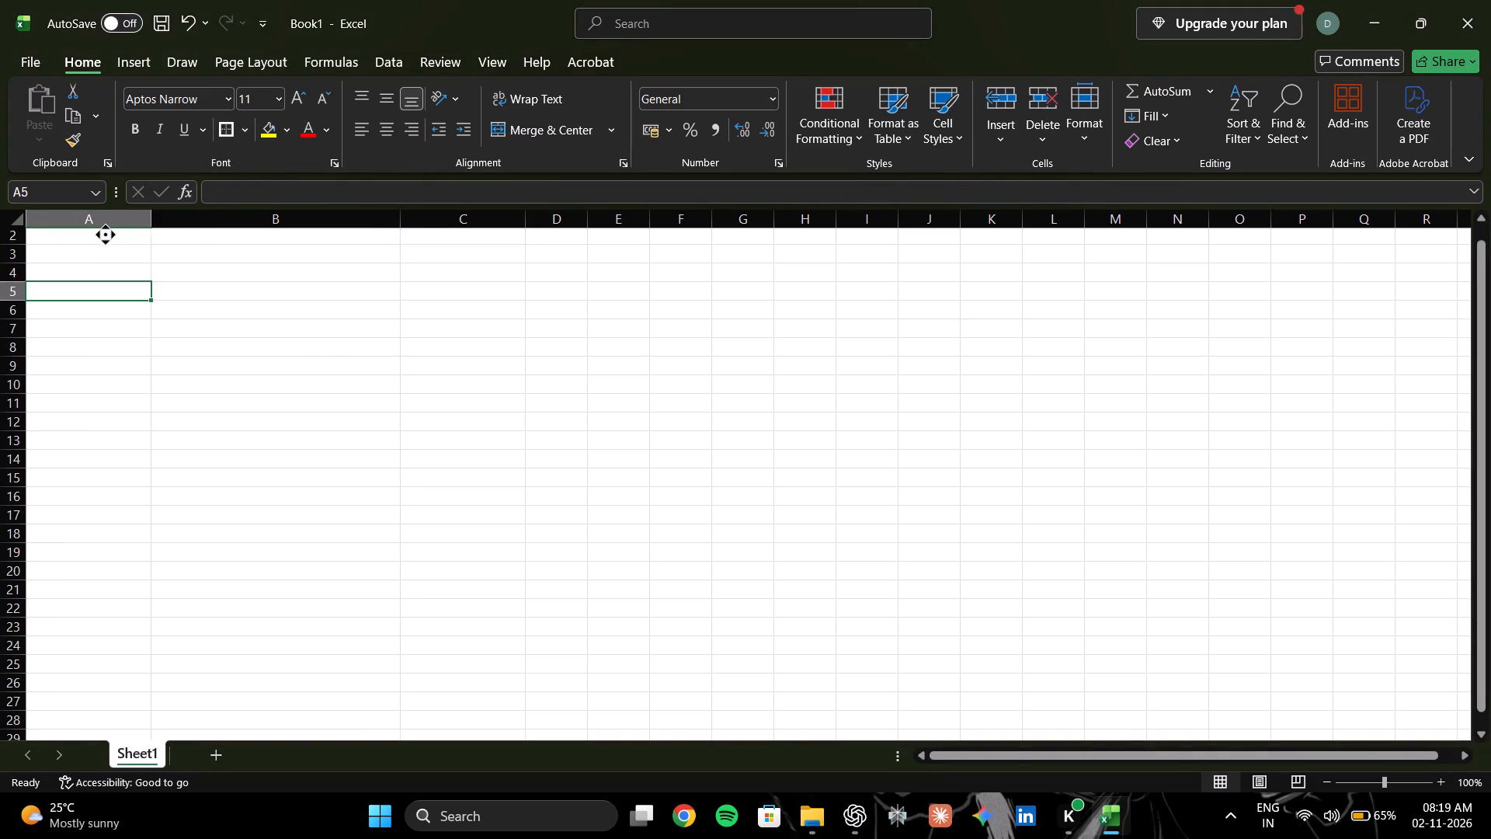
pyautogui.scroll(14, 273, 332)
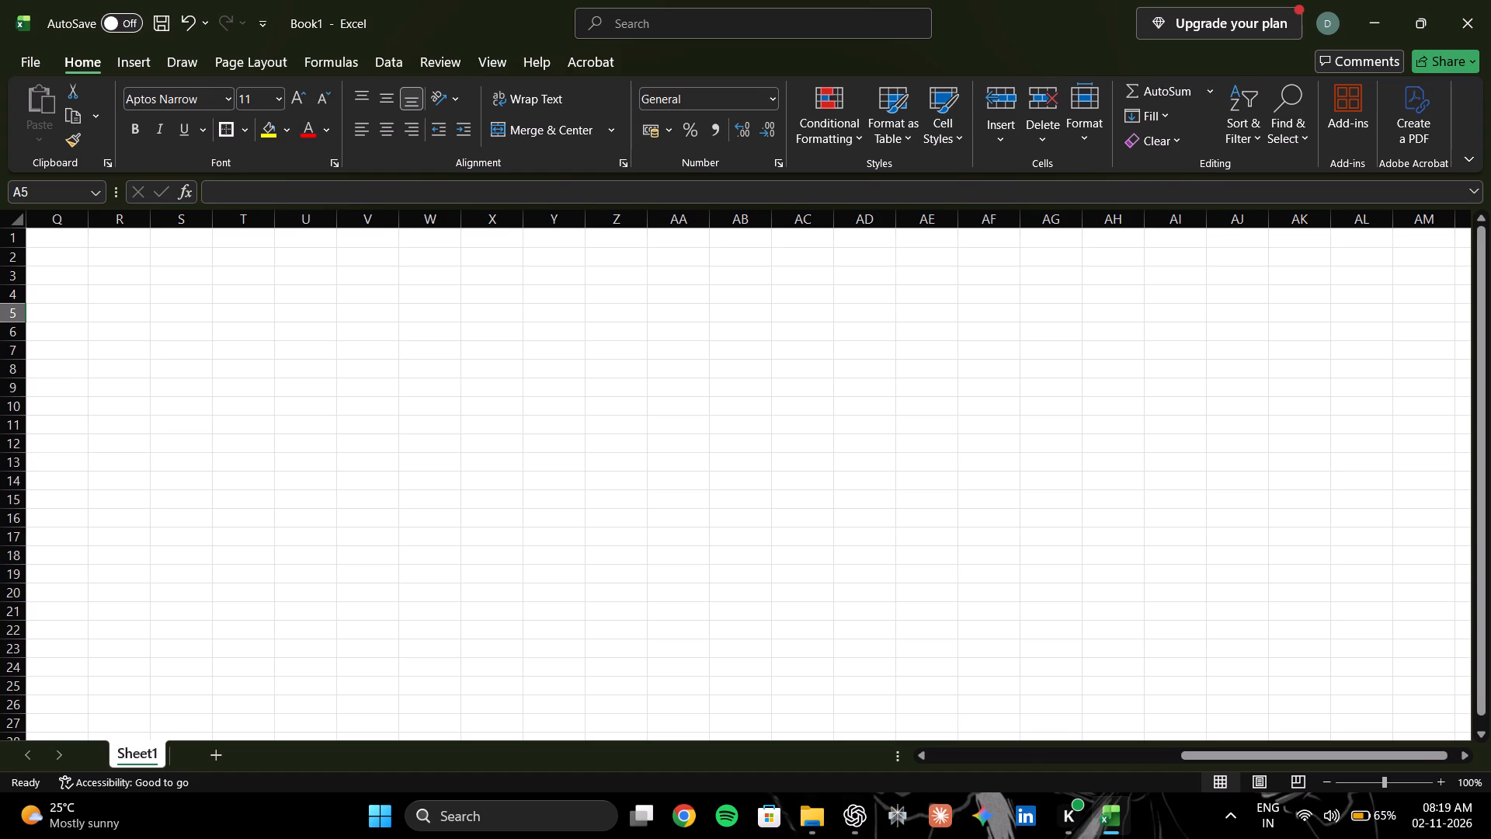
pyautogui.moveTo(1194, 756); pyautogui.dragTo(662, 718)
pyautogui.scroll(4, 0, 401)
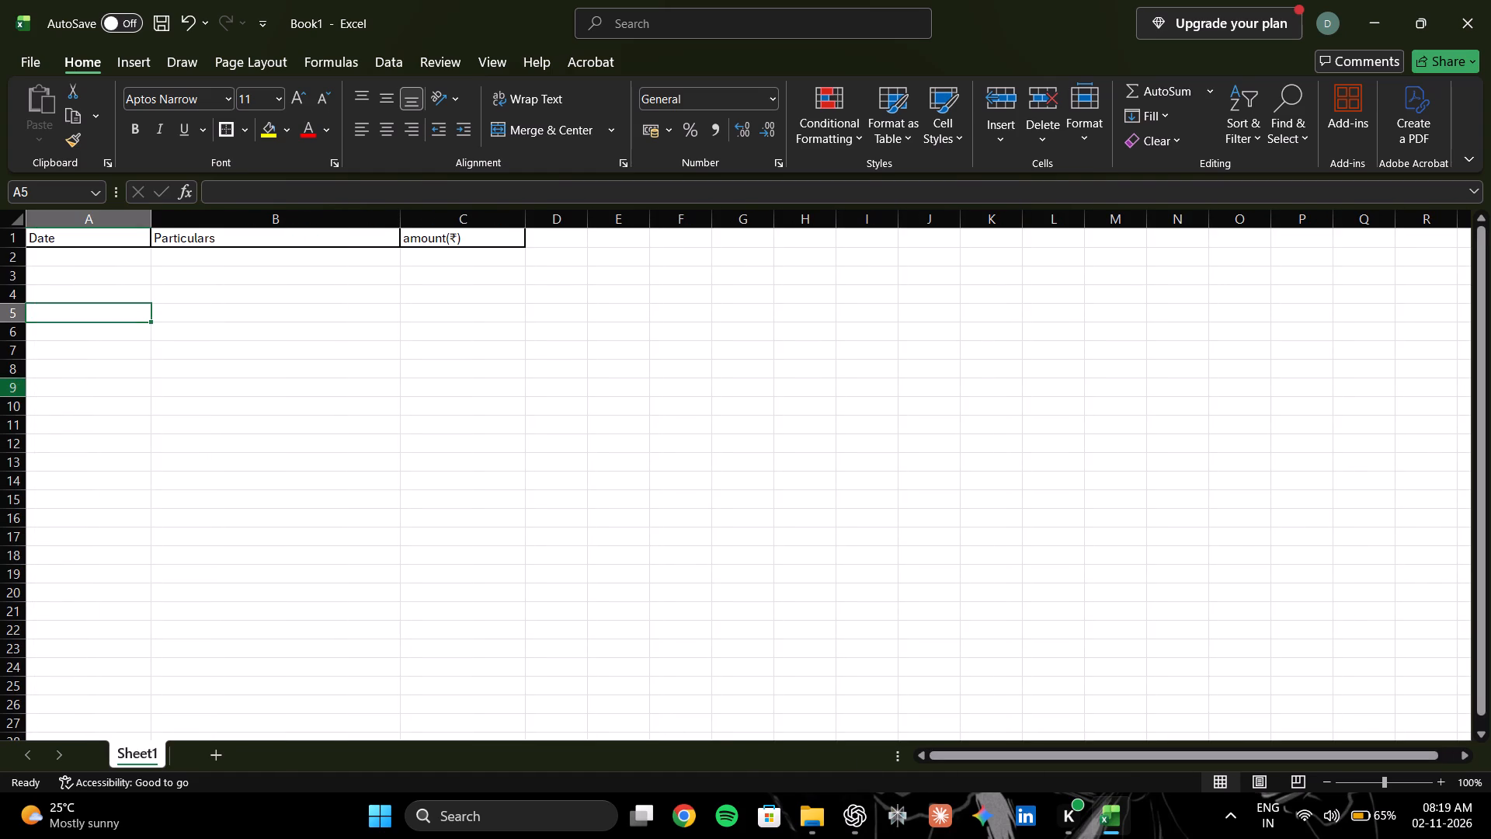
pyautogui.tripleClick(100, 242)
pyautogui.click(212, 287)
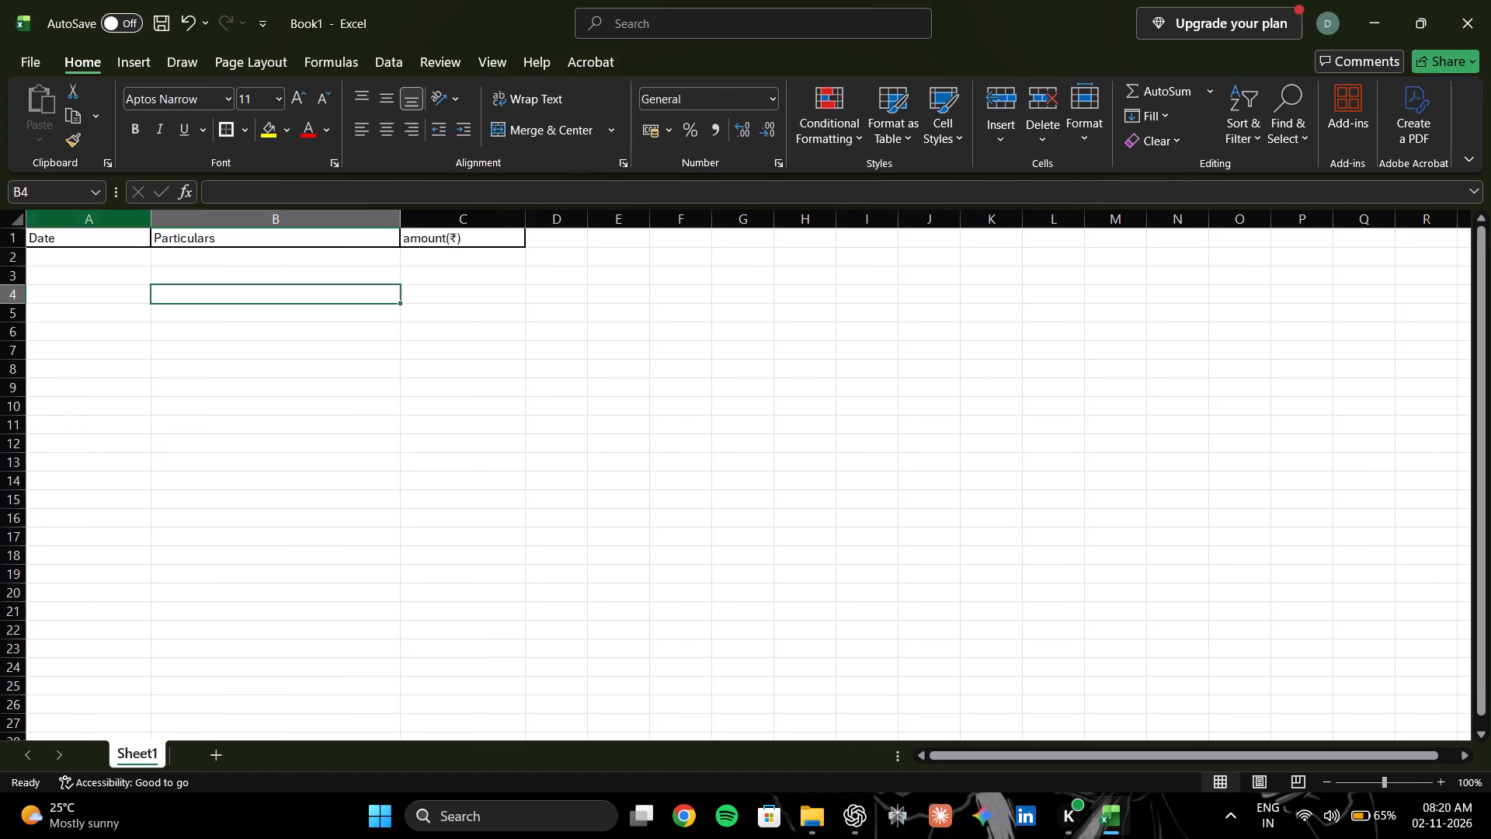
# Centre the Date, Particulars and amount(₹) headings horizontally and align them to the middle vertically.
pyautogui.click(126, 236)
pyautogui.click(383, 100)
pyautogui.click(383, 137)
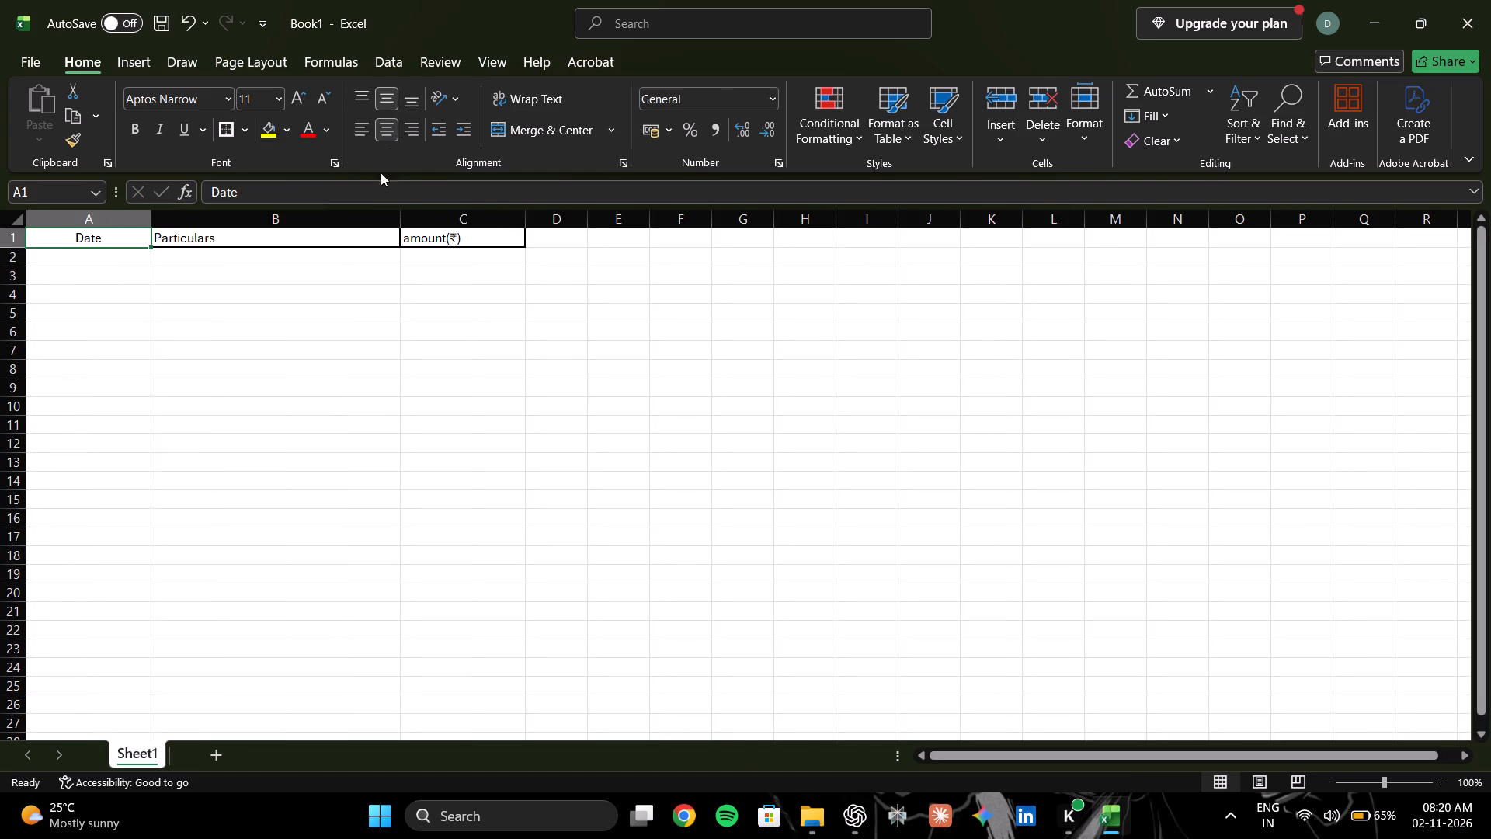
pyautogui.click(315, 242)
pyautogui.click(387, 126)
pyautogui.click(384, 97)
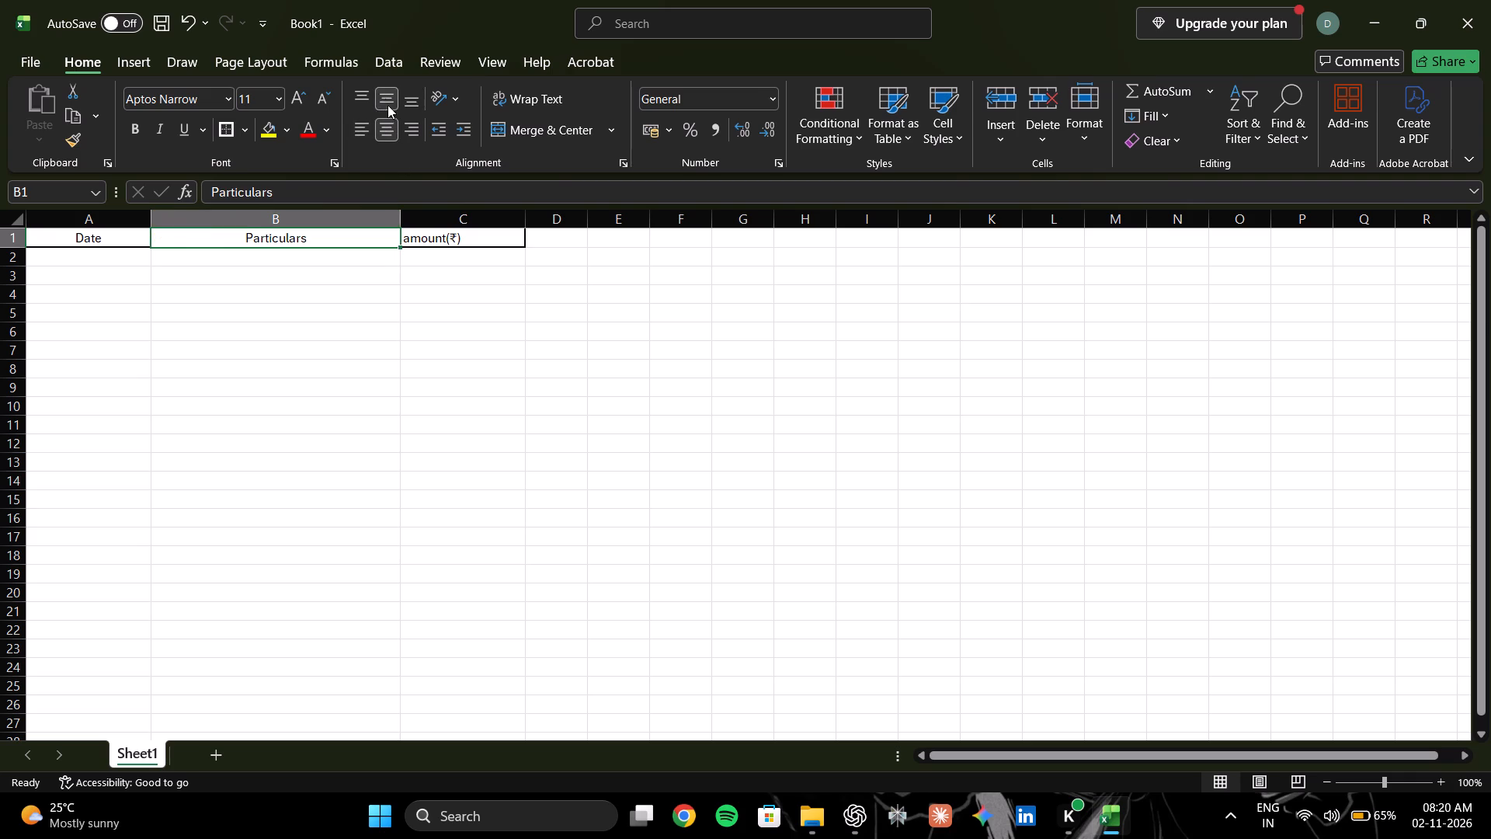
pyautogui.click(480, 242)
pyautogui.click(386, 126)
pyautogui.click(379, 95)
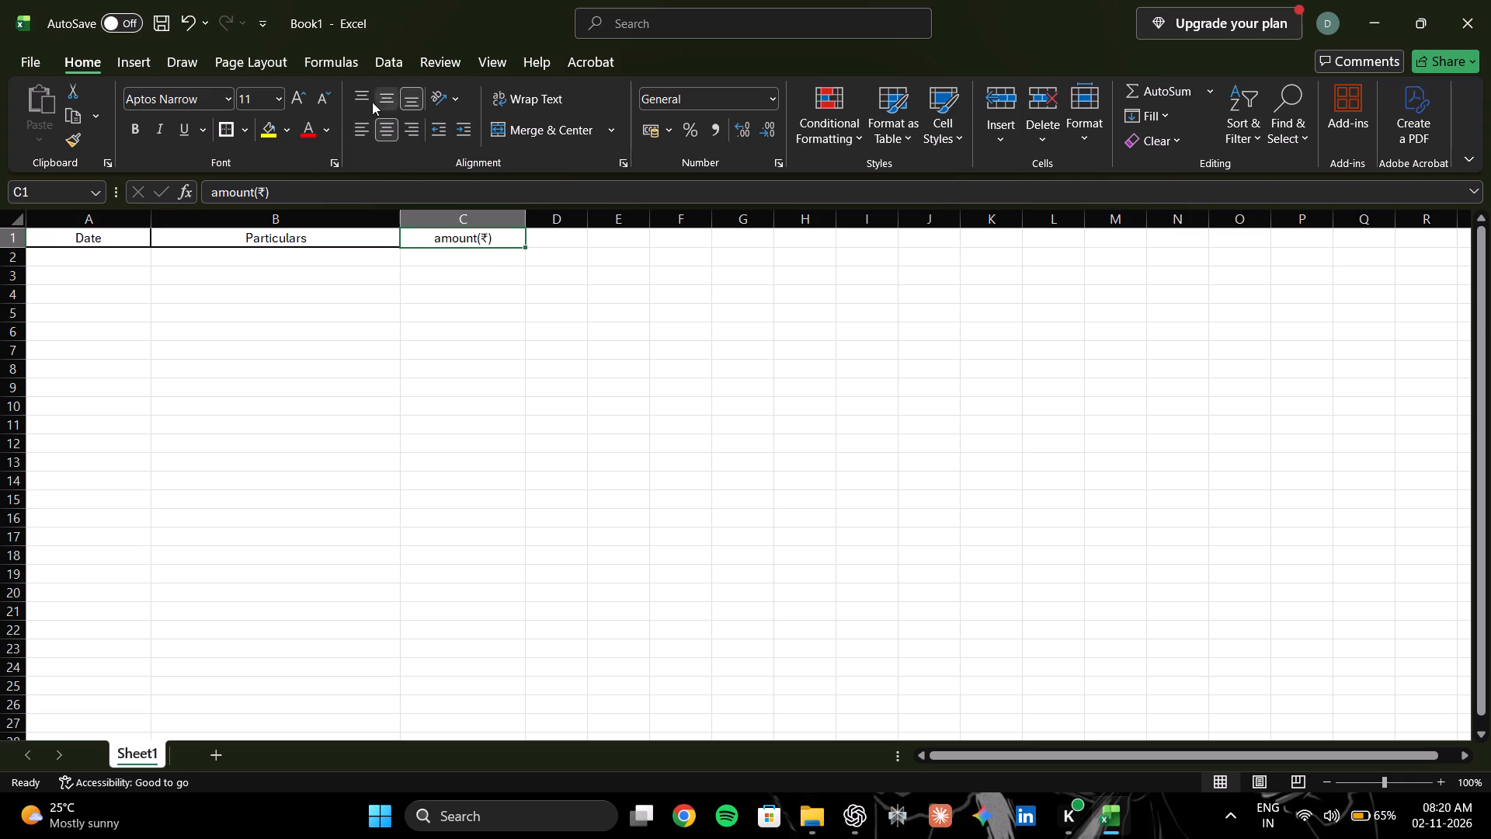
pyautogui.click(305, 331)
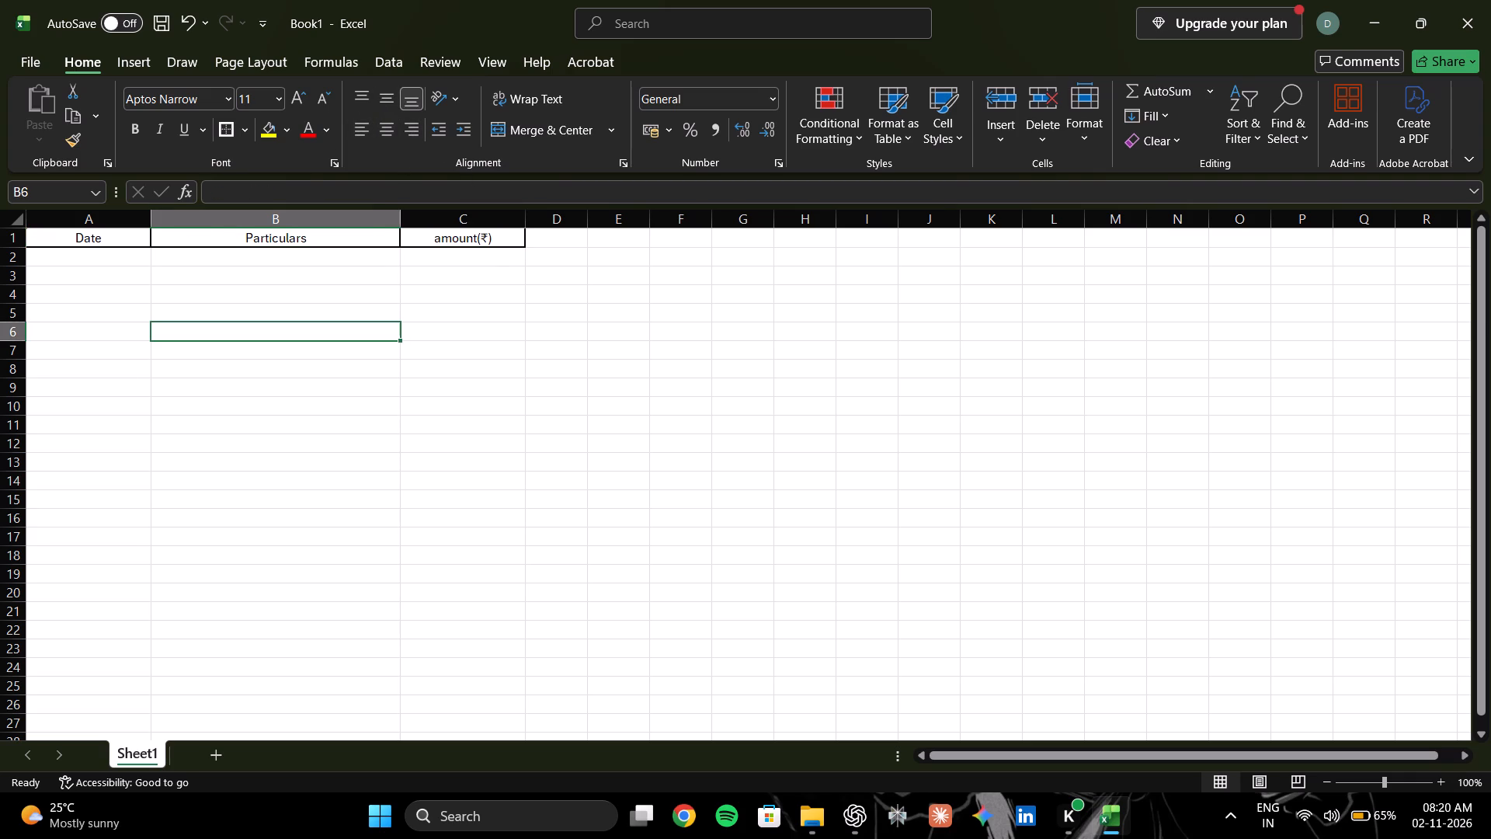
# Increase the height of heading row 1 to about 43 points (72 pixels).
pyautogui.moveTo(19, 245); pyautogui.dragTo(19, 282)
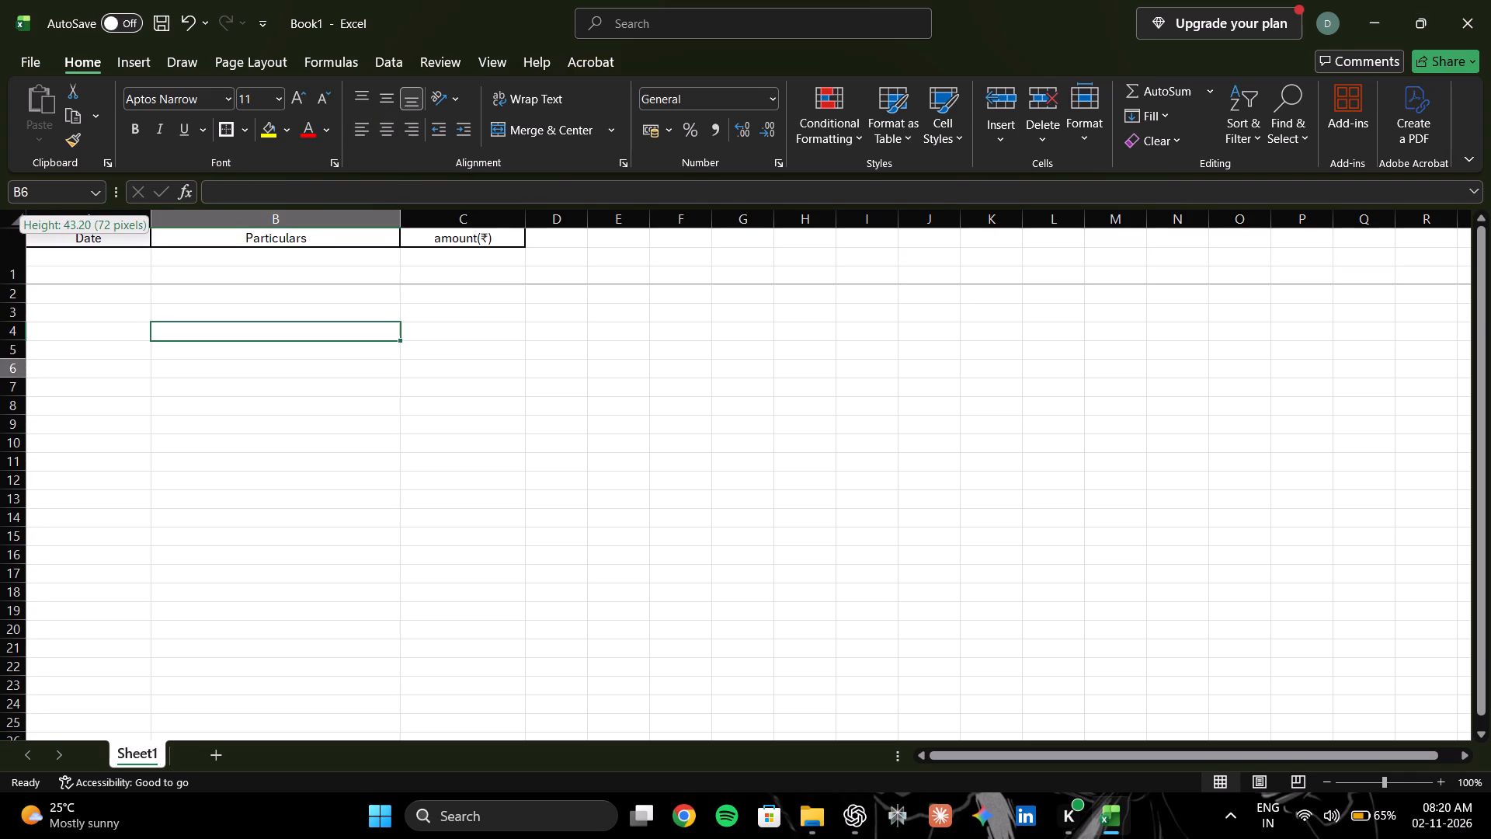
pyautogui.moveTo(19, 282); pyautogui.dragTo(19, 281)
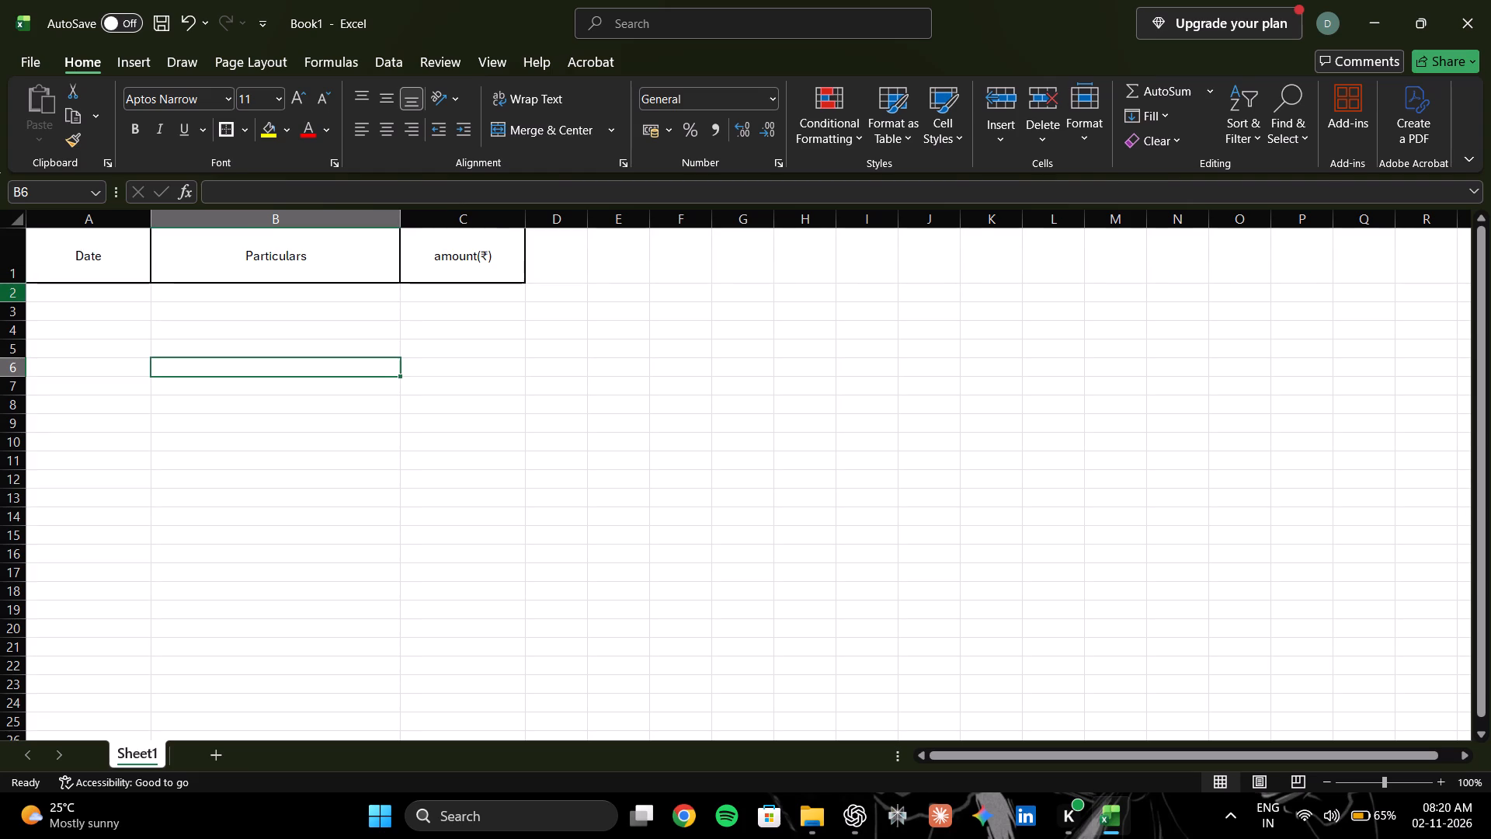
pyautogui.scroll(2, 248, 372)
# Make the Date, Particulars and amount(₹) headings in A1 to C1 bold with font size 16.
pyautogui.click(97, 265)
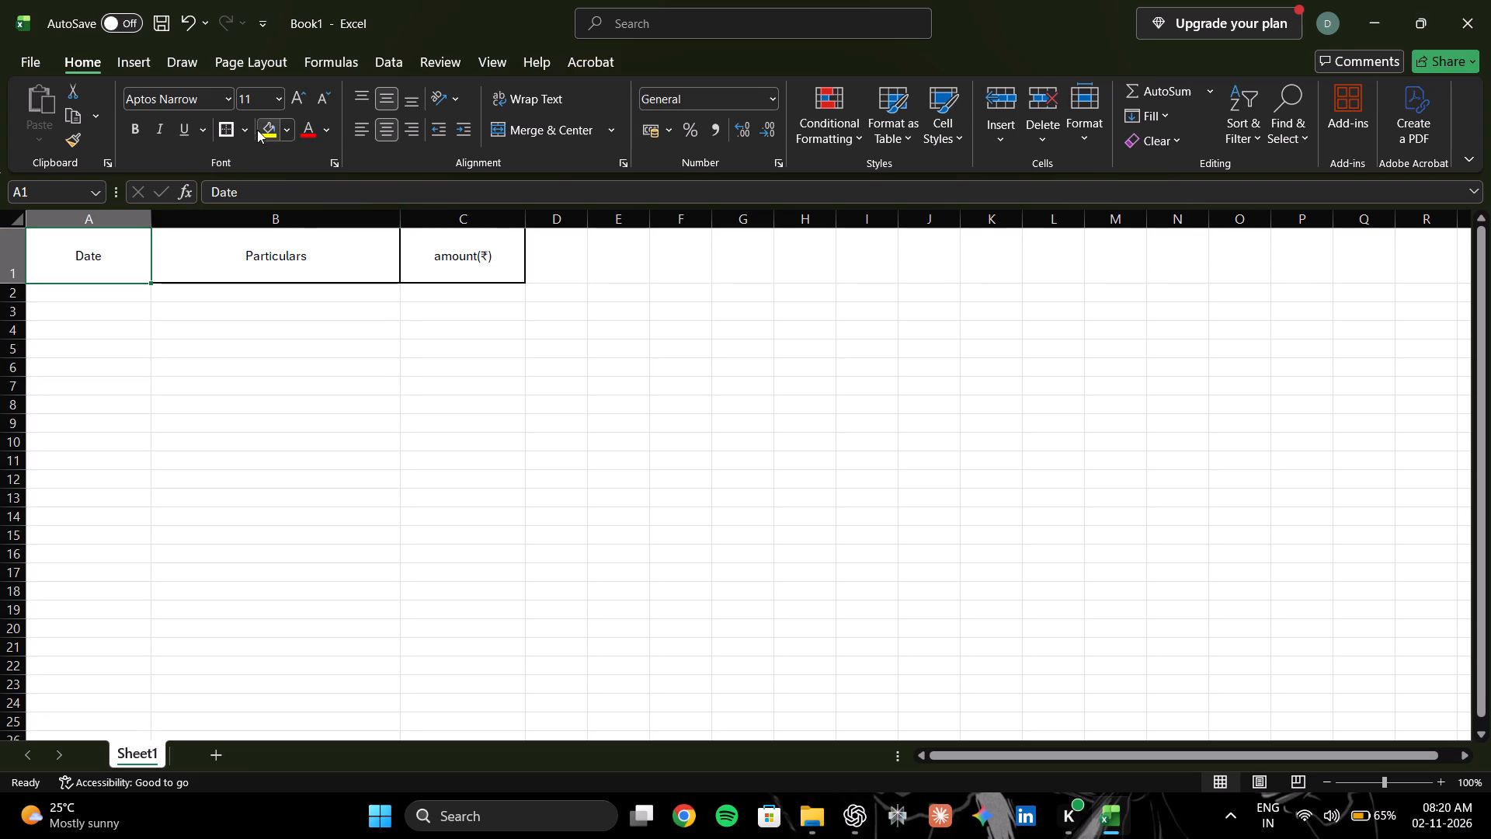
pyautogui.tripleClick(298, 104)
pyautogui.doubleClick(298, 104)
pyautogui.click(319, 99)
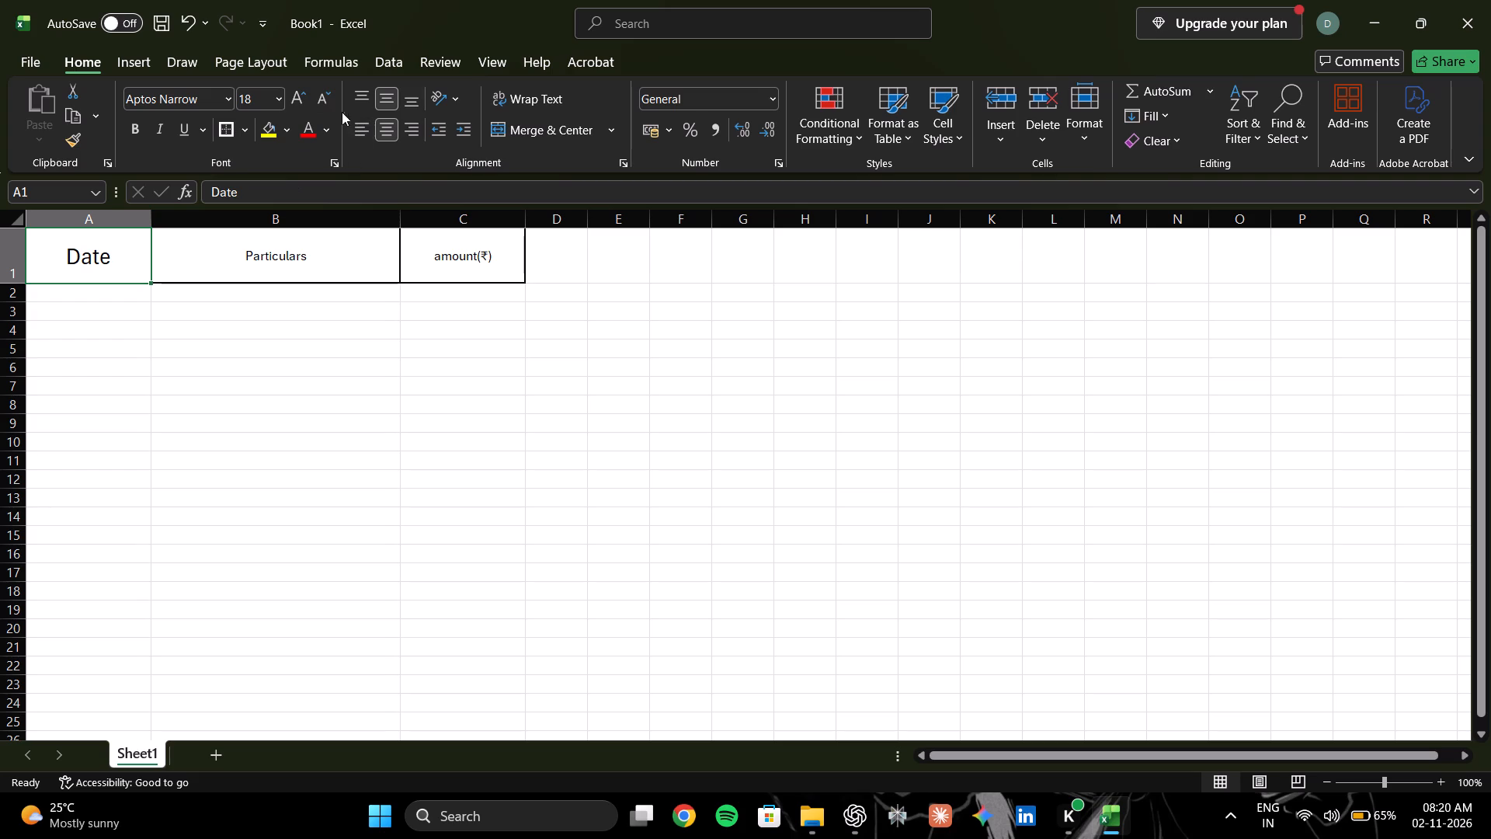
pyautogui.click(322, 95)
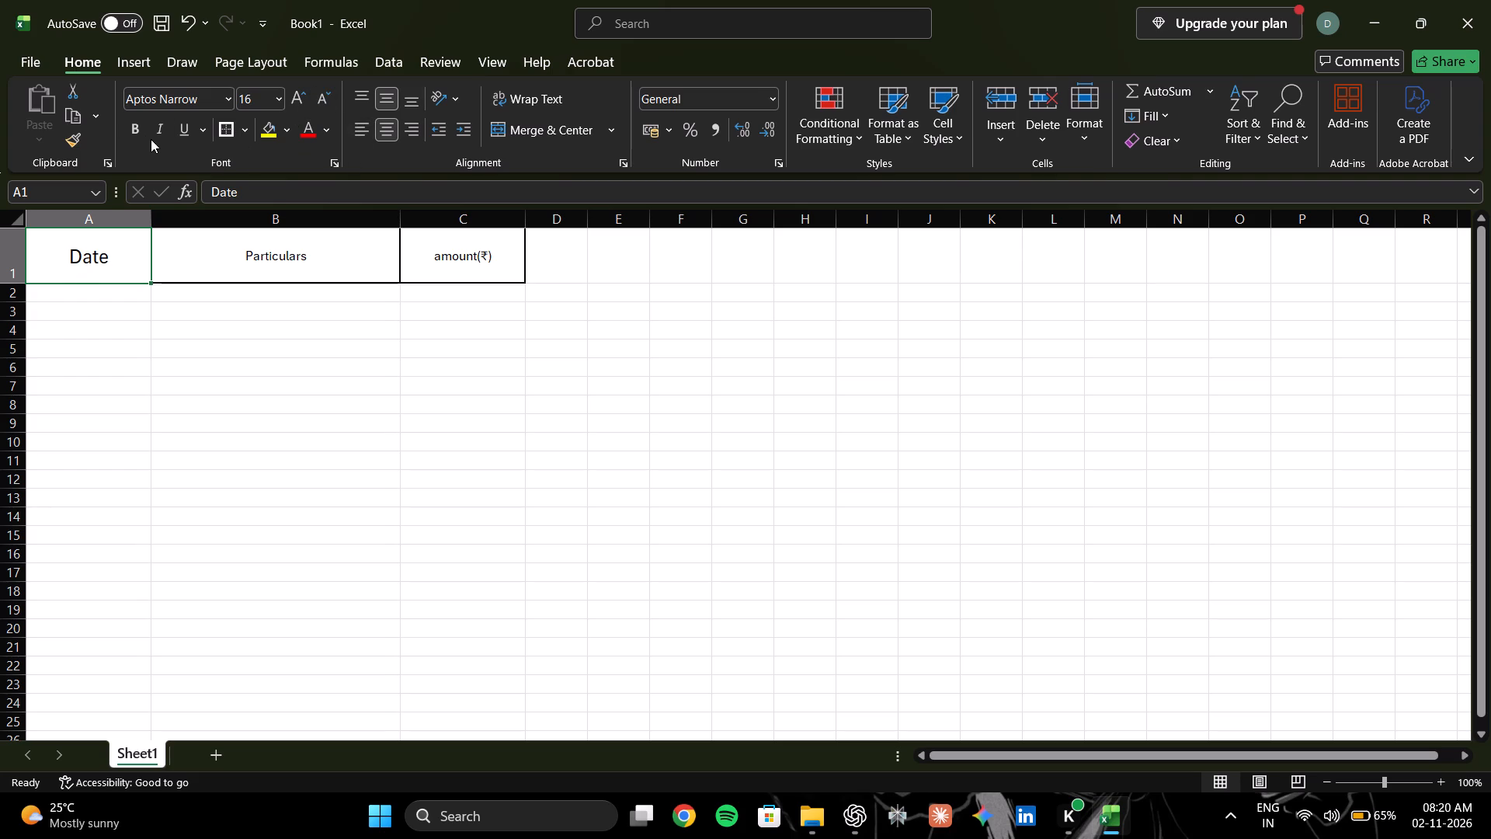
pyautogui.click(143, 133)
pyautogui.click(264, 258)
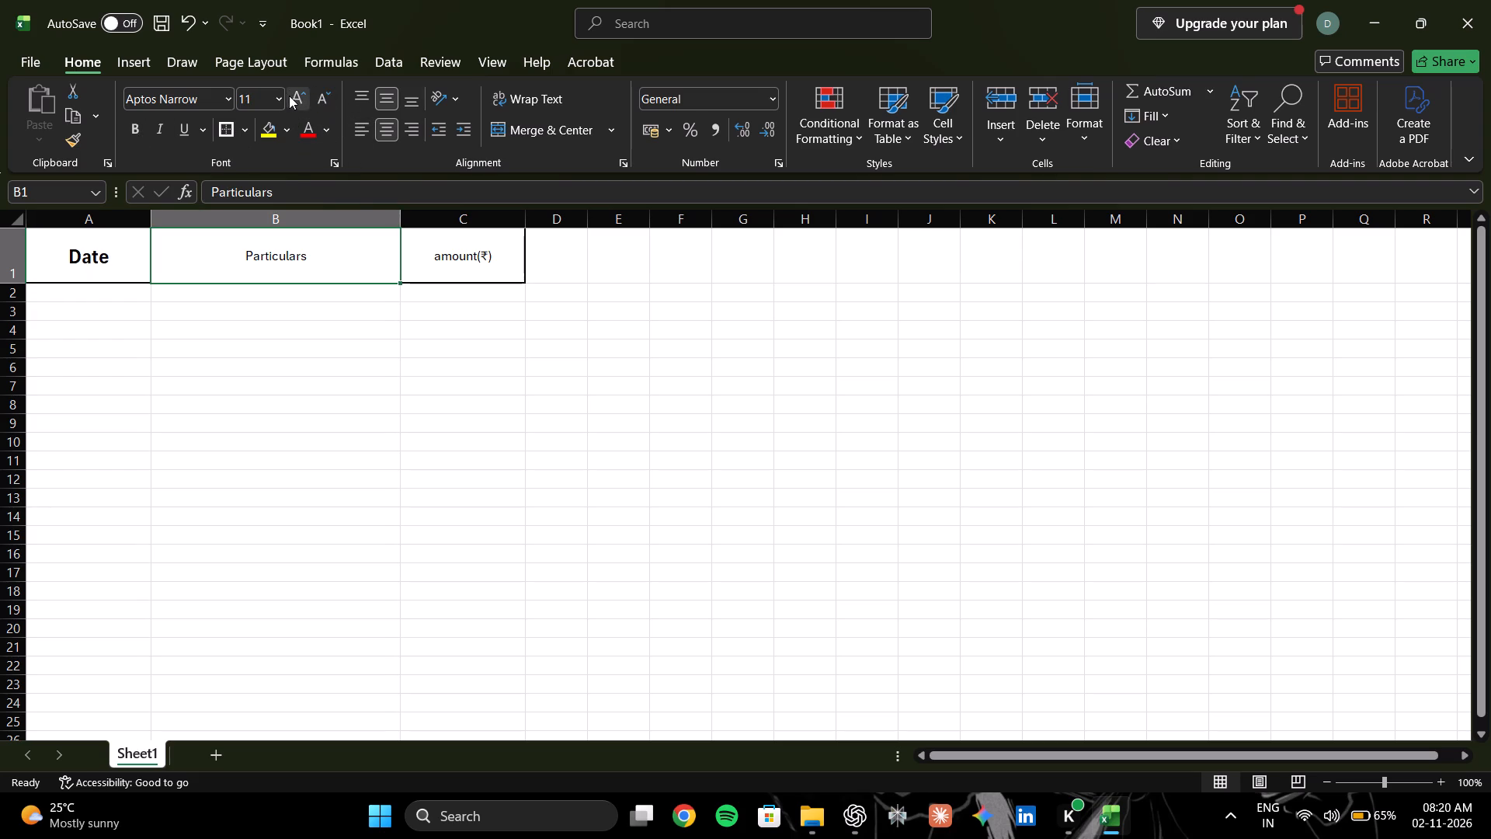
pyautogui.tripleClick(289, 97)
pyautogui.click(128, 122)
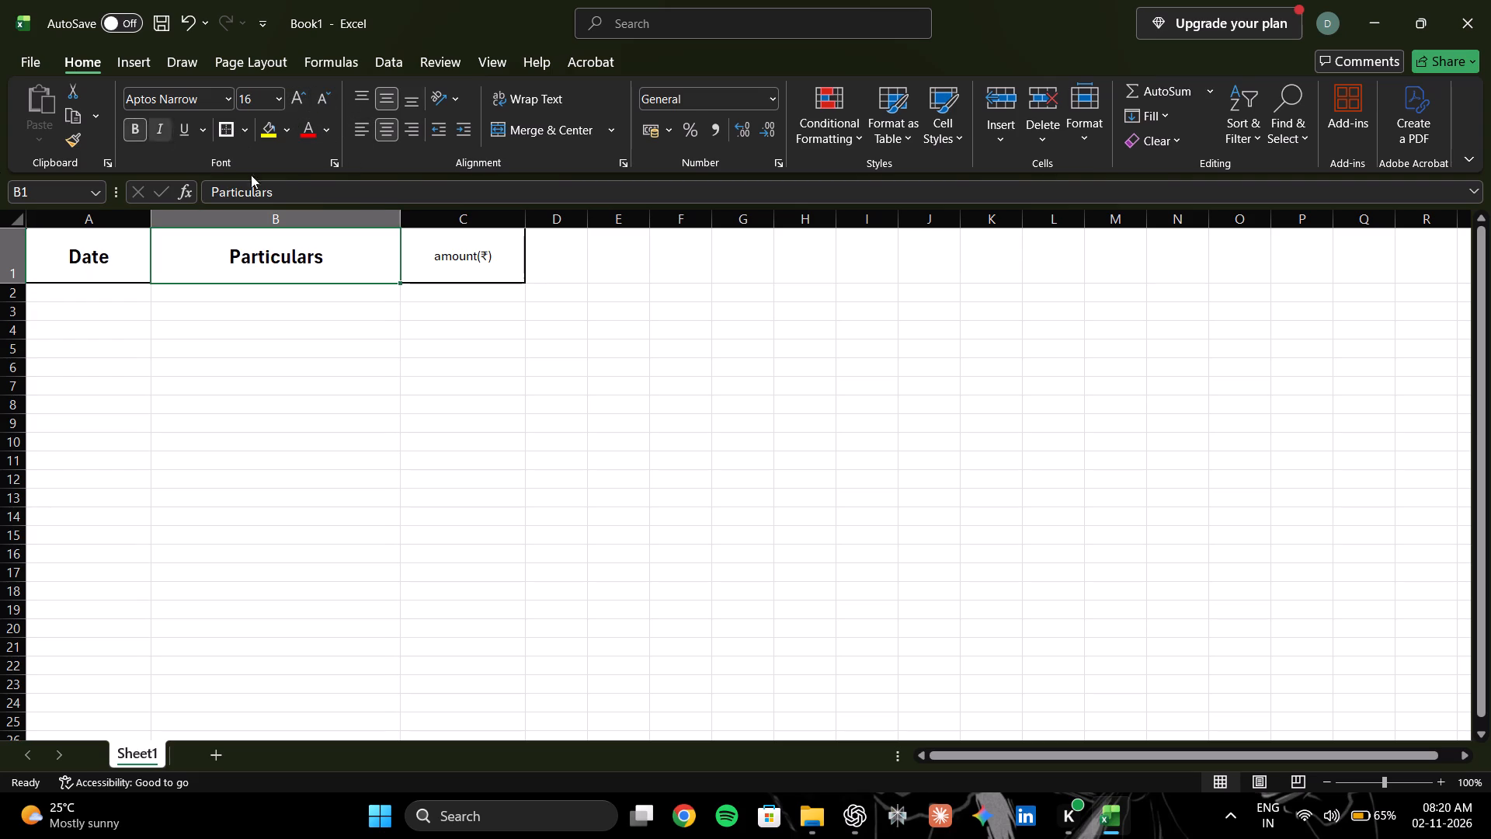
pyautogui.click(471, 266)
pyautogui.tripleClick(302, 96)
pyautogui.click(302, 96)
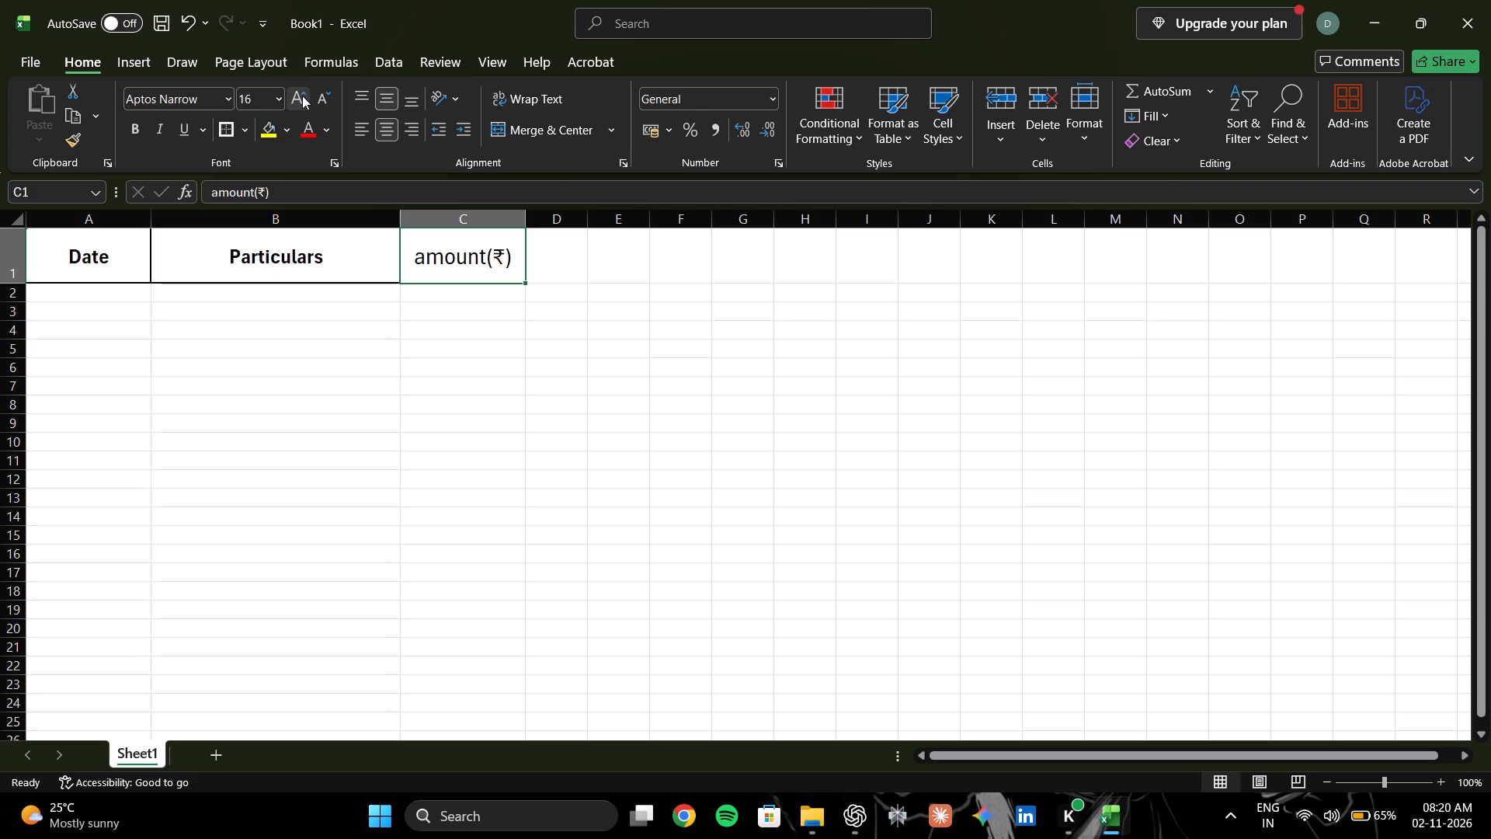
pyautogui.click(326, 96)
pyautogui.click(128, 129)
pyautogui.click(418, 328)
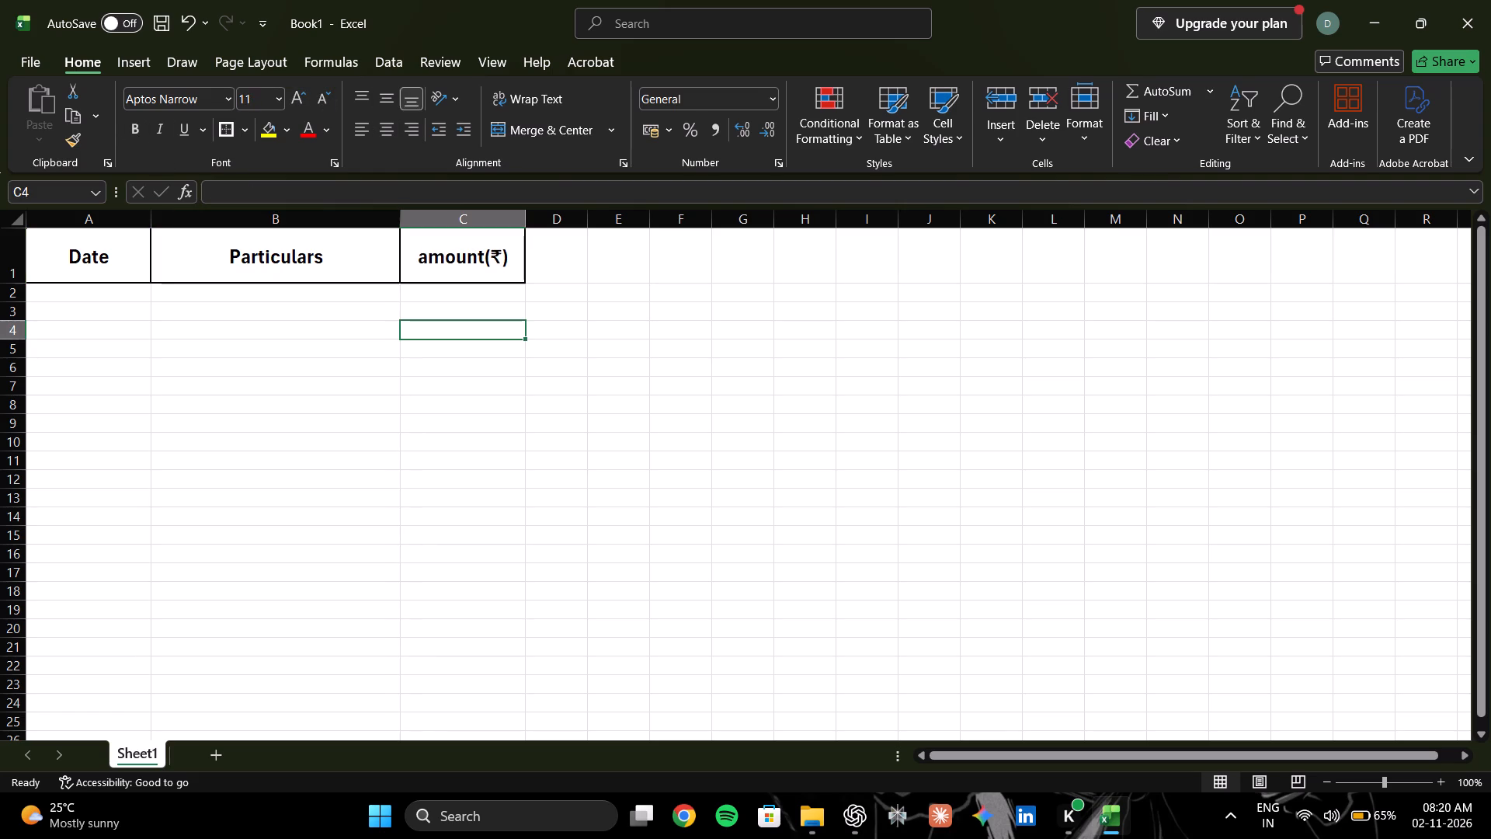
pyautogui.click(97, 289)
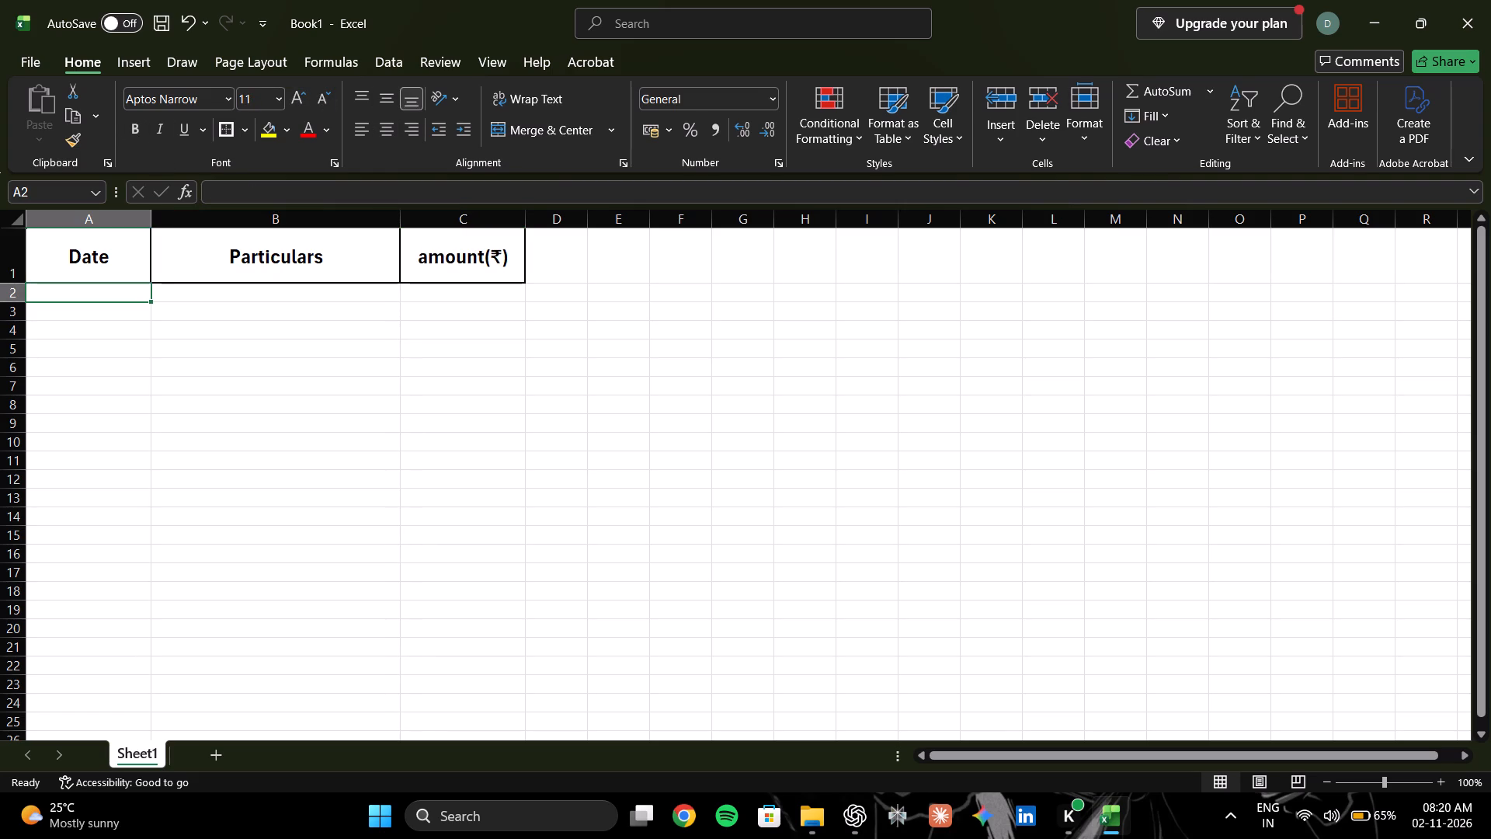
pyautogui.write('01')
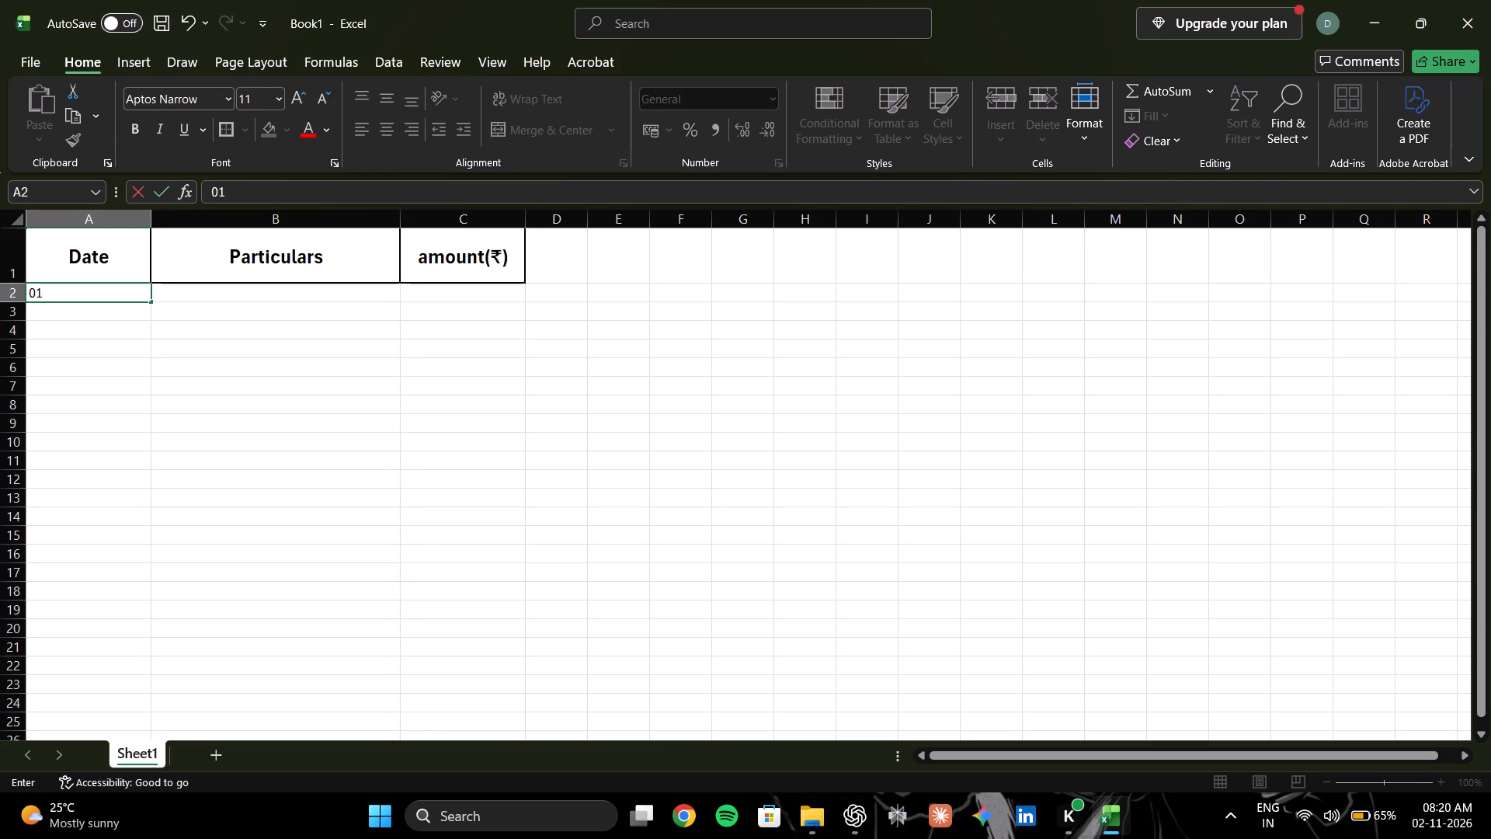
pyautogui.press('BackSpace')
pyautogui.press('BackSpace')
# Fill the heading cells A1, B1 and C1 with the same light green theme colour.
pyautogui.click(130, 259)
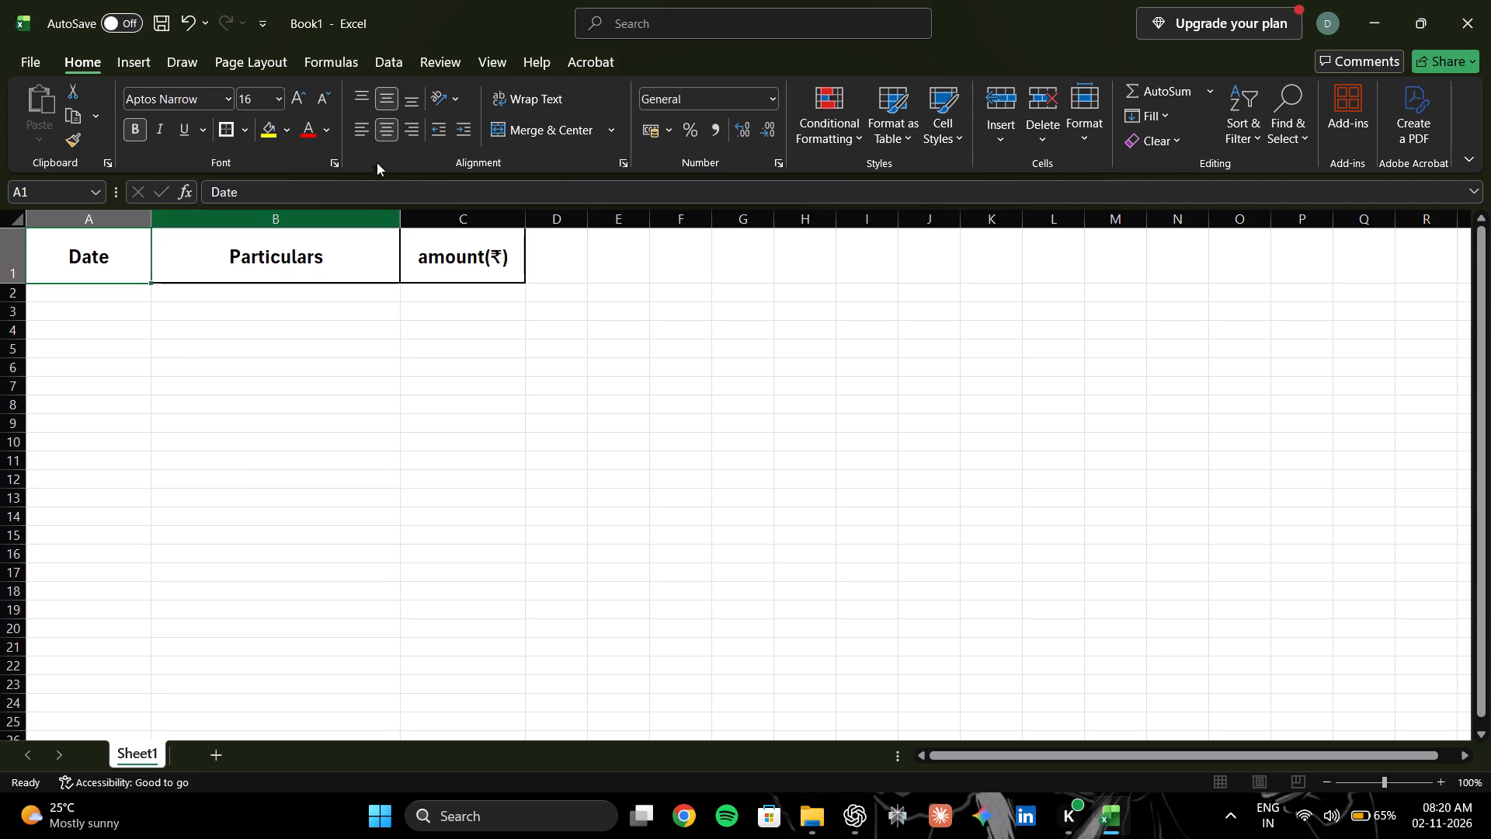
pyautogui.click(284, 129)
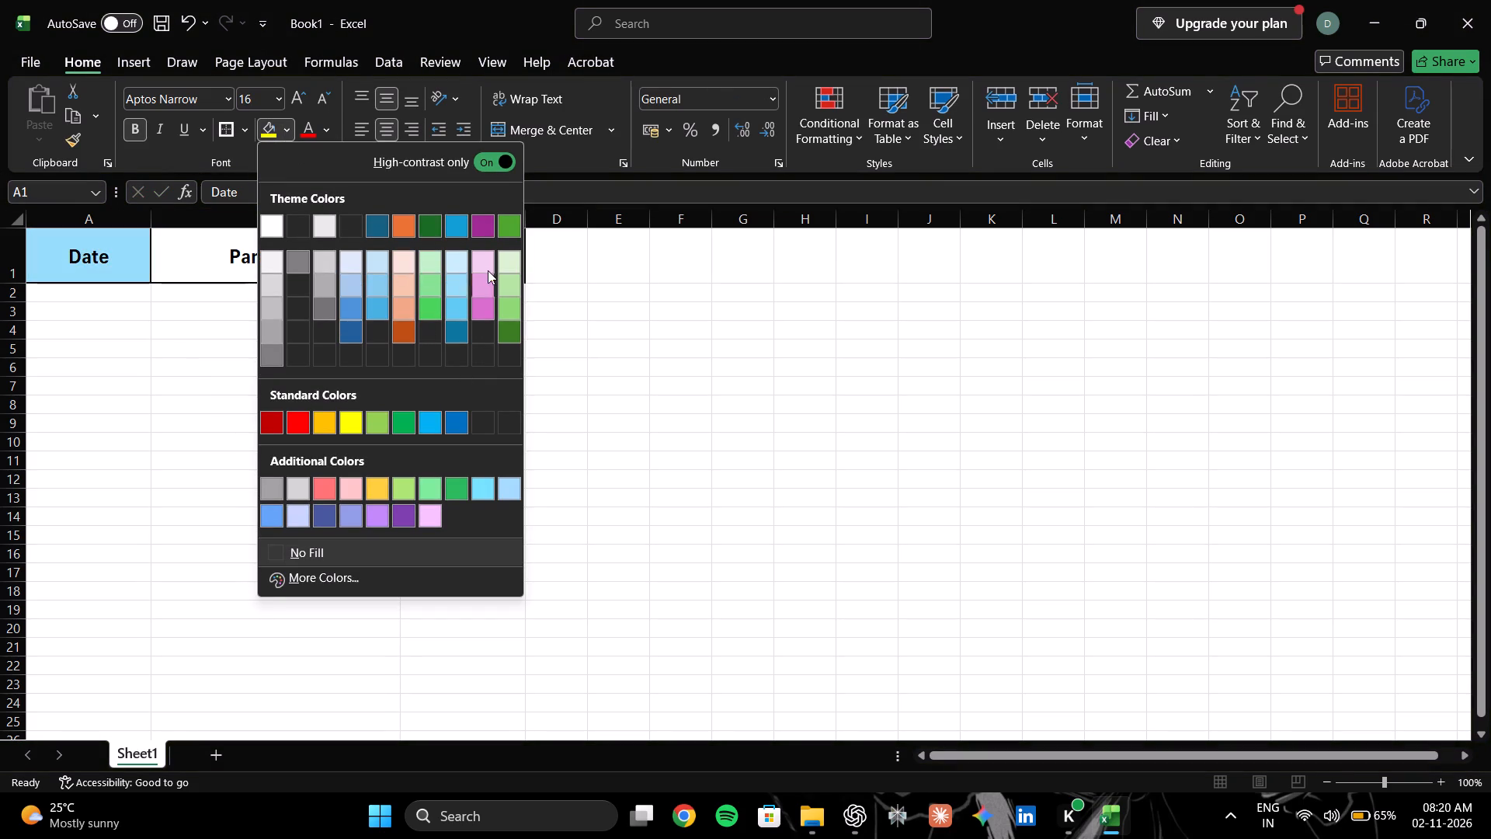
pyautogui.click(517, 312)
pyautogui.click(290, 270)
pyautogui.click(325, 249)
pyautogui.click(346, 258)
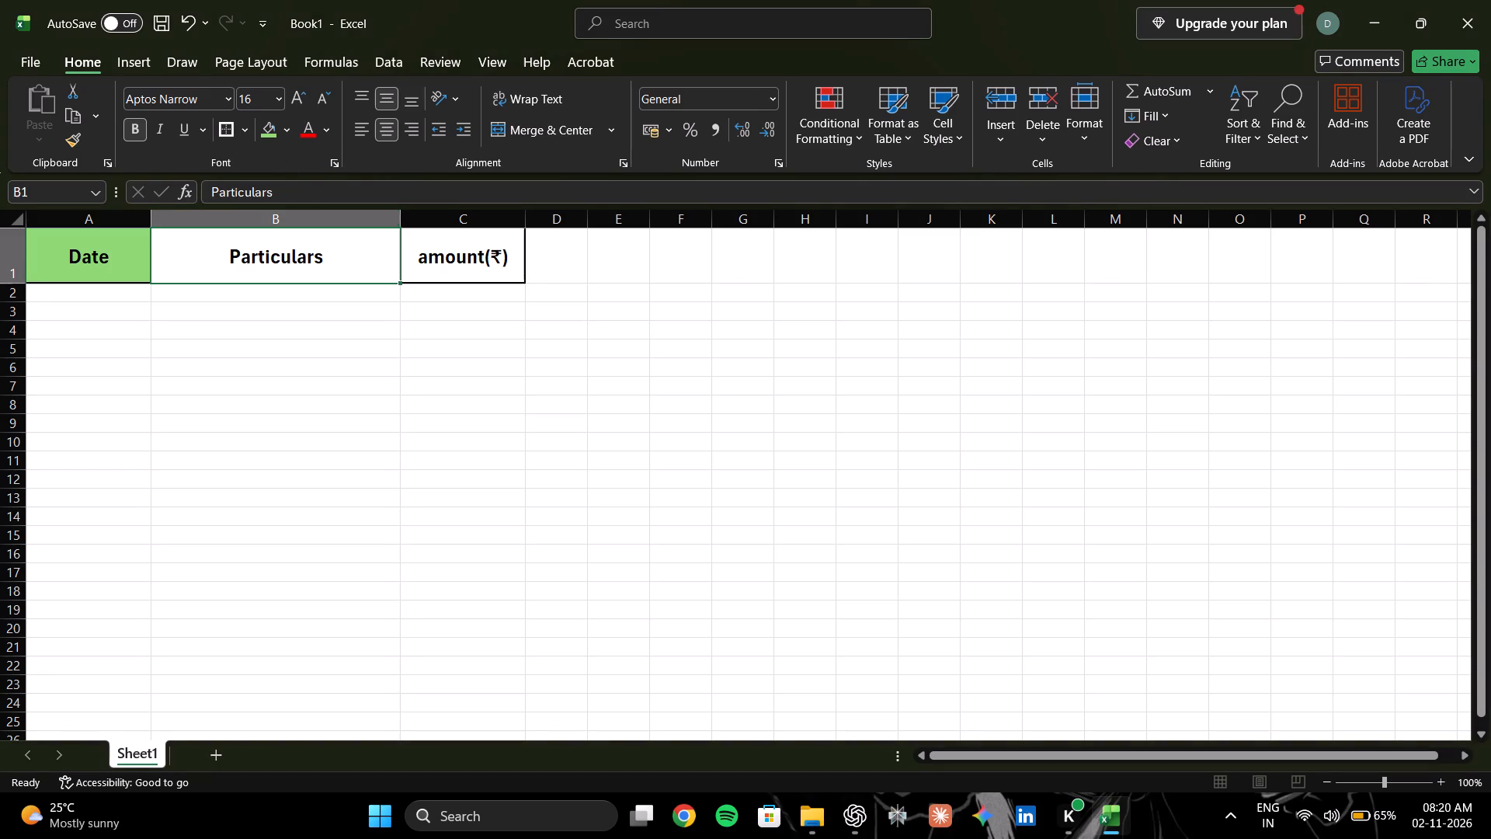
pyautogui.click(269, 130)
pyautogui.click(479, 238)
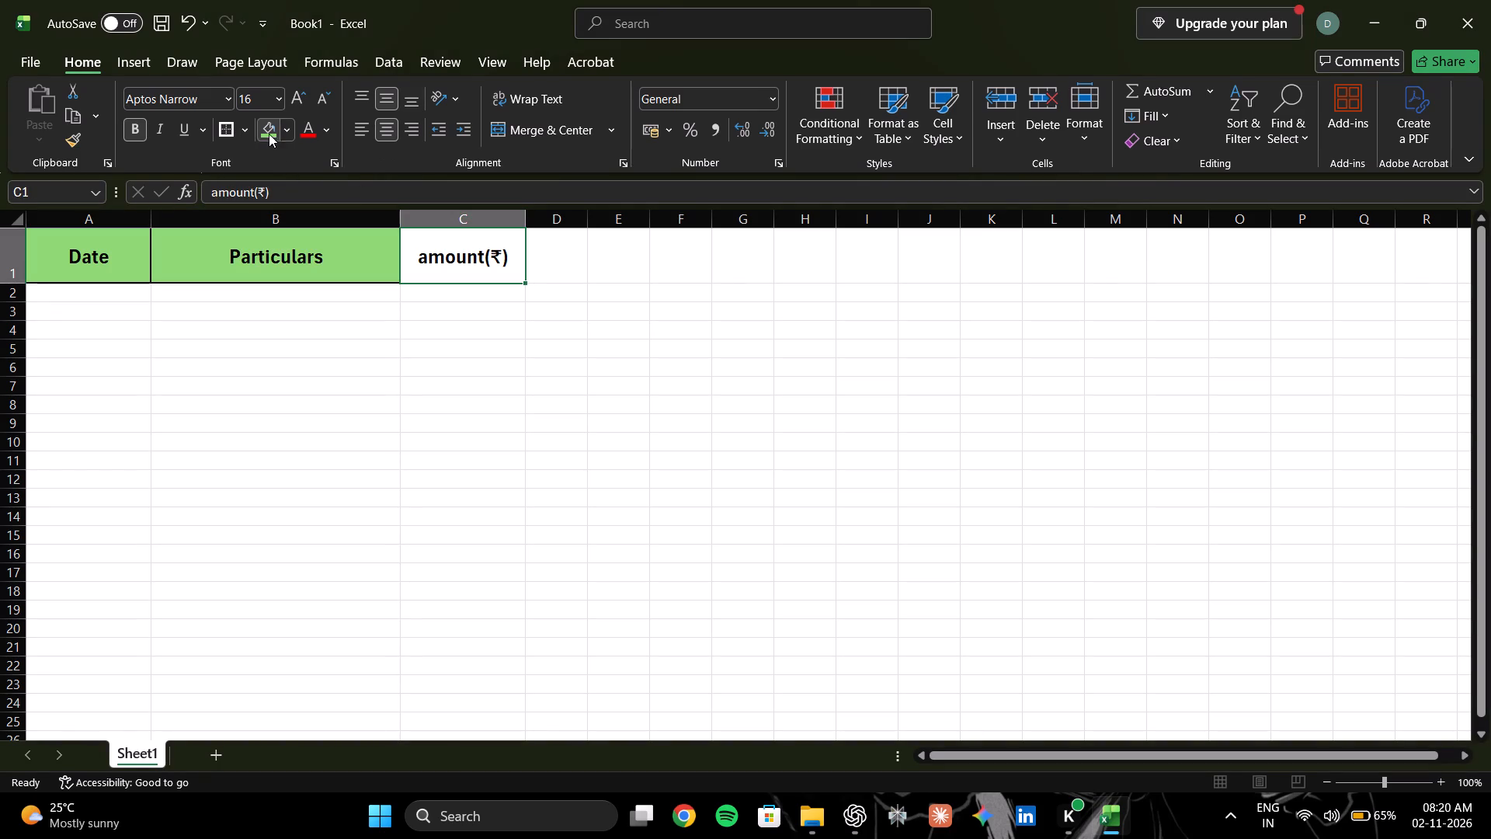
pyautogui.click(273, 126)
# Enter the dates 01-10-2026 in A2 and 02-10-2026 in A3.
pyautogui.click(147, 312)
pyautogui.click(85, 283)
pyautogui.click(119, 291)
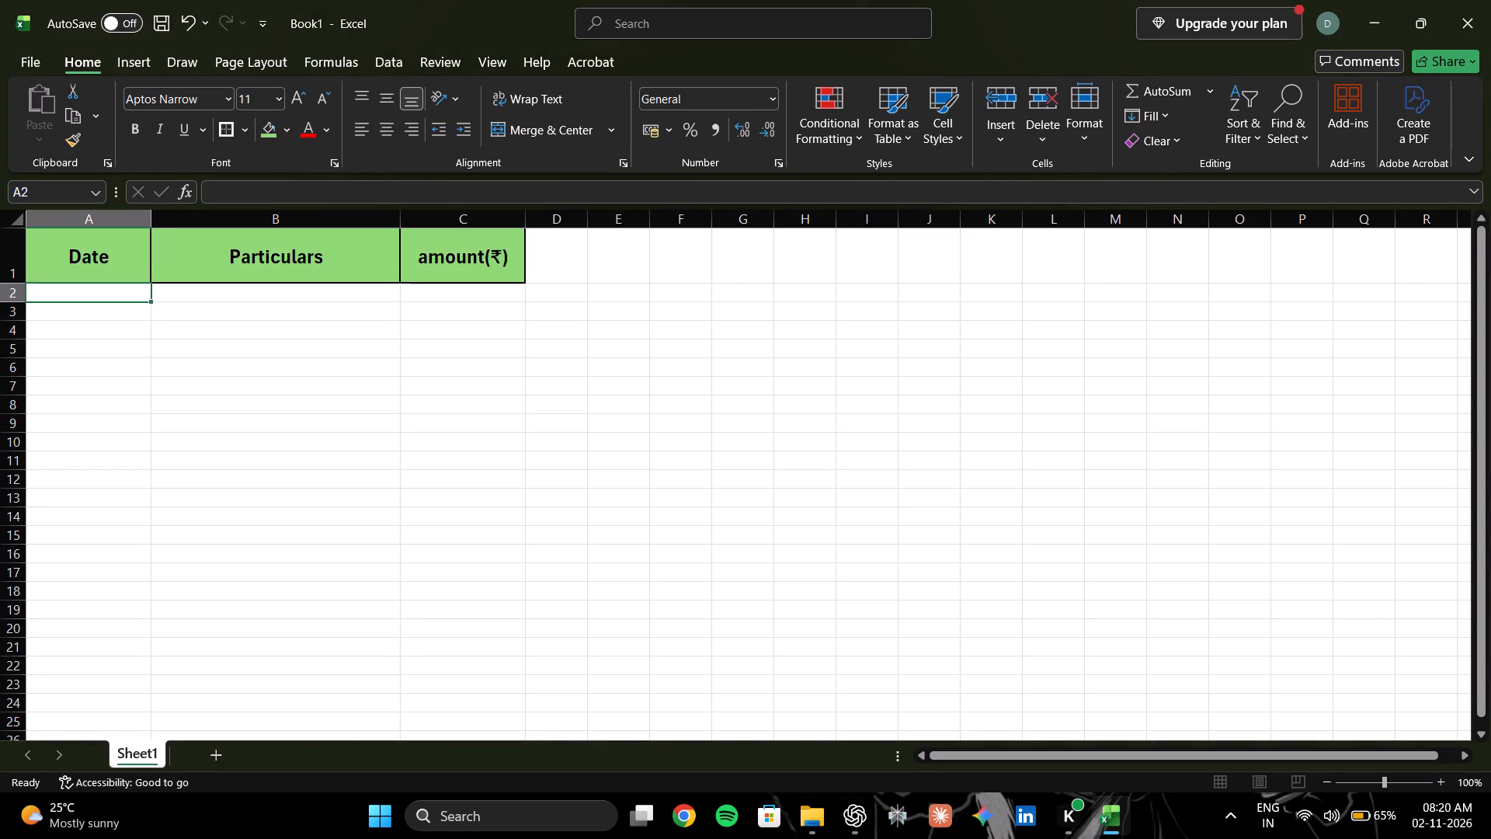
pyautogui.write('01-0')
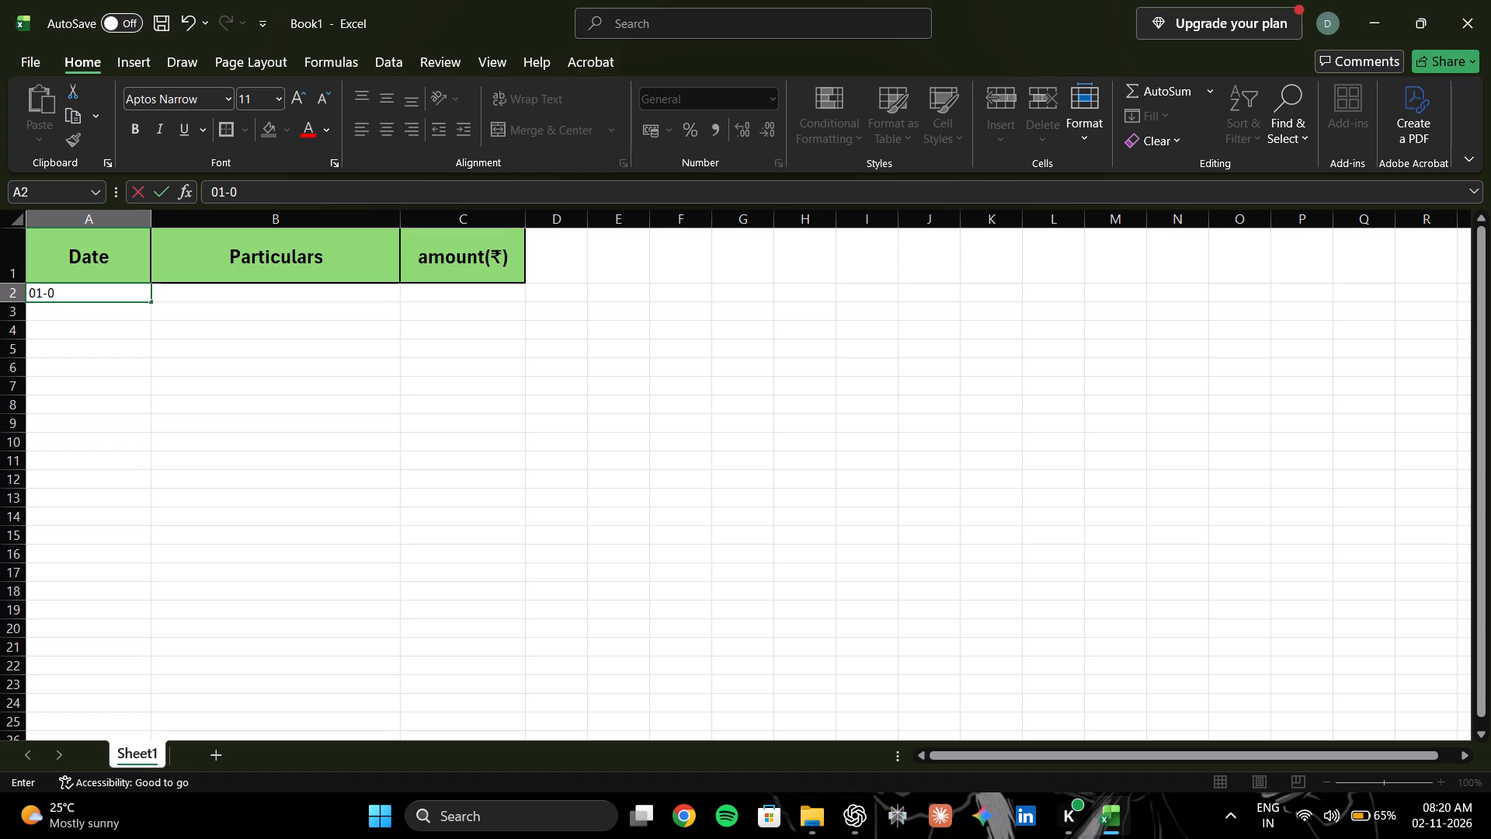
pyautogui.press('BackSpace')
pyautogui.write('10-')
pyautogui.write('2026')
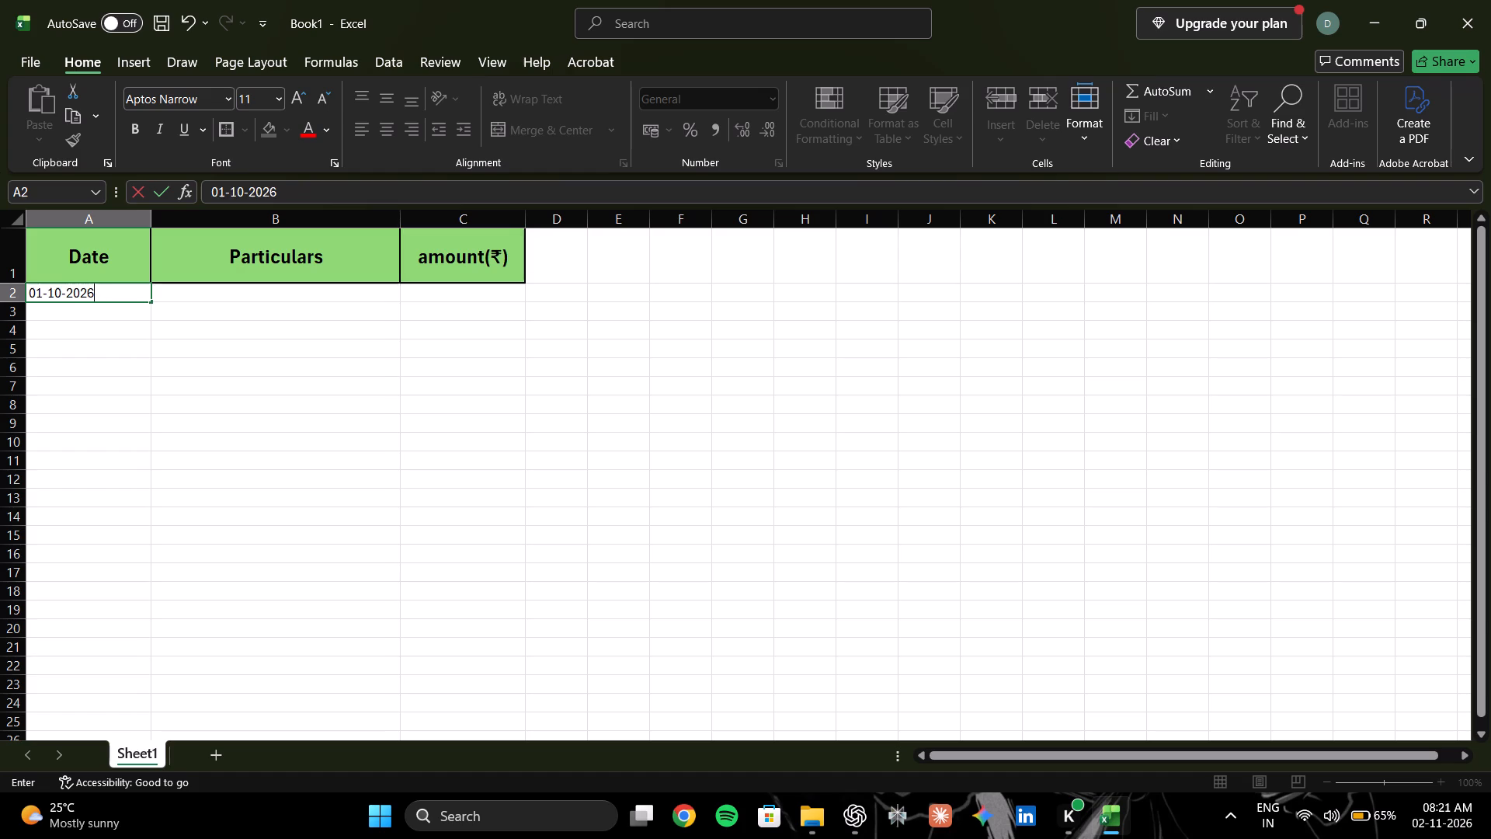
pyautogui.click(102, 312)
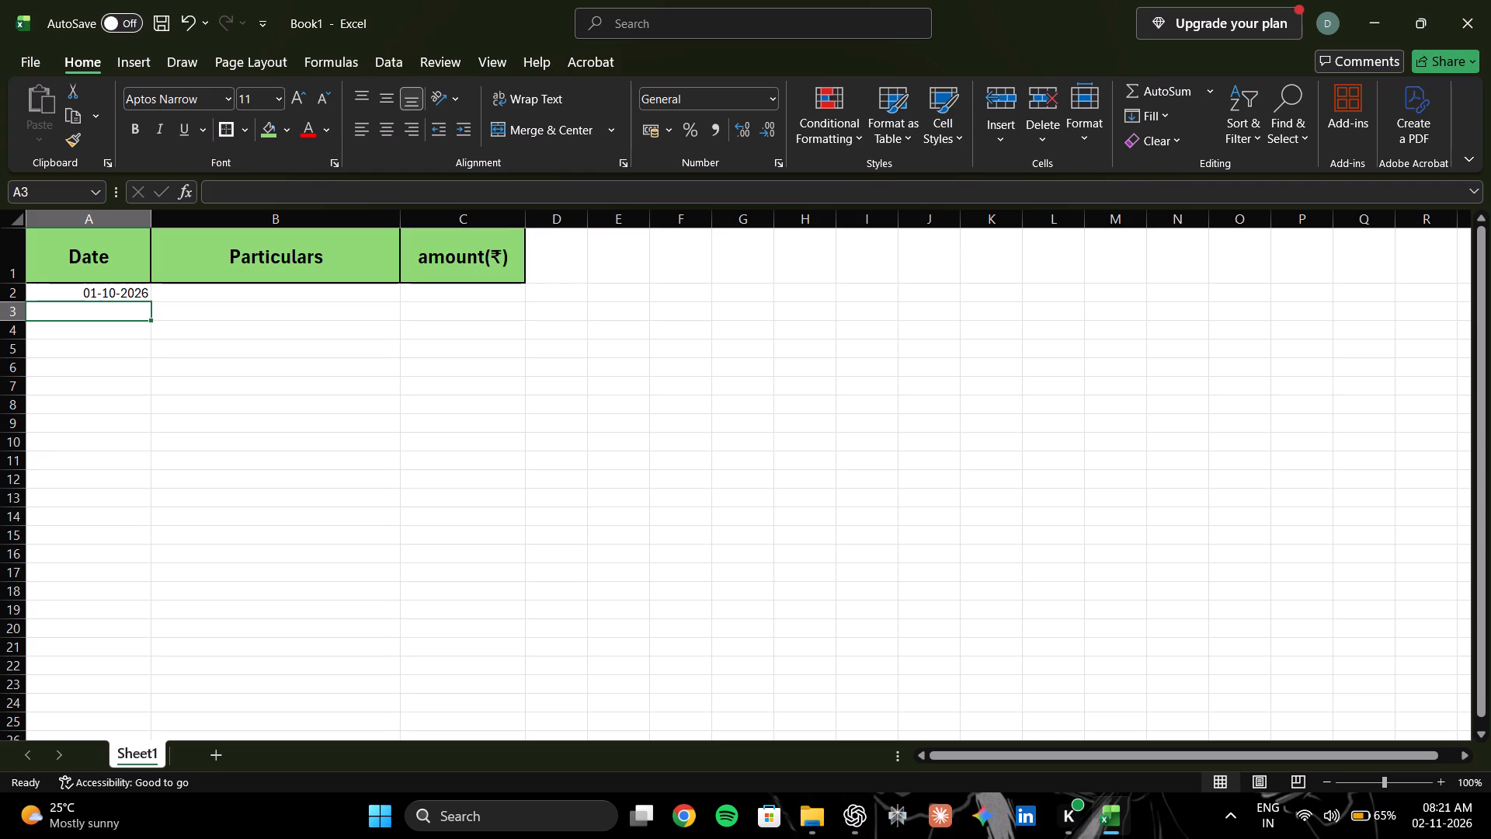
pyautogui.write('02-0')
pyautogui.press('BackSpace')
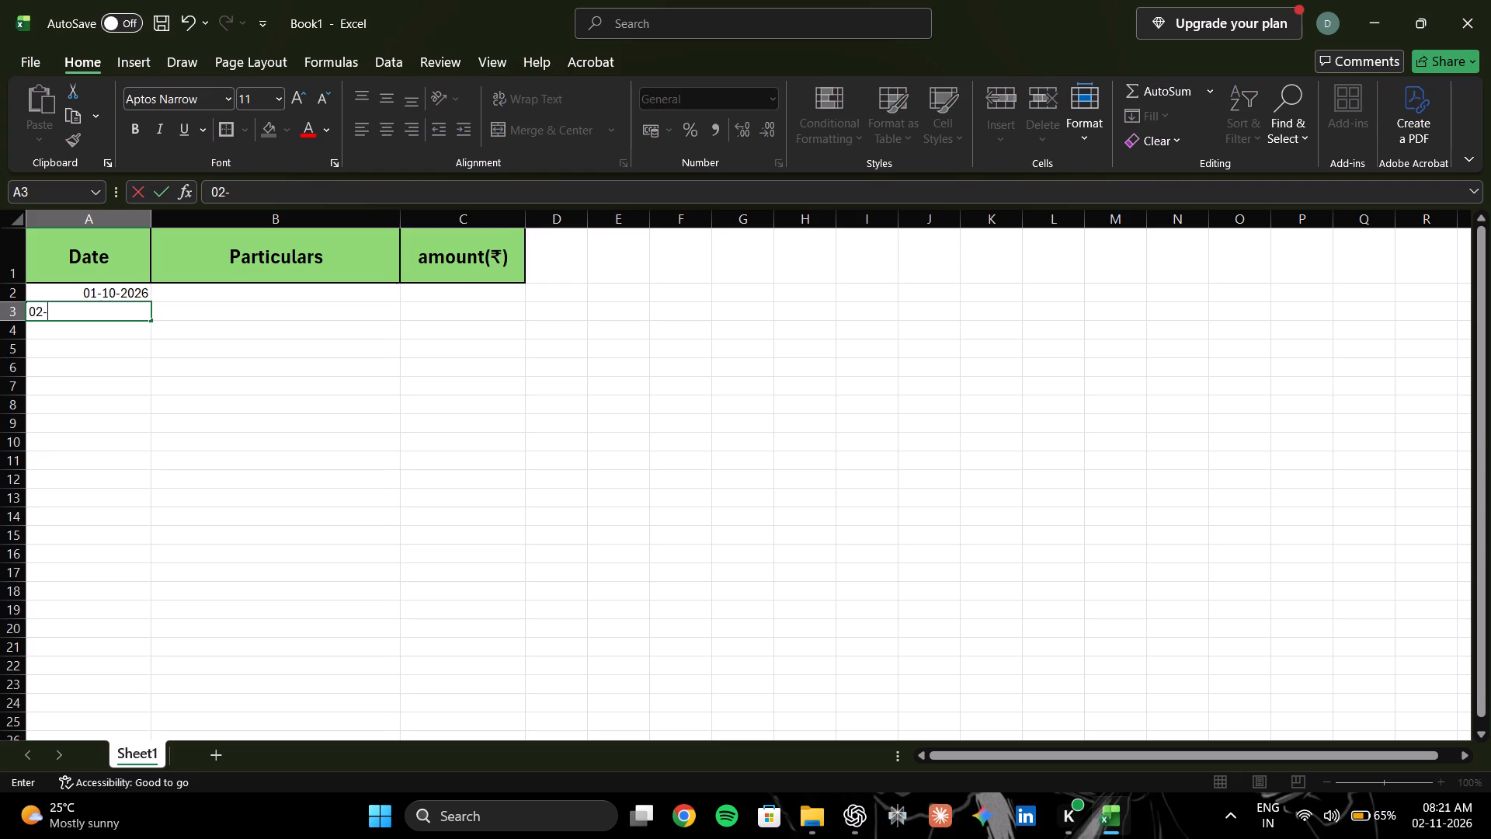
pyautogui.write('10')
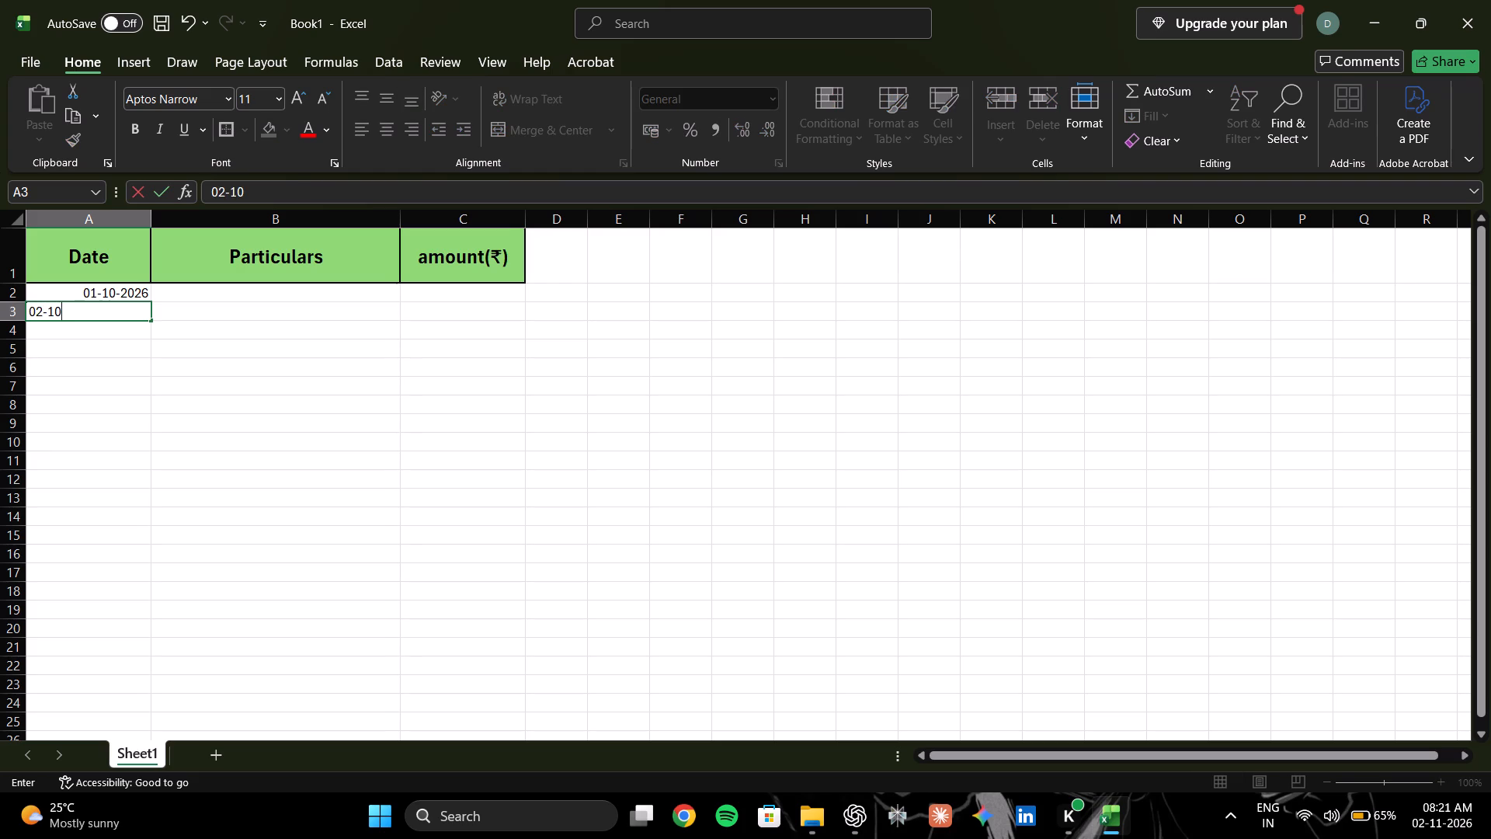
pyautogui.write('-2026')
pyautogui.click(129, 330)
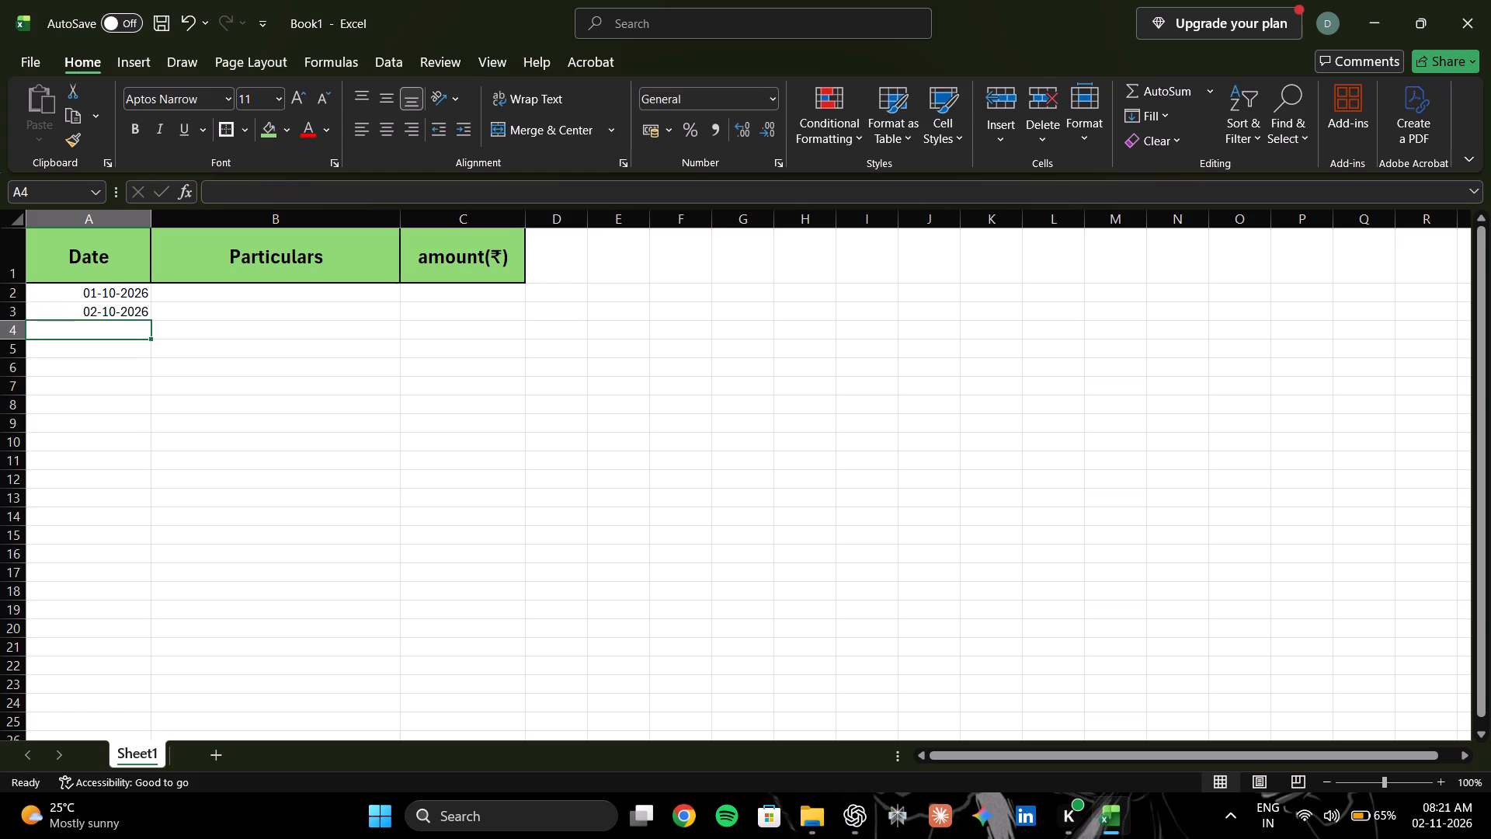
# Enter the dates 03-10-2026 in A4 and 05-10-2026 in A5.
pyautogui.write('03-')
pyautogui.write('10-')
pyautogui.write('2026')
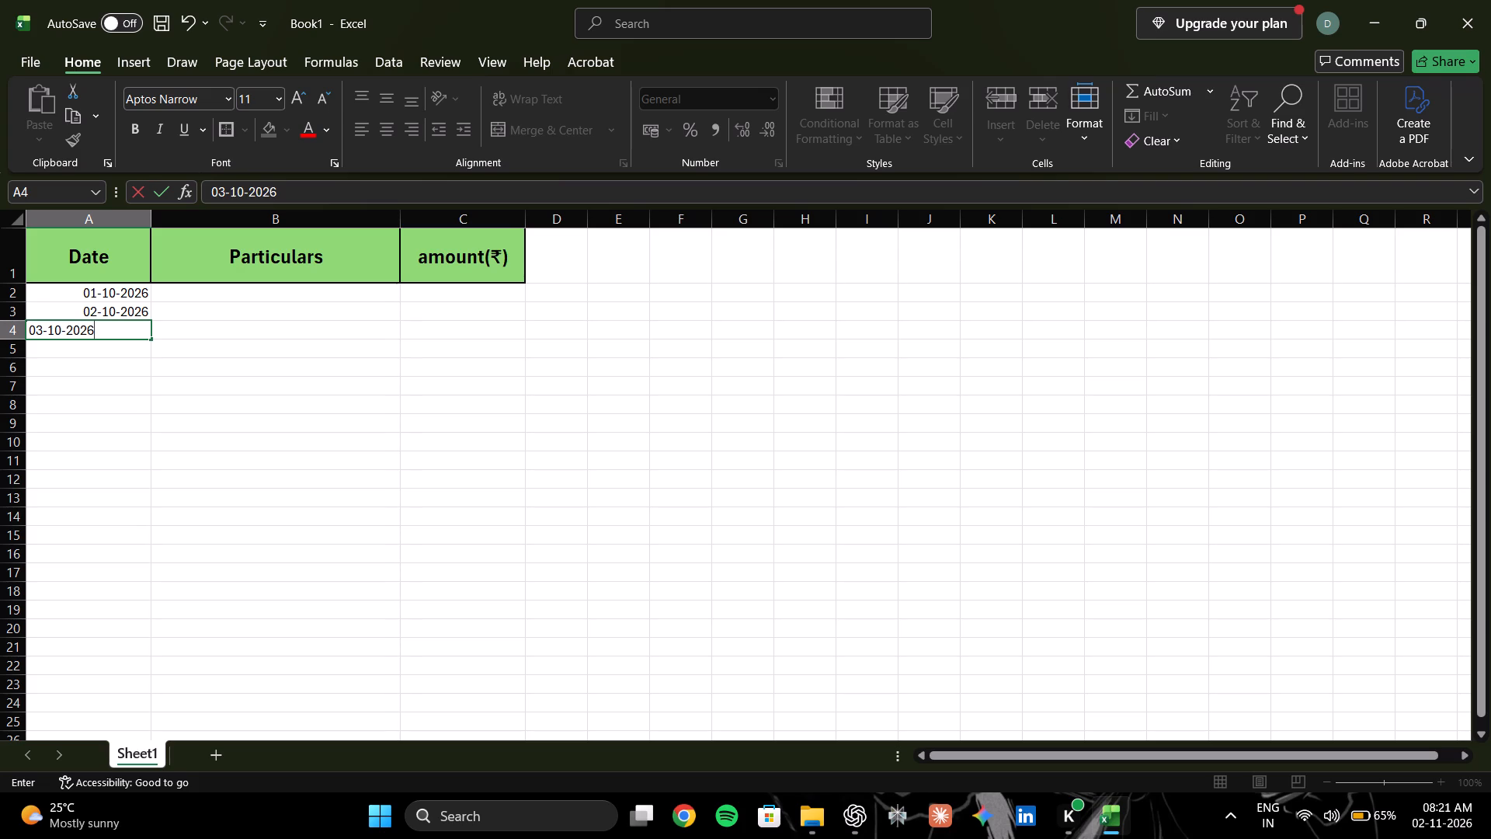
pyautogui.press('Down')
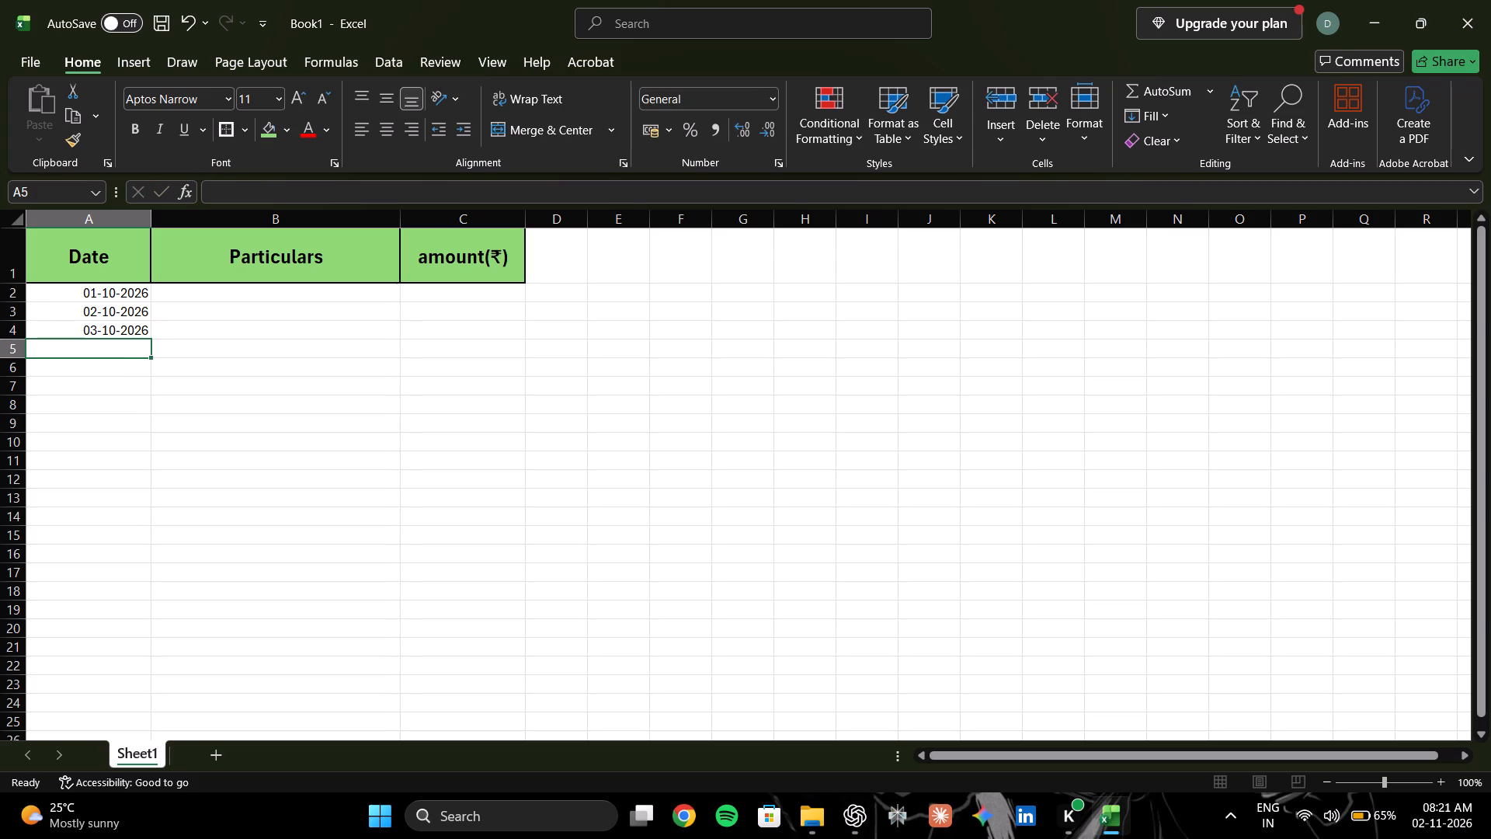
pyautogui.write('05-')
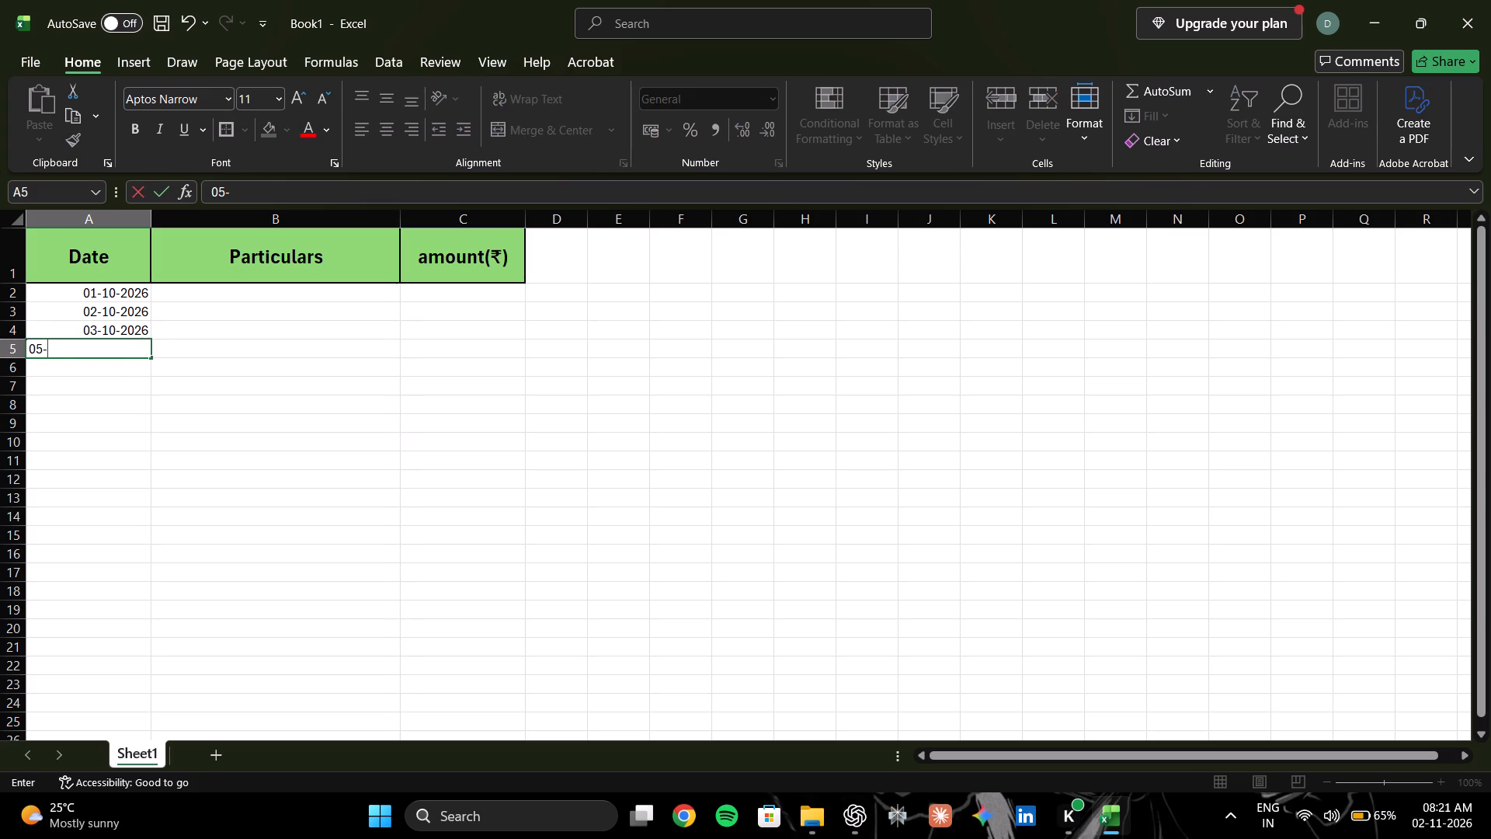
pyautogui.write('10-2026')
pyautogui.press('Right')
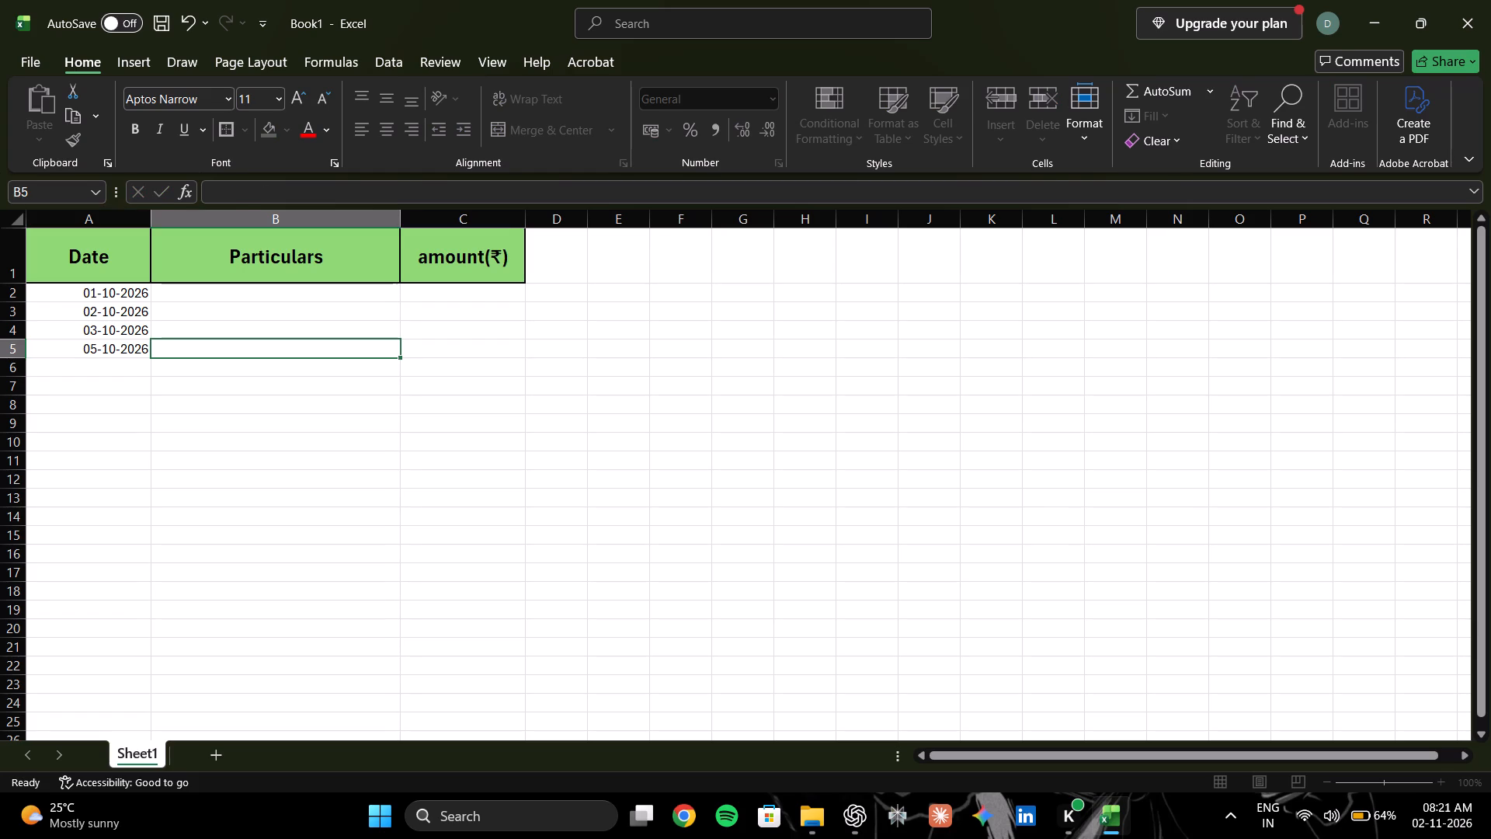
# Enter the dates 07-10-2026, 10-10-2026 and 12-10-2026 in cells A6 to A8.
pyautogui.click(78, 374)
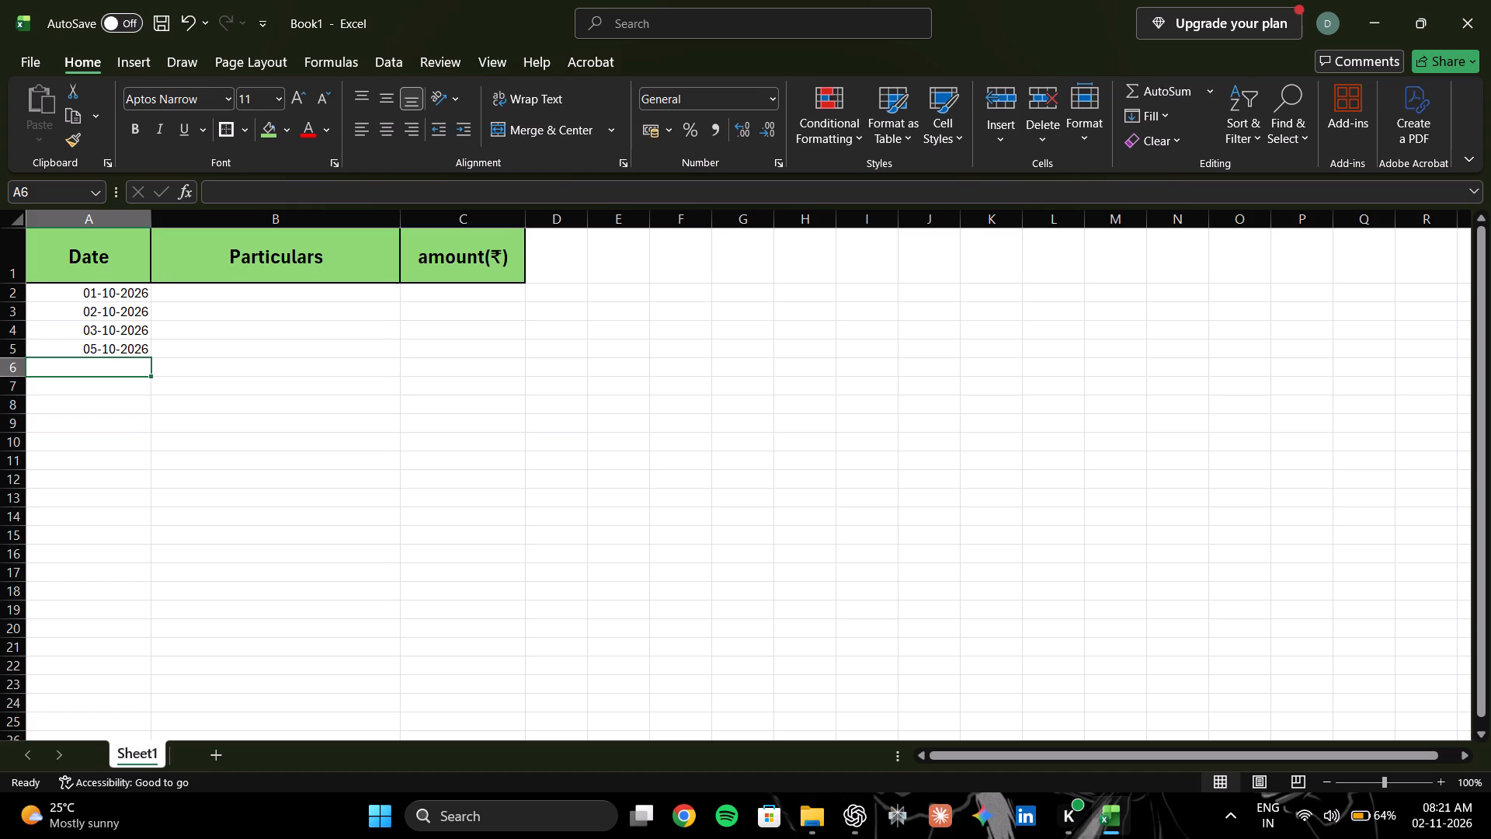
pyautogui.write('07-')
pyautogui.write('10-202')
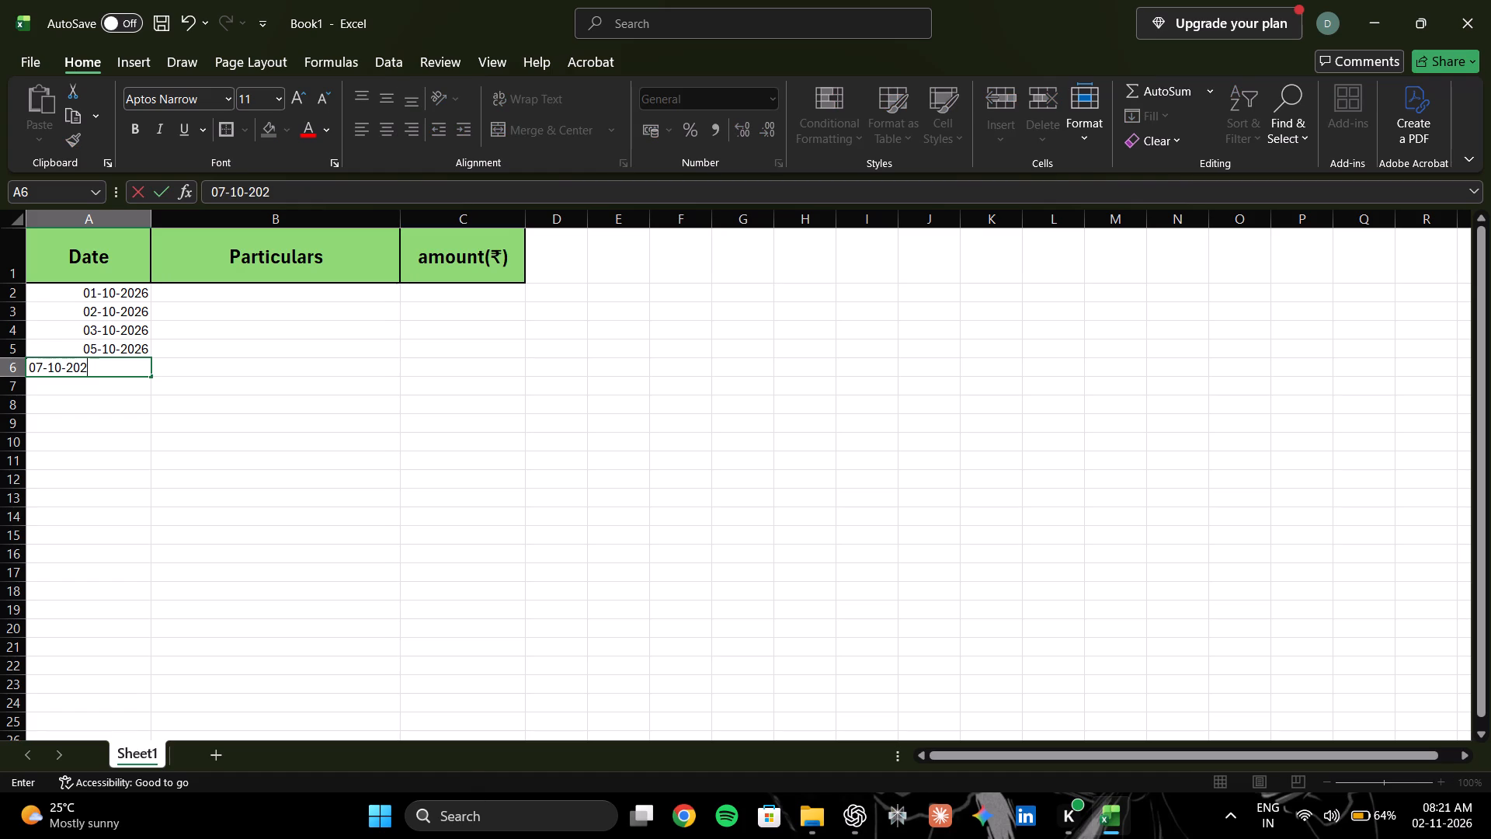
pyautogui.press('6')
pyautogui.press('Return')
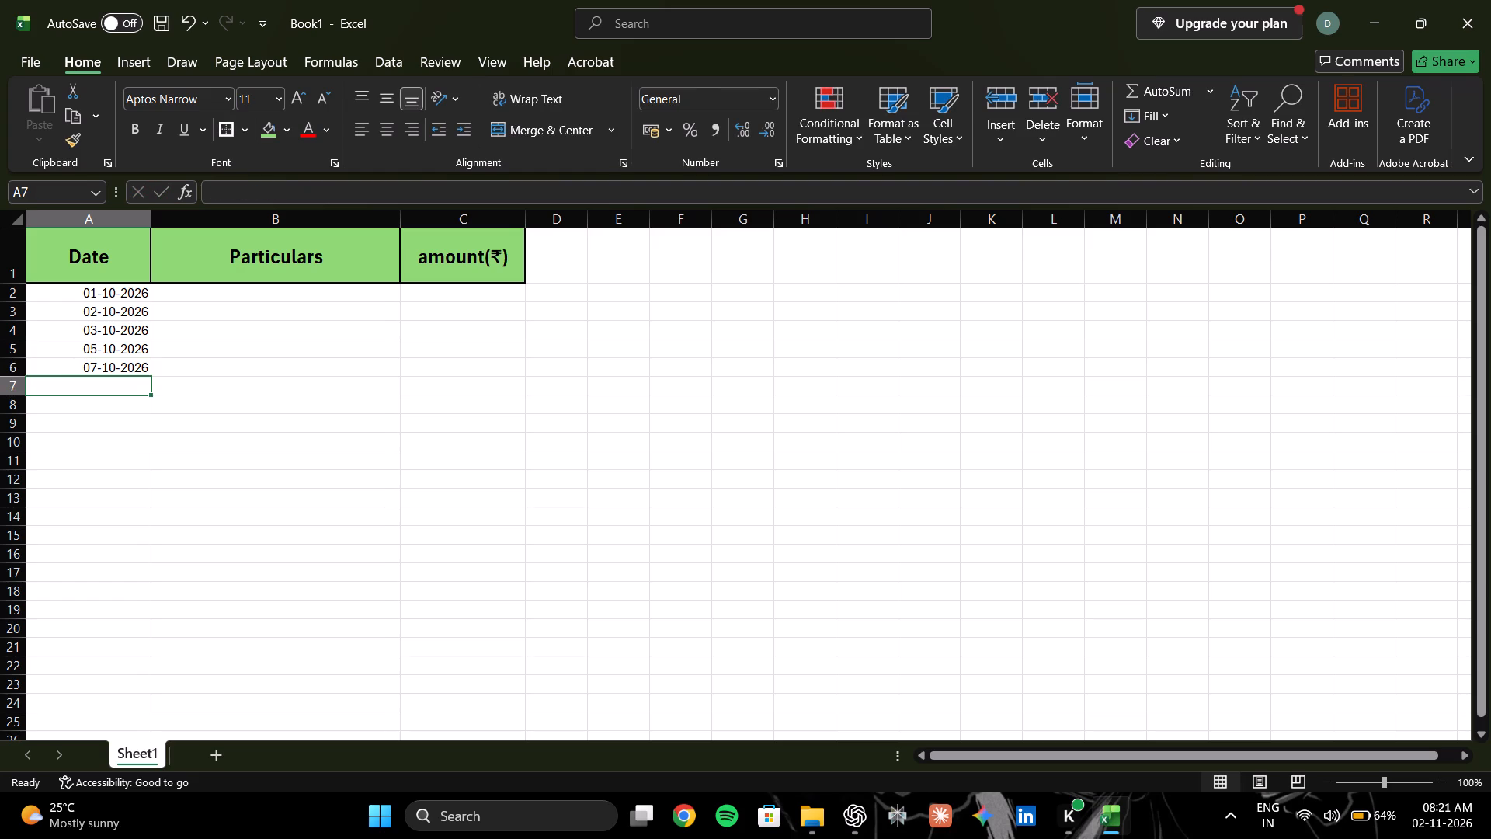
pyautogui.write('10-10-2026')
pyautogui.press('Return')
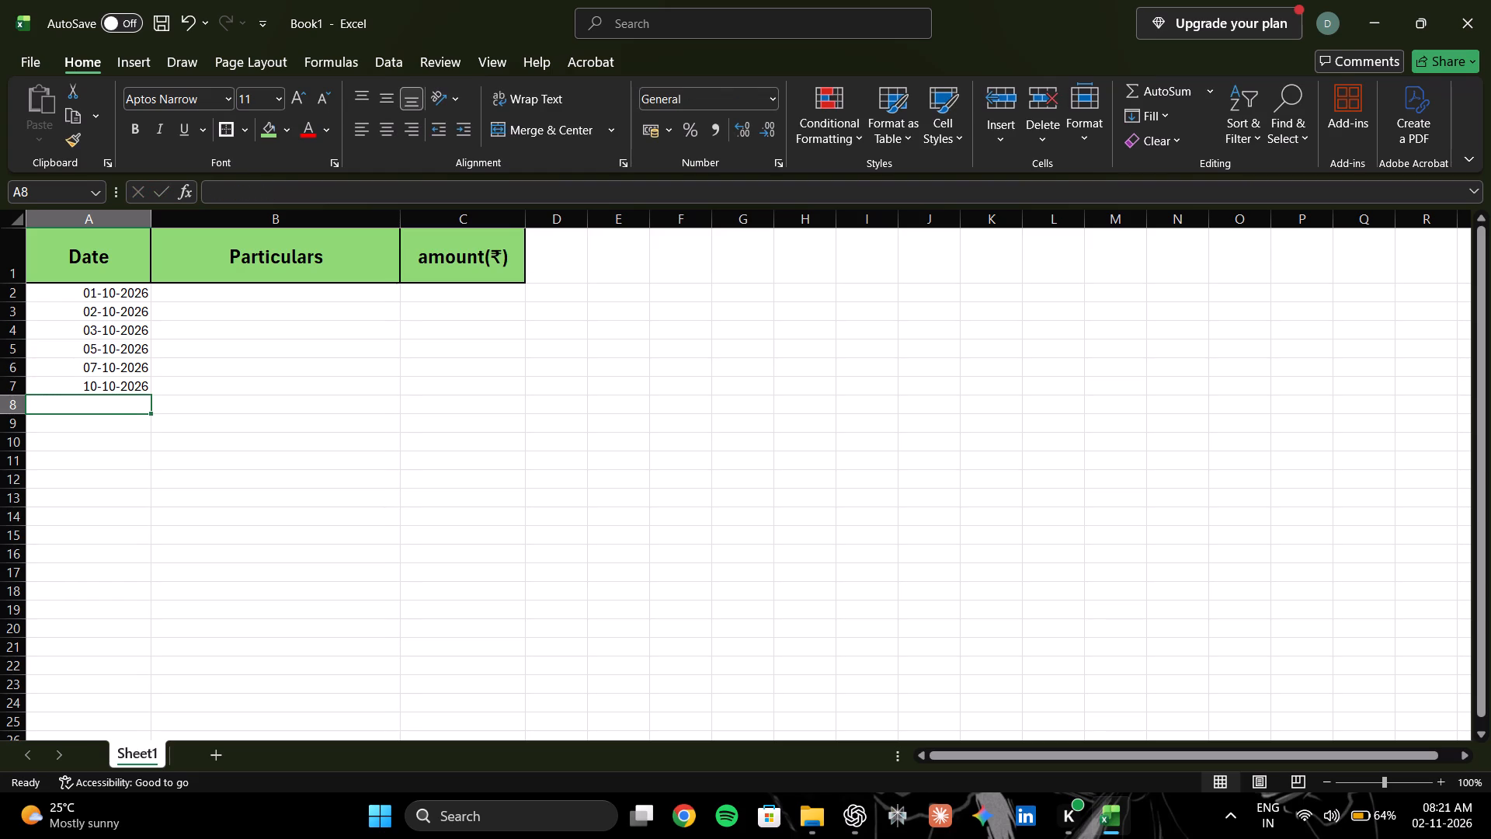
pyautogui.write('12-10-')
pyautogui.write('22')
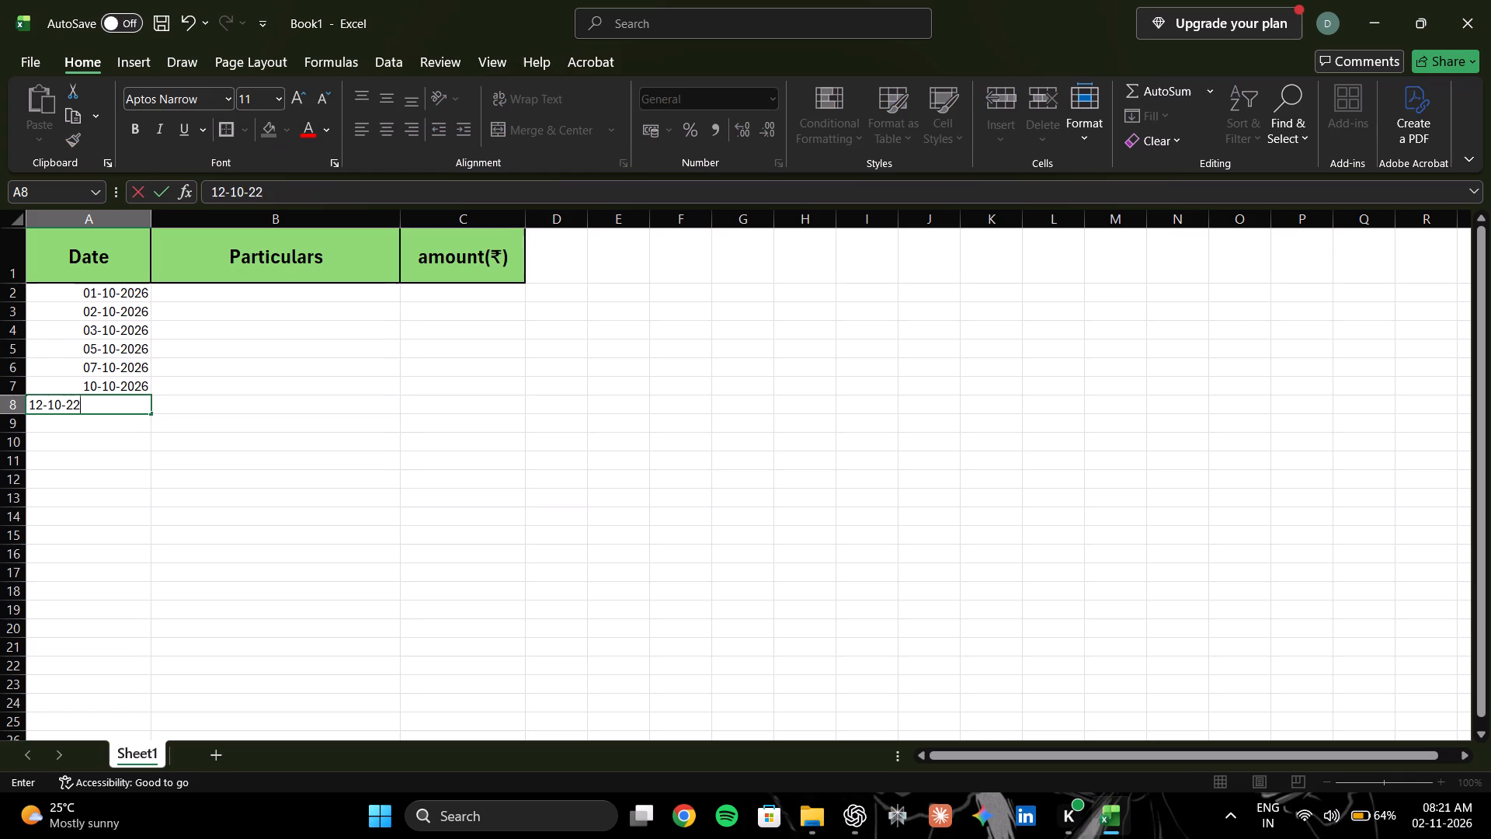
pyautogui.press('BackSpace')
pyautogui.write('026')
pyautogui.press('Return')
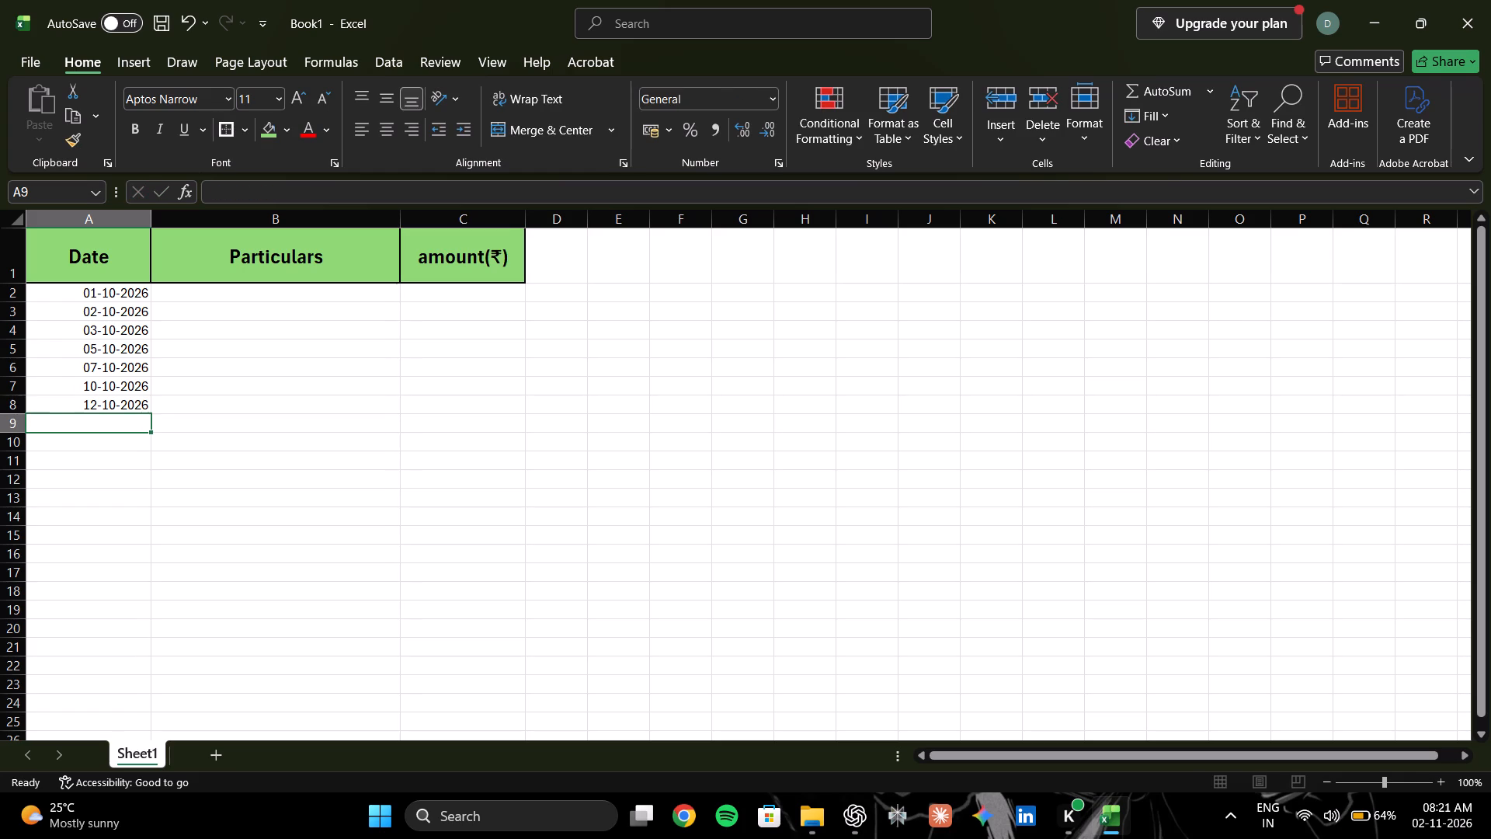
# Enter the dates 15-10-2026, 20-10-2026 and 25-10-2026 in cells A9 to A11.
pyautogui.write('15-10-1')
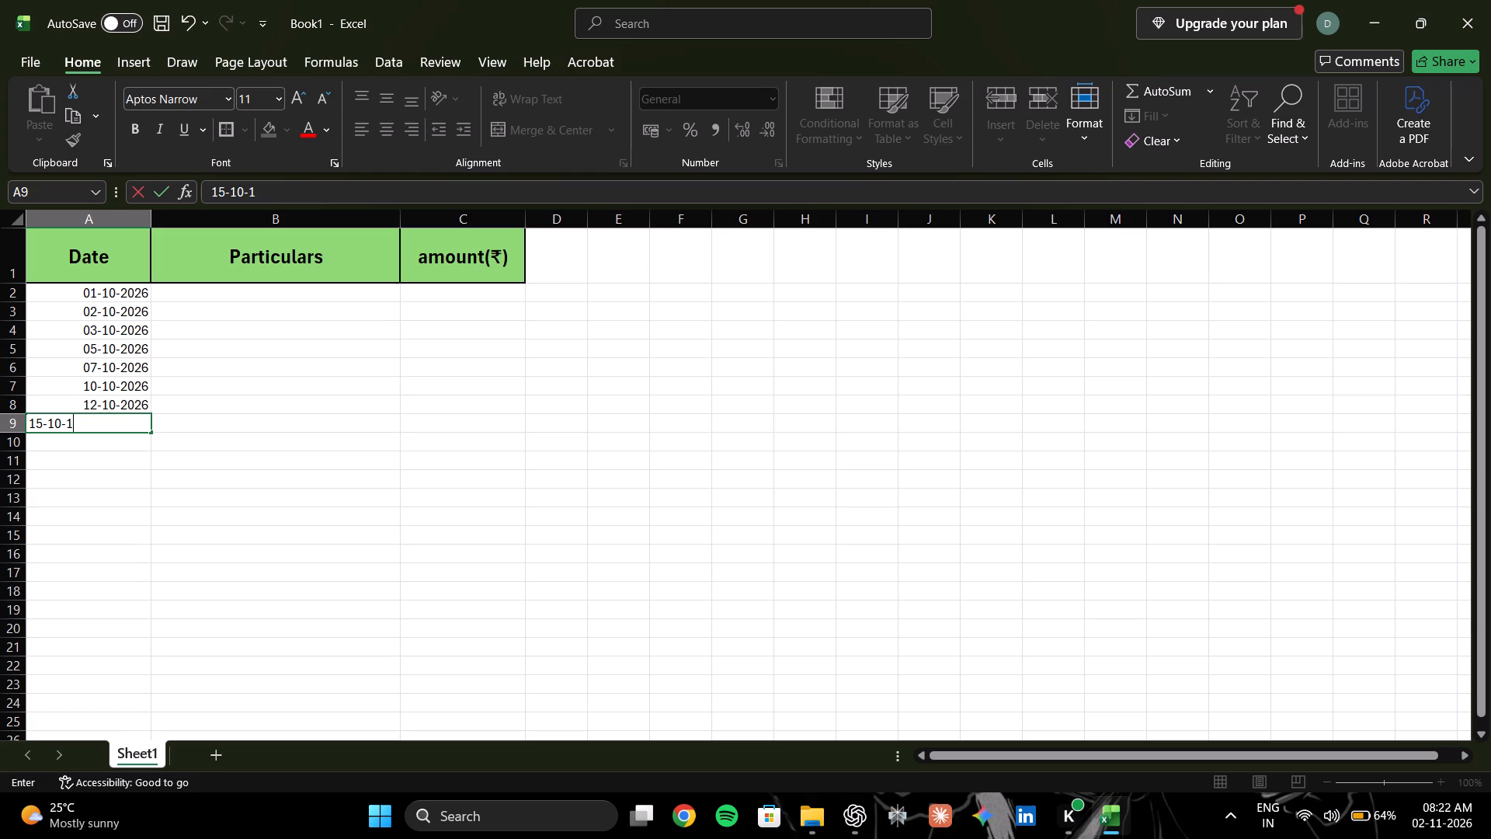
pyautogui.press('BackSpace')
pyautogui.write('2026')
pyautogui.press('Return')
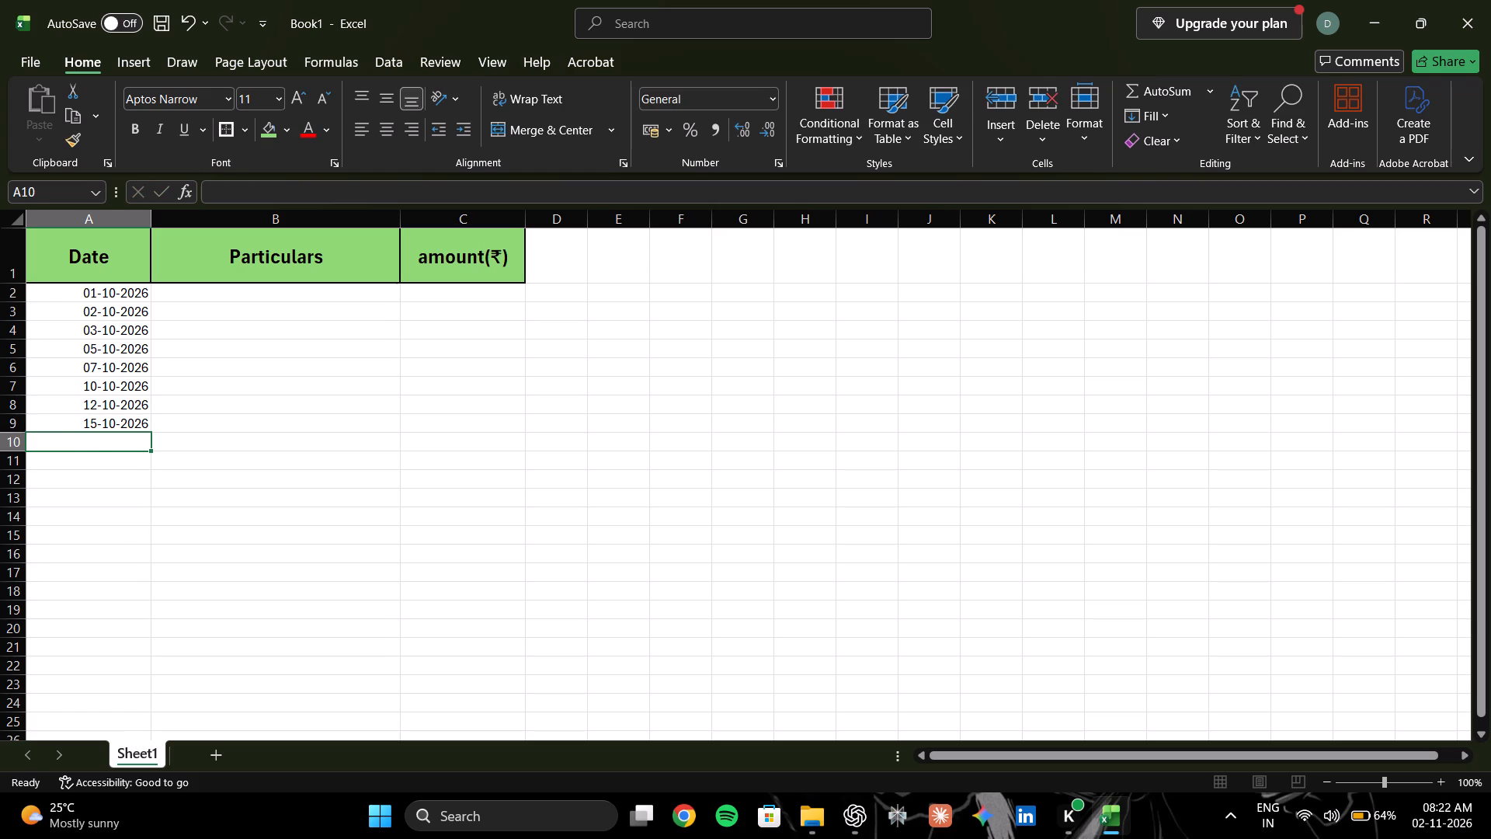
pyautogui.write('20-10-2026')
pyautogui.press('Return')
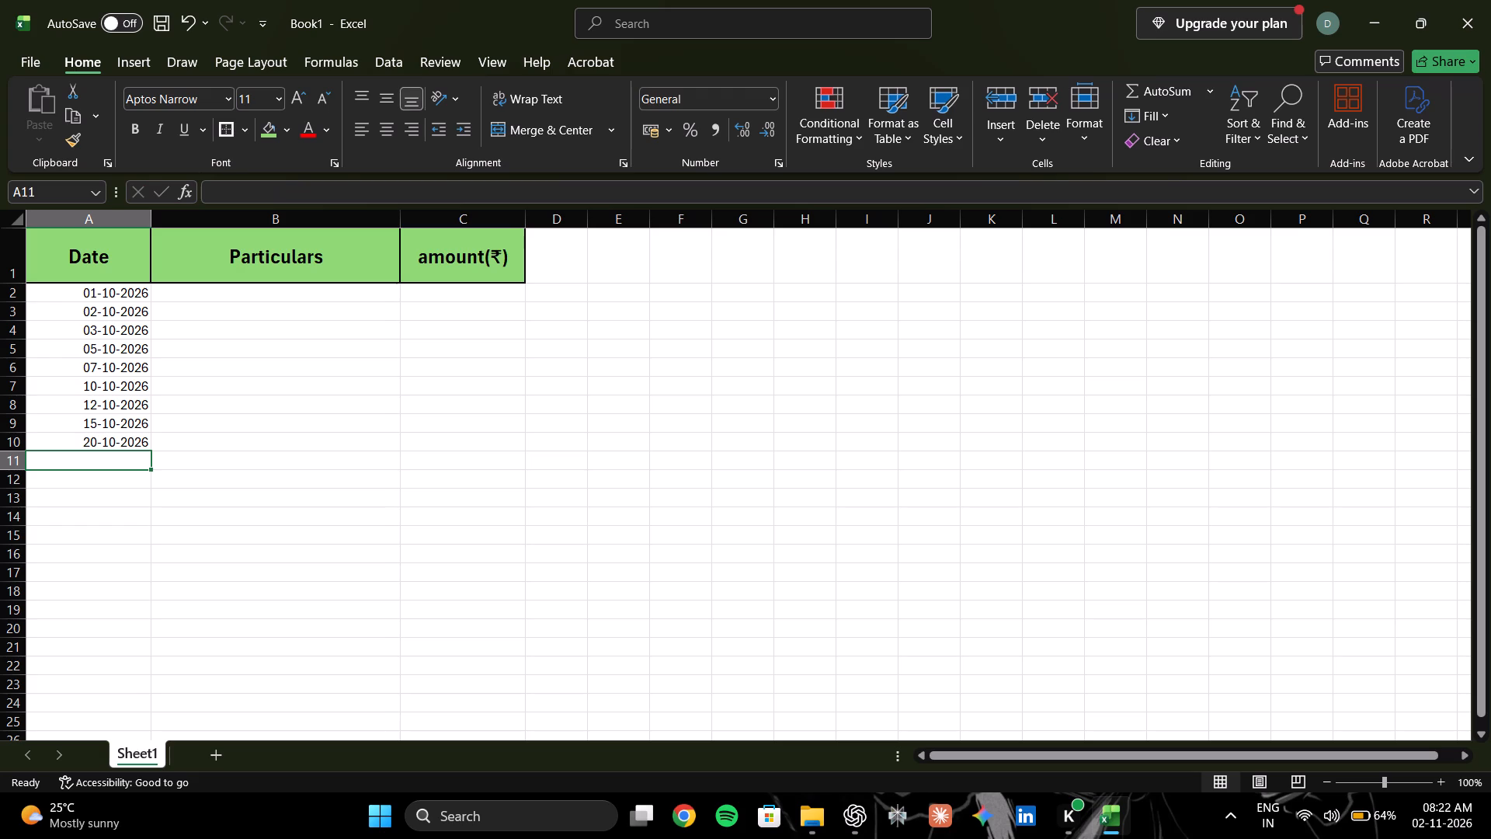
pyautogui.write('25-10-')
pyautogui.write('2026')
pyautogui.click(308, 541)
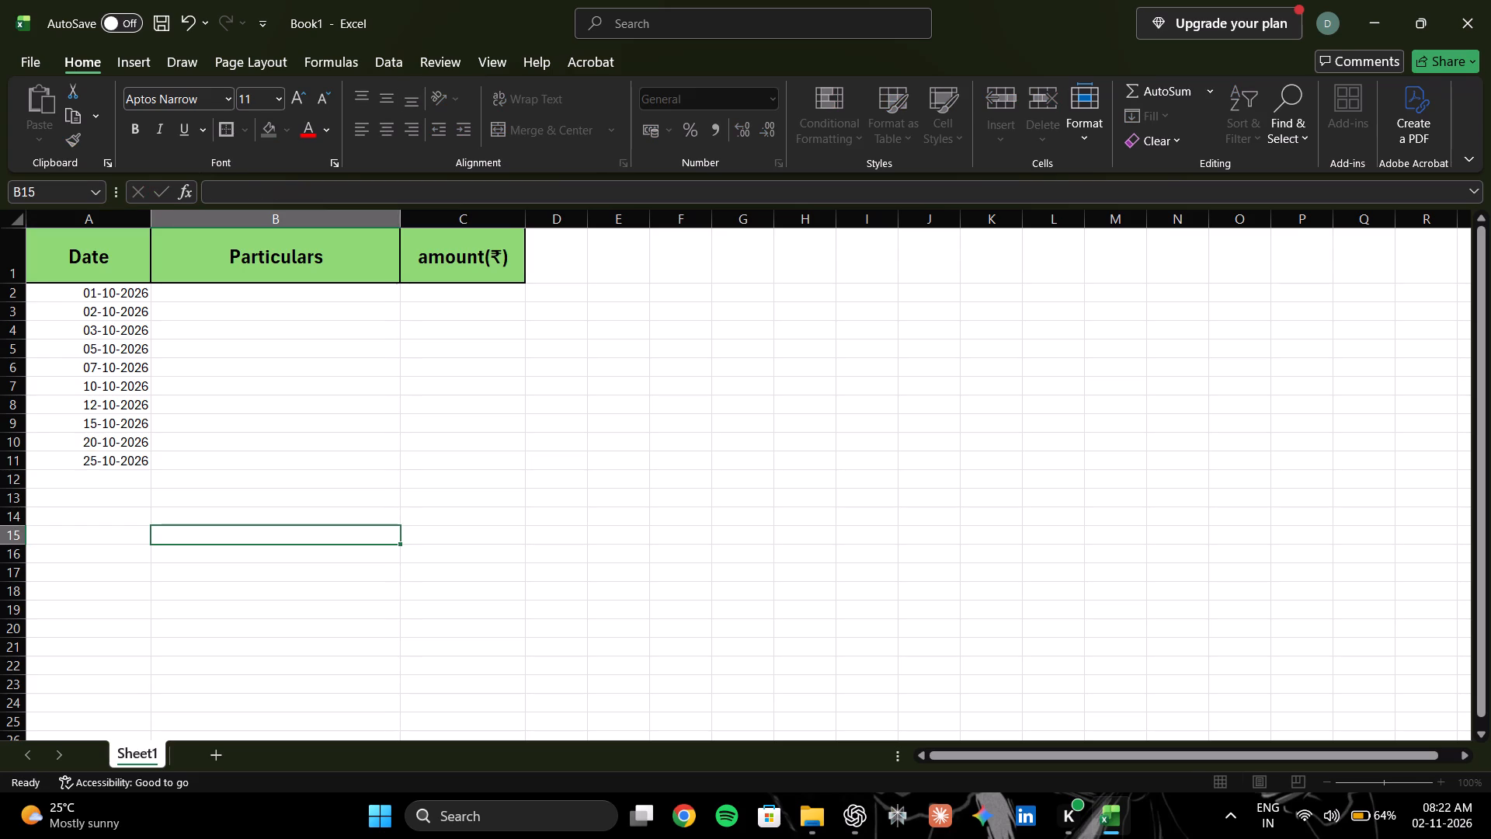
# Enter "Capital introduced" in B2 as the particulars for 01-10-2026.
pyautogui.click(221, 308)
pyautogui.click(232, 299)
pyautogui.click(247, 289)
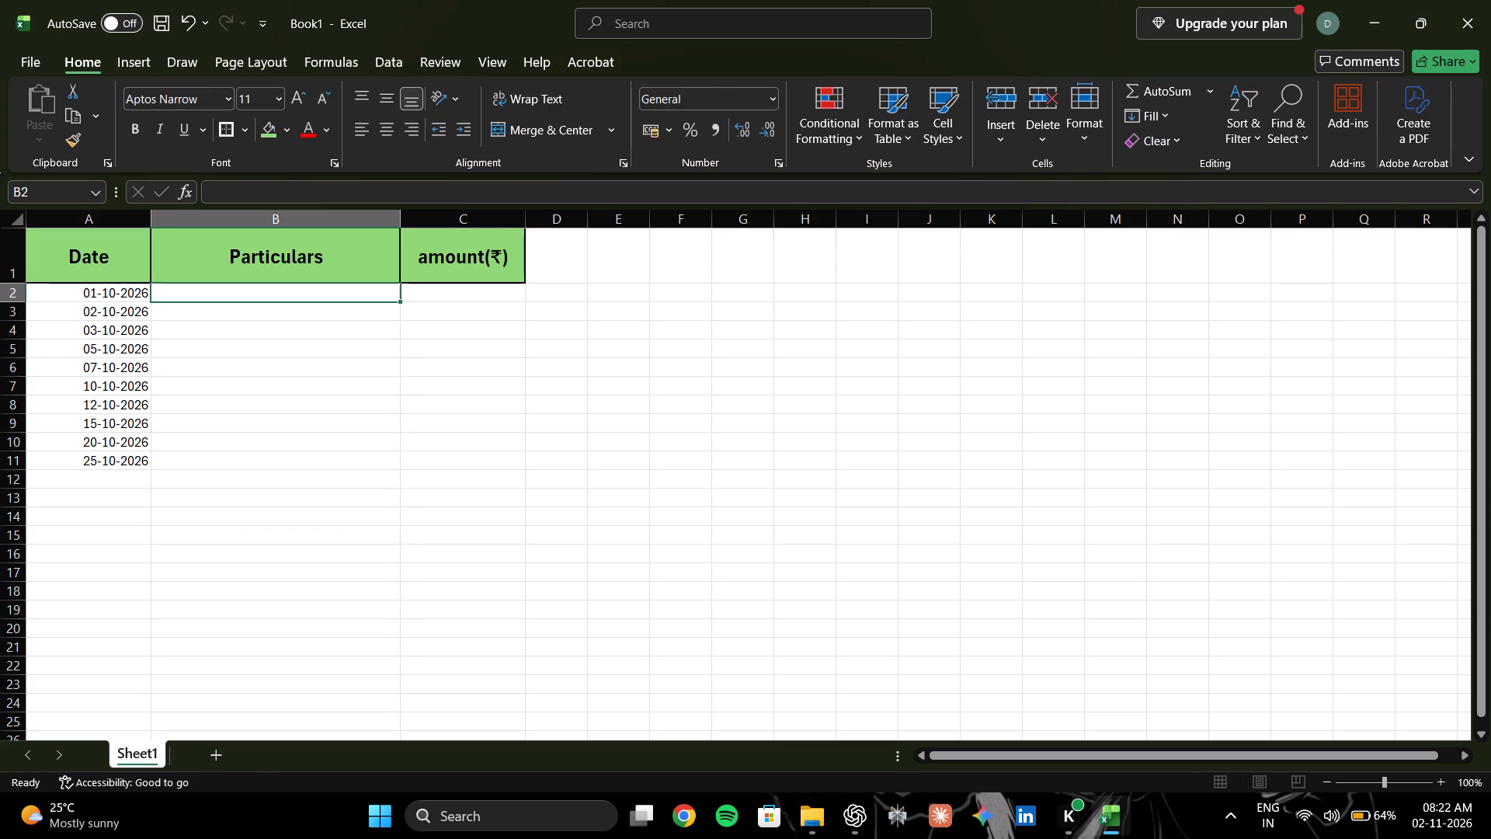
pyautogui.write('CApti')
pyautogui.press('BackSpace')
pyautogui.press('BackSpace')
pyautogui.press('BackSpace')
pyautogui.press('BackSpace')
pyautogui.write('apital')
pyautogui.press('space')
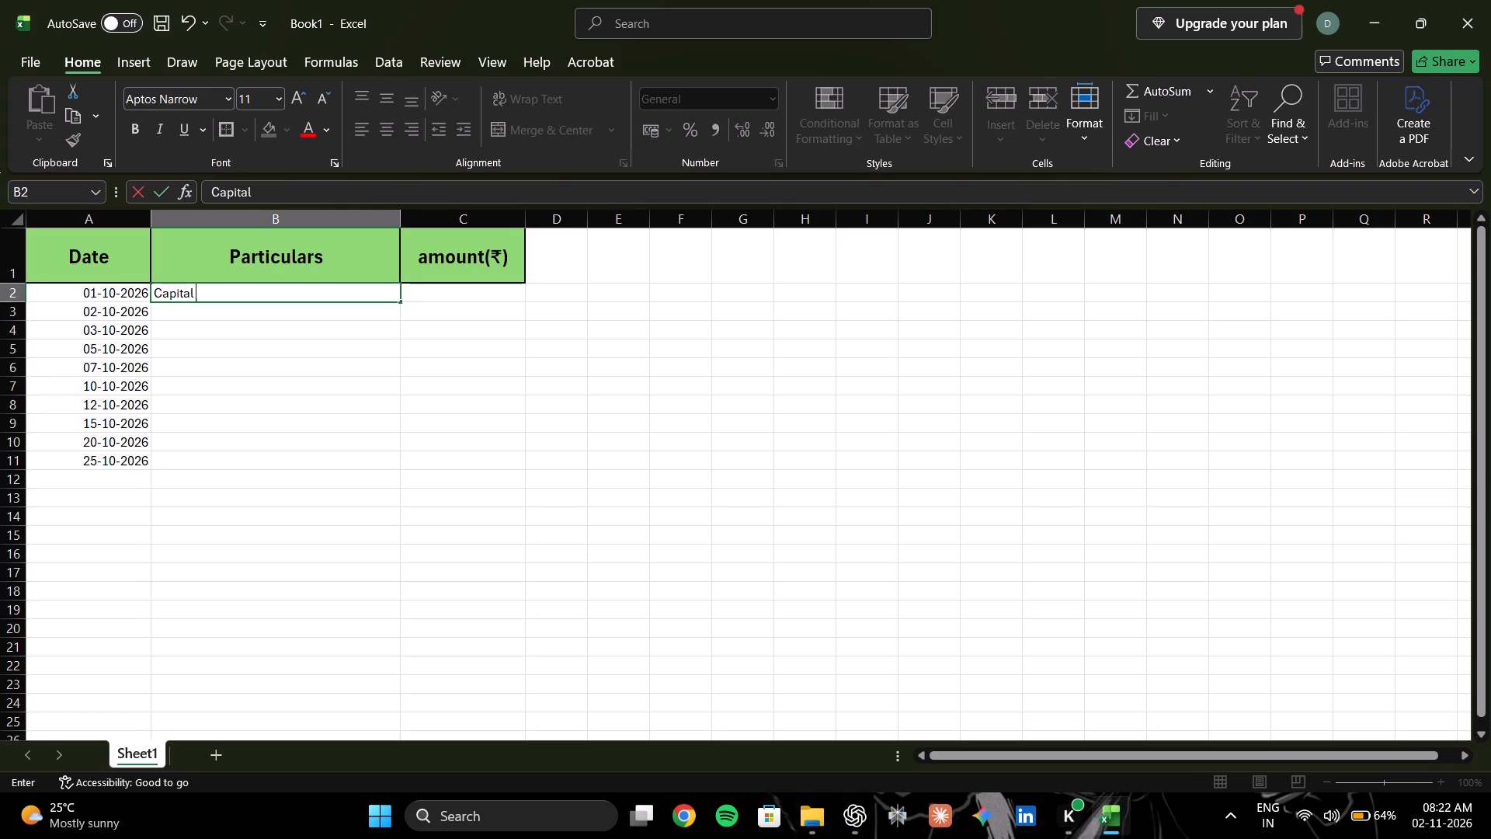
pyautogui.write('intro')
pyautogui.write('ducws')
pyautogui.press('BackSpace')
pyautogui.press('BackSpace')
pyautogui.write('ed')
pyautogui.press('Return')
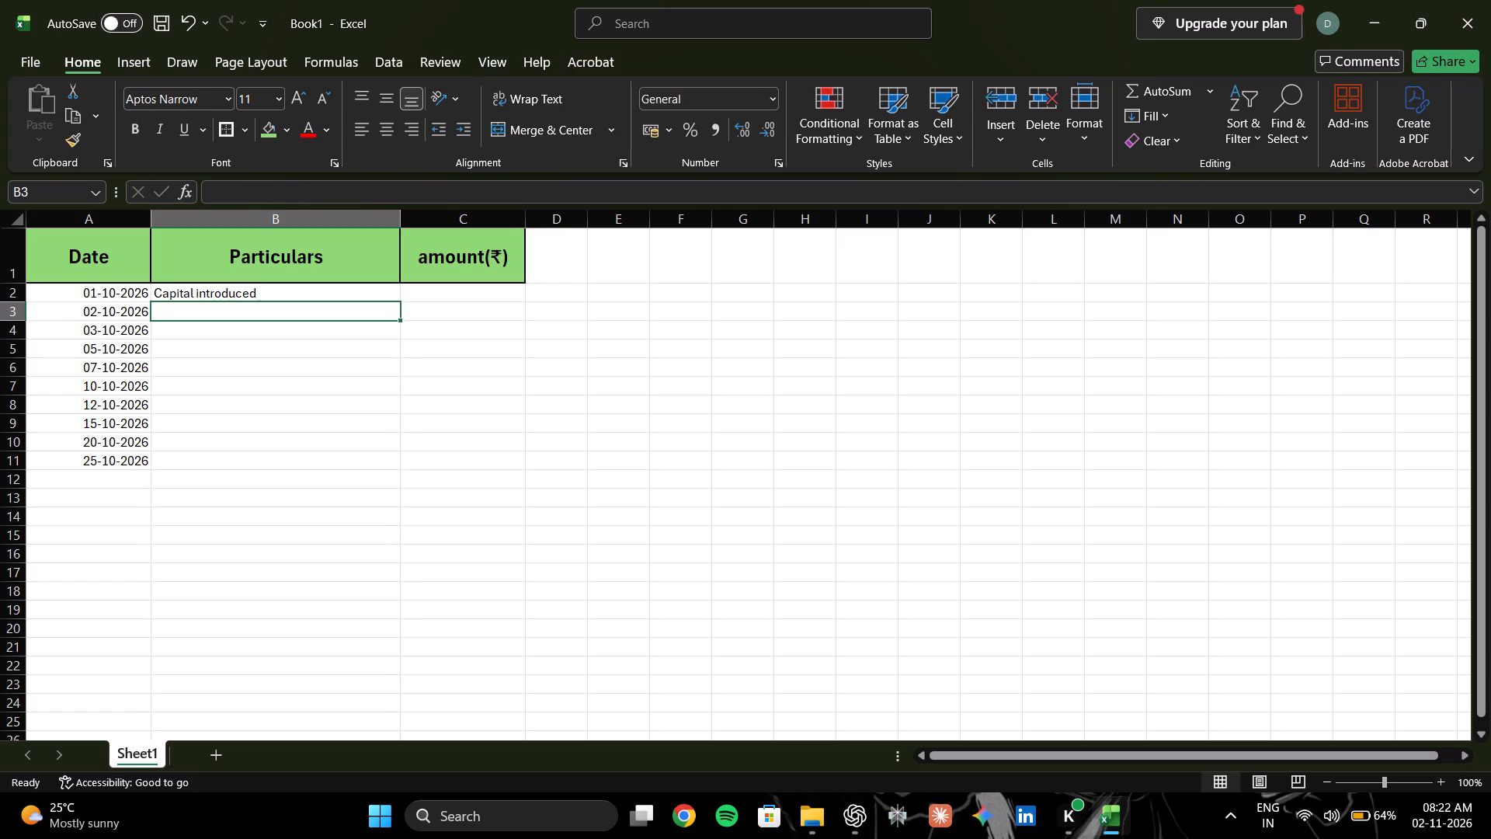
# Enter "furniture purchased" in B3 as the particulars for 02-10-2026.
pyautogui.write('furno')
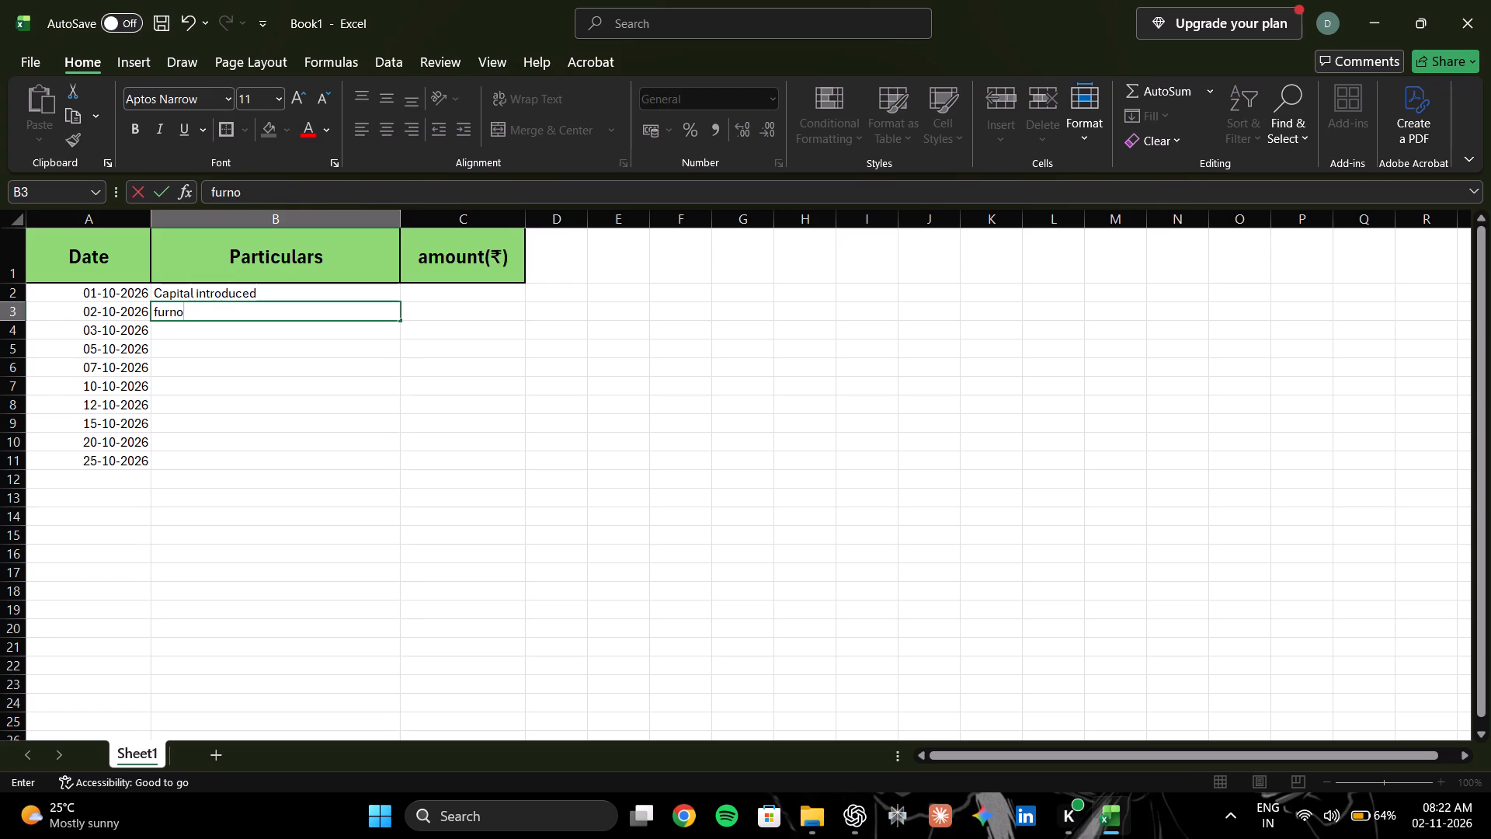
pyautogui.press('BackSpace')
pyautogui.write('iture')
pyautogui.press('space')
pyautogui.write('purchased')
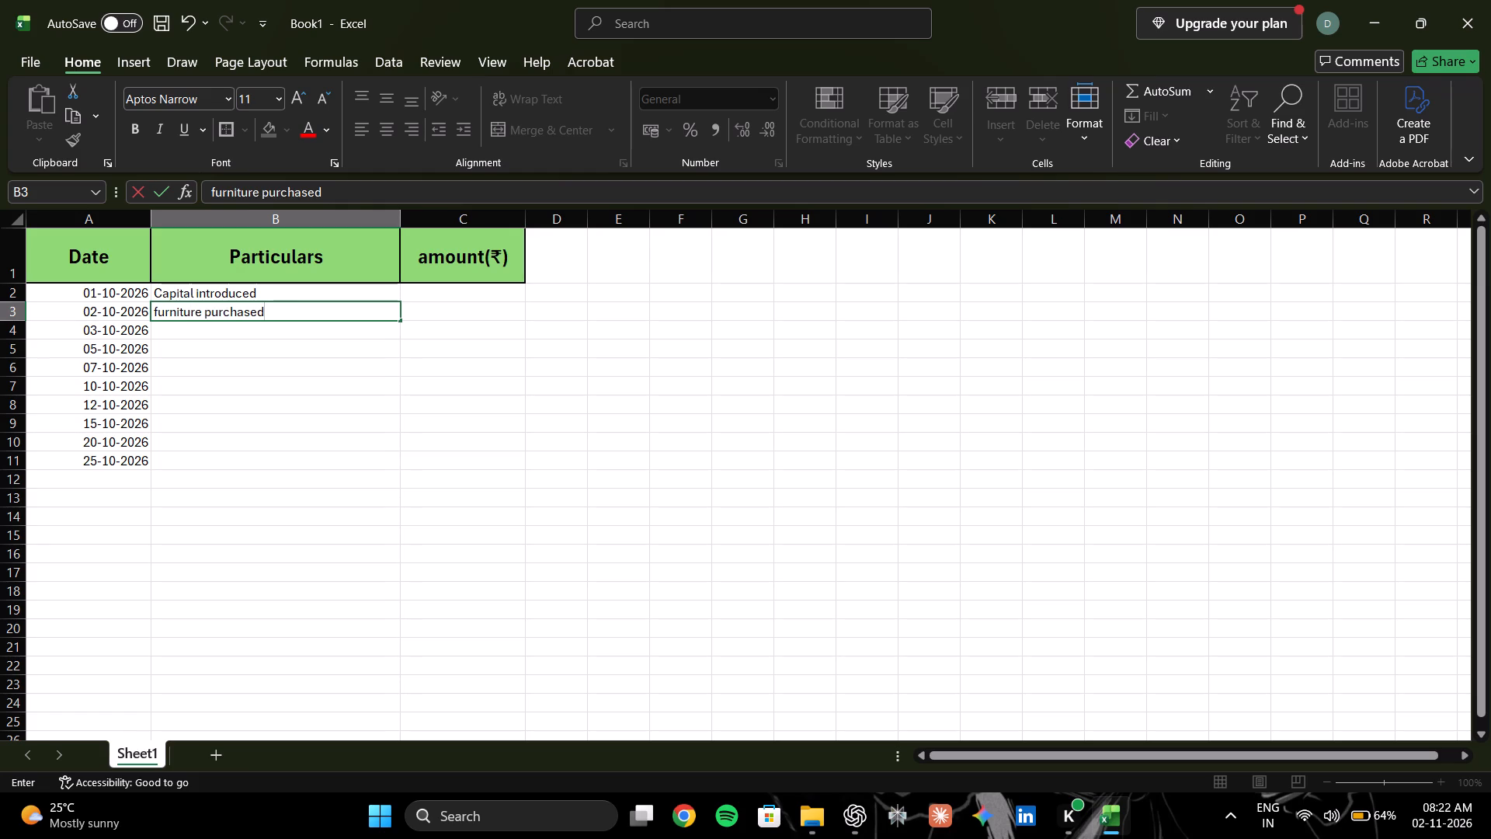
pyautogui.write('goo')
pyautogui.press('BackSpace')
pyautogui.press('BackSpace')
pyautogui.press('BackSpace')
pyautogui.press('Left')
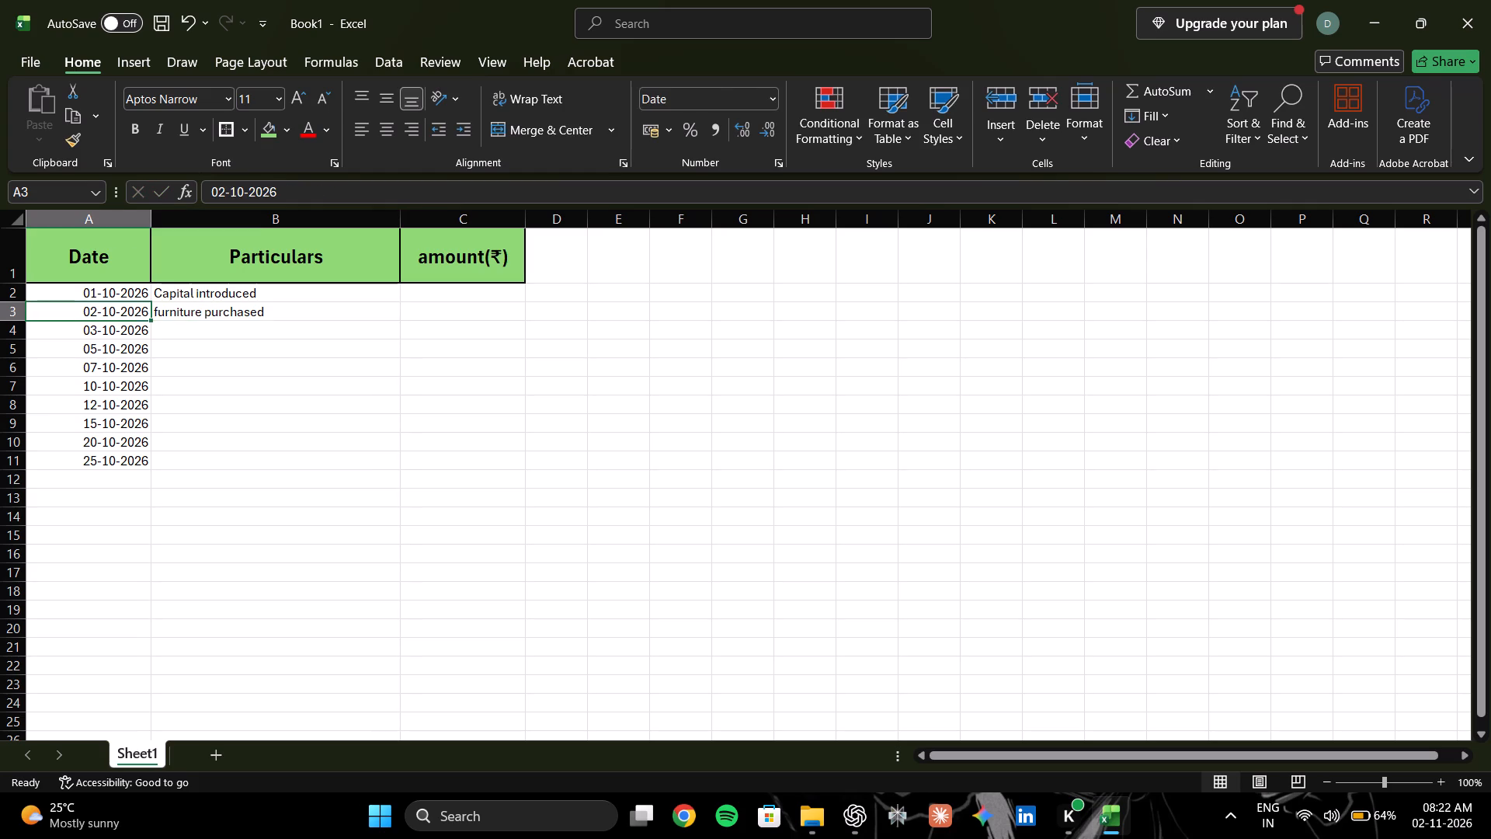
# Capitalise the first letter of the B3 entry so it reads "Furniture purchased".
pyautogui.press('Right')
pyautogui.doubleClick(153, 307)
pyautogui.tripleClick(180, 313)
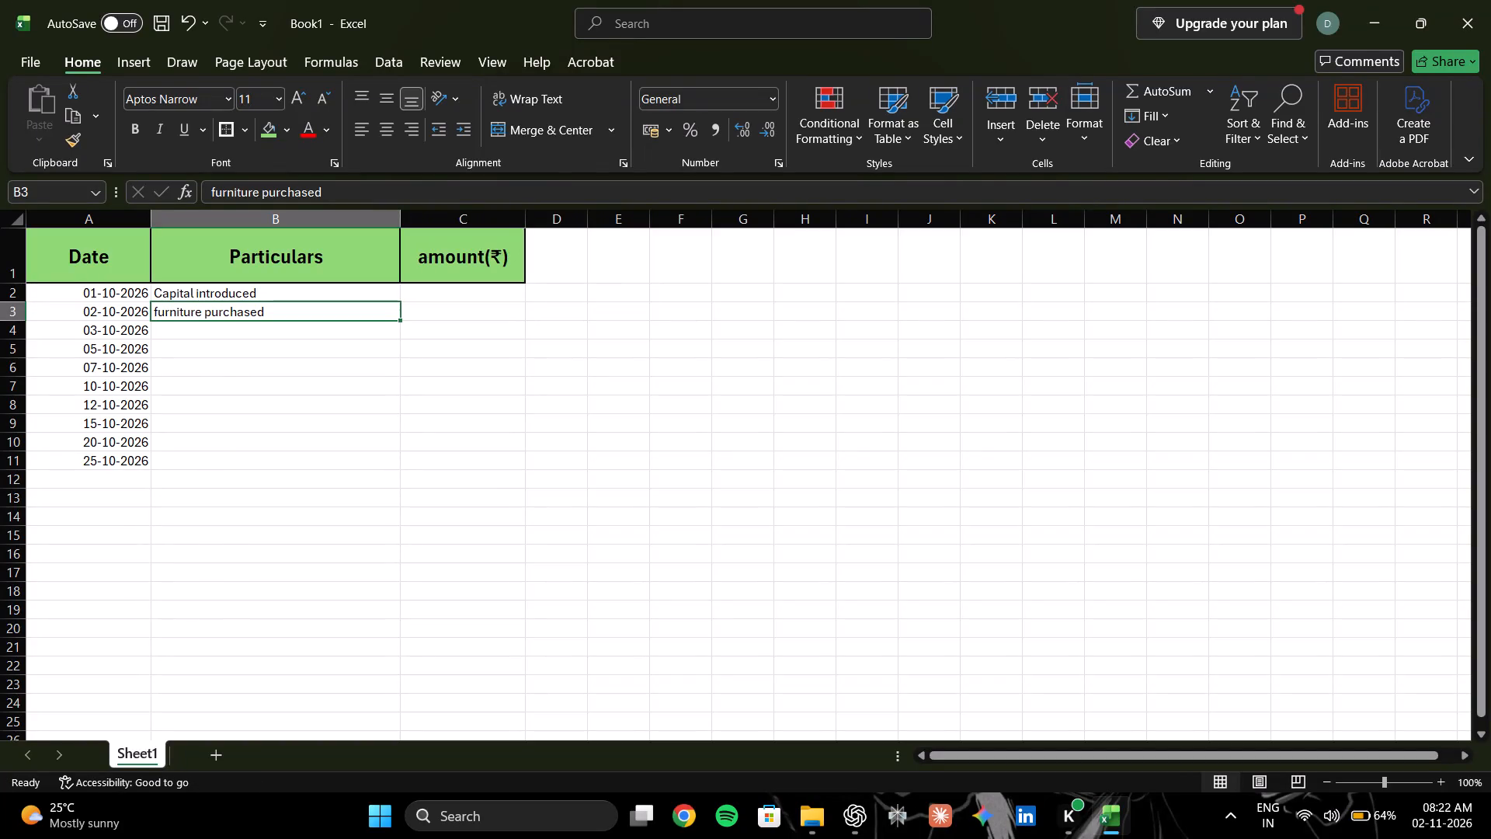
pyautogui.click(178, 315)
pyautogui.doubleClick(169, 317)
pyautogui.click(169, 317)
pyautogui.tripleClick(160, 317)
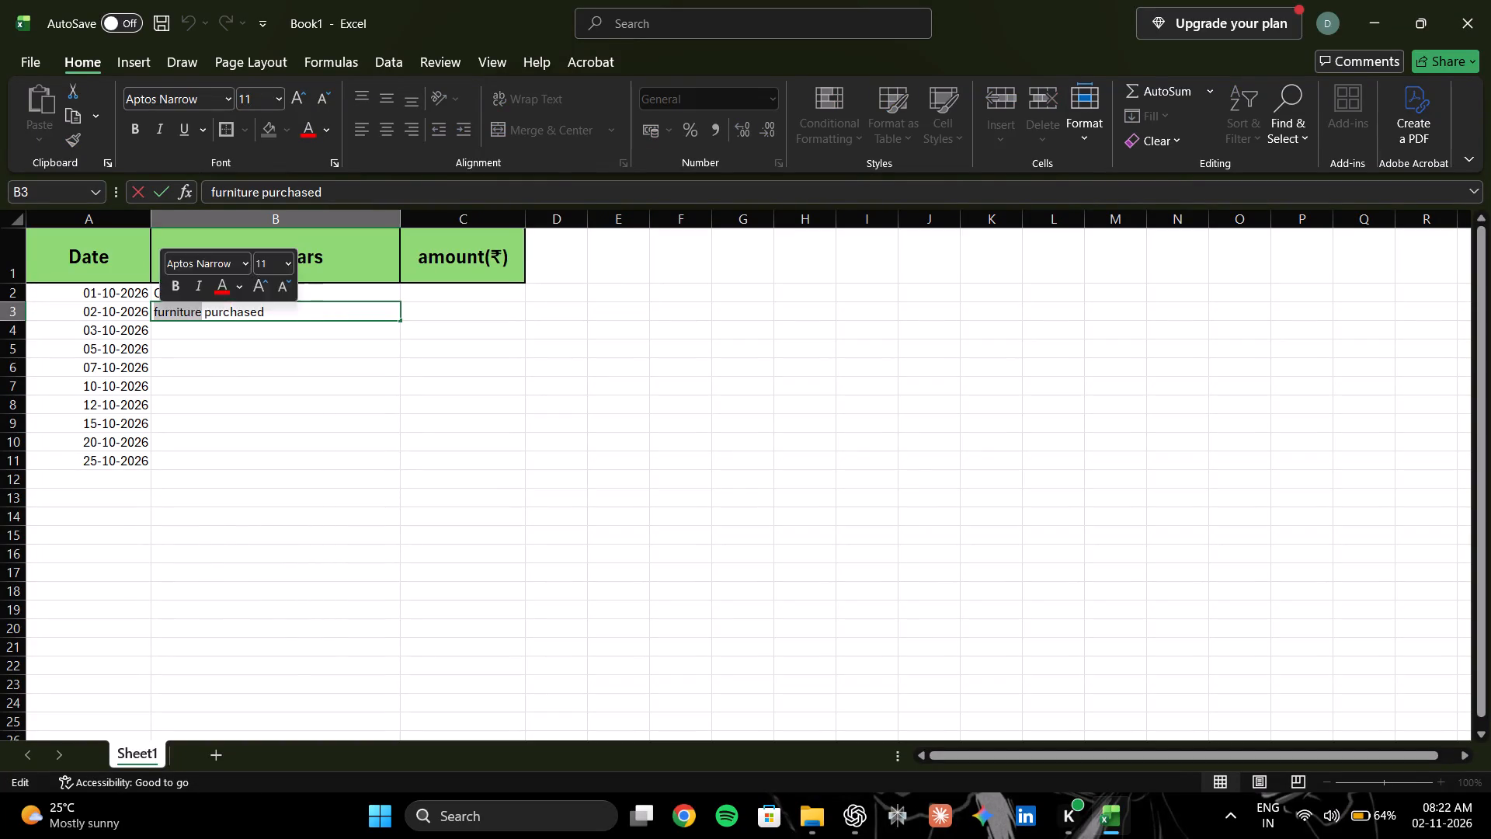
pyautogui.press('BackSpace')
pyautogui.hotkey('shift', 'f')
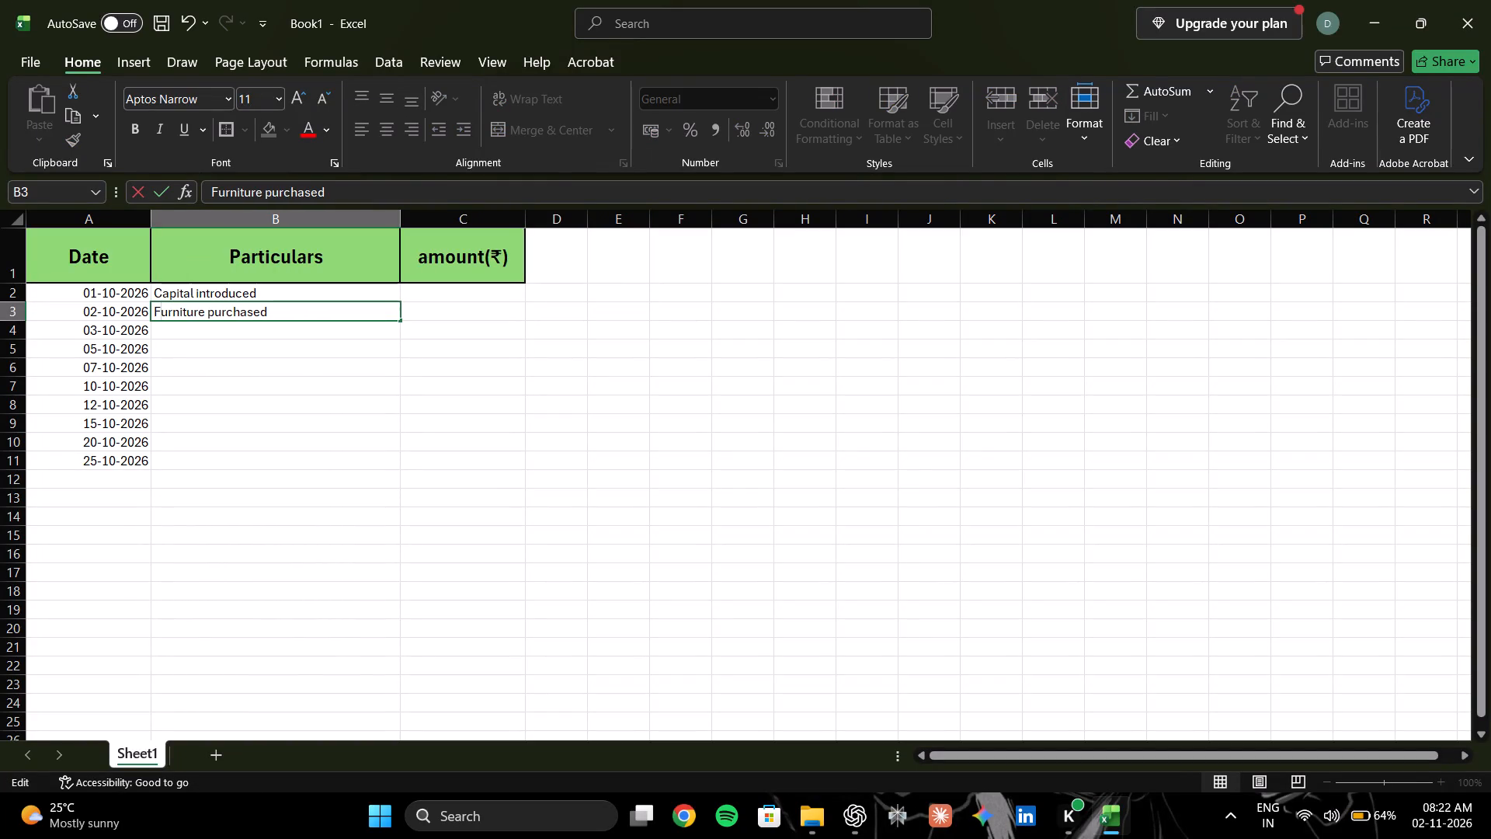
pyautogui.click(302, 332)
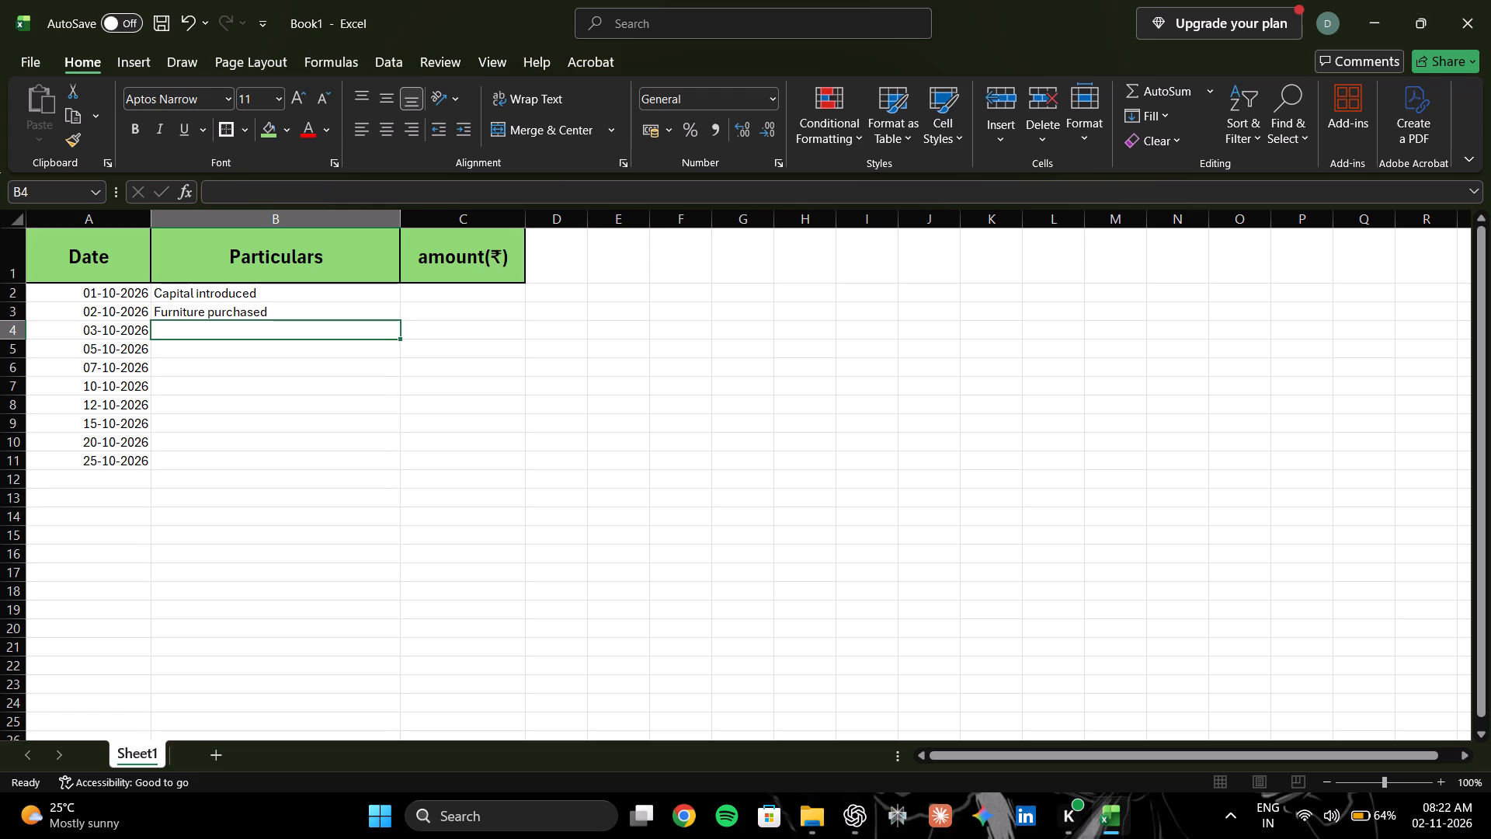
# Enter "Goods Purchased" in B4 and "Goods Sold" in B5.
pyautogui.write('Goods')
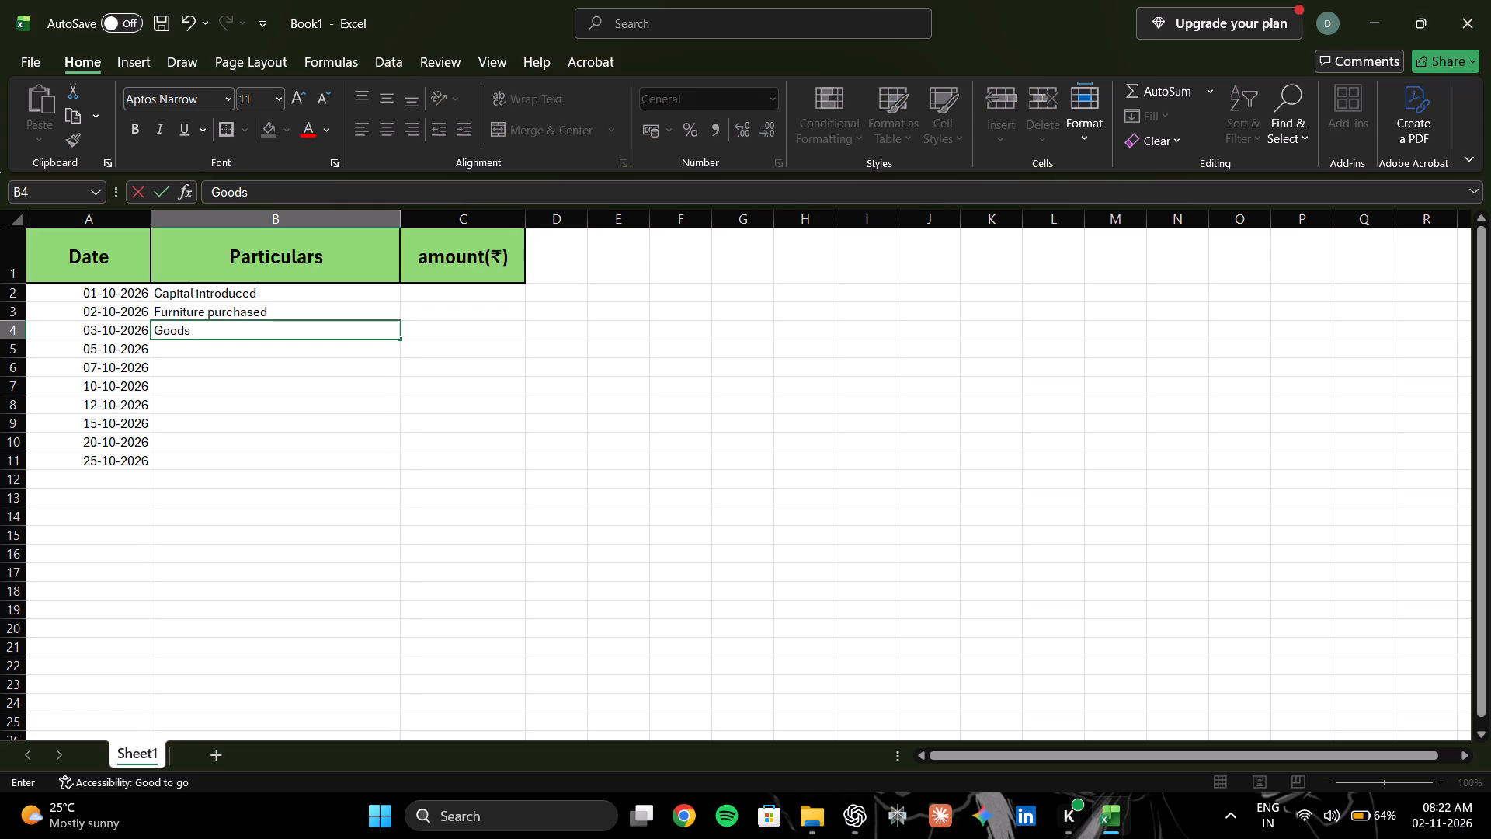
pyautogui.press('space')
pyautogui.write('Pi')
pyautogui.press('BackSpace')
pyautogui.write('urchased')
pyautogui.press('Return')
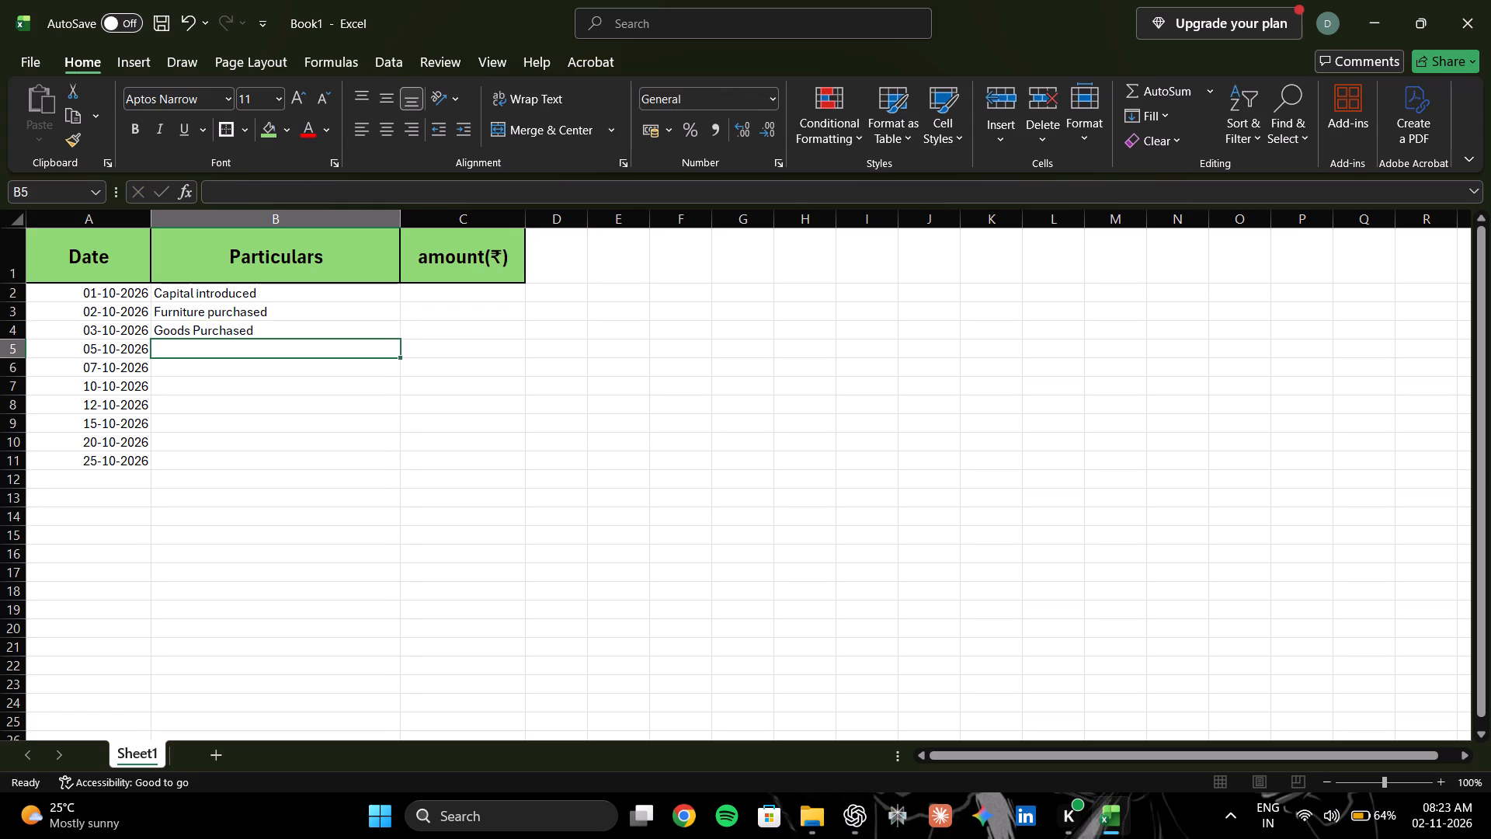
pyautogui.write('Goods S')
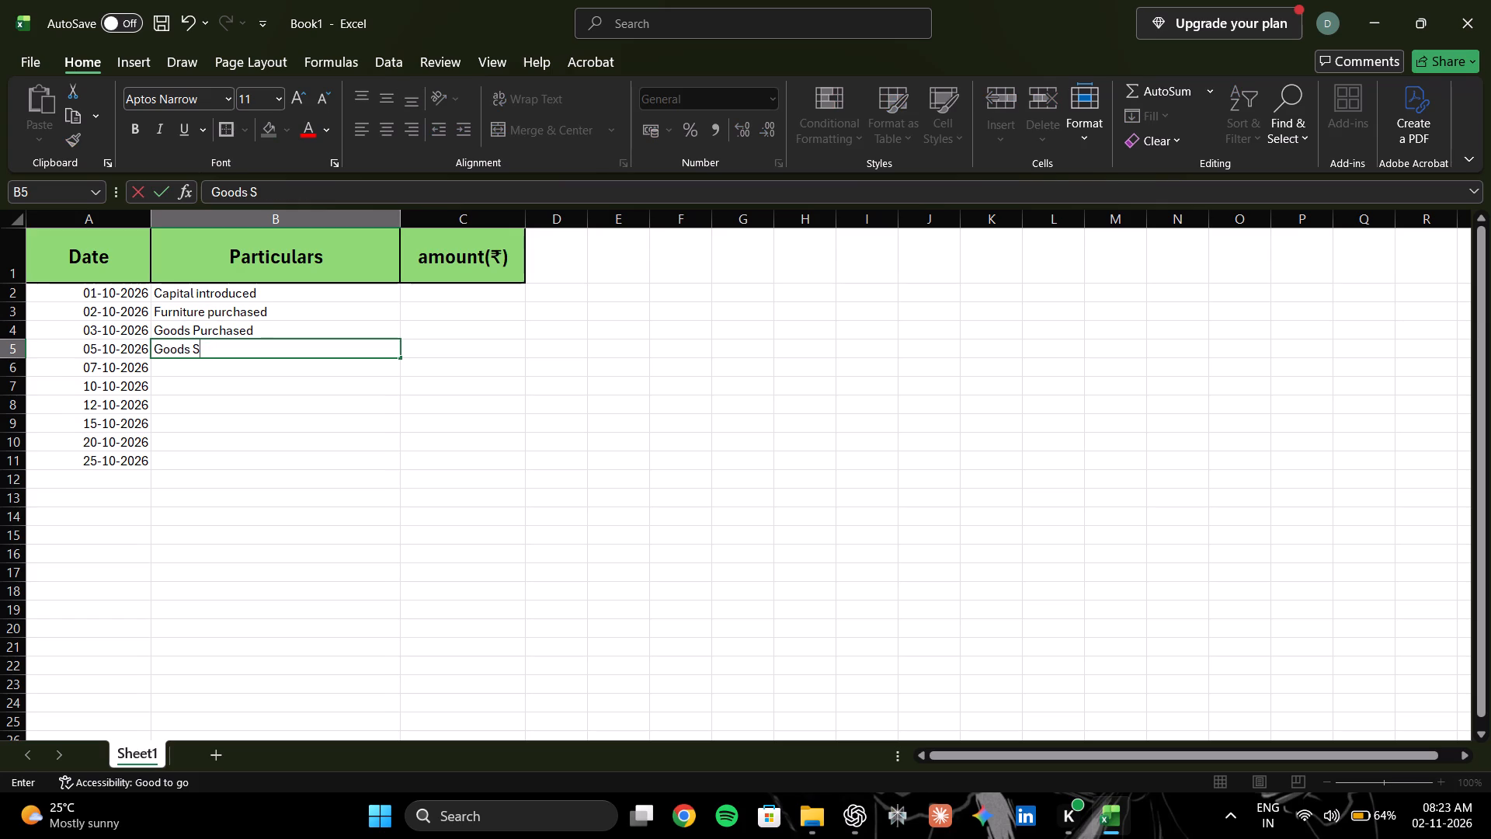
pyautogui.write('old')
pyautogui.press('Return')
# Enter "Shop Rent Paid" in B6 as the particulars for 07-10-2026.
pyautogui.write('Shop')
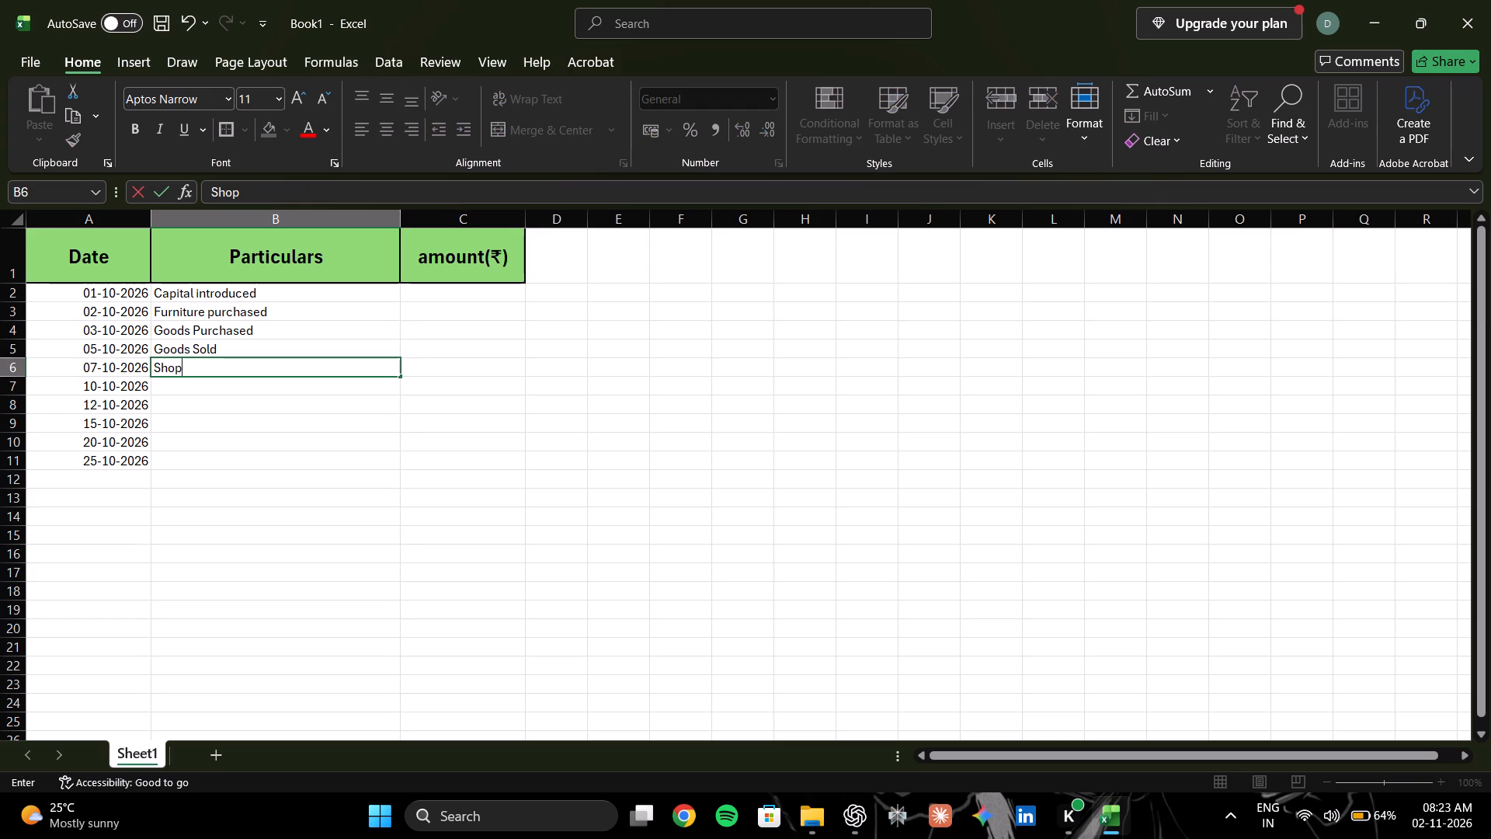
pyautogui.press('space')
pyautogui.write('Rent p')
pyautogui.press('BackSpace')
pyautogui.write('Paid')
pyautogui.press('Return')
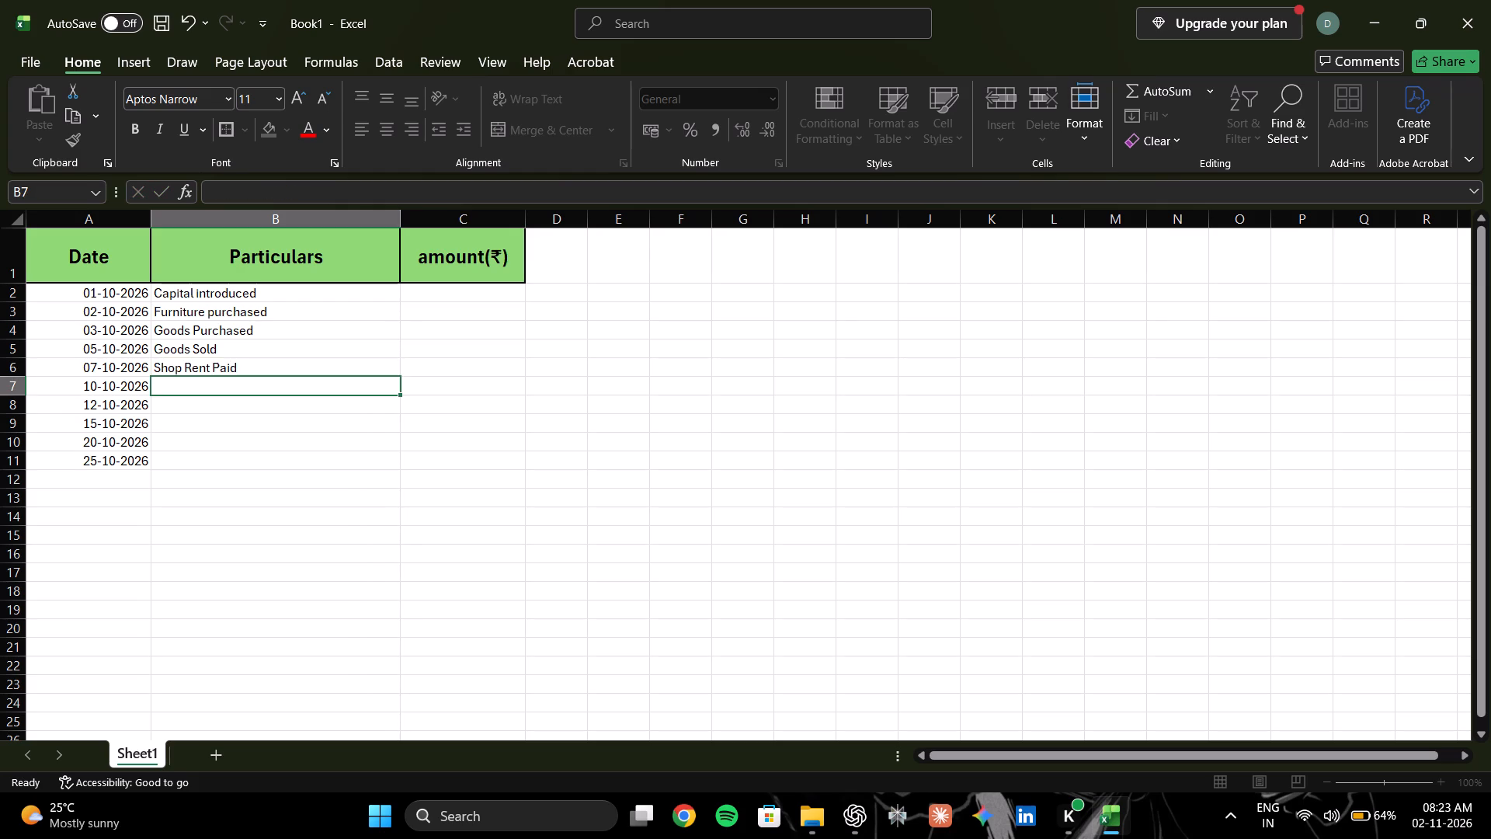
# Enter "Electricity bill paid" in B7 as the particulars for 10-10-2026.
pyautogui.write('Electricity')
pyautogui.press('space')
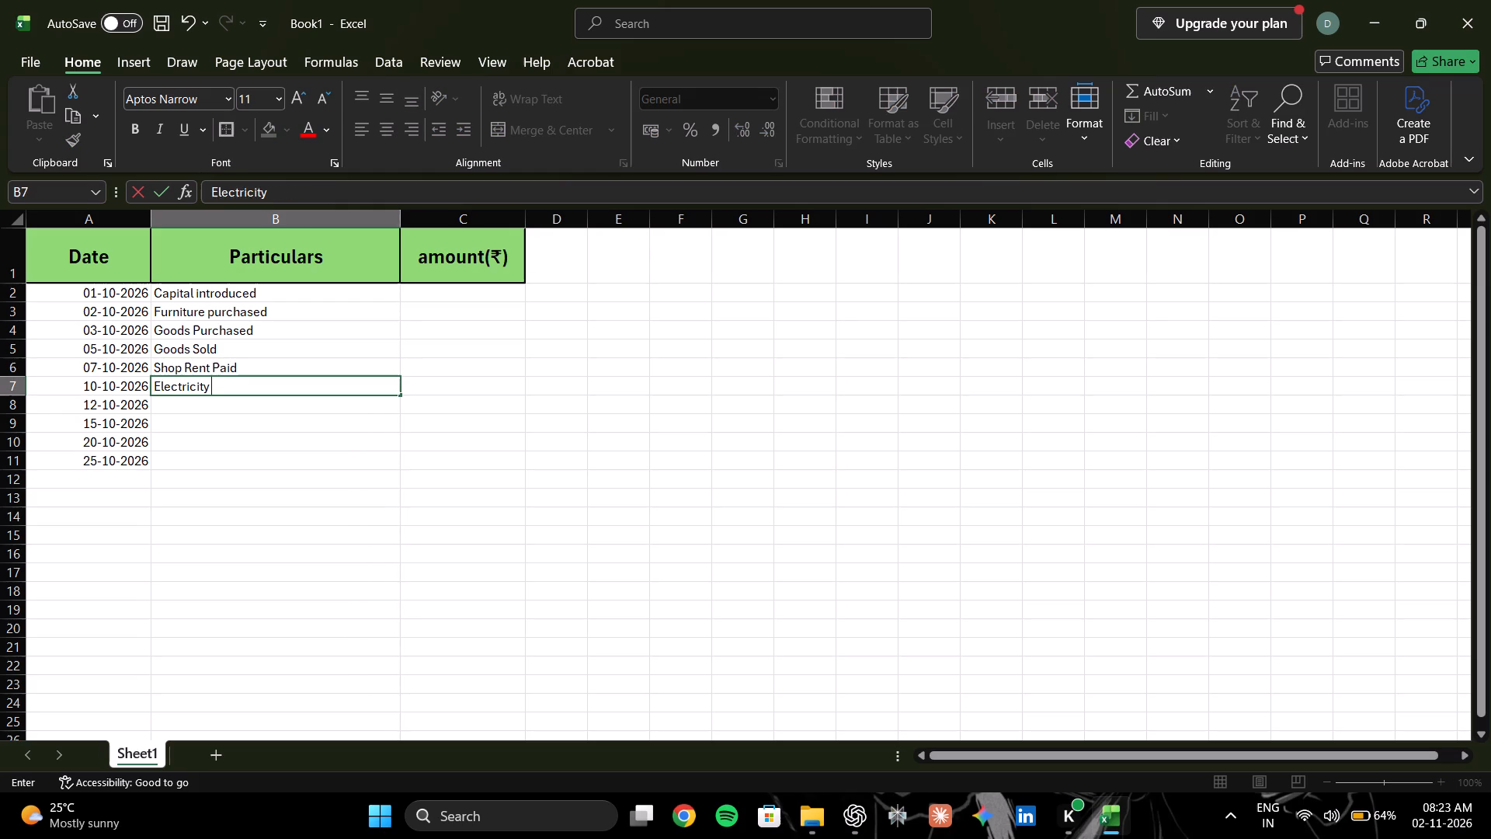
pyautogui.write('bill')
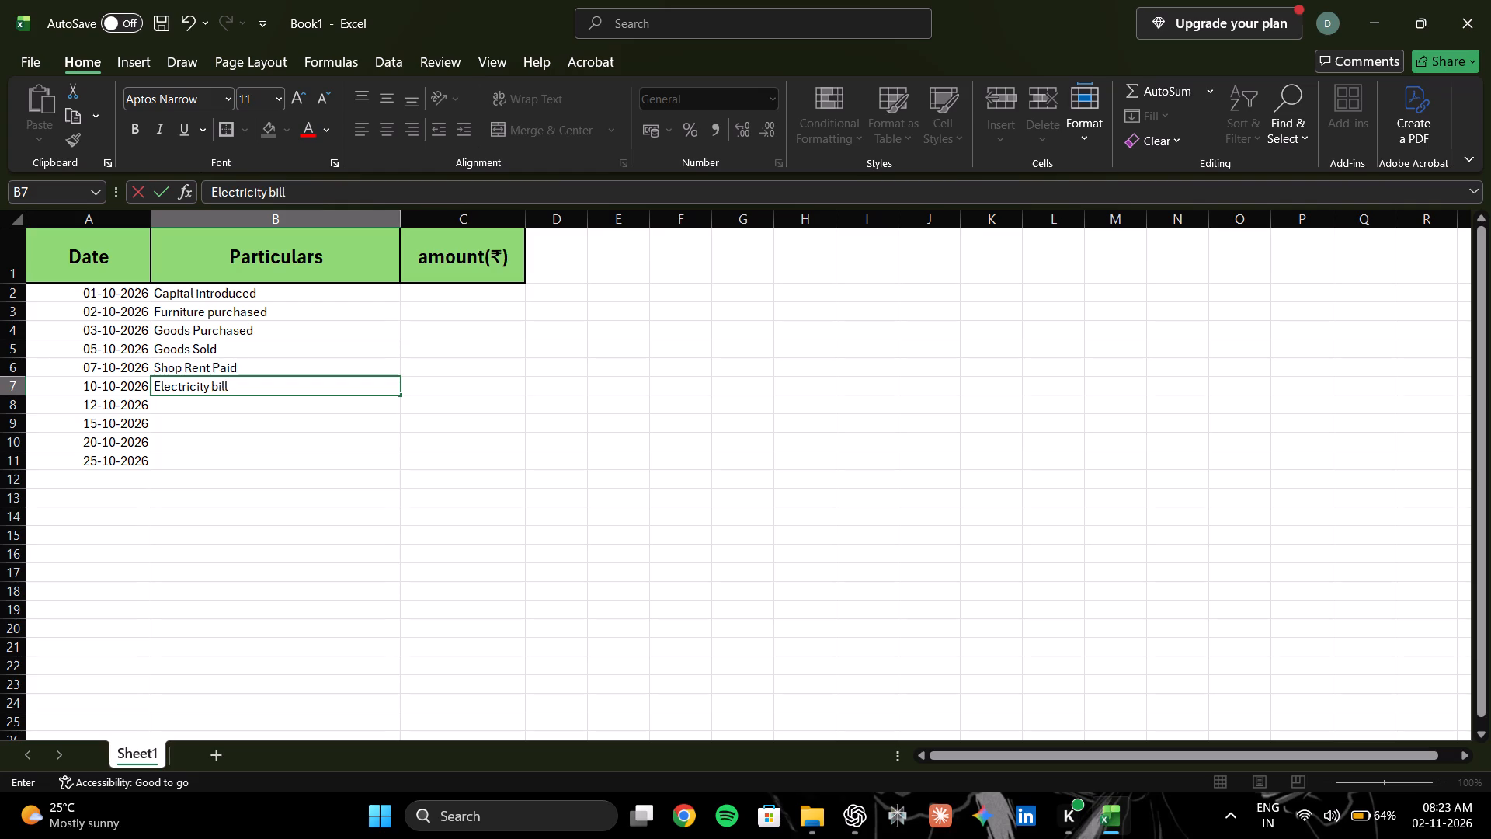
pyautogui.press('space')
pyautogui.write('[a')
pyautogui.press('BackSpace')
pyautogui.press('BackSpace')
pyautogui.write('paid')
pyautogui.press('Return')
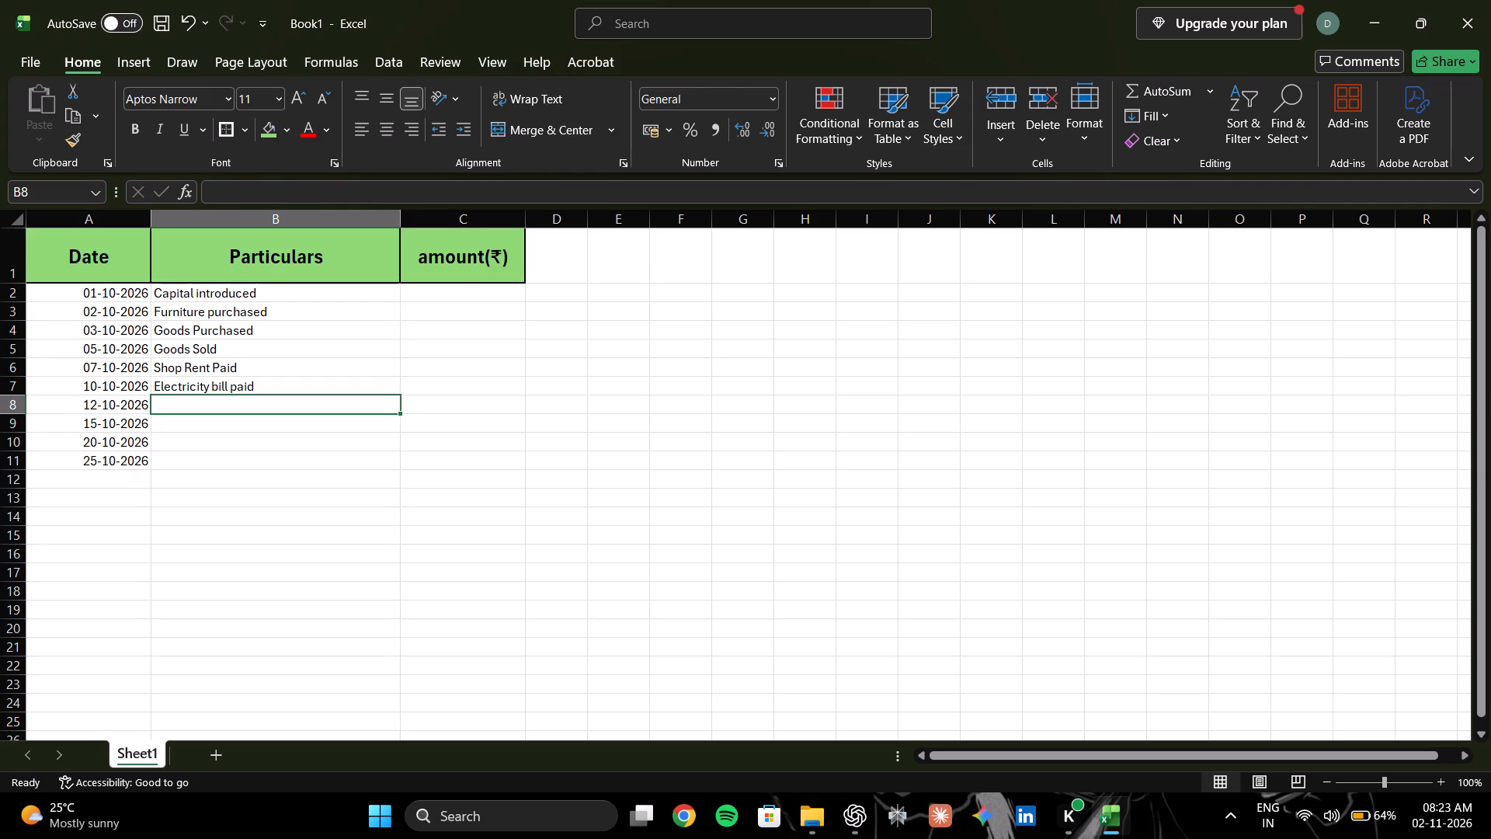
# Enter the particulars "Goods Sold", "Stationary purchased" and "Salary paid" in cells B8 to B10.
pyautogui.write('Goods')
pyautogui.press('space')
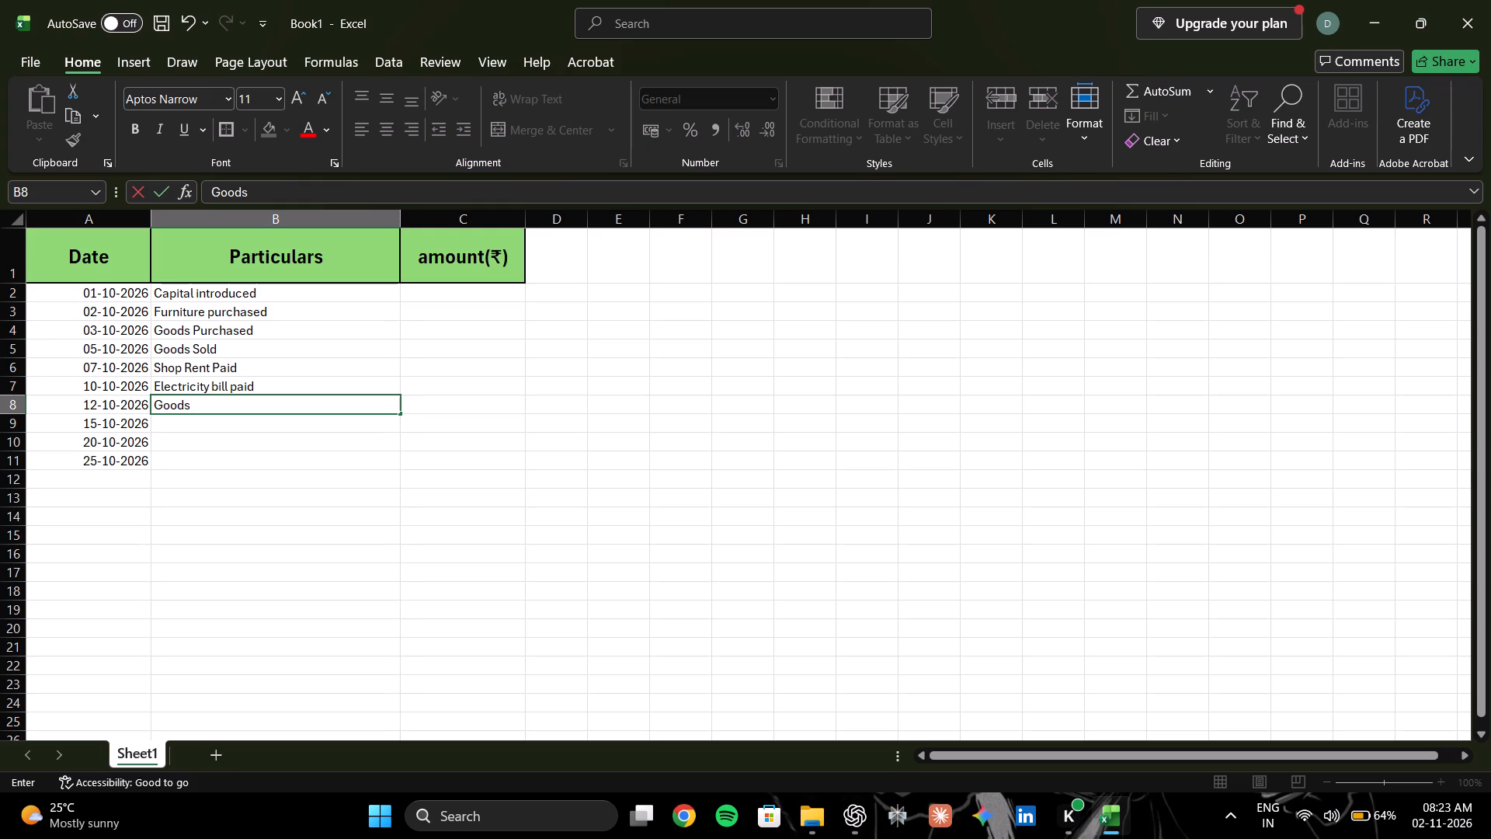
pyautogui.write('Sold')
pyautogui.press('Return')
pyautogui.write('Stationary')
pyautogui.press('space')
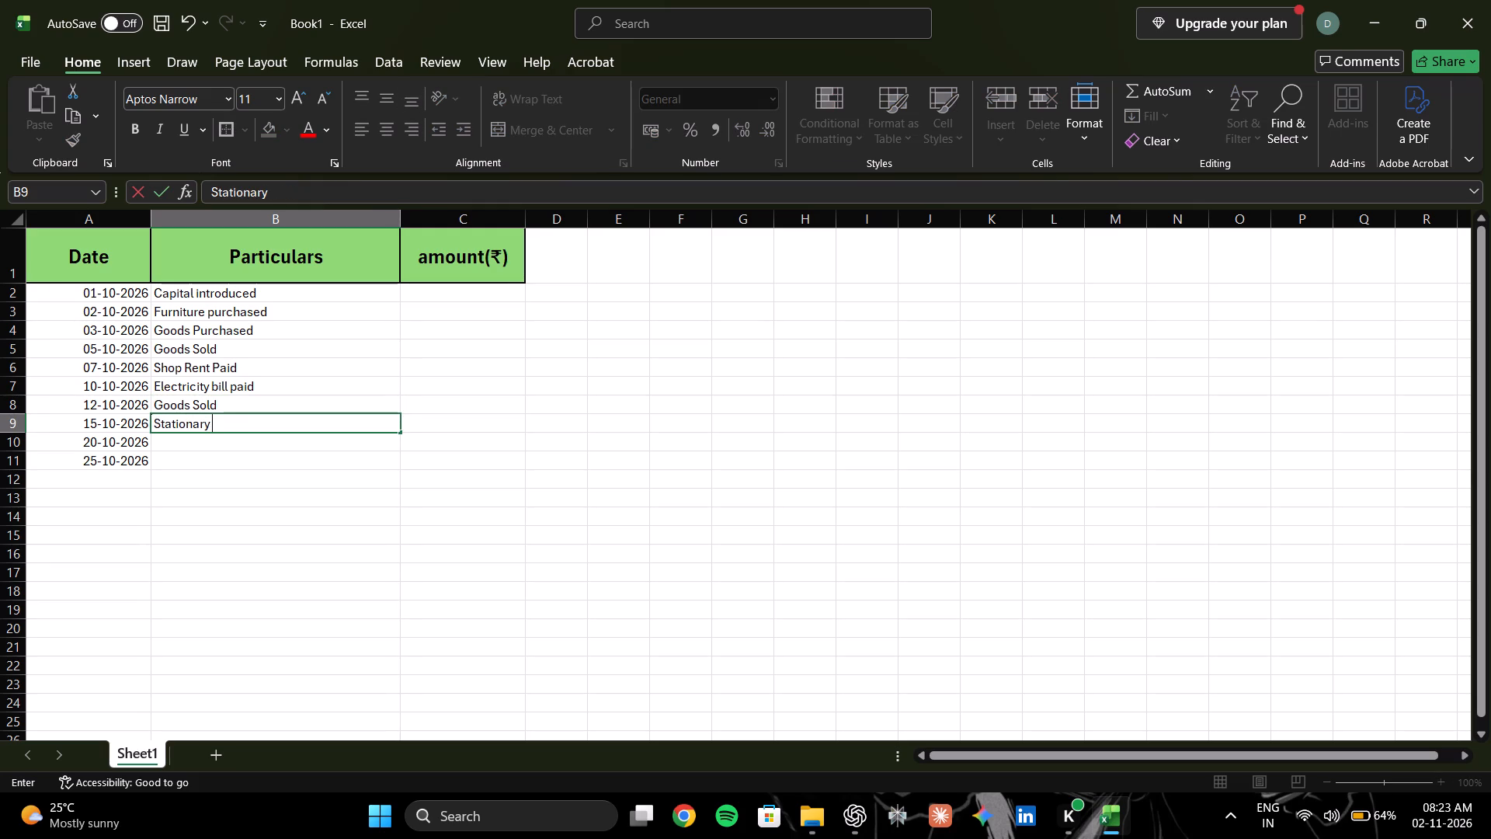
pyautogui.write('purch')
pyautogui.write('ased')
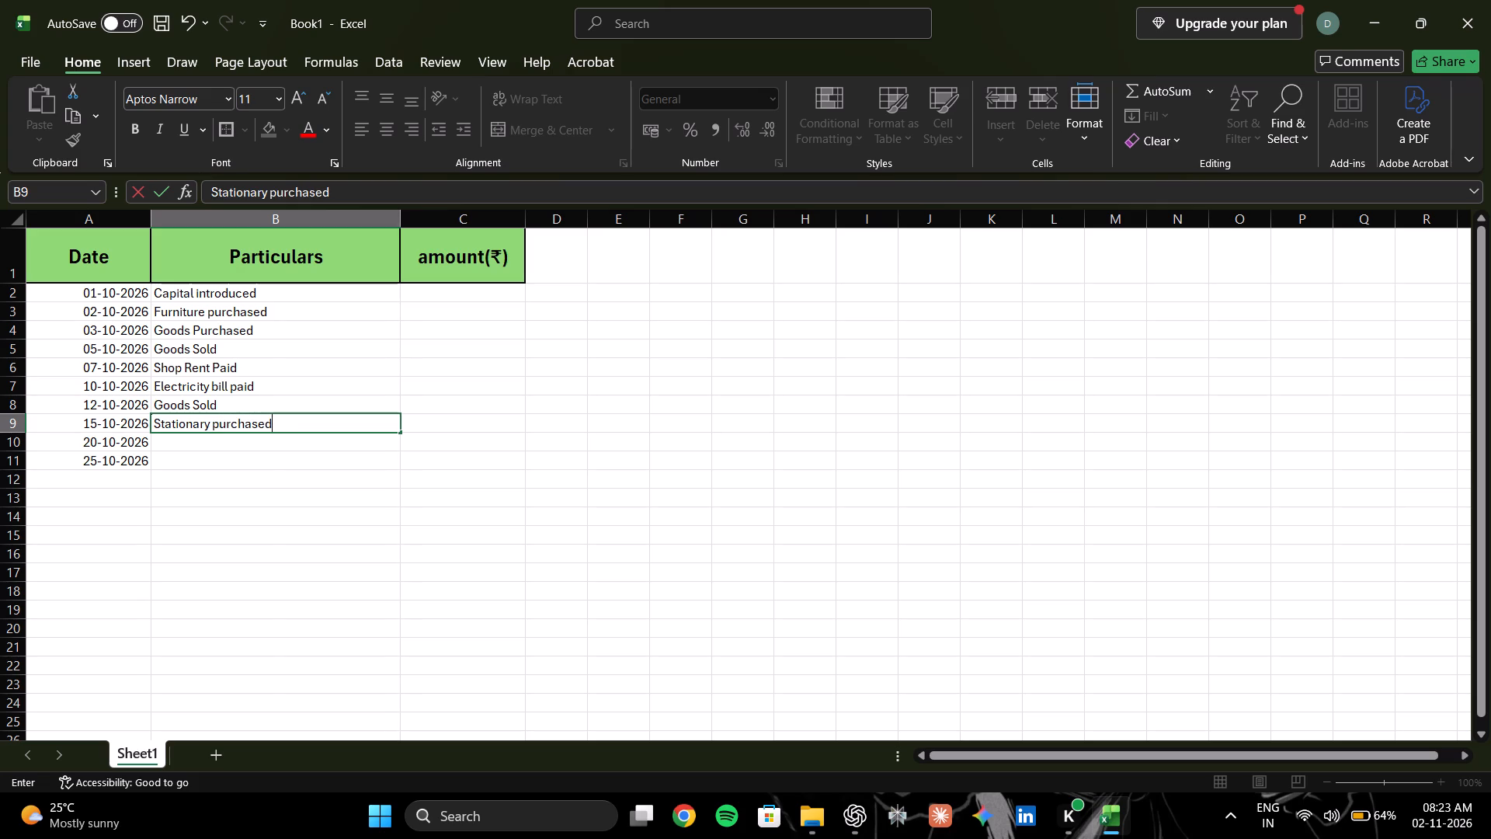
pyautogui.press('Return')
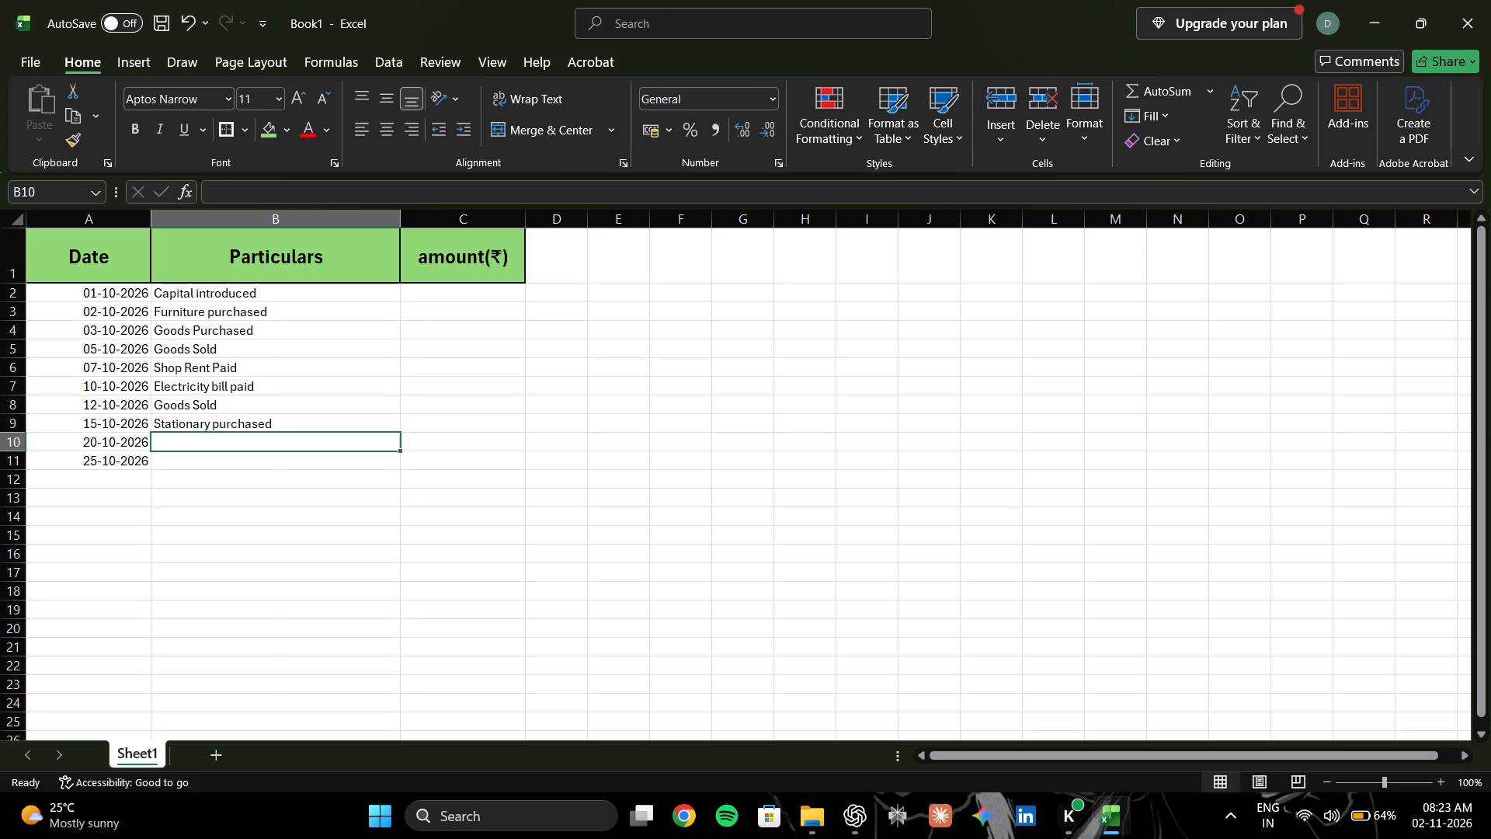
pyautogui.write('Salary pa')
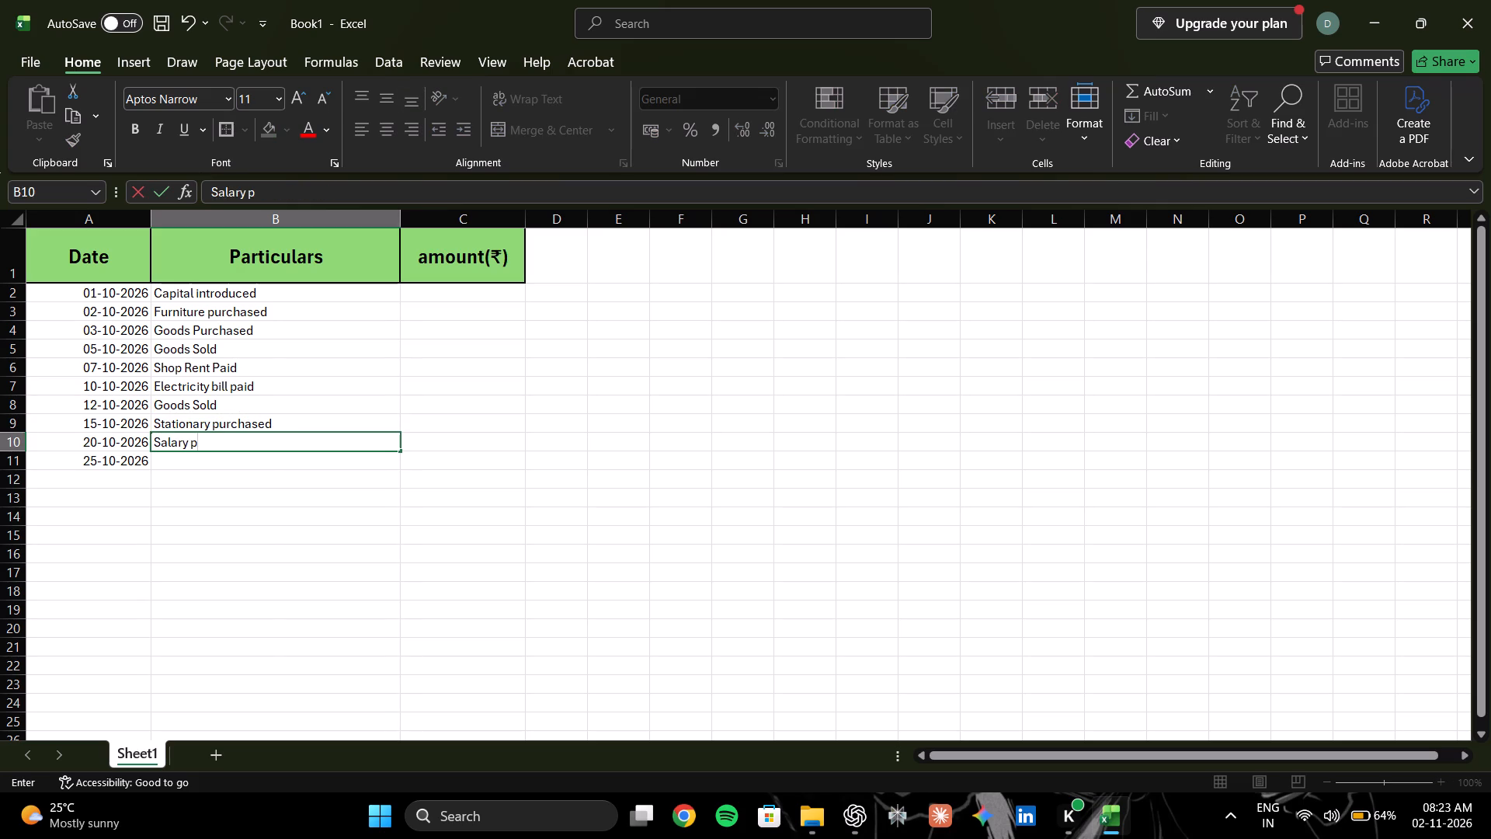
pyautogui.write('id')
pyautogui.press('Return')
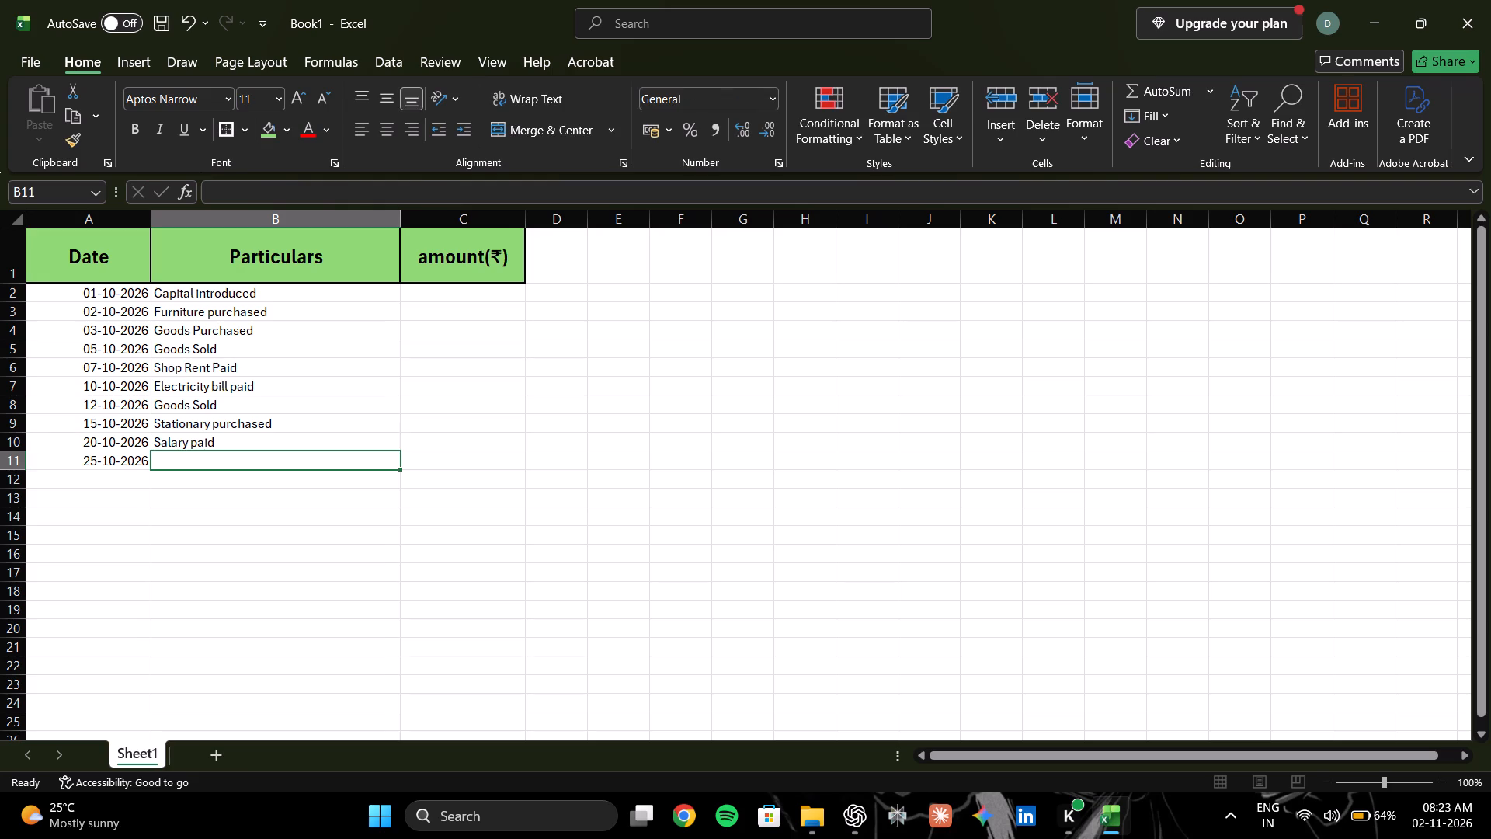
# Enter "Additional Capital intoduced" in B11 as the particulars for 25-10-2026.
pyautogui.write('Additional')
pyautogui.press('space')
pyautogui.write('Capital')
pyautogui.press('space')
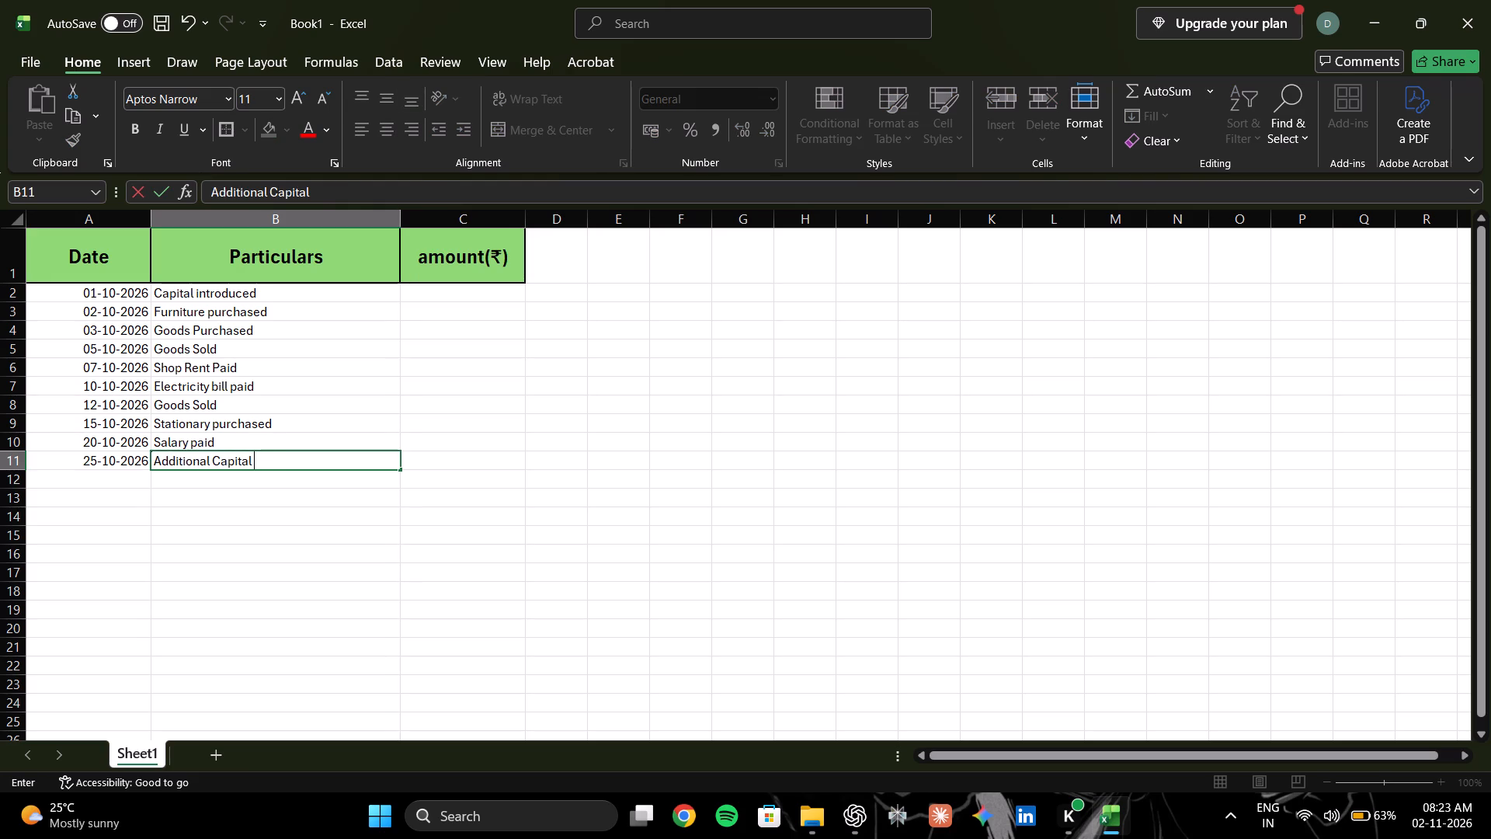
pyautogui.write('intor')
pyautogui.press('BackSpace')
pyautogui.write('duced')
pyautogui.press('Return')
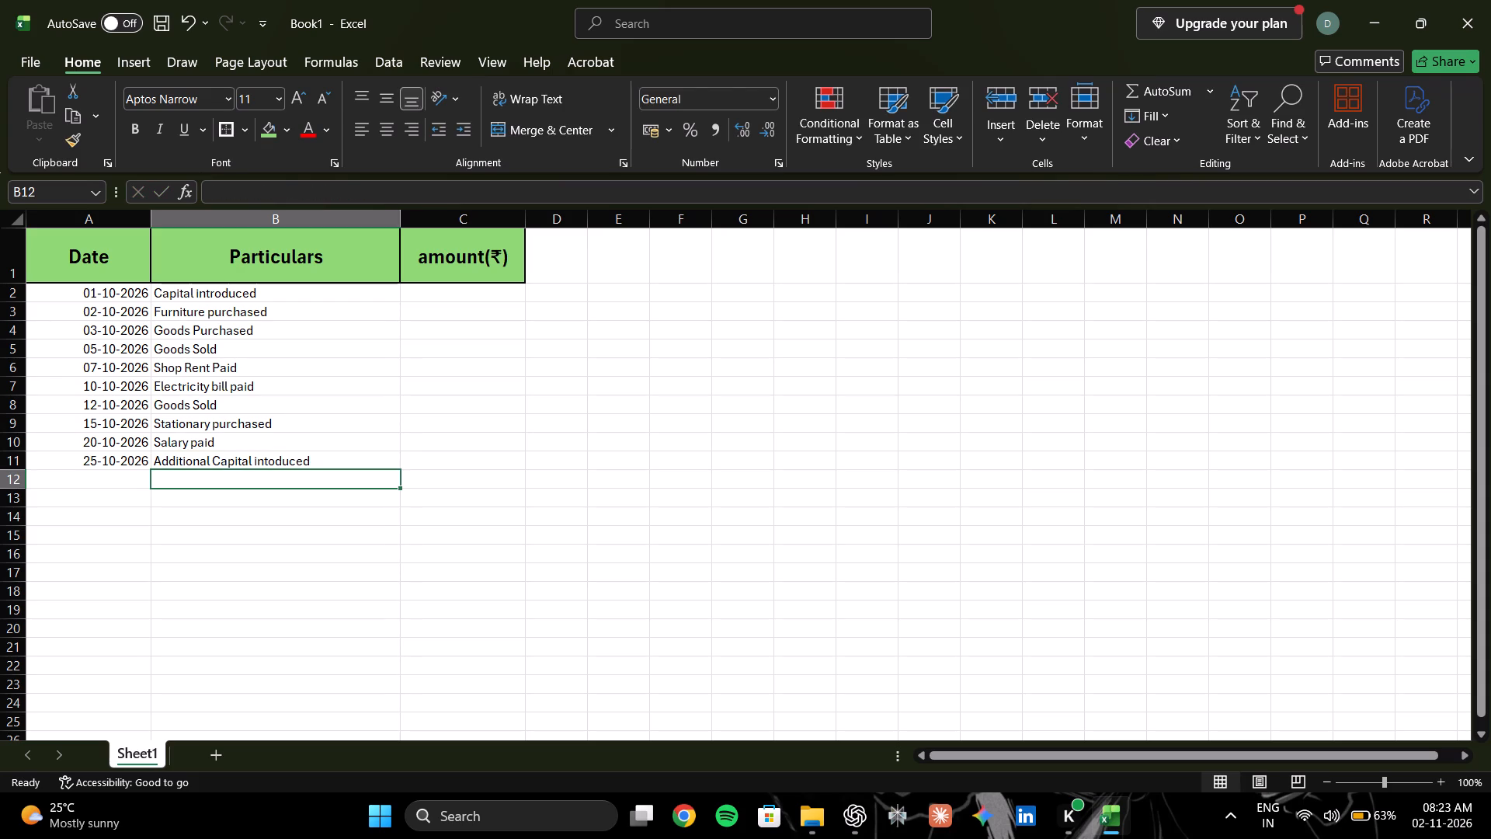
# Enter the amount 50,000 in C2 for the capital introduced.
pyautogui.click(472, 294)
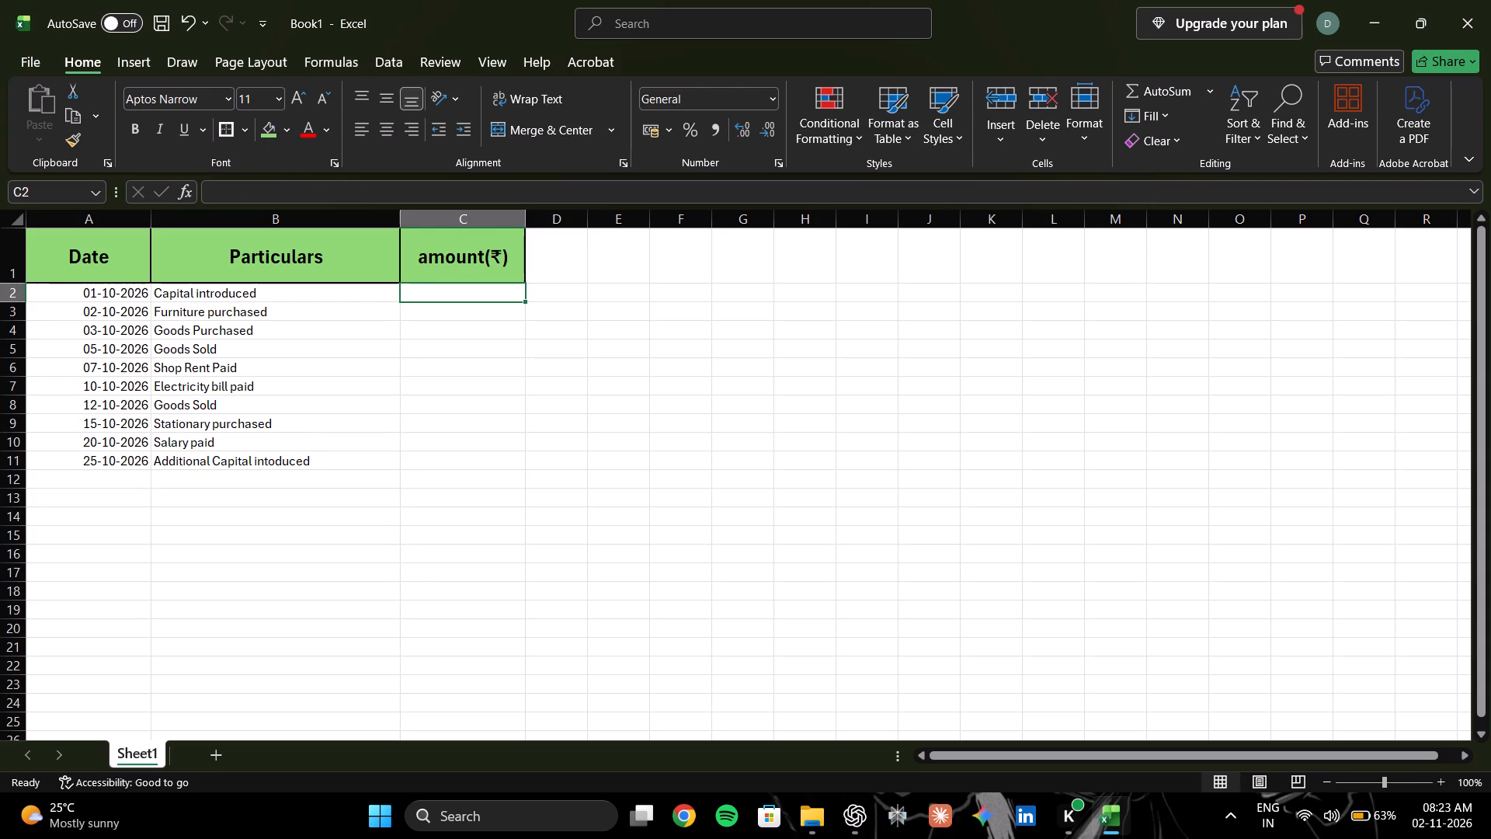
pyautogui.write('50,000')
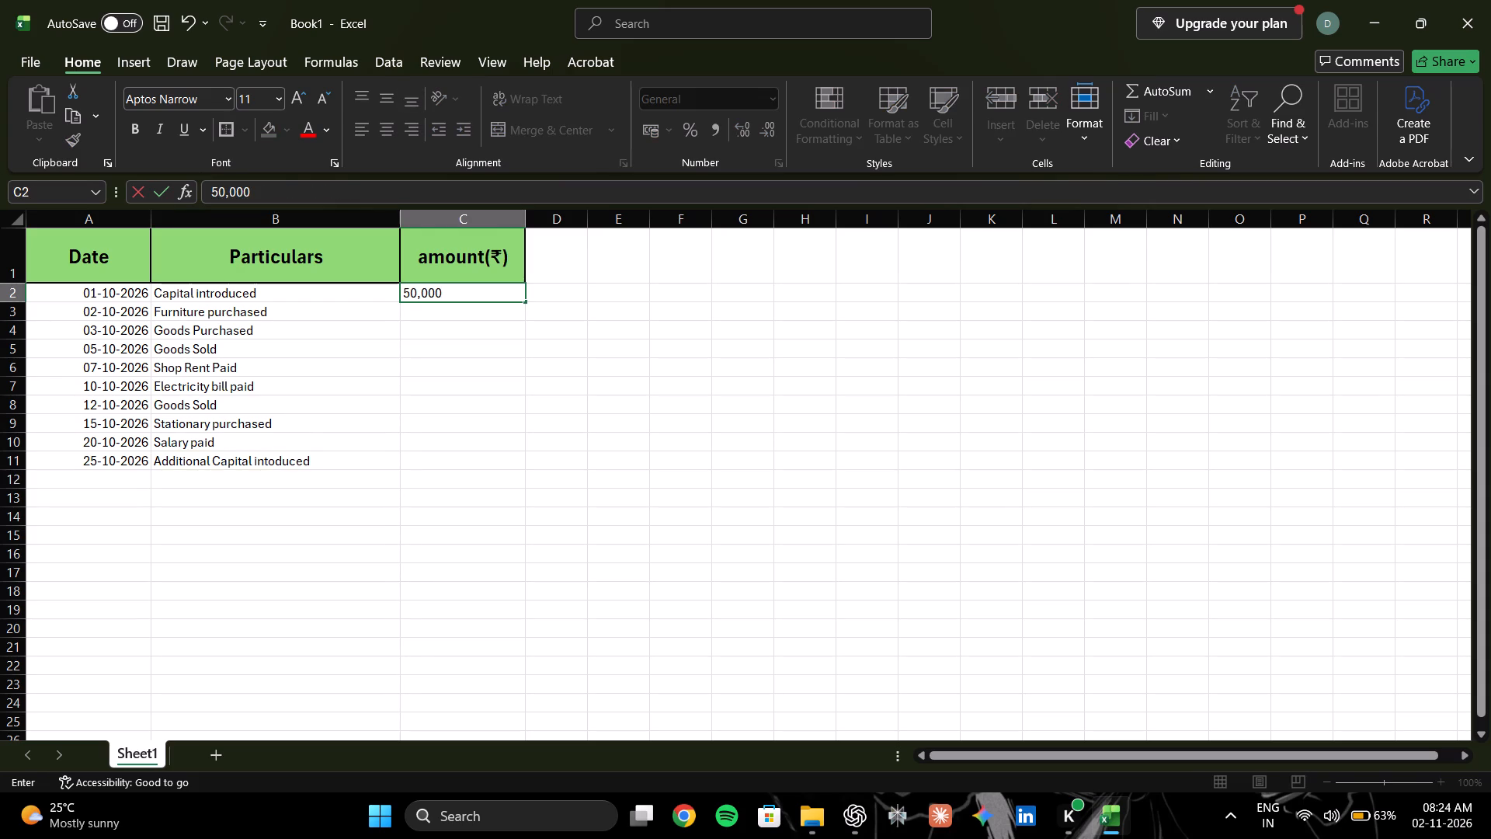
pyautogui.press('0')
pyautogui.press('BackSpace')
pyautogui.press('.')
pyautogui.press('BackSpace')
pyautogui.press(',')
pyautogui.press('BackSpace')
pyautogui.press('Return')
# Enter the amount 8,000, with its thousands comma, in C3 for the furniture purchase.
pyautogui.write('80')
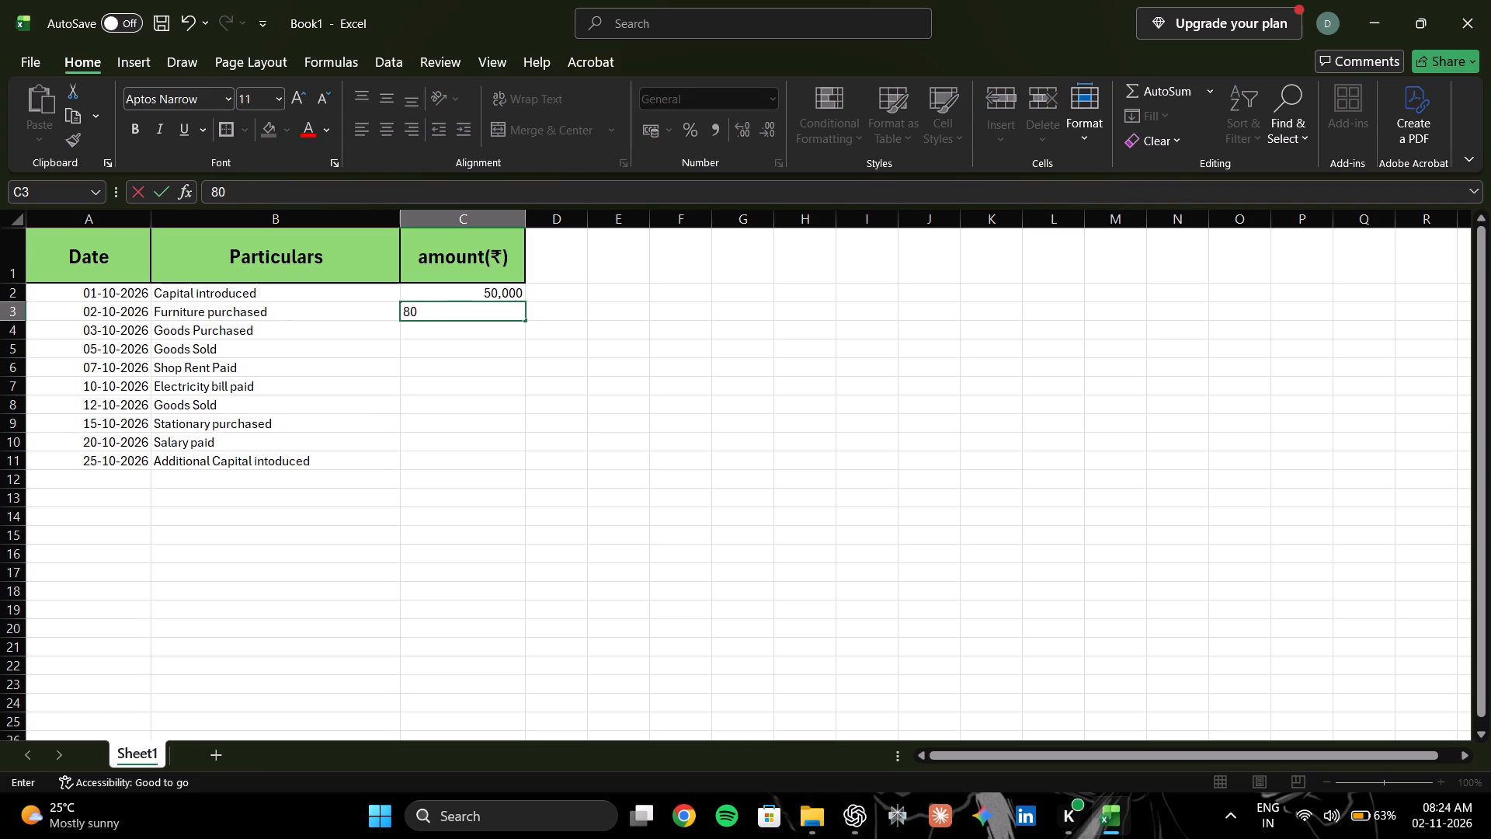
pyautogui.write('00')
pyautogui.press('Left')
pyautogui.press('Left')
pyautogui.press('Left')
pyautogui.click(488, 322)
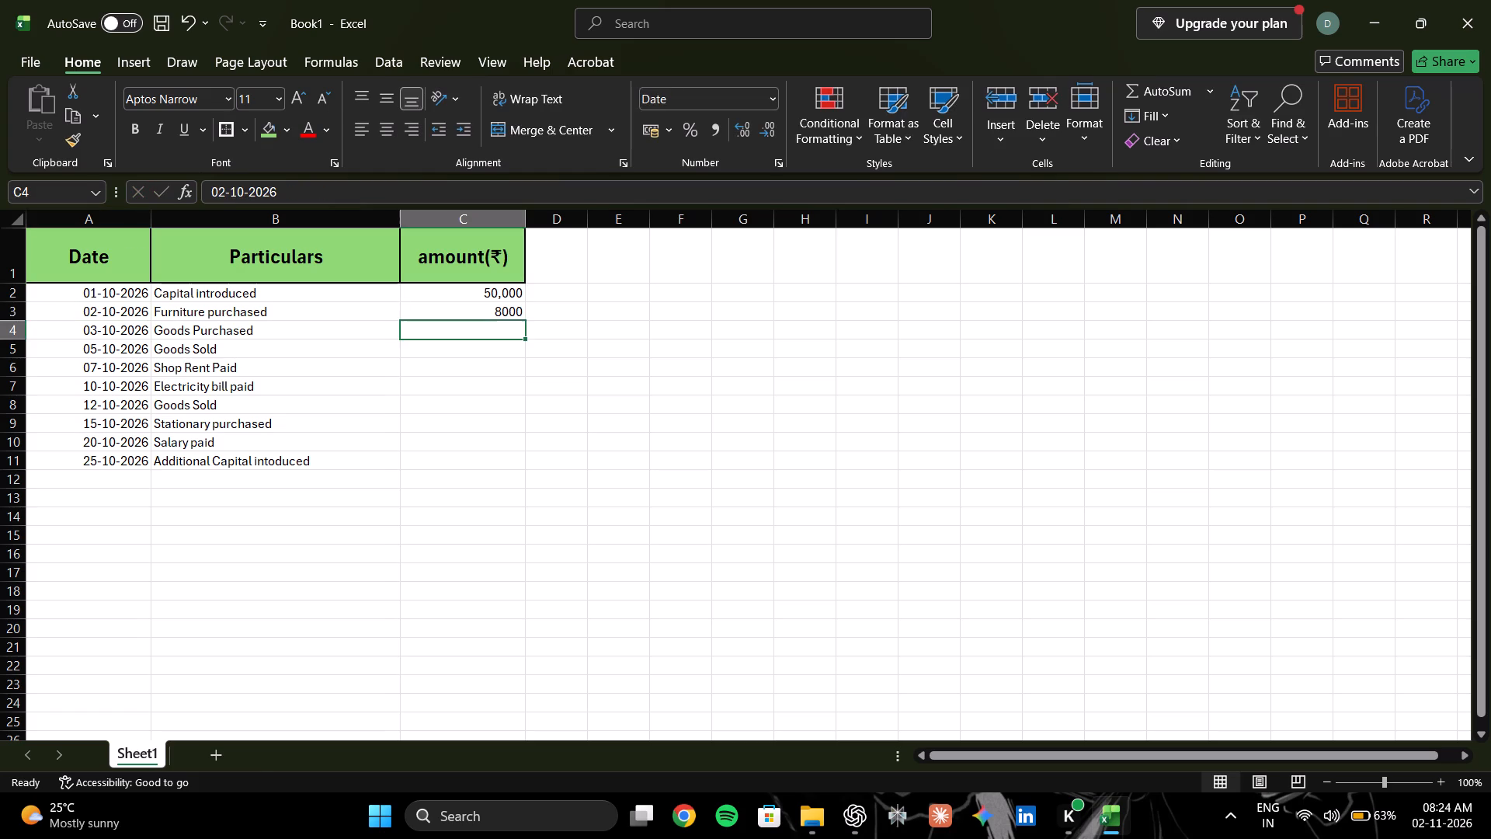
pyautogui.click(494, 321)
pyautogui.doubleClick(502, 309)
pyautogui.press(',')
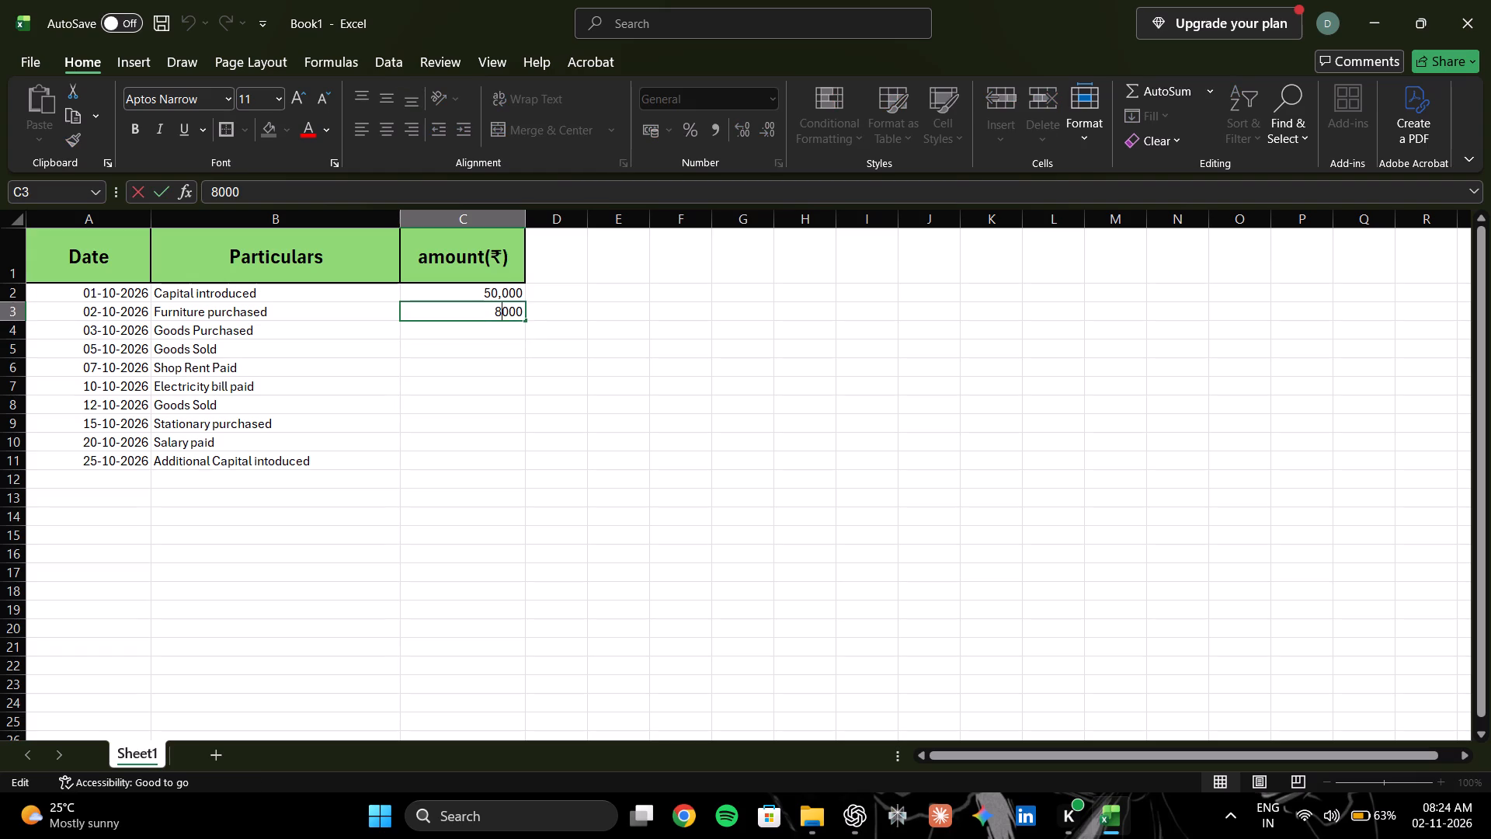
pyautogui.press('Up')
pyautogui.press('Down')
pyautogui.press('Right')
pyautogui.press('Right')
# Enter the amounts 12,000, 18,000, 3,000, 1,000 and 10,000 in cells C4 to C8.
pyautogui.click(488, 338)
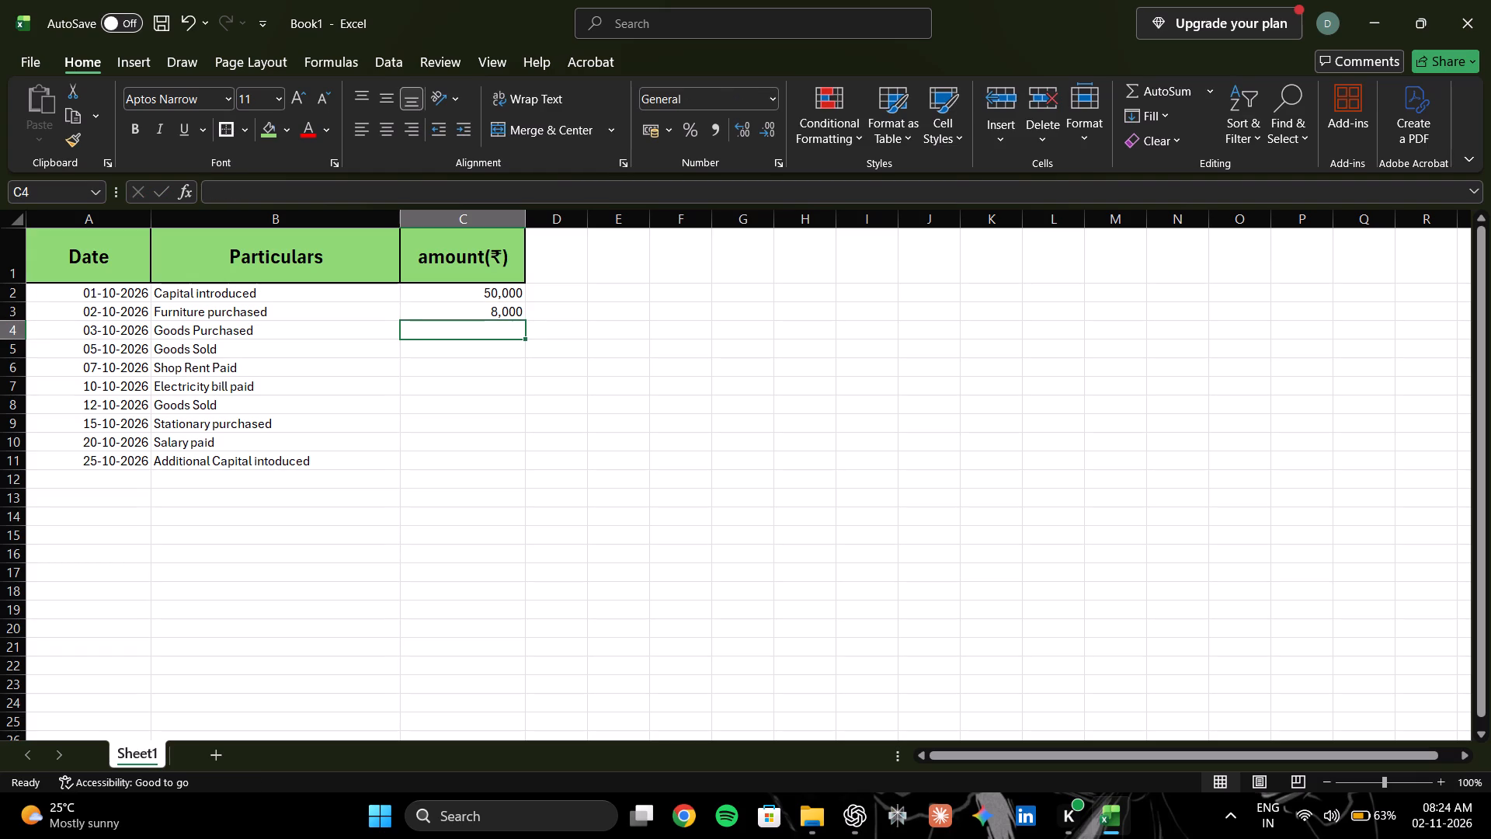
pyautogui.write('12,000')
pyautogui.press('Return')
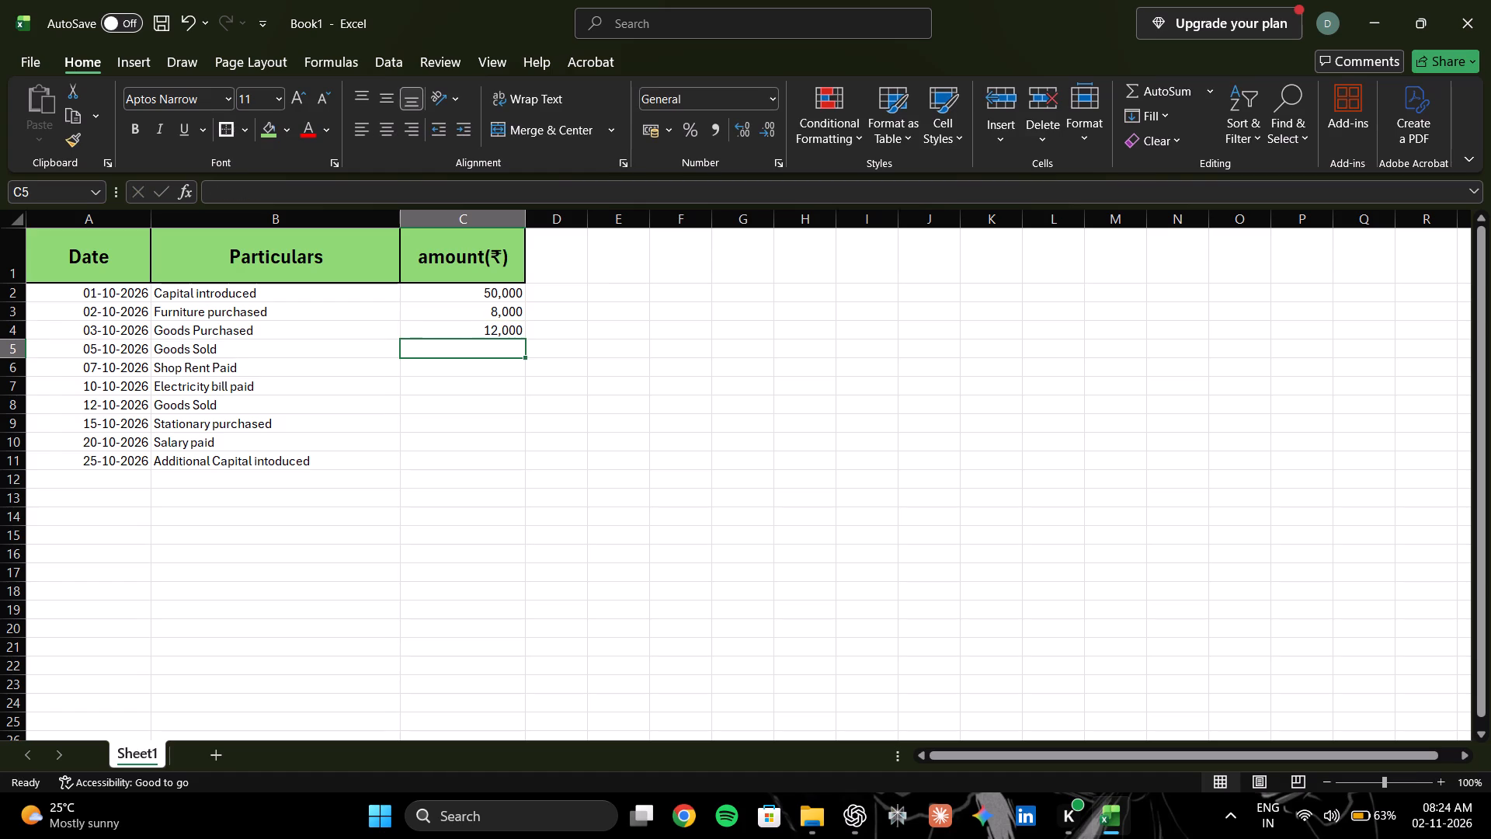
pyautogui.write('18,000')
pyautogui.press('Return')
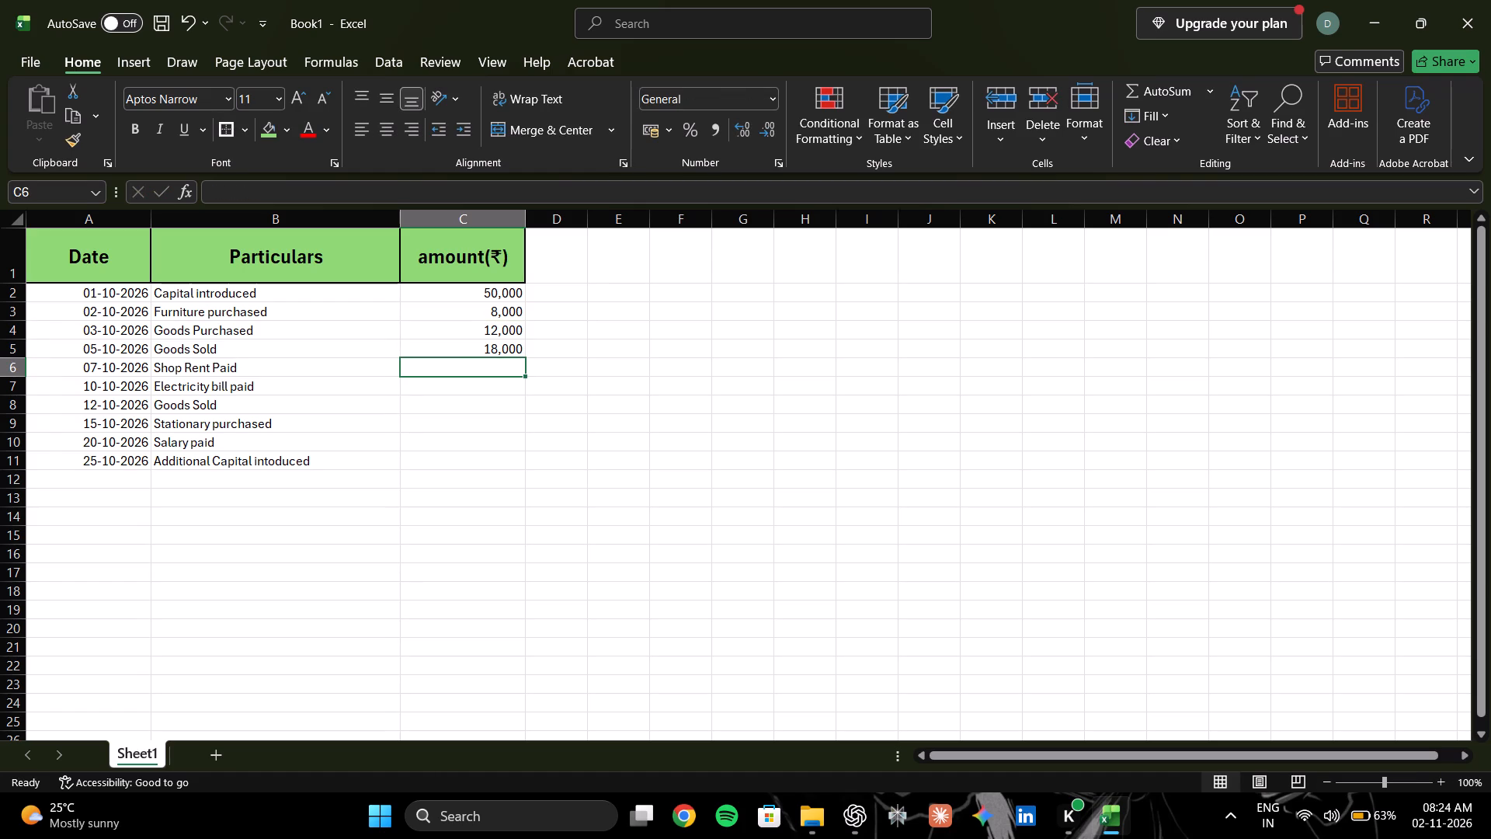
pyautogui.write('3,000')
pyautogui.press('Return')
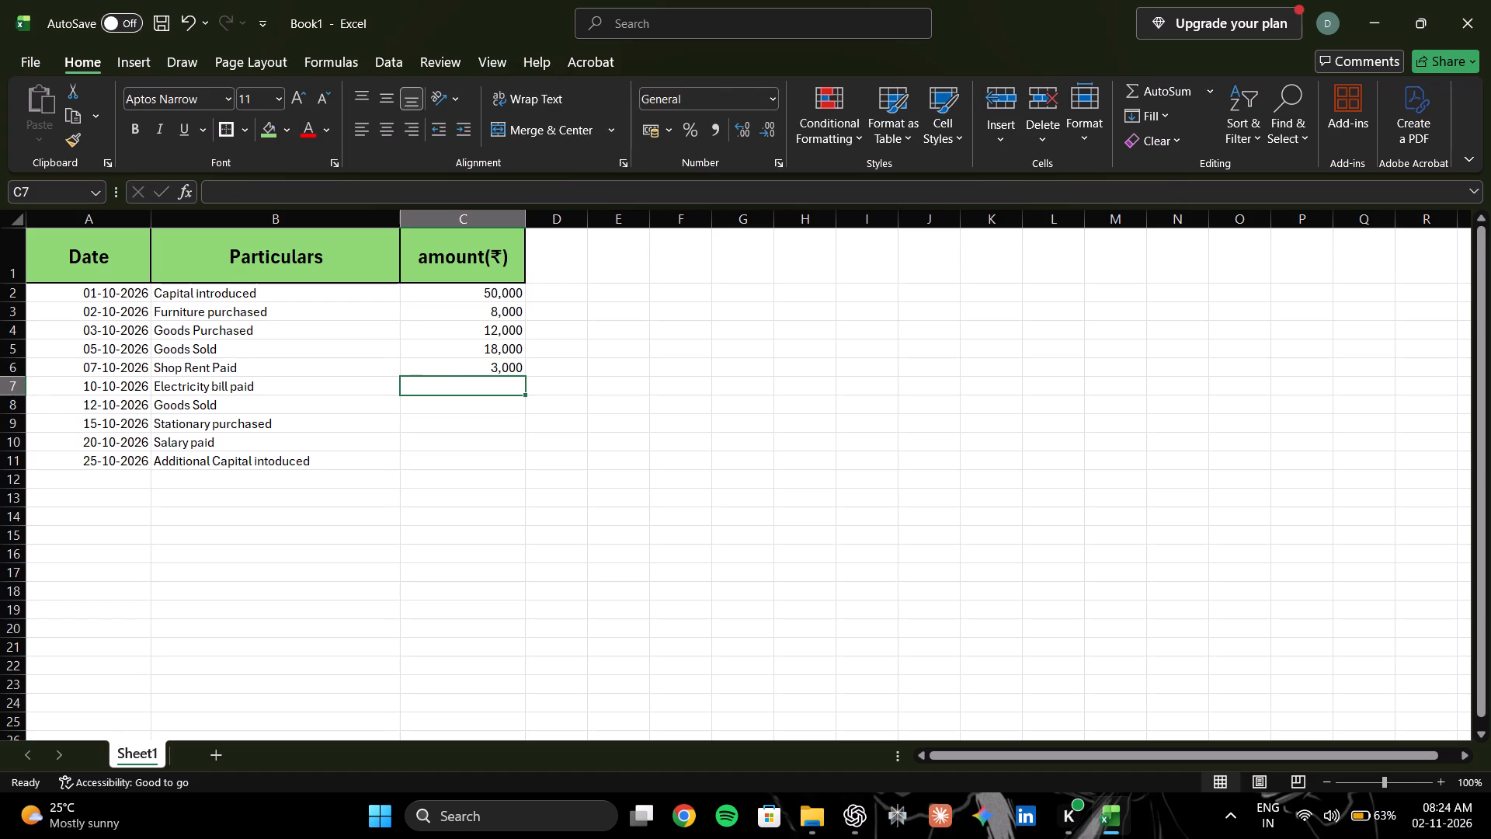
pyautogui.write('1,000')
pyautogui.press('Return')
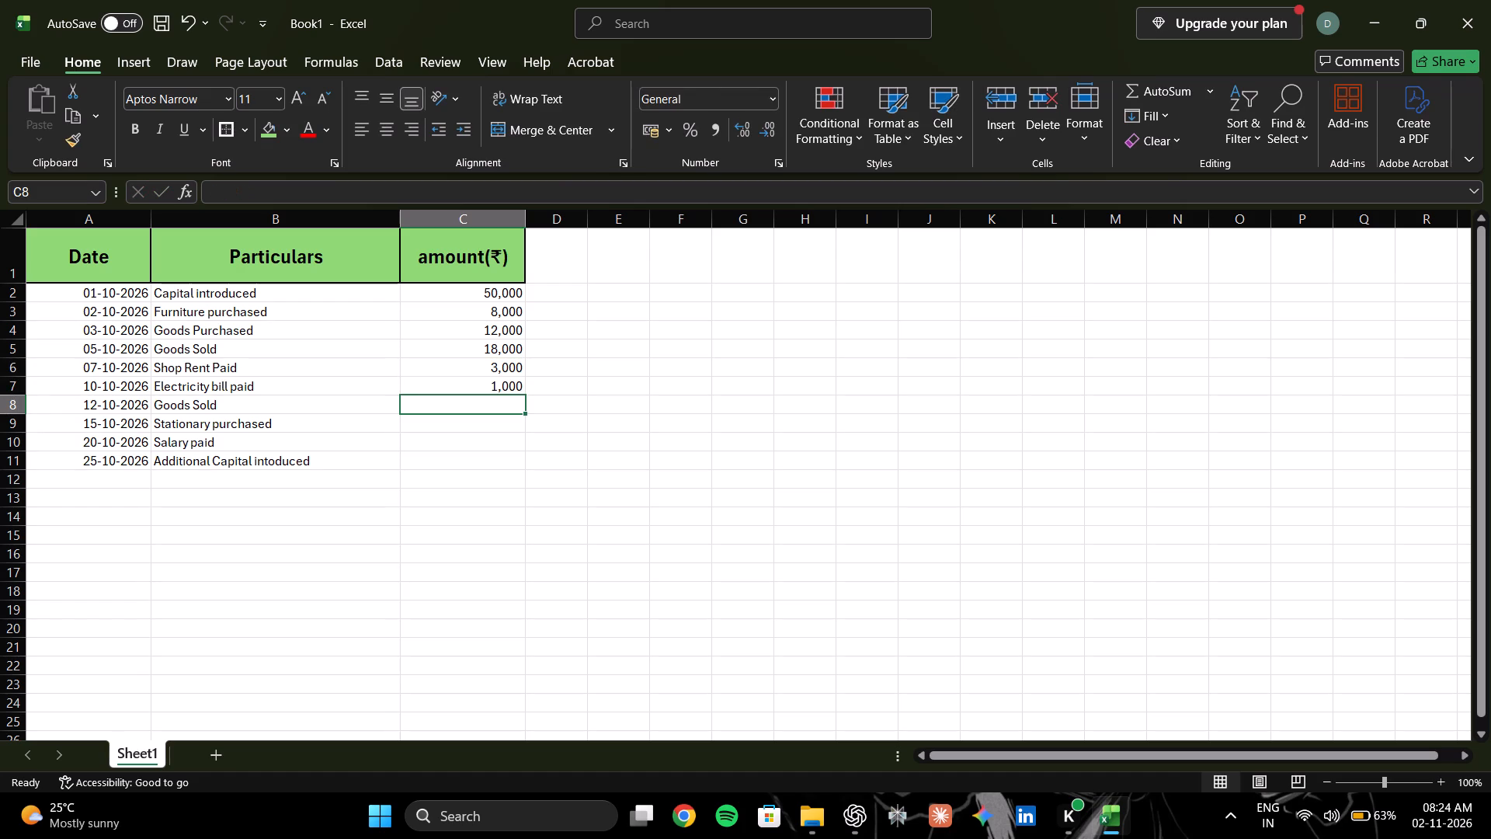
pyautogui.write('10,000')
pyautogui.press('Return')
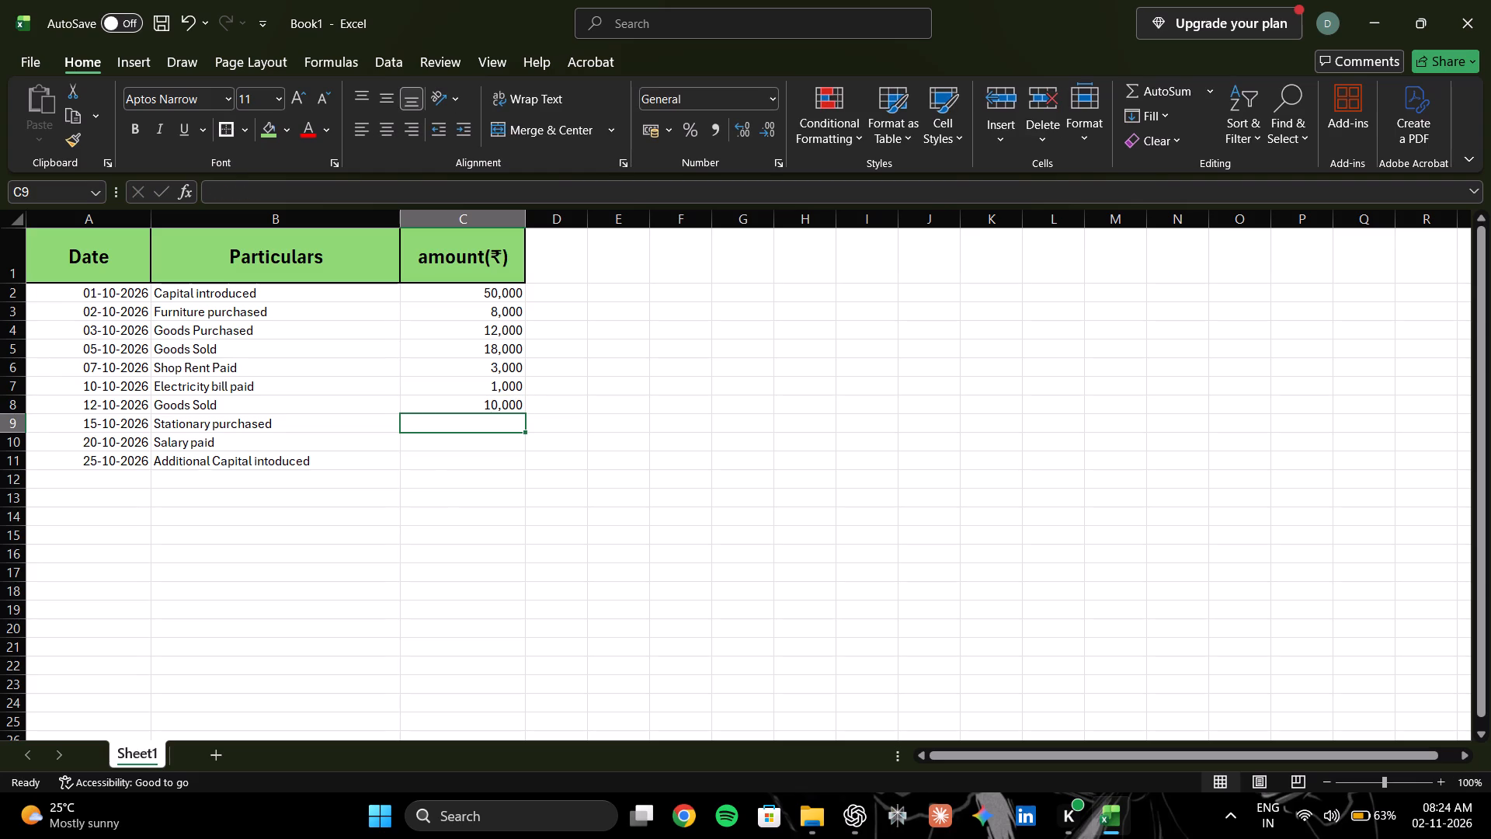
# Enter the amounts 500, 5,000 and 10,000 in cells C9 to C11.
pyautogui.write('500')
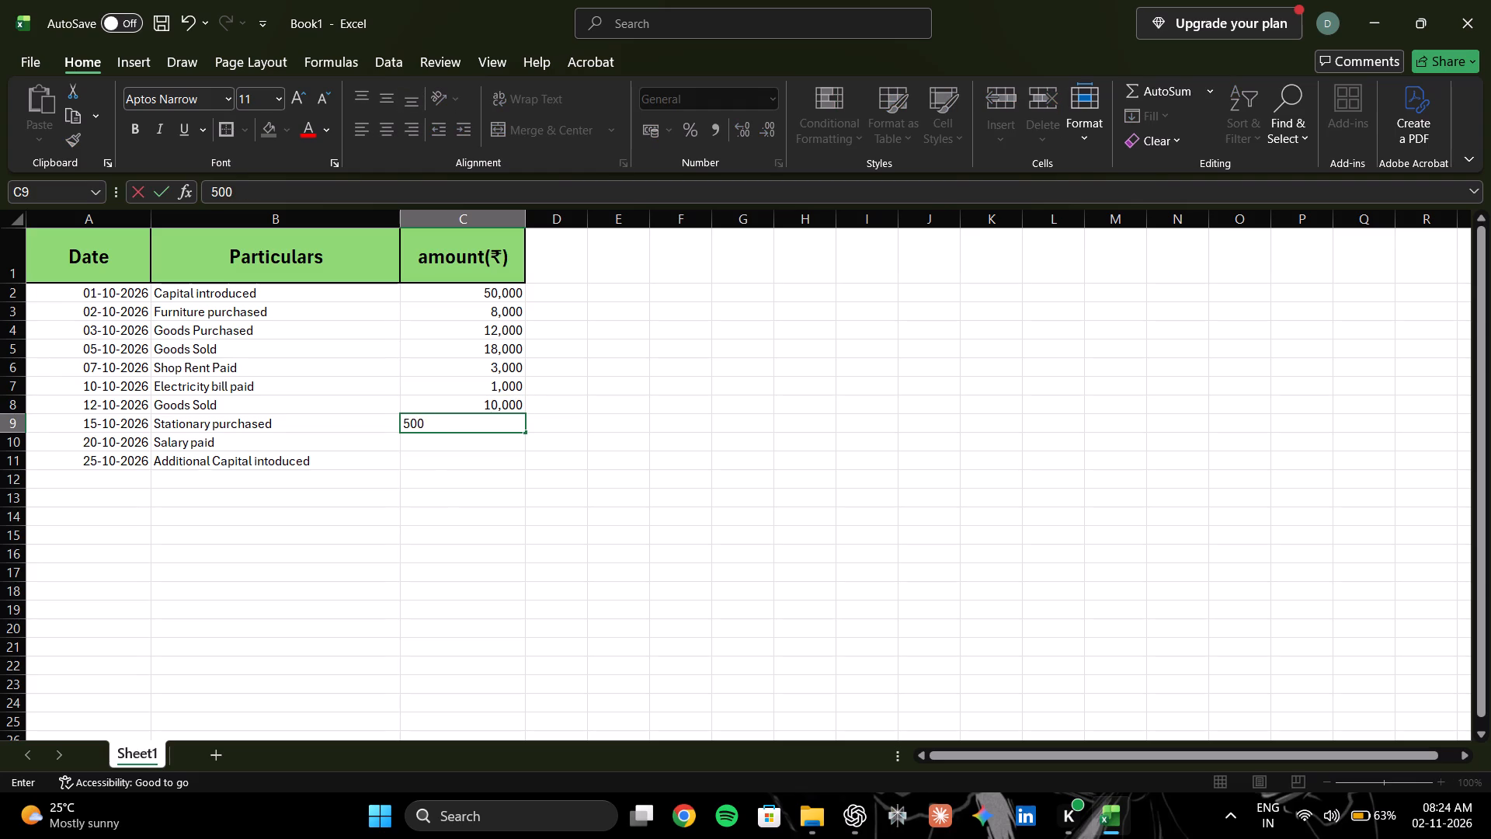
pyautogui.press('Return')
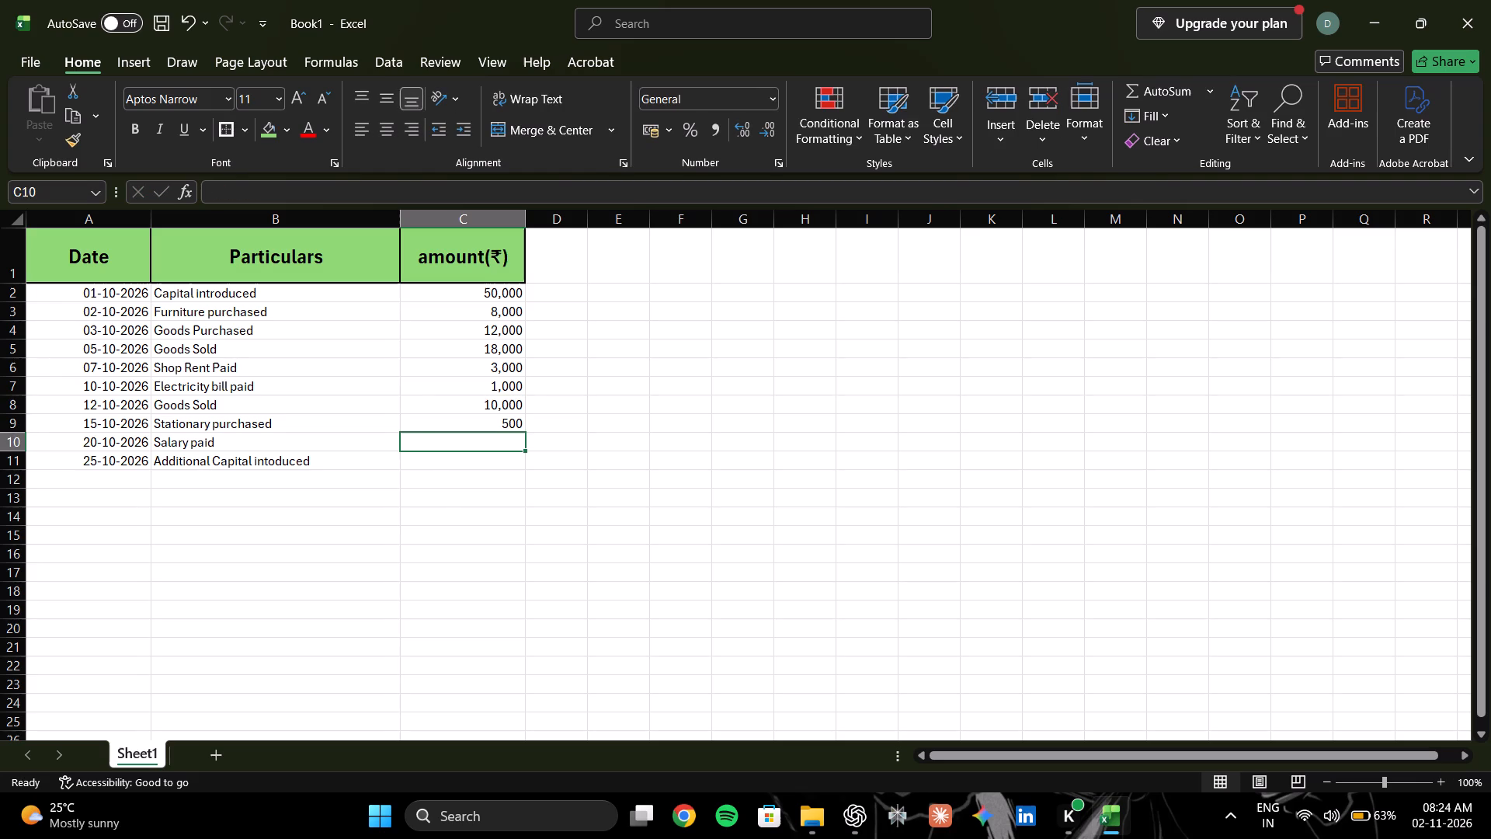
pyautogui.write('5,0000')
pyautogui.press('BackSpace')
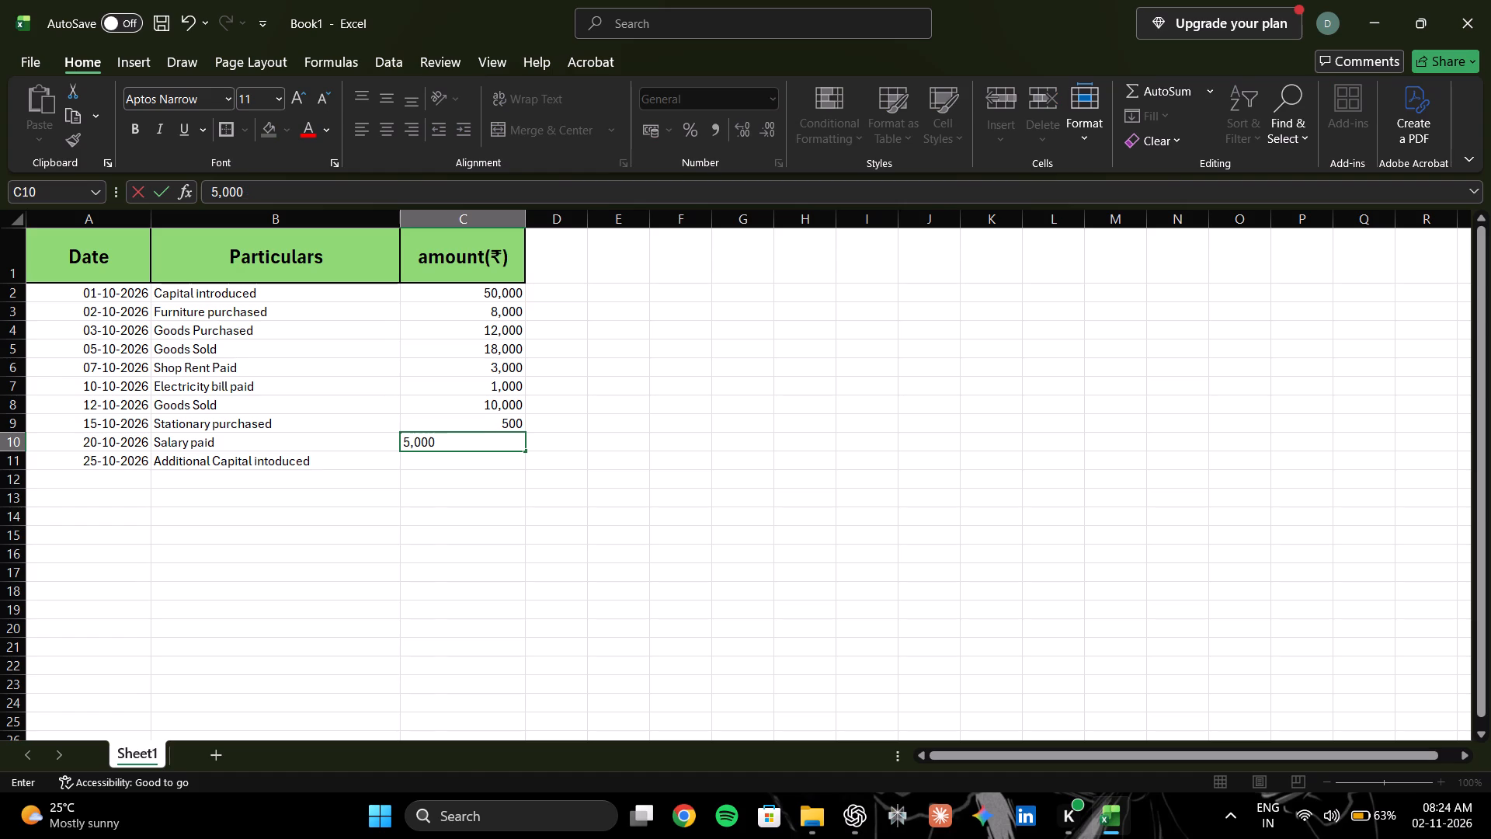
pyautogui.press('Return')
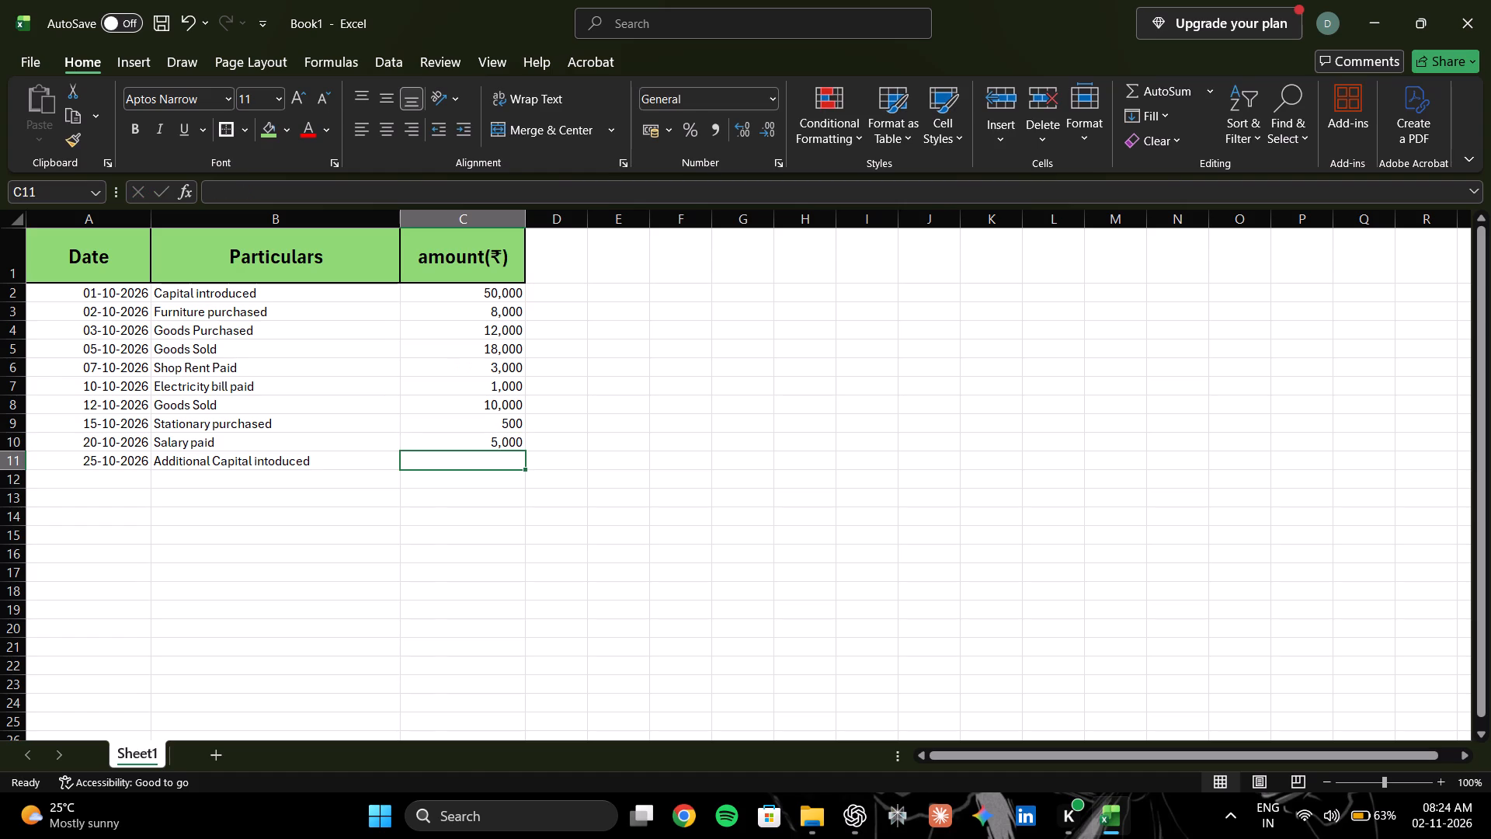
pyautogui.write('10,000')
pyautogui.press('Return')
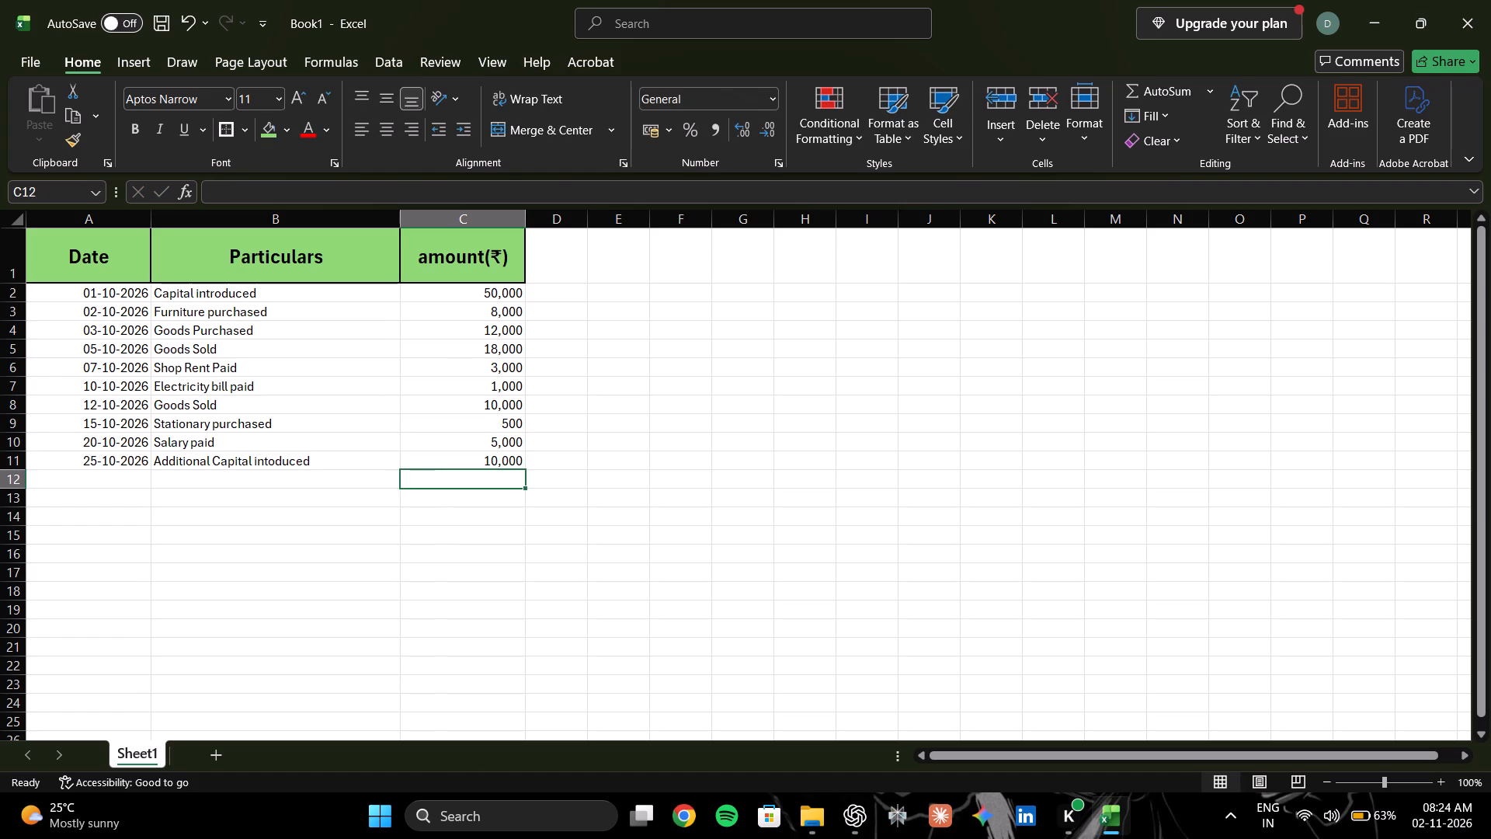
# Center the dates in cells A2 and A3 both horizontally and vertically.
pyautogui.click(116, 293)
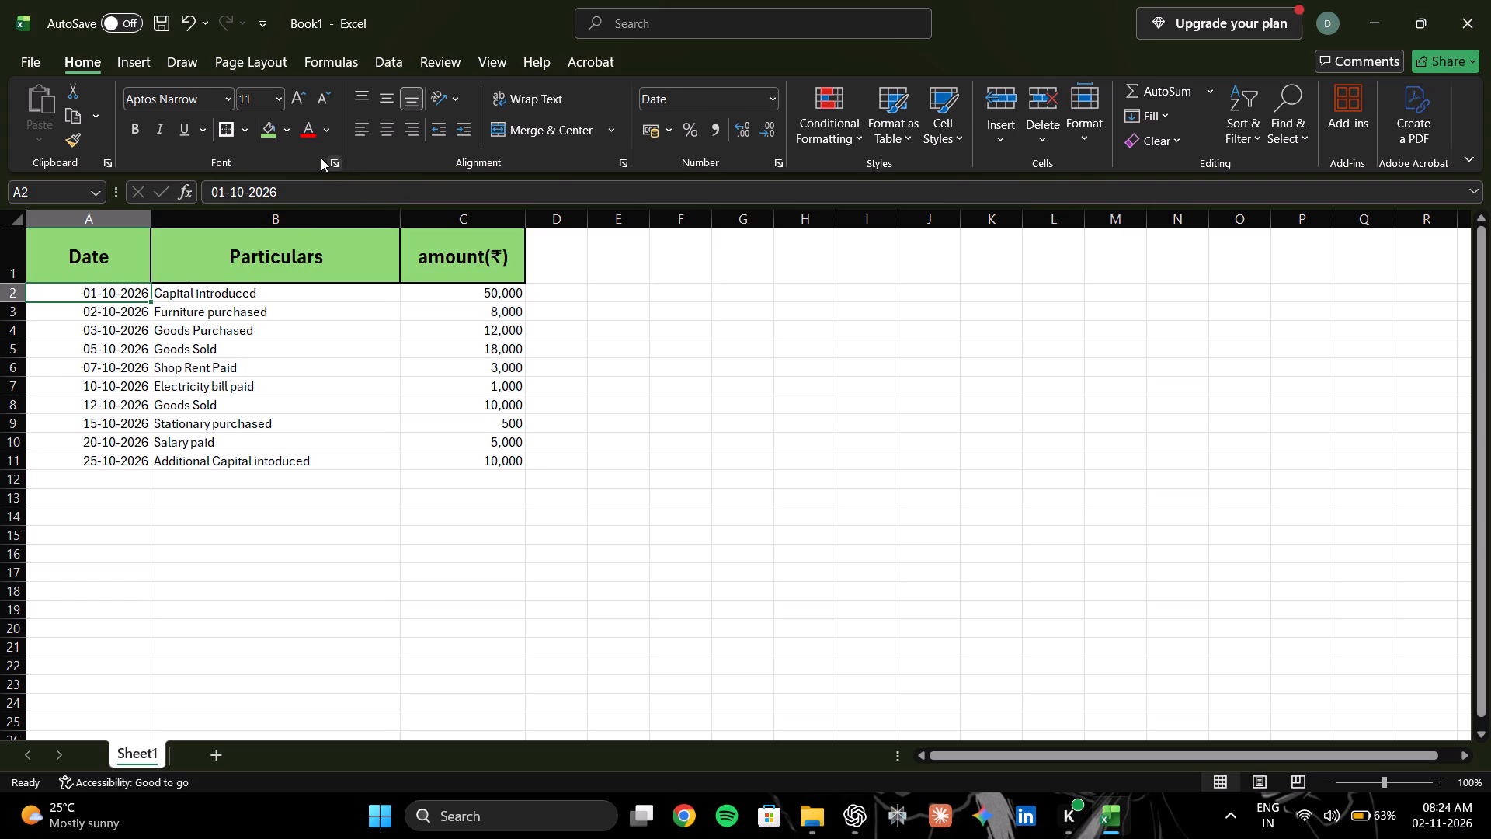
pyautogui.click(386, 98)
pyautogui.click(380, 127)
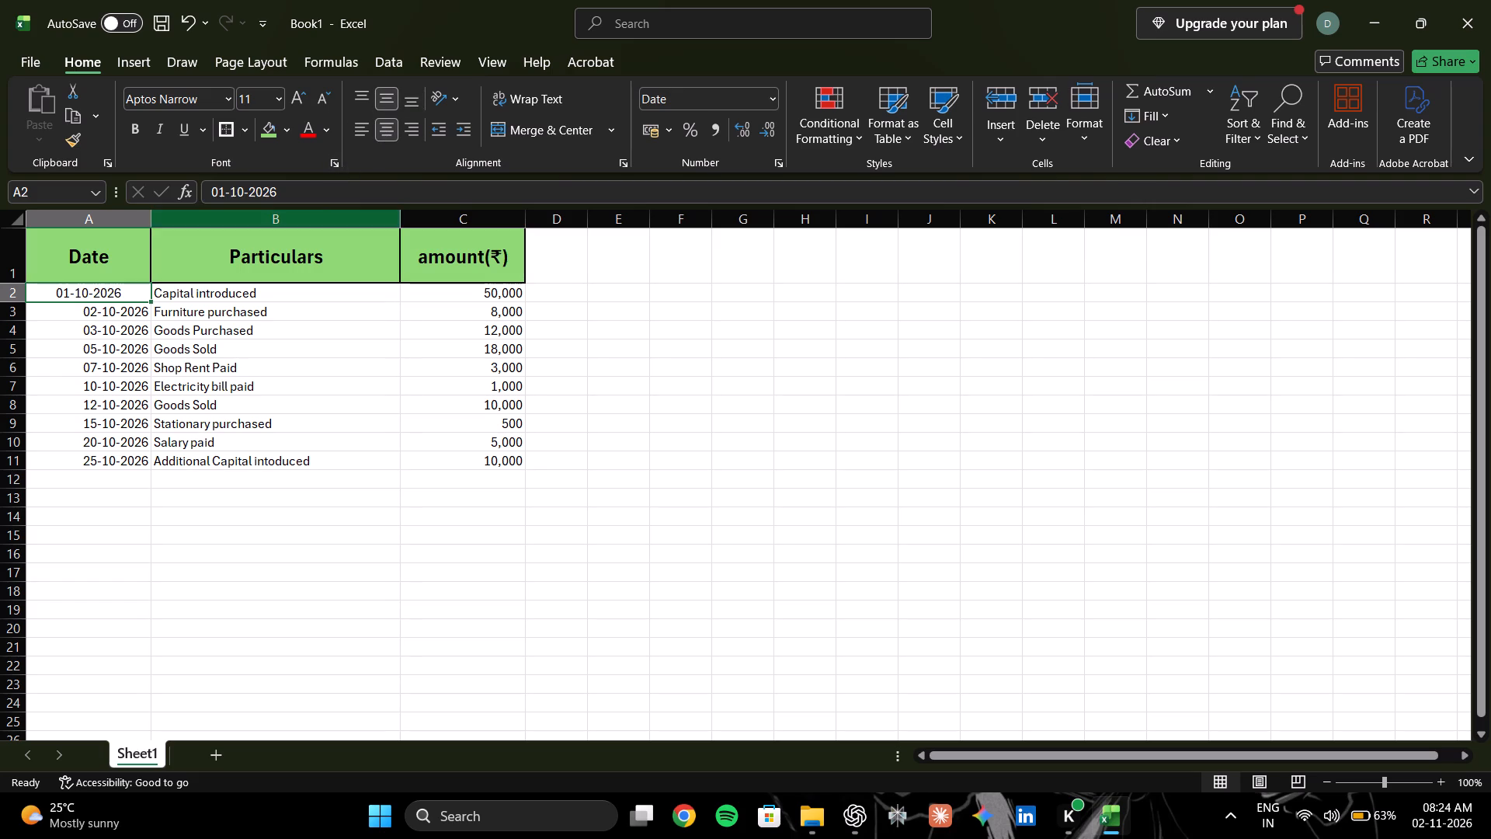
pyautogui.click(137, 317)
pyautogui.middleClick(137, 317)
pyautogui.click(137, 317)
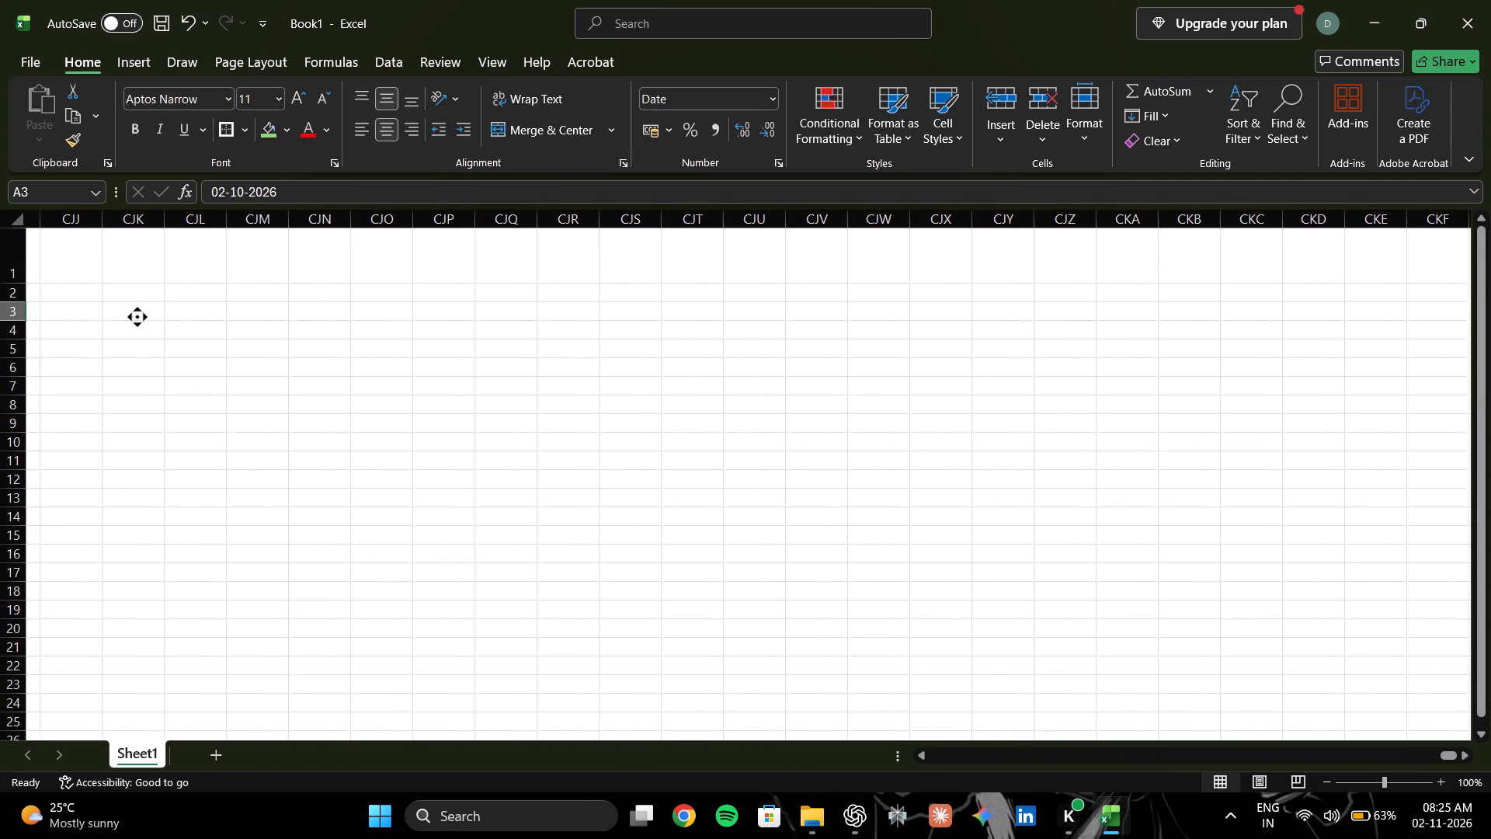
pyautogui.click(137, 319)
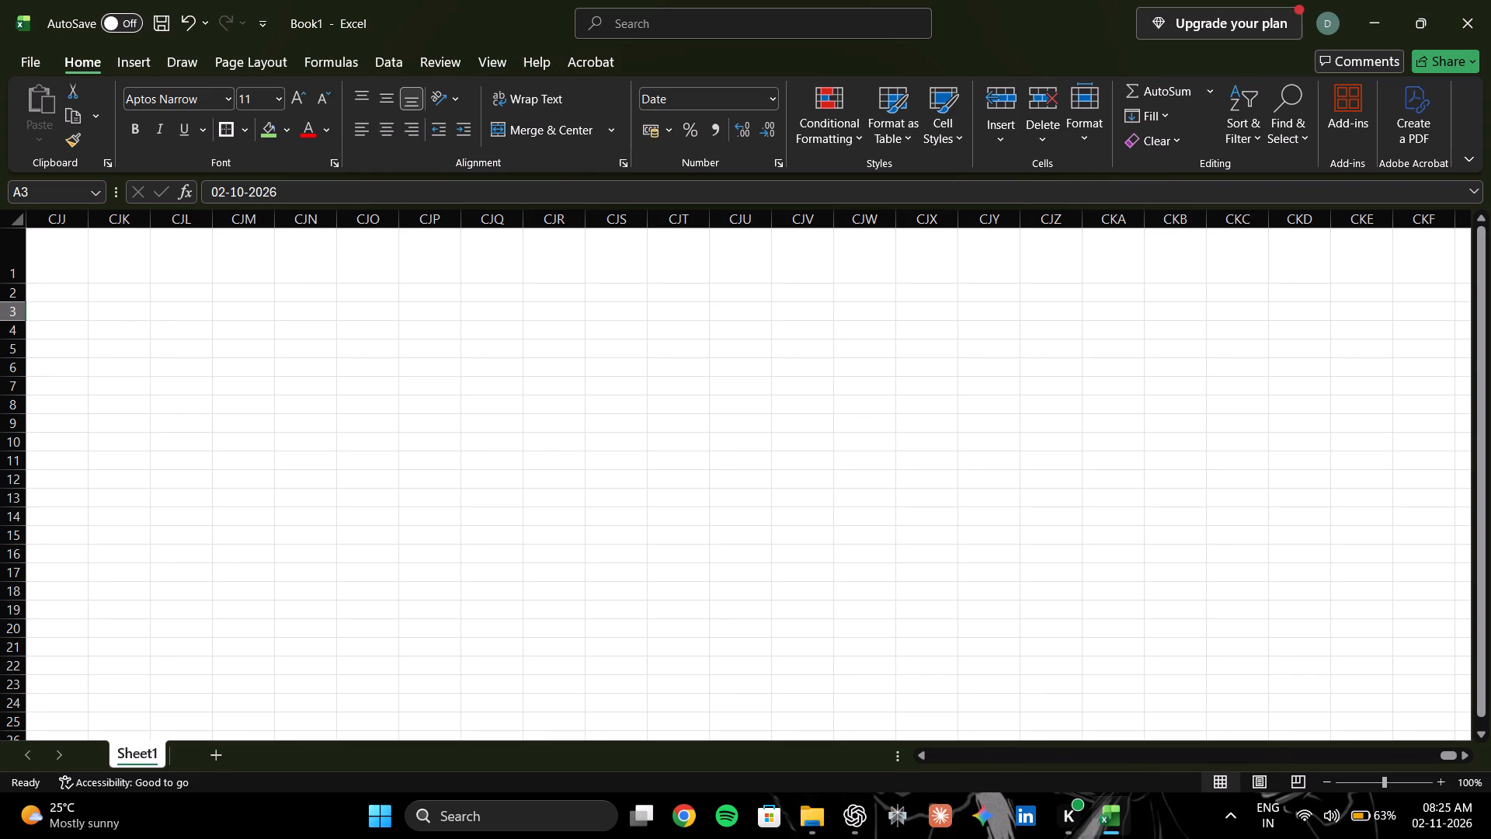
pyautogui.middleClick(1446, 759)
pyautogui.moveTo(1448, 757); pyautogui.dragTo(428, 837)
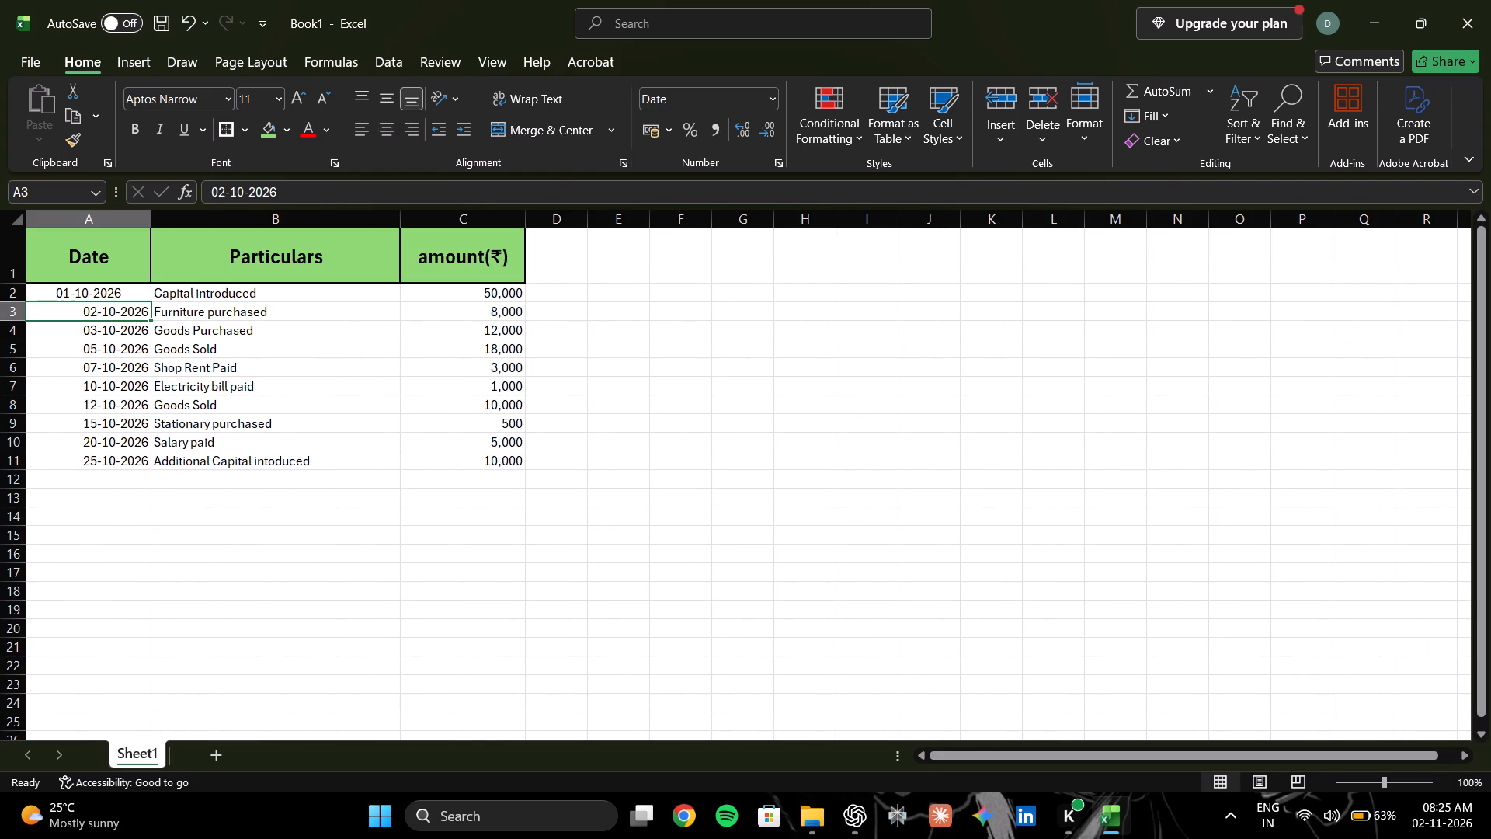
pyautogui.click(391, 134)
pyautogui.click(382, 92)
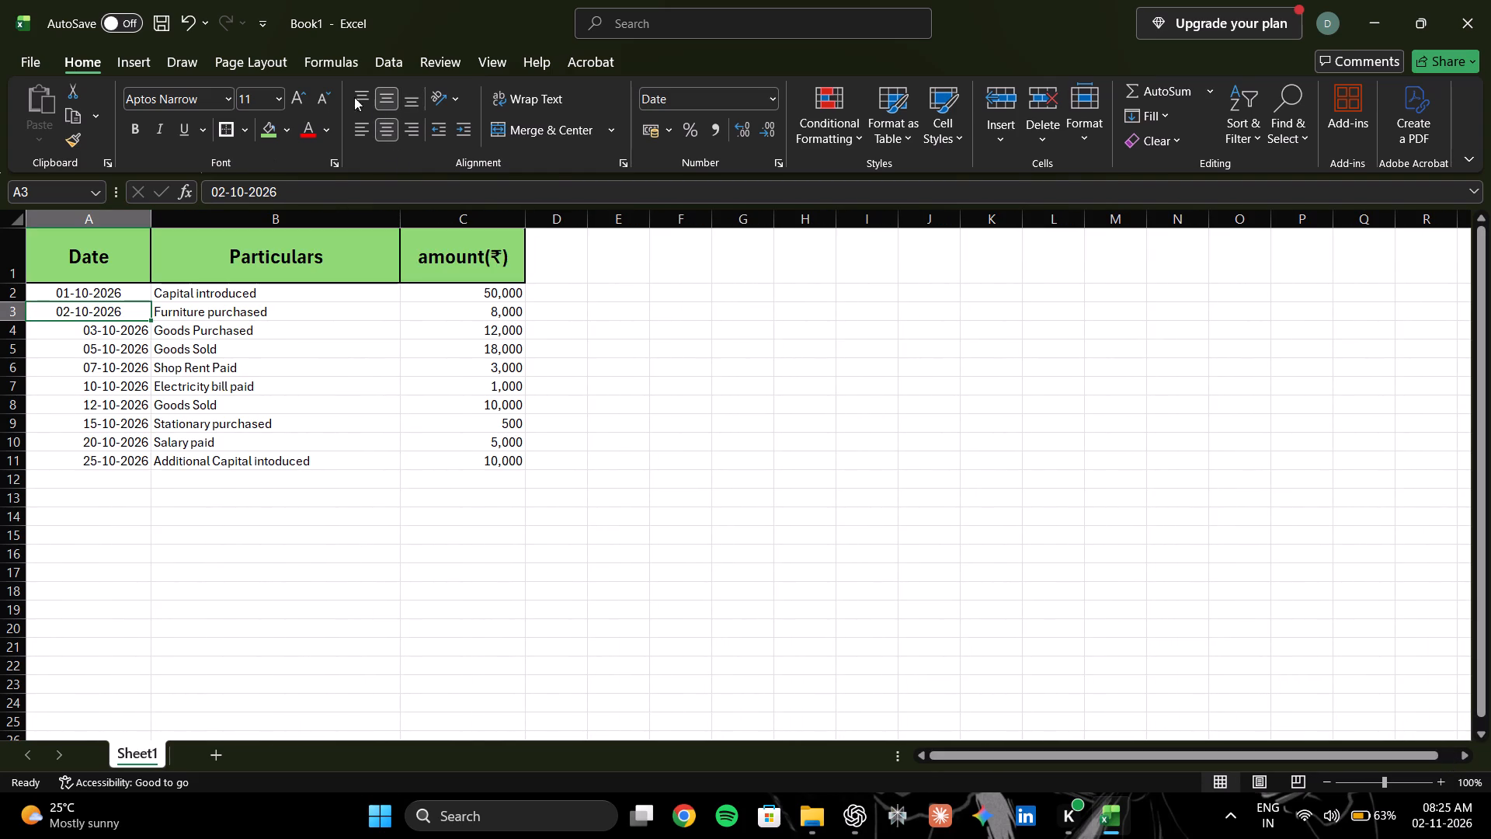
# Center the dates in cells A4 and A5 both horizontally and vertically.
pyautogui.middleClick(133, 342)
pyautogui.click(133, 342)
pyautogui.doubleClick(121, 339)
pyautogui.click(123, 331)
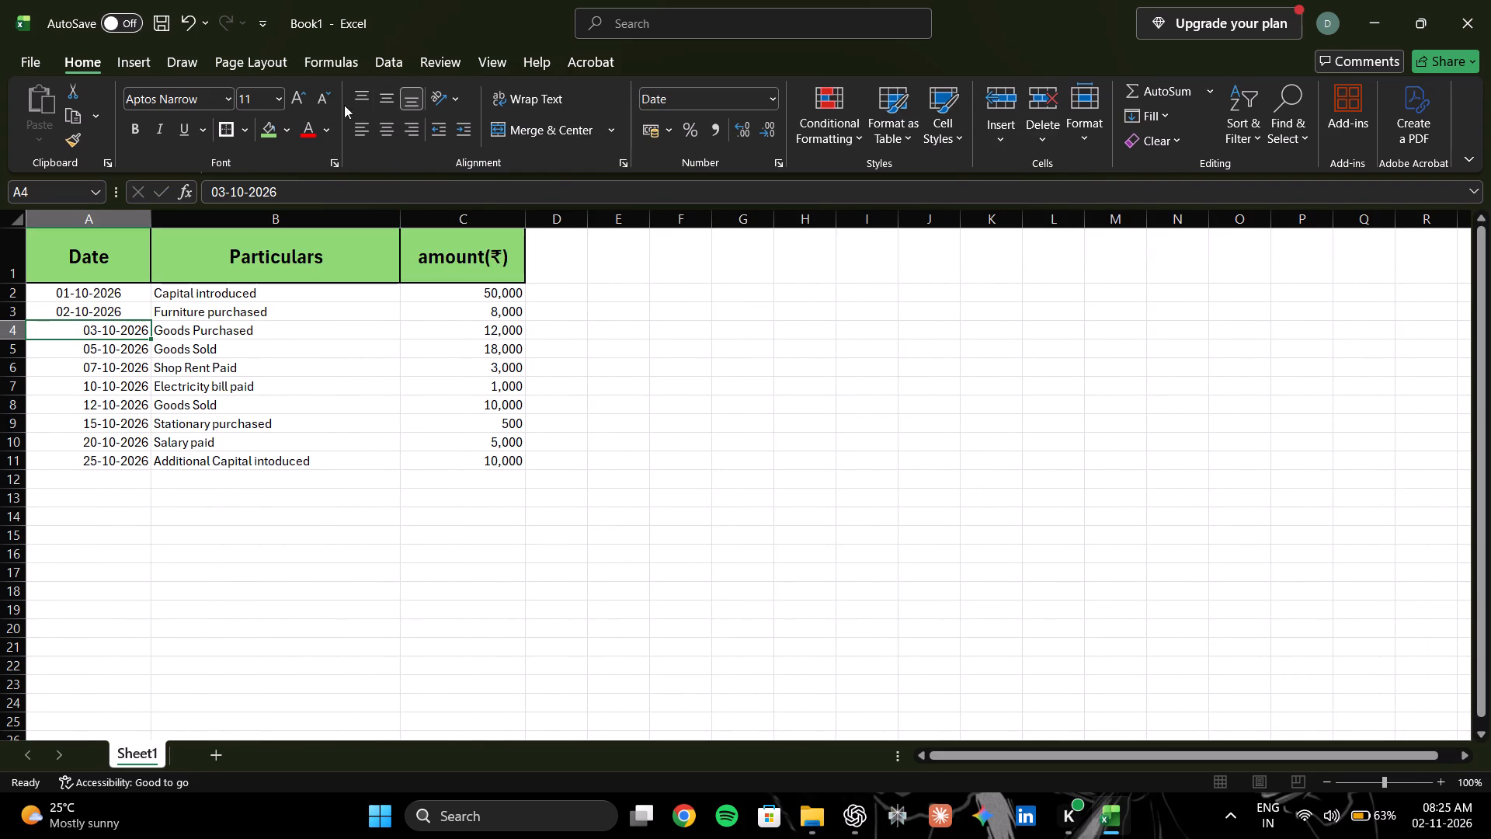
pyautogui.click(408, 127)
pyautogui.click(392, 131)
pyautogui.click(391, 87)
pyautogui.click(114, 349)
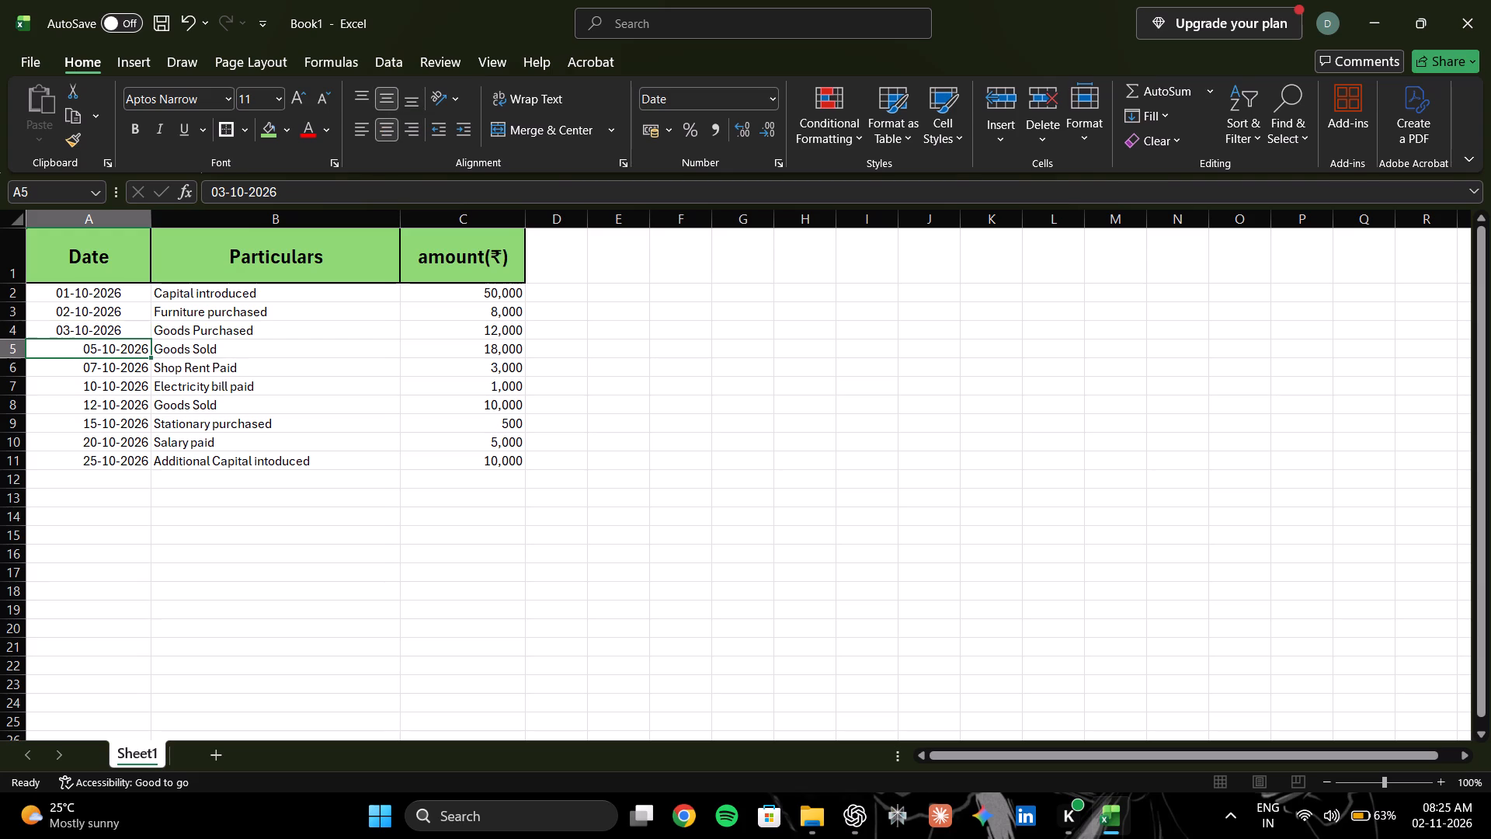
pyautogui.click(381, 135)
pyautogui.click(384, 94)
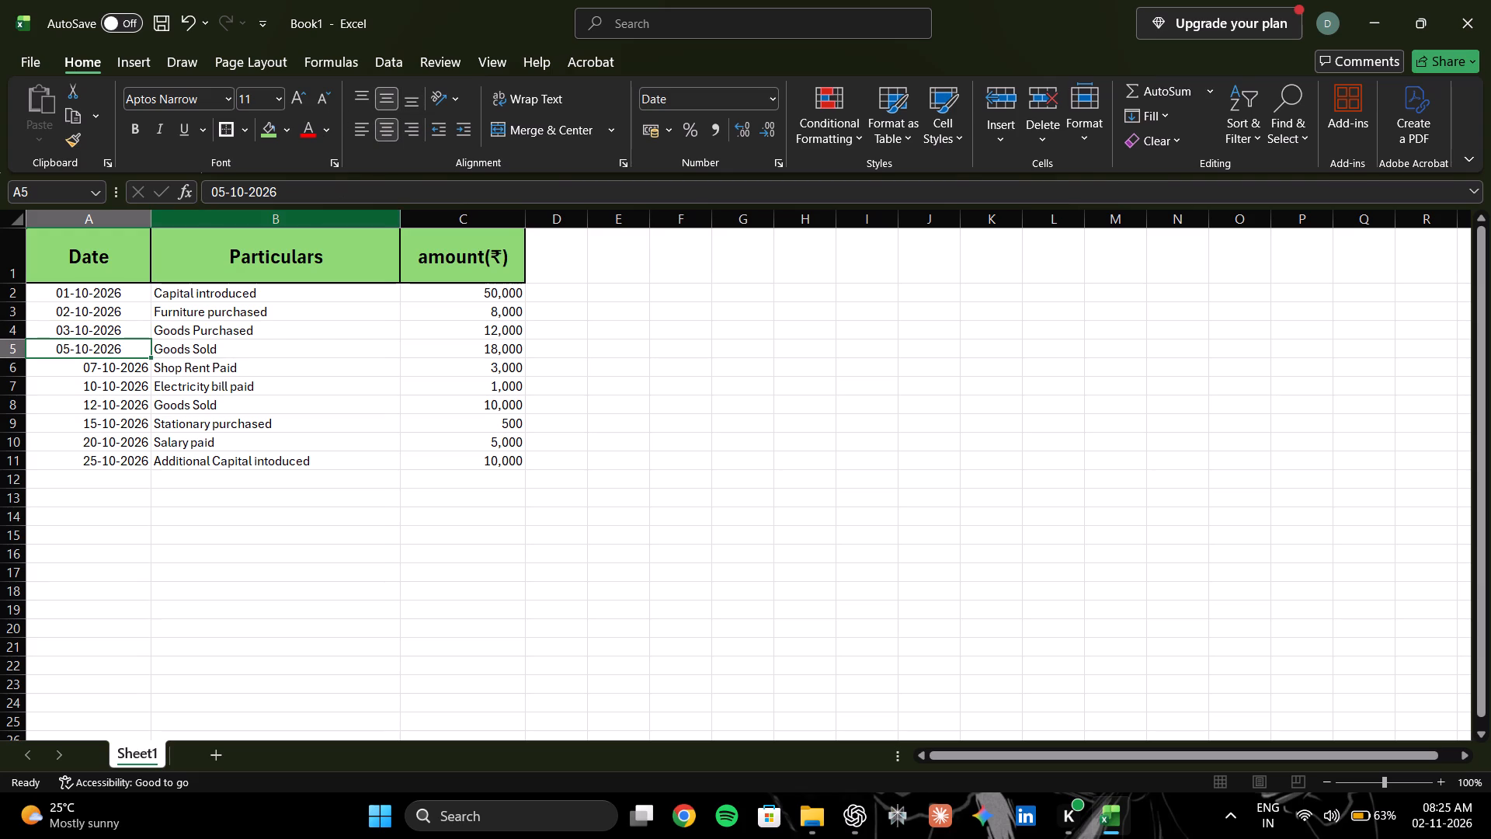
# Center the dates in cells A6 to A8 both horizontally and vertically.
pyautogui.click(128, 370)
pyautogui.click(387, 131)
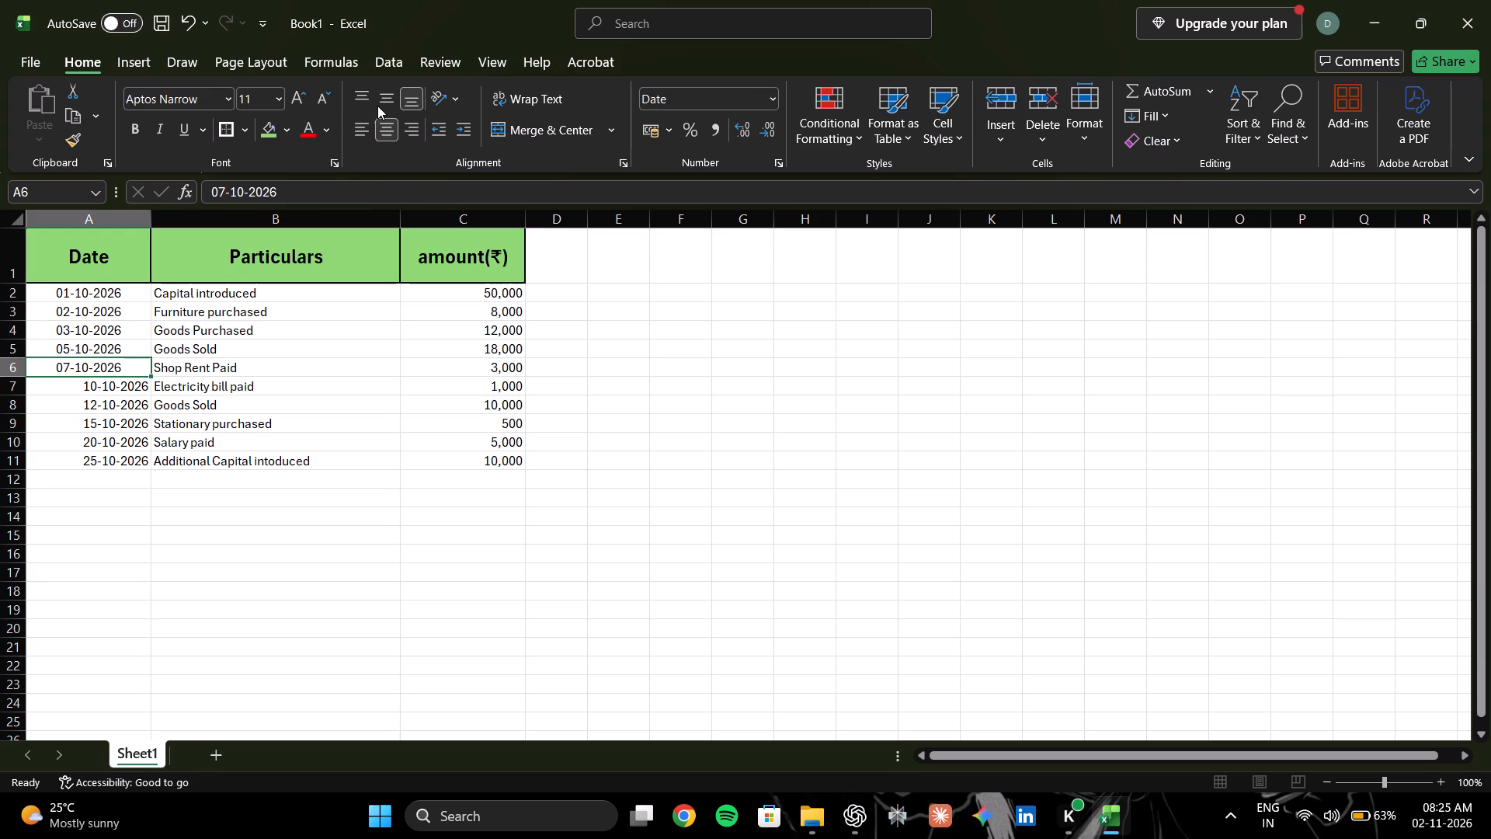
pyautogui.click(377, 103)
pyautogui.click(134, 381)
pyautogui.click(389, 136)
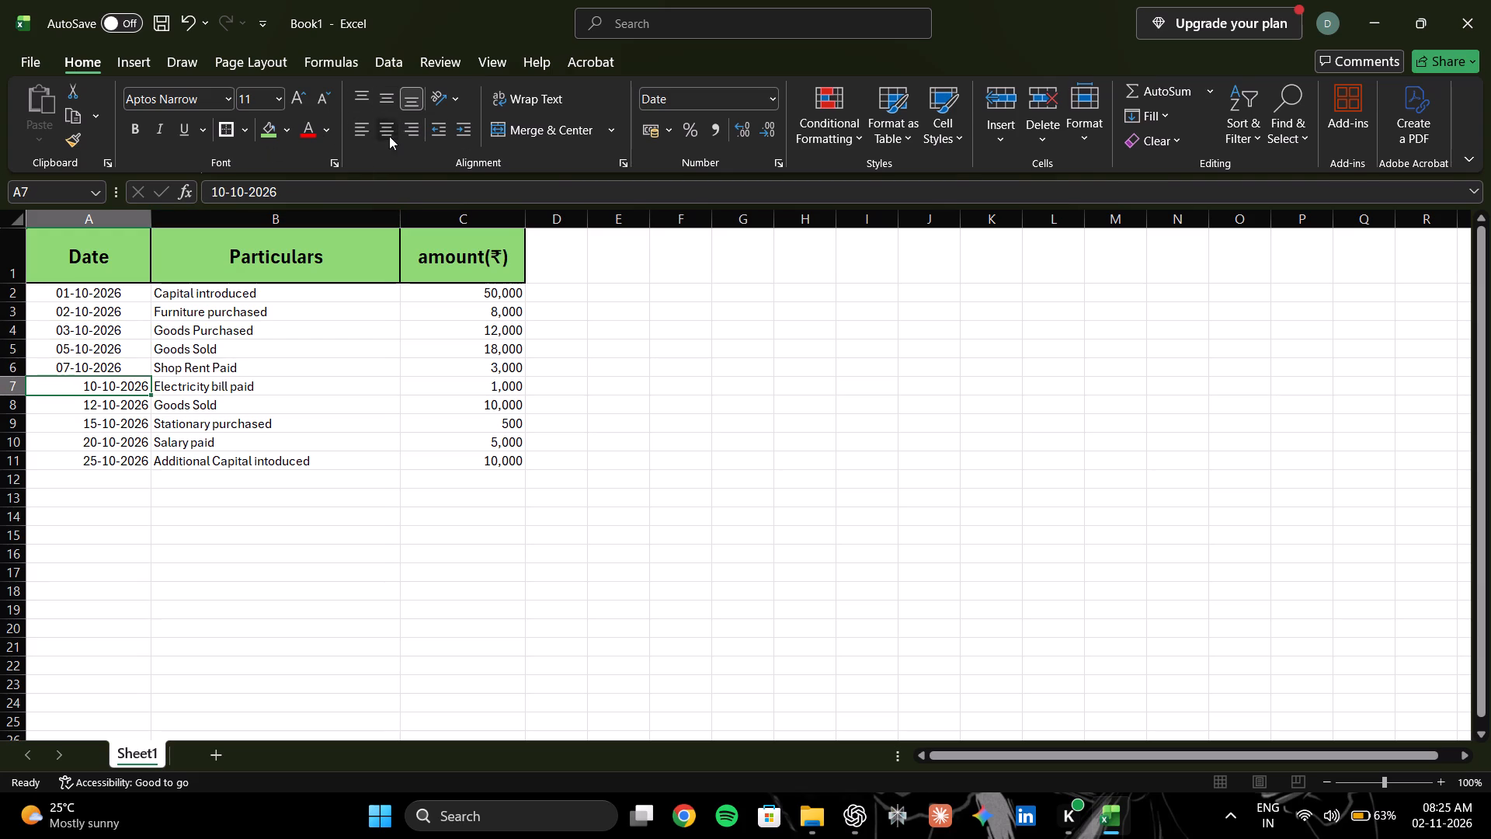
pyautogui.click(387, 96)
pyautogui.click(109, 411)
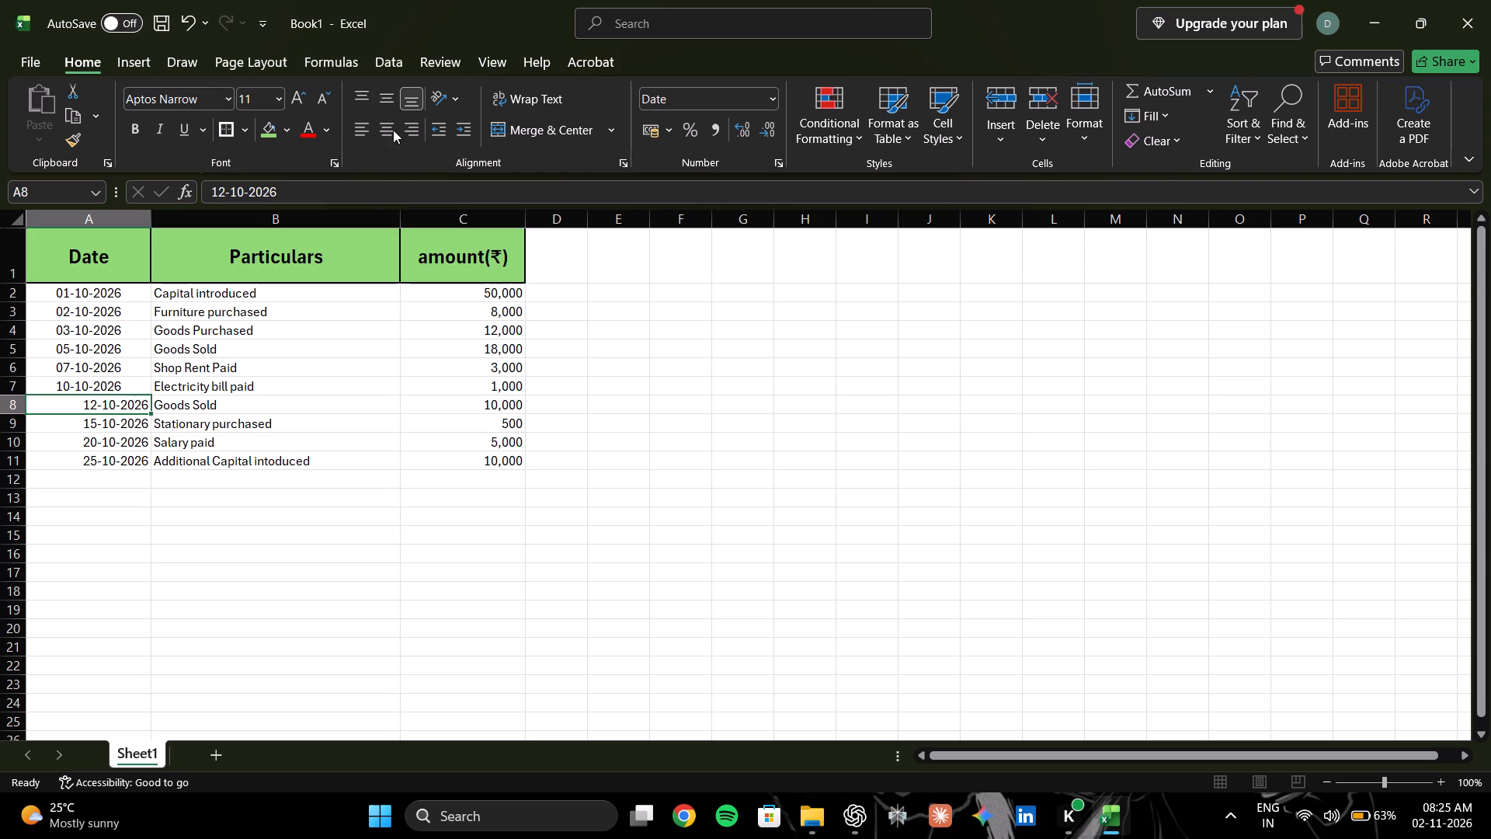
pyautogui.click(393, 130)
pyautogui.doubleClick(387, 103)
# Center the dates in cells A9 to A11 both horizontally and vertically.
pyautogui.click(109, 425)
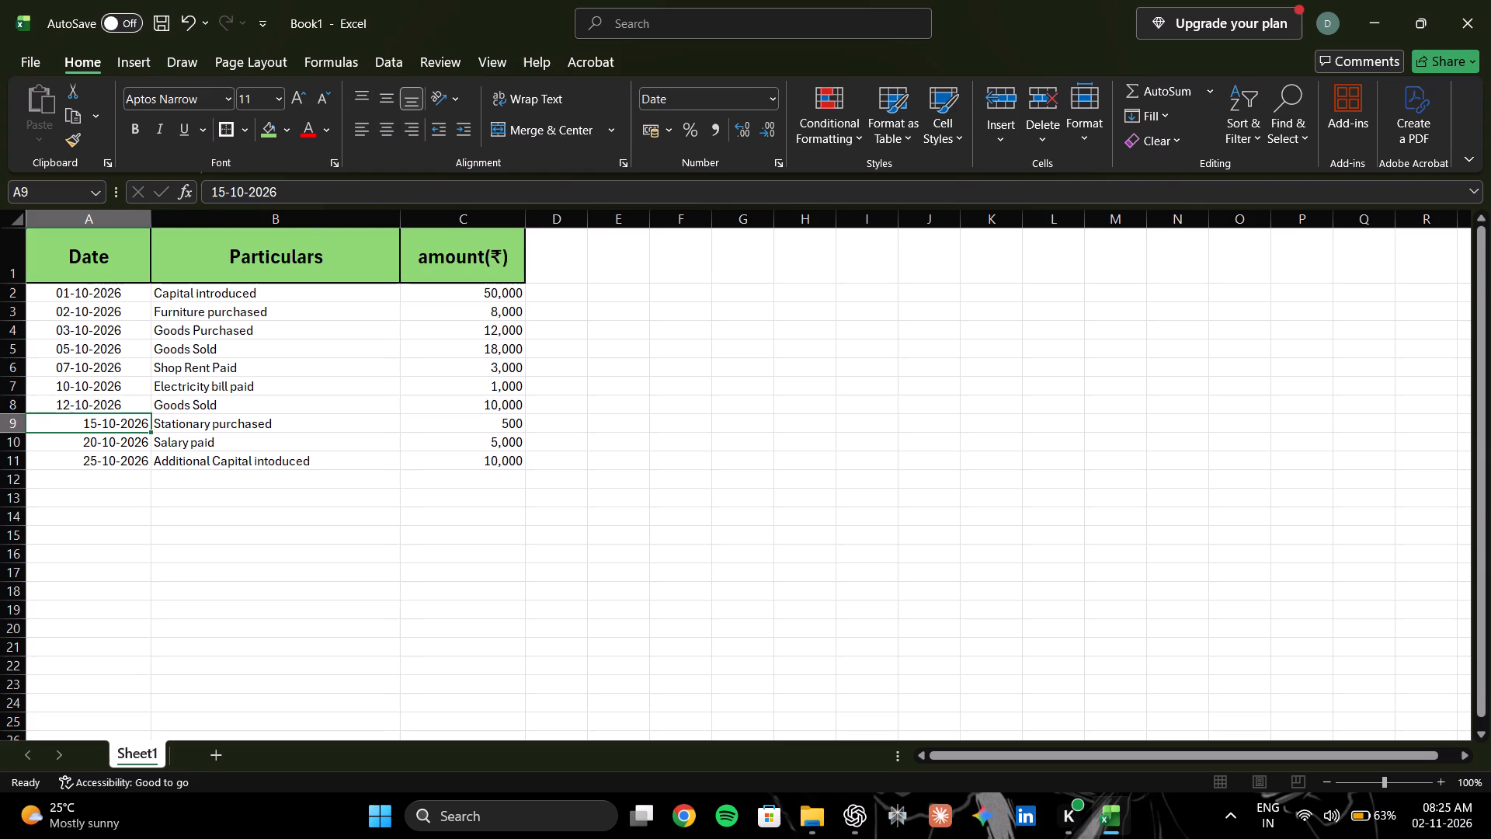
pyautogui.click(383, 127)
pyautogui.click(382, 96)
pyautogui.click(105, 444)
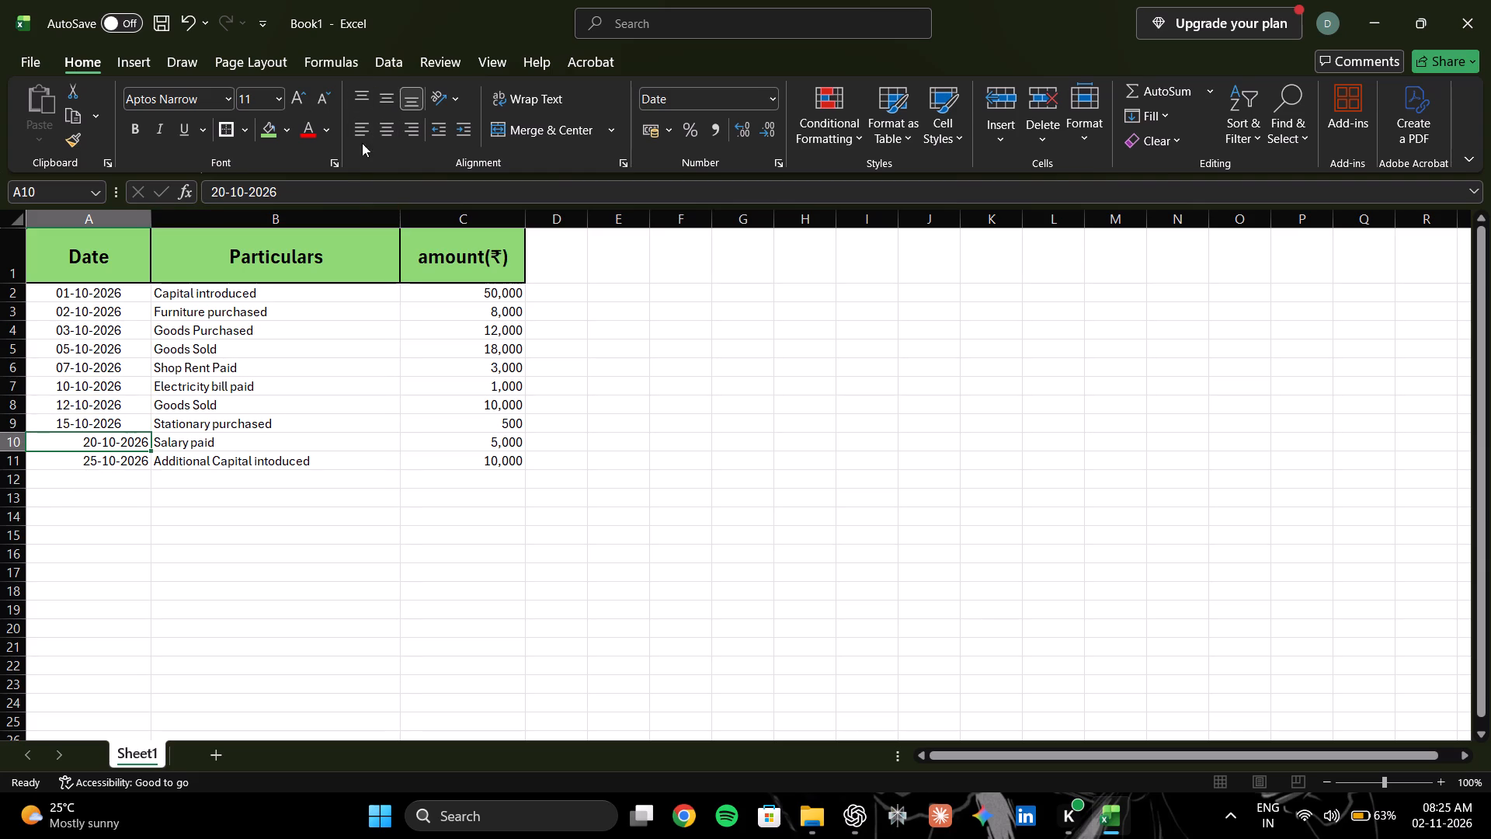
pyautogui.click(384, 126)
pyautogui.click(394, 97)
pyautogui.click(133, 465)
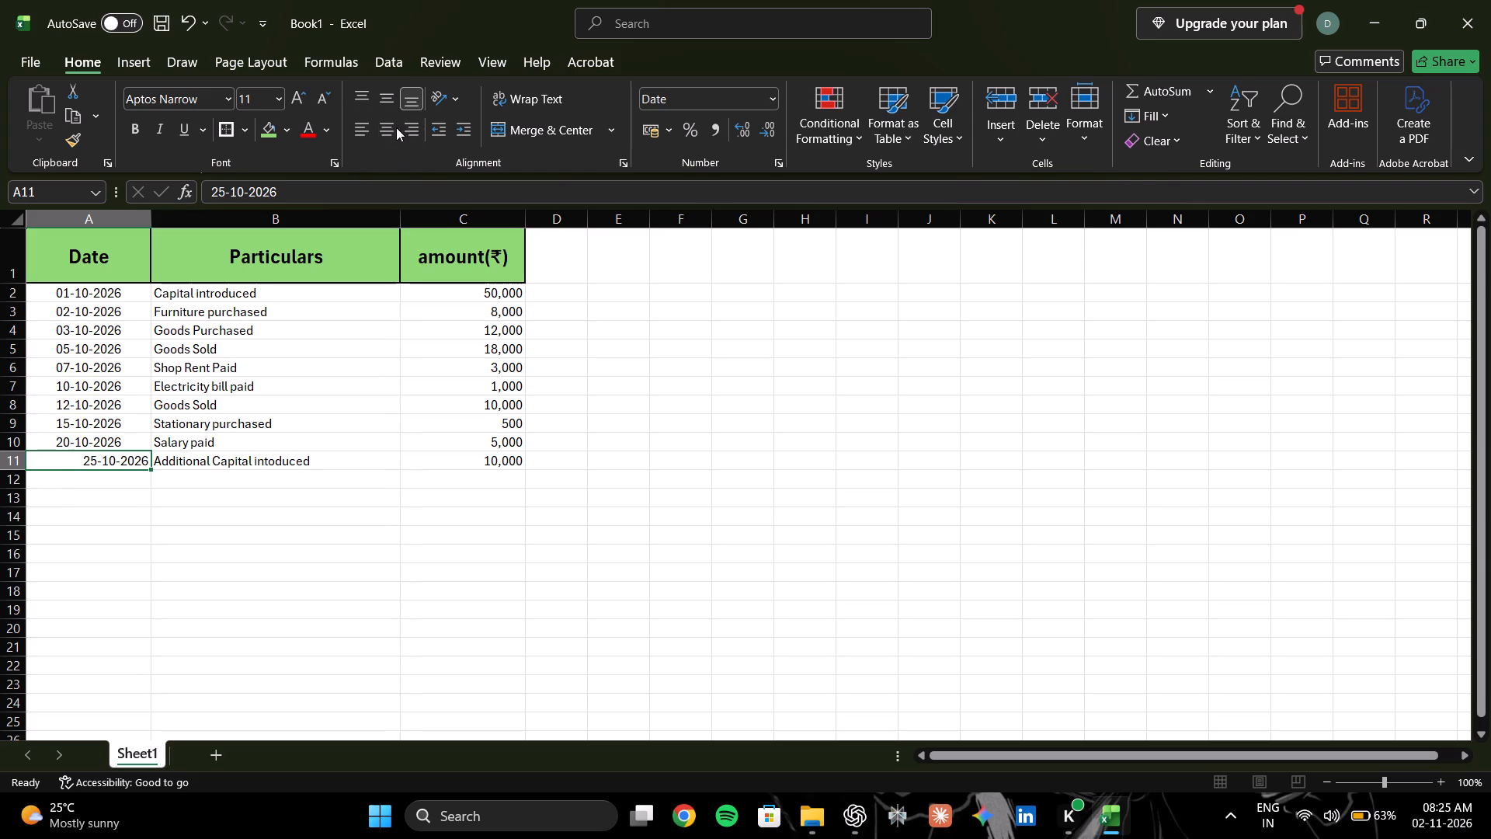
pyautogui.click(394, 128)
pyautogui.click(393, 96)
# Center the Capital introduced entry in cell B2 both horizontally and vertically.
pyautogui.doubleClick(235, 294)
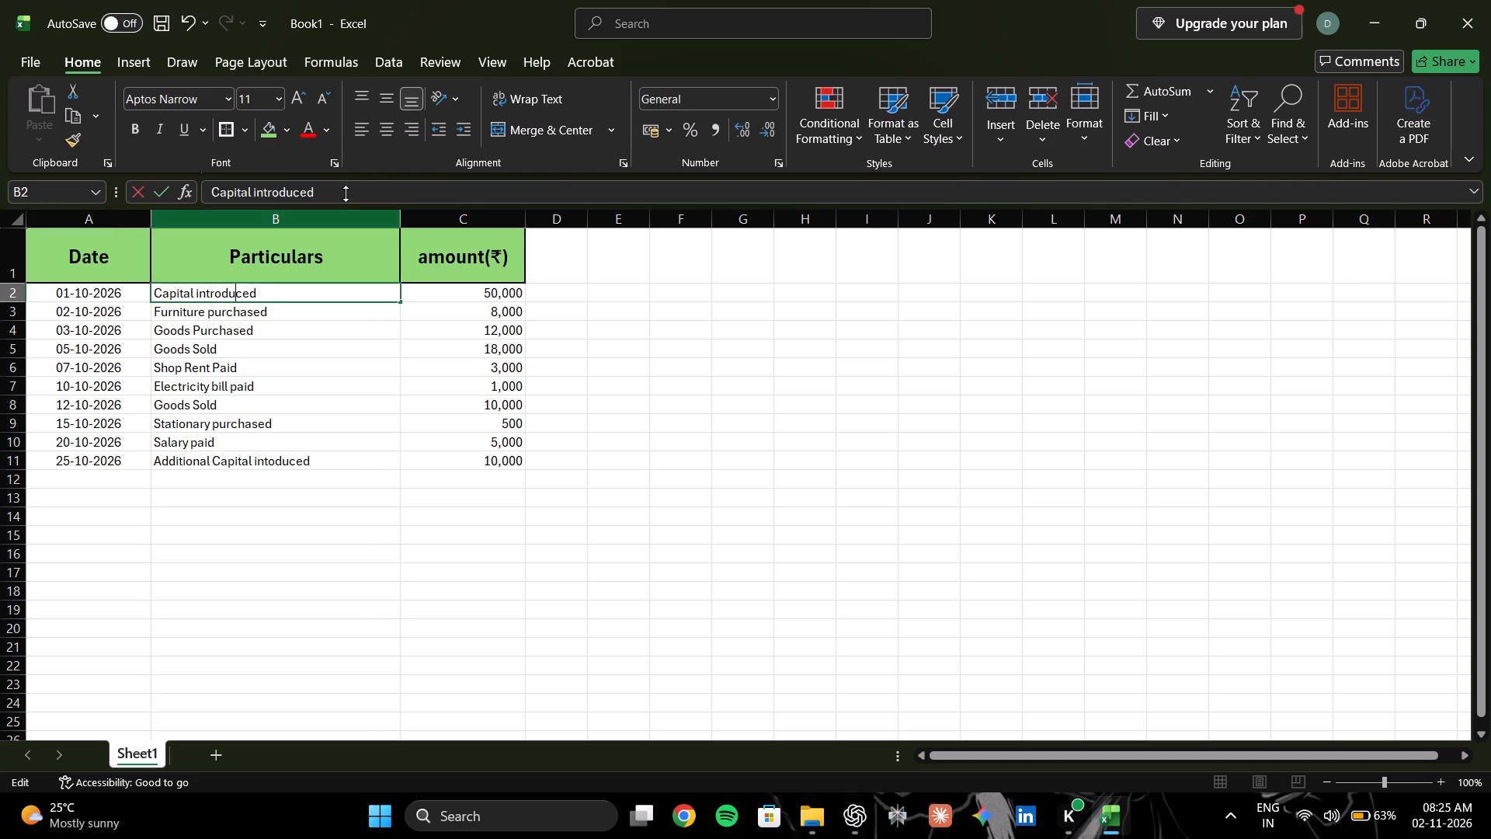
pyautogui.click(374, 127)
pyautogui.click(386, 130)
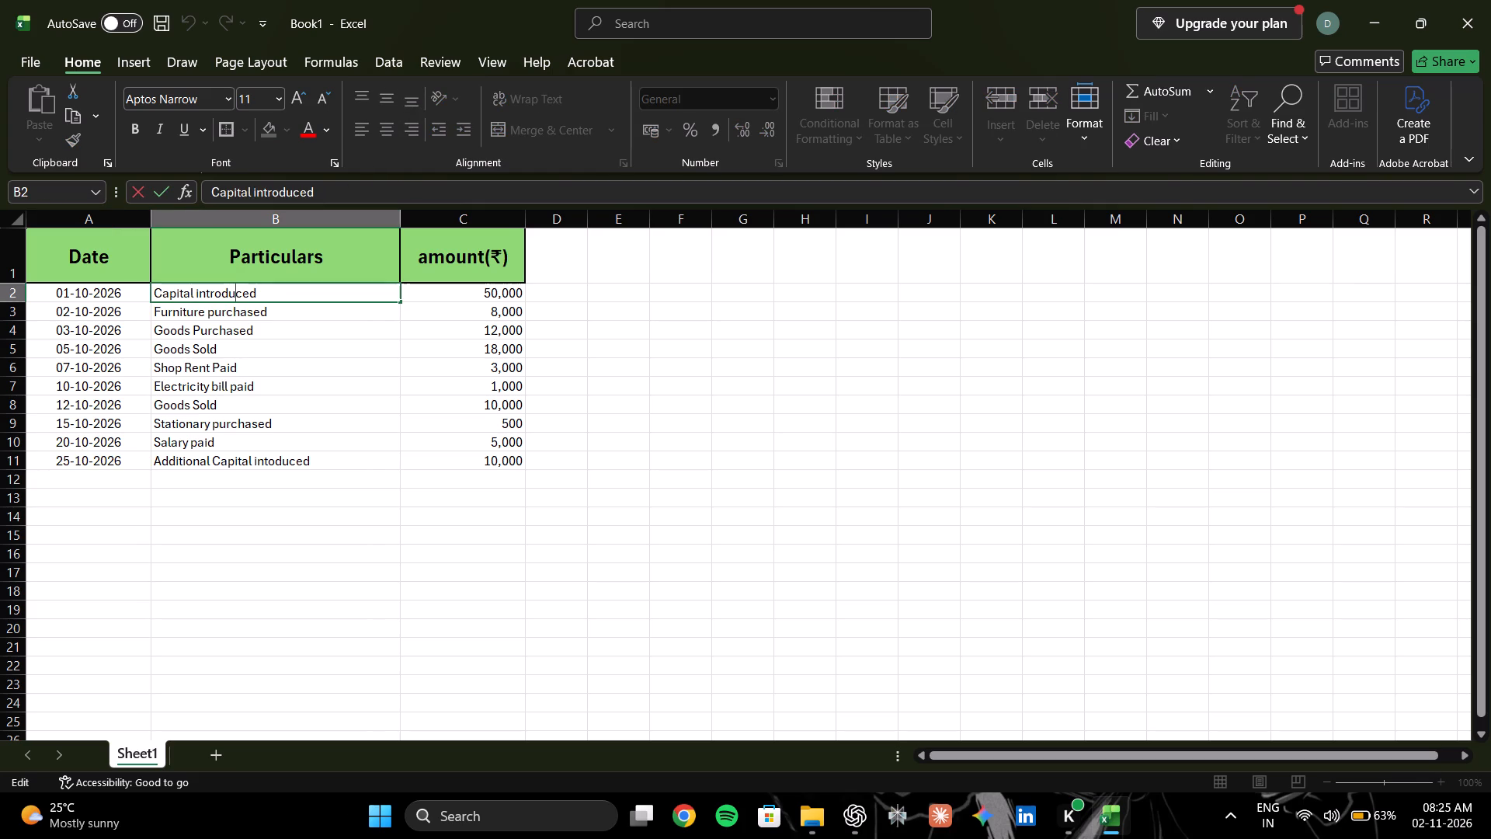
pyautogui.click(255, 311)
pyautogui.click(250, 369)
pyautogui.click(279, 291)
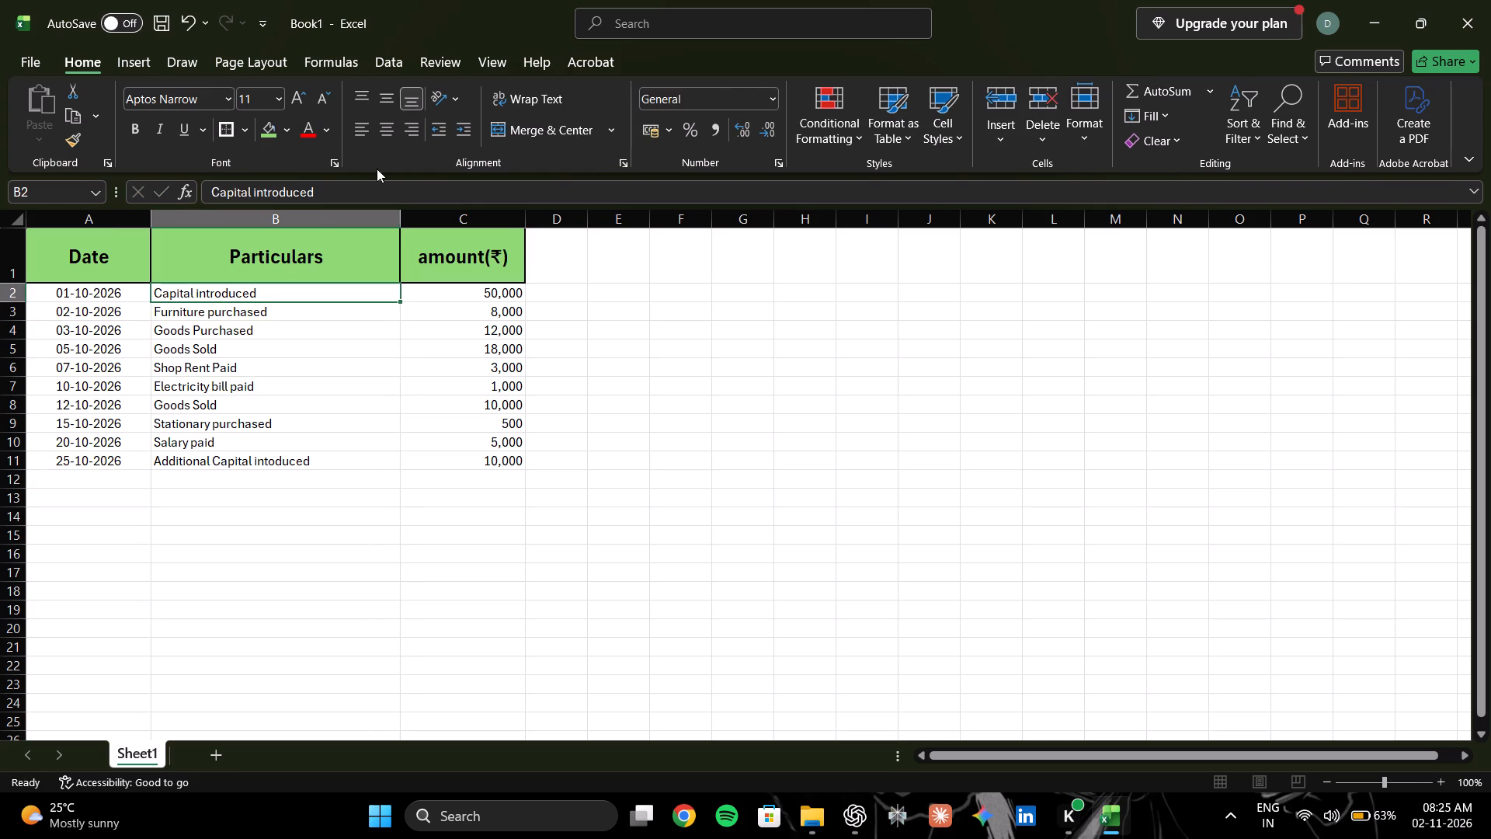
pyautogui.click(381, 131)
pyautogui.doubleClick(383, 106)
pyautogui.middleClick(383, 106)
pyautogui.click(383, 106)
# Center the particulars in cells B3 to B5 both horizontally and vertically.
pyautogui.click(316, 314)
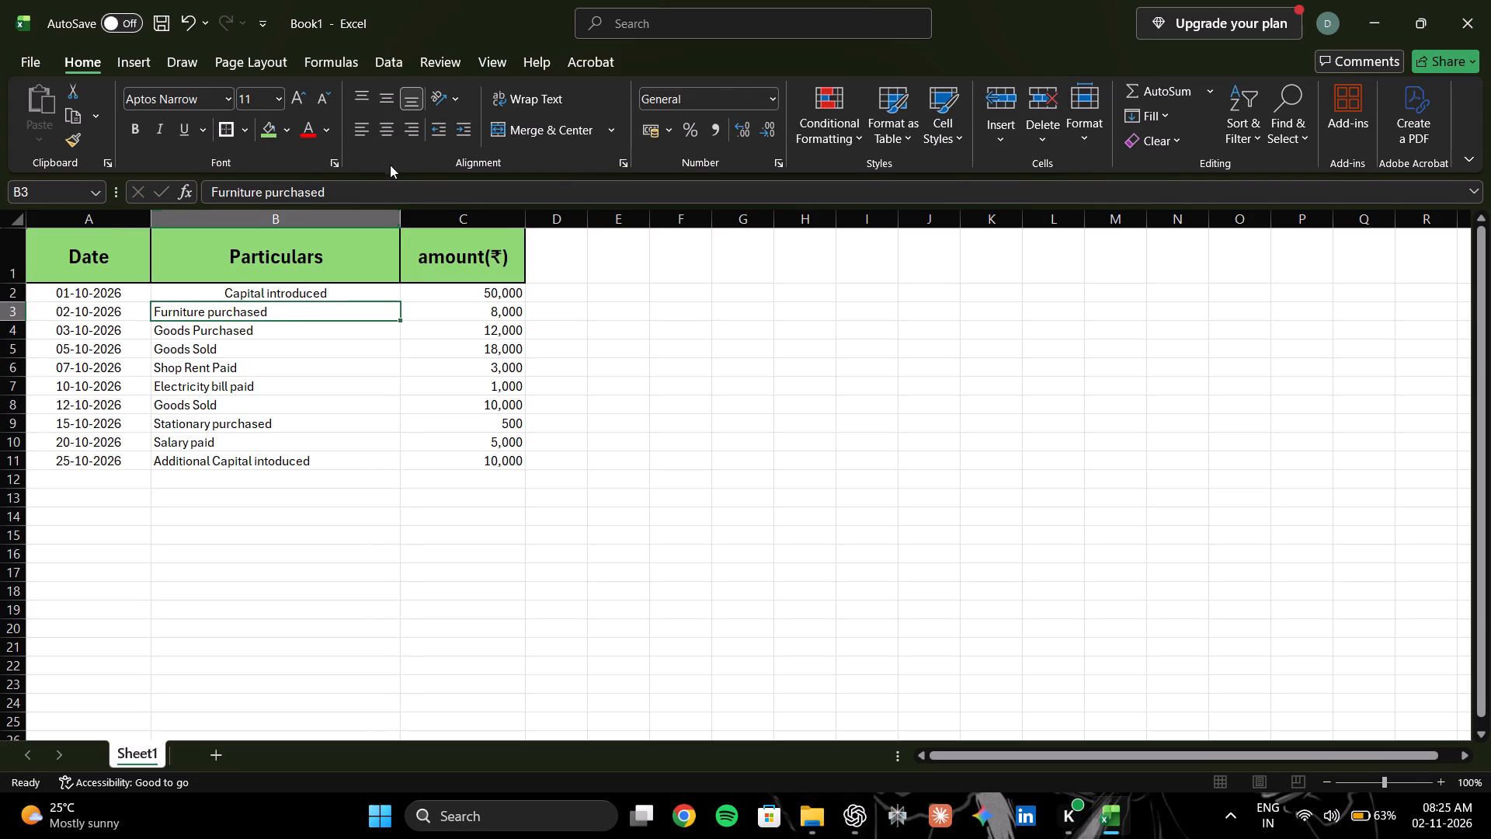
pyautogui.click(379, 132)
pyautogui.click(375, 94)
pyautogui.click(273, 327)
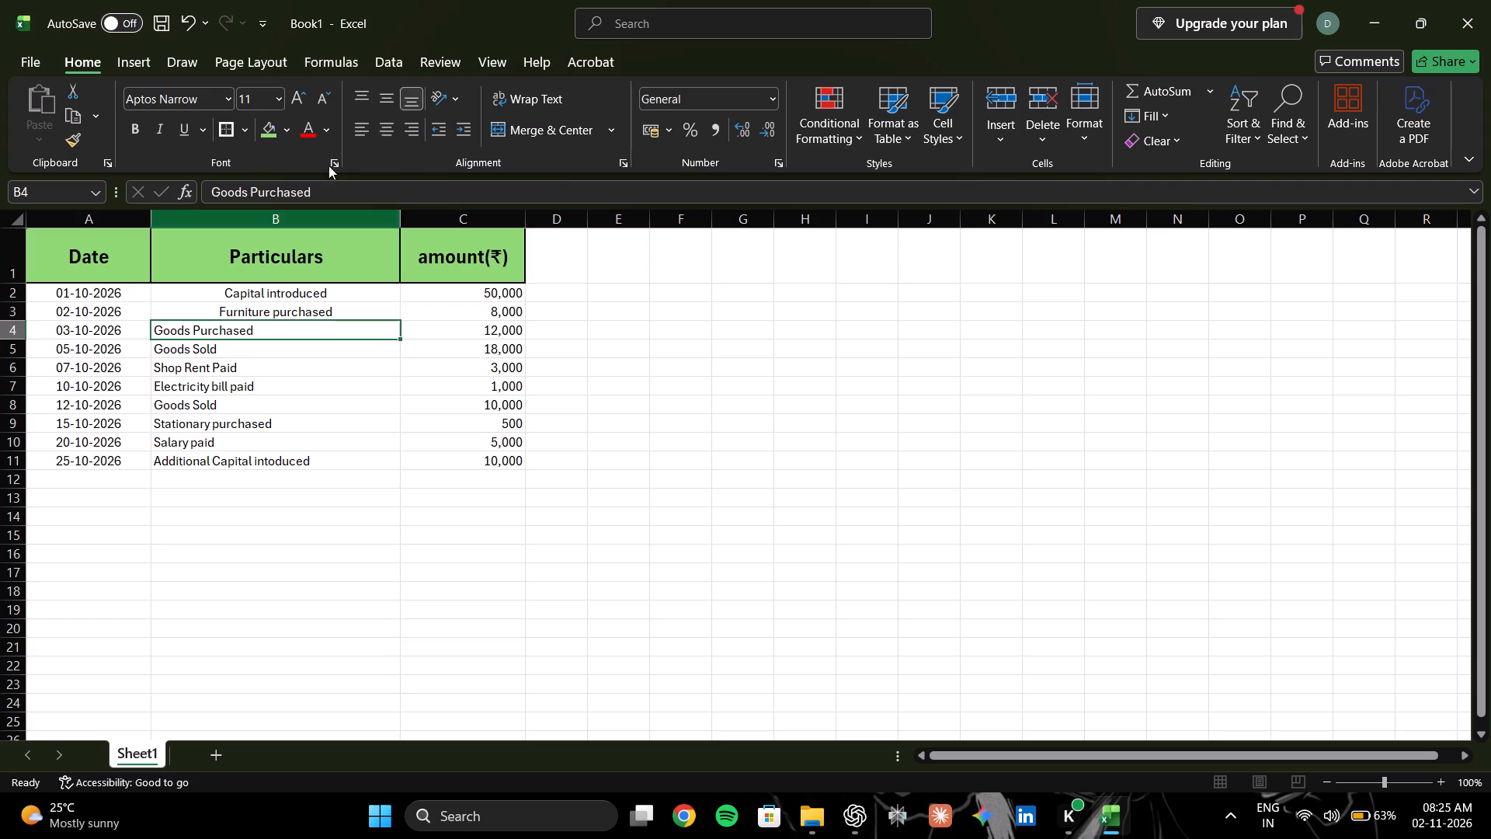
pyautogui.click(397, 130)
pyautogui.click(391, 106)
pyautogui.tripleClick(298, 354)
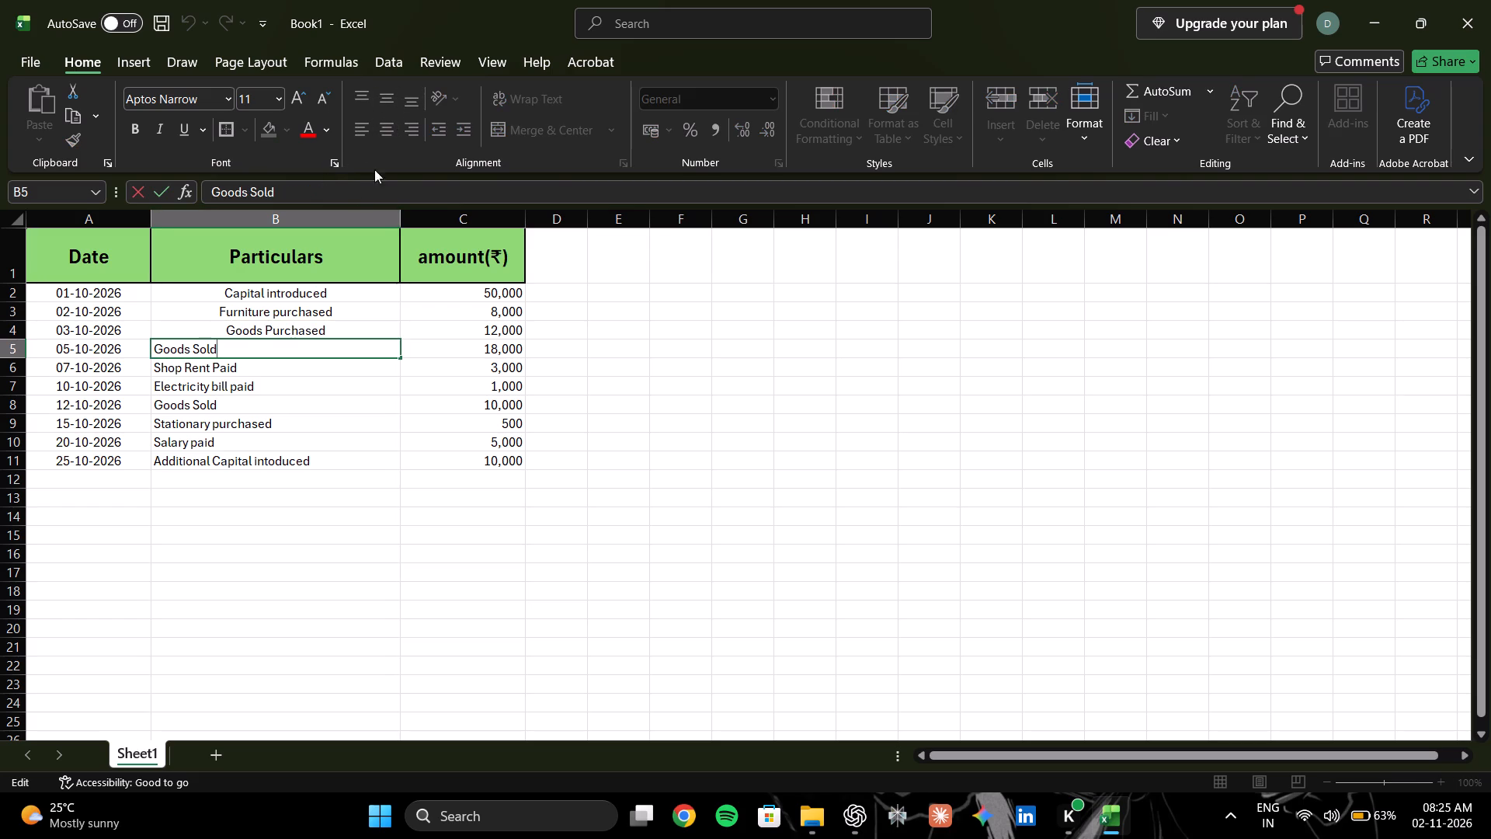
pyautogui.click(322, 403)
pyautogui.click(309, 365)
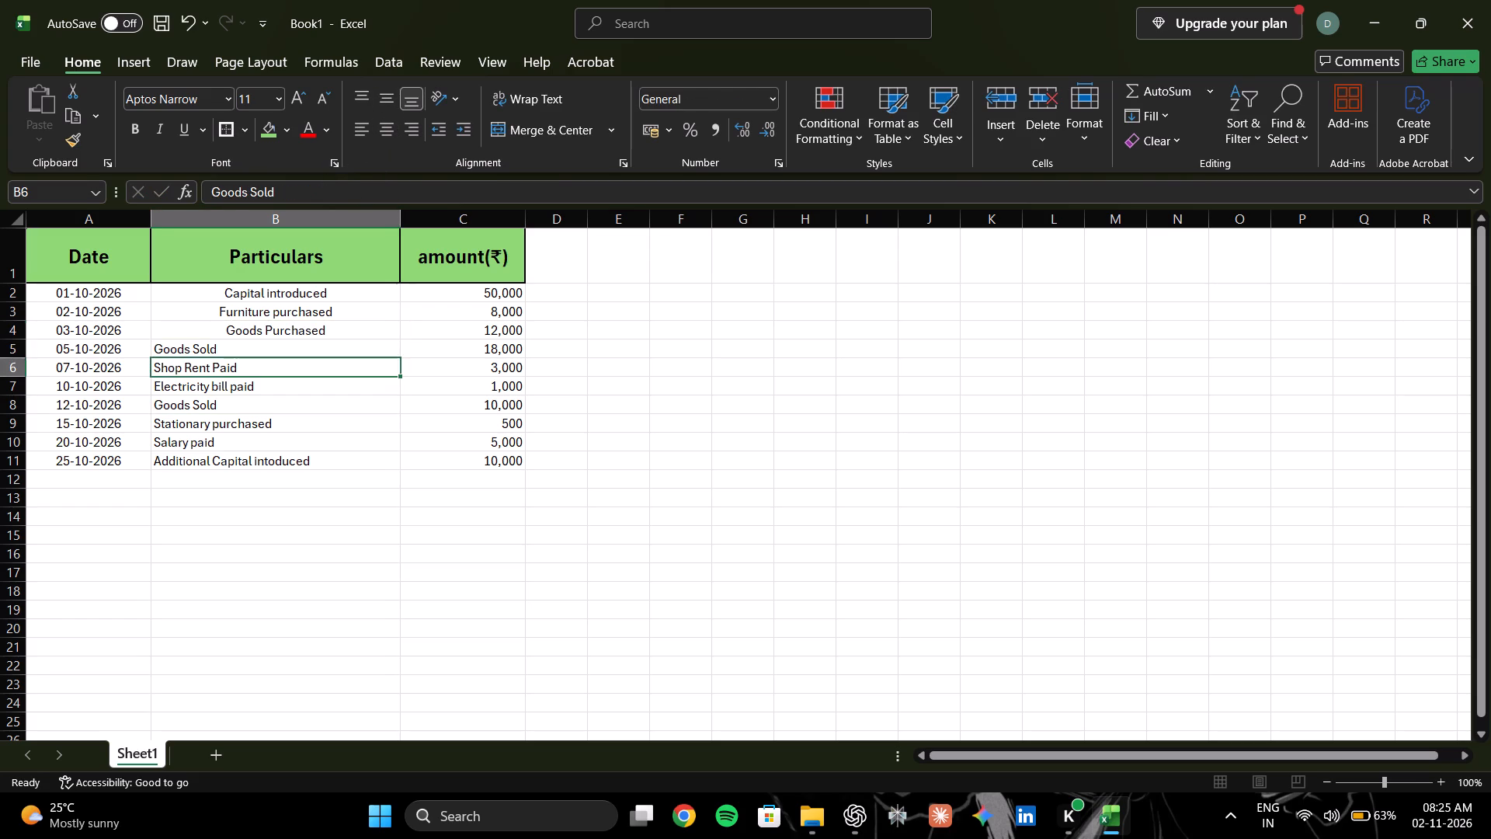
pyautogui.click(325, 338)
pyautogui.click(315, 348)
pyautogui.click(386, 148)
pyautogui.click(386, 120)
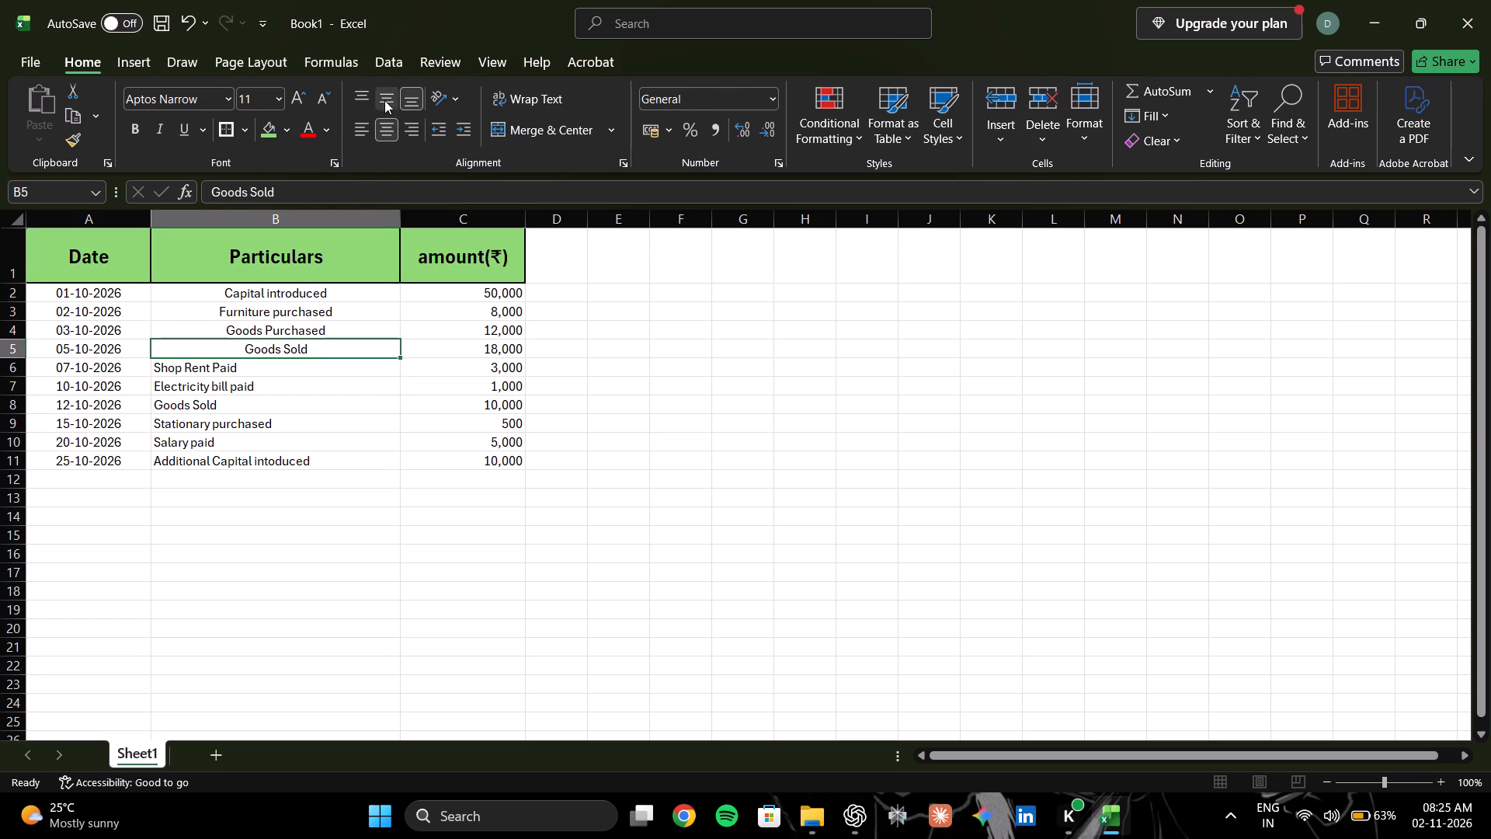
pyautogui.click(384, 100)
# Center the particulars in cells B6 to B9 both horizontally and vertically.
pyautogui.click(324, 384)
pyautogui.click(336, 373)
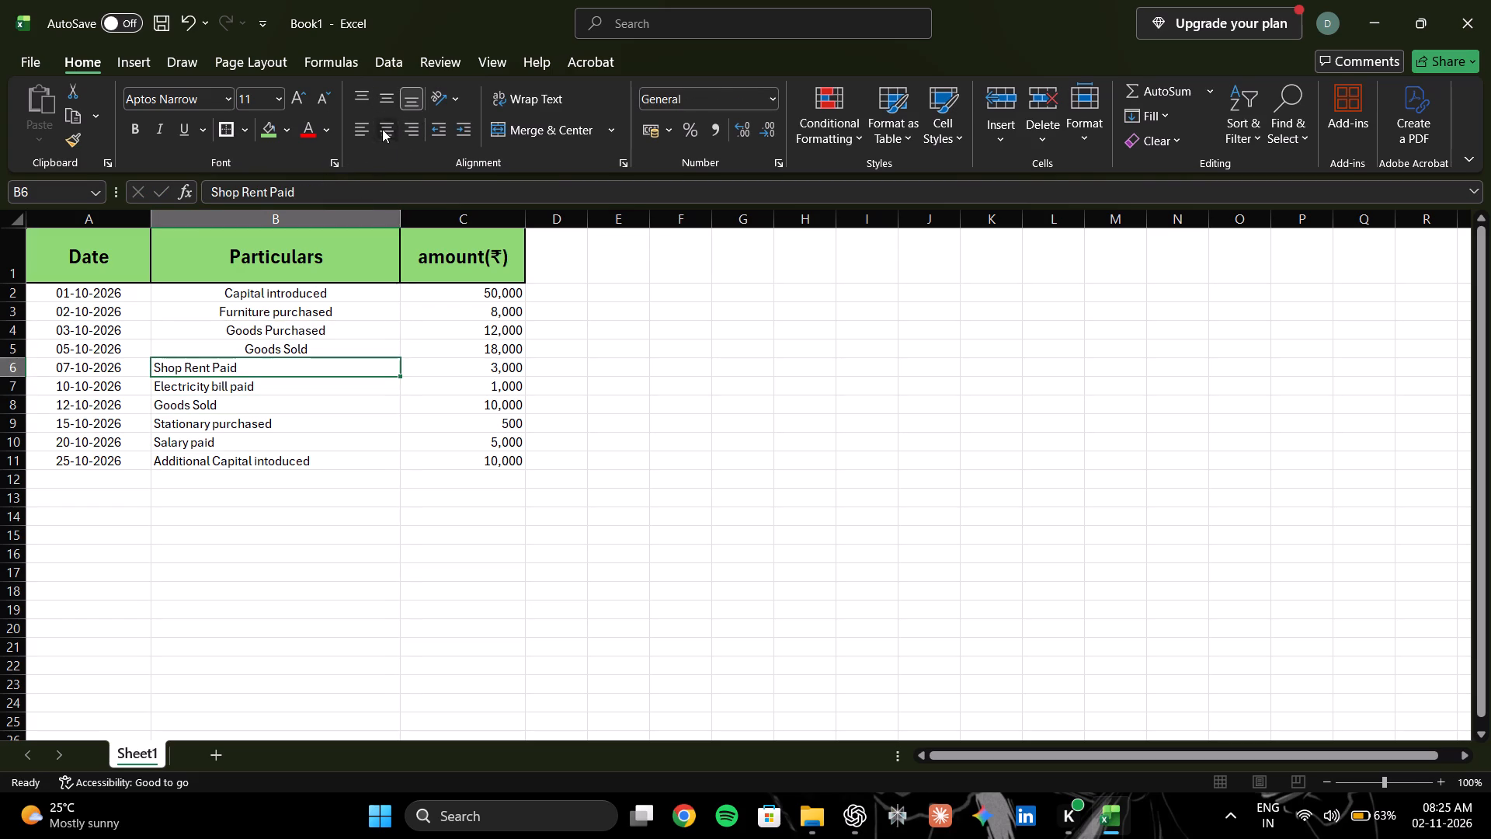
pyautogui.click(382, 129)
pyautogui.click(378, 99)
pyautogui.click(280, 392)
pyautogui.click(378, 127)
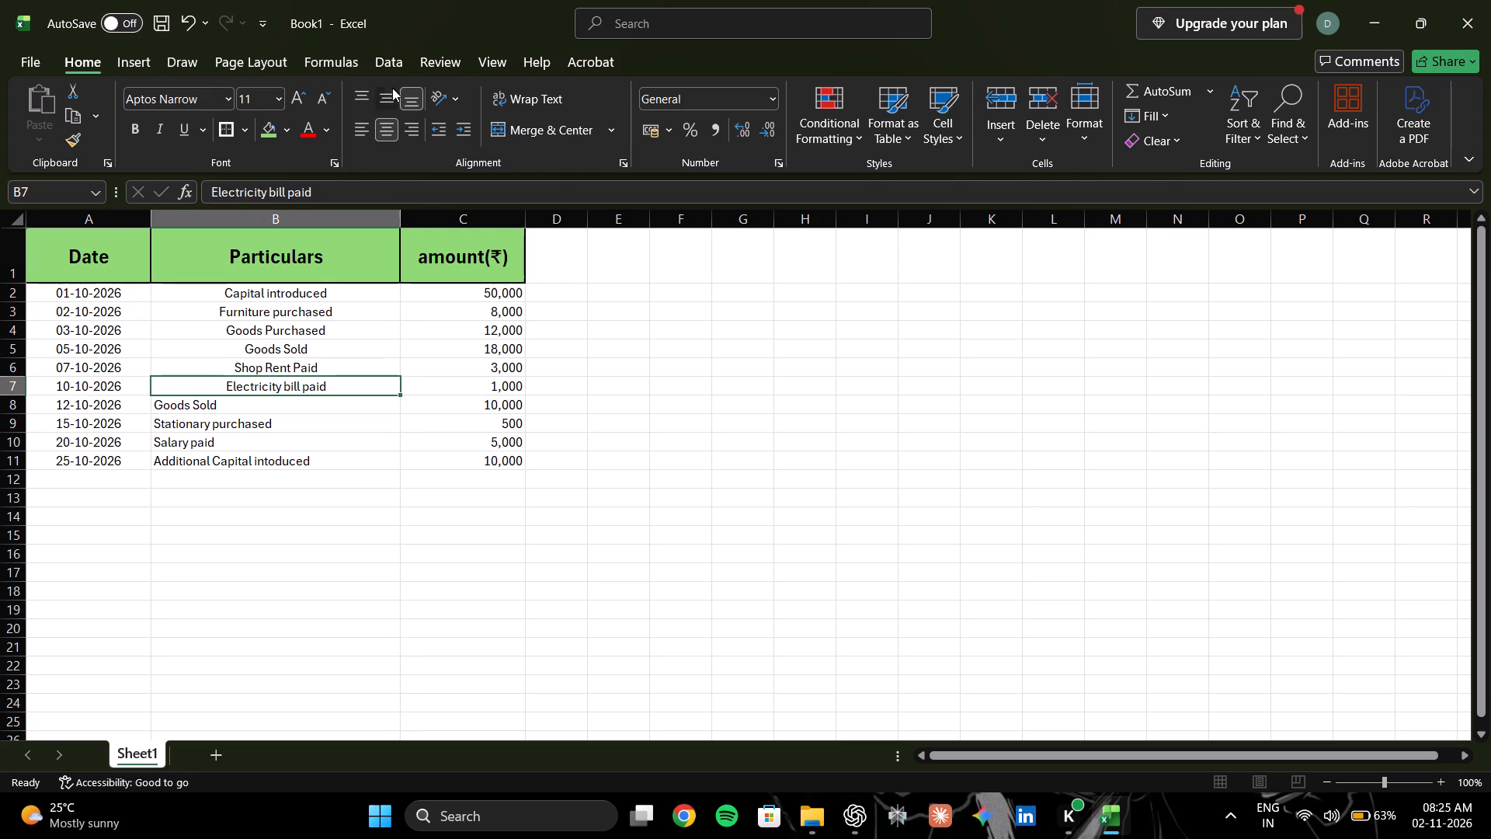
pyautogui.click(392, 88)
pyautogui.click(280, 411)
pyautogui.click(396, 124)
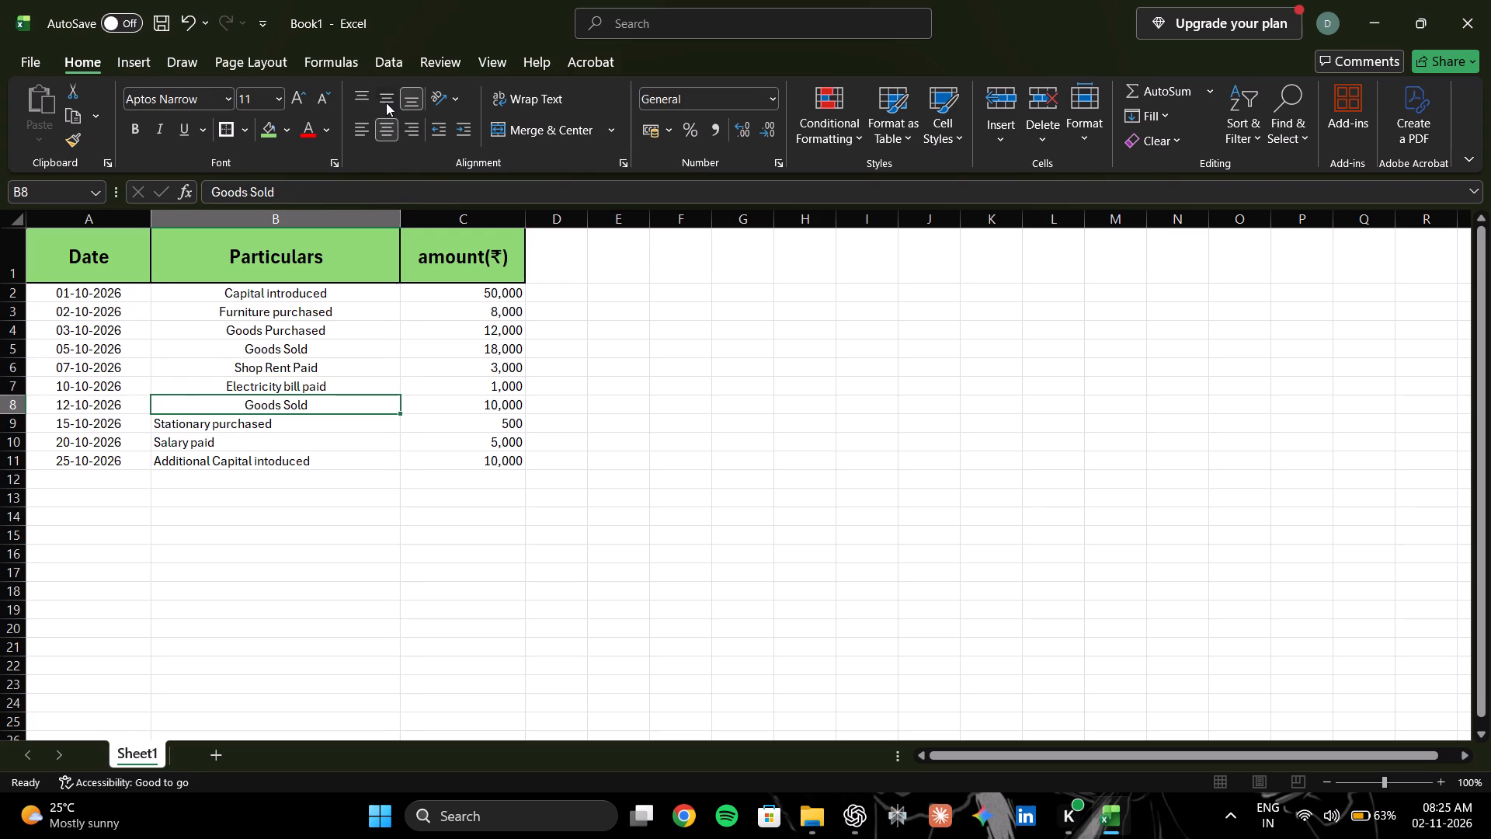
pyautogui.click(386, 103)
pyautogui.click(250, 421)
pyautogui.click(384, 131)
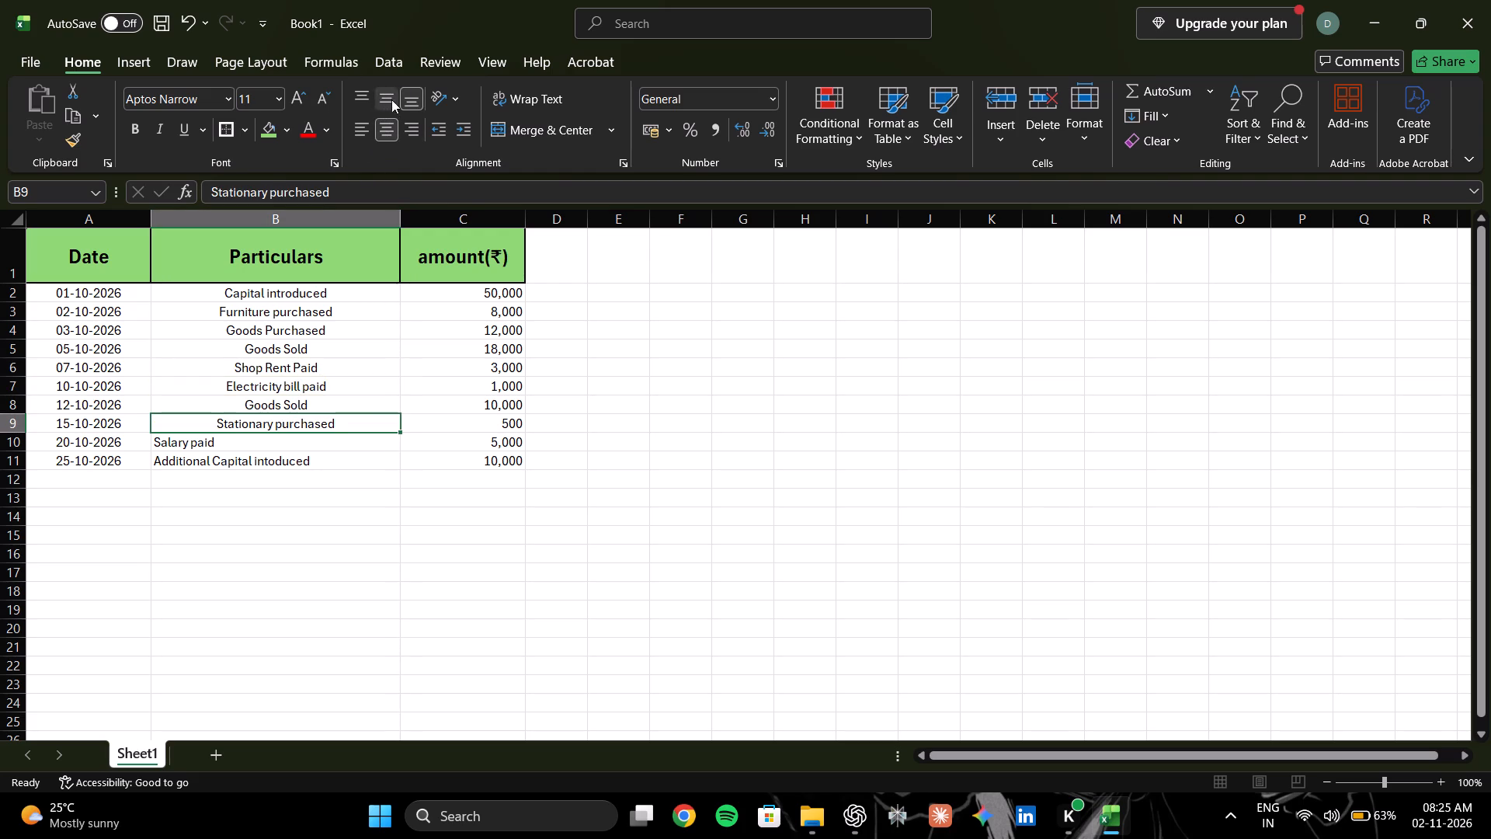
pyautogui.click(391, 99)
# Center the last two particulars, in cells B11 and B10, both horizontally and vertically.
pyautogui.click(276, 458)
pyautogui.click(389, 121)
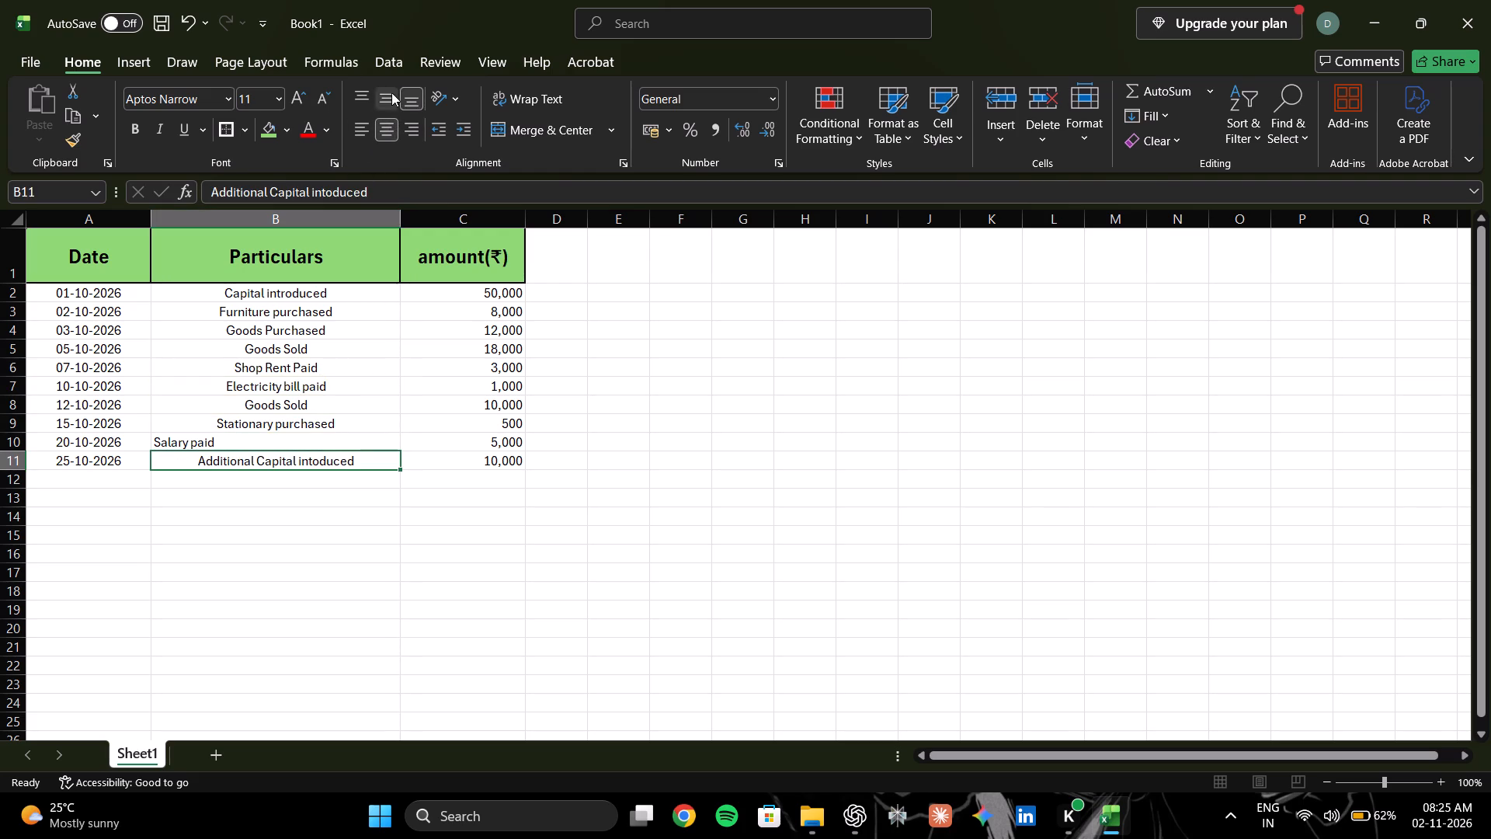
pyautogui.click(391, 92)
pyautogui.click(280, 447)
pyautogui.click(388, 115)
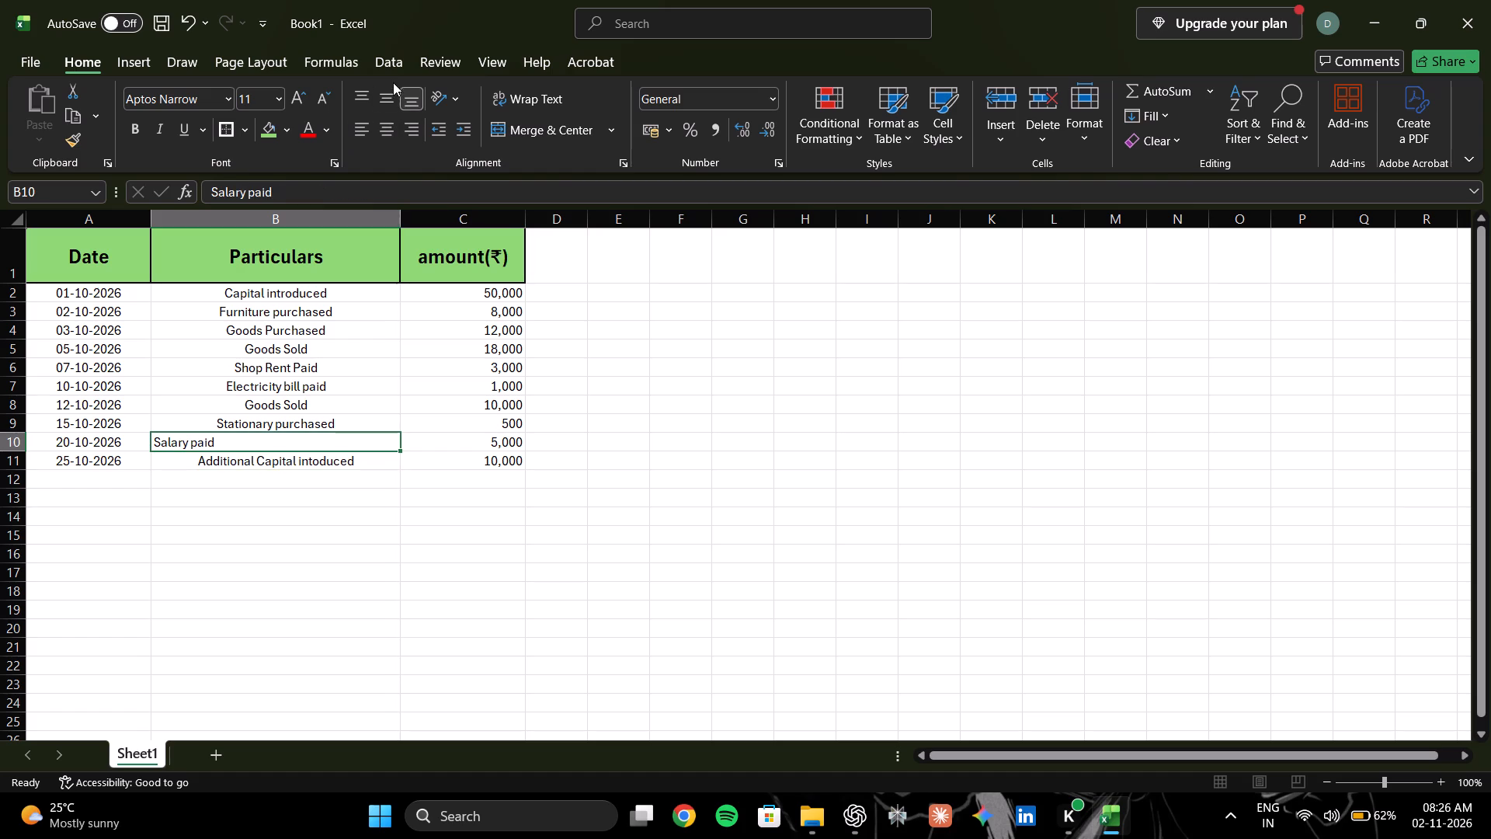
pyautogui.click(384, 101)
pyautogui.click(382, 117)
pyautogui.click(382, 130)
# Center the amounts in cells C2 to C5 both horizontally and vertically.
pyautogui.click(513, 296)
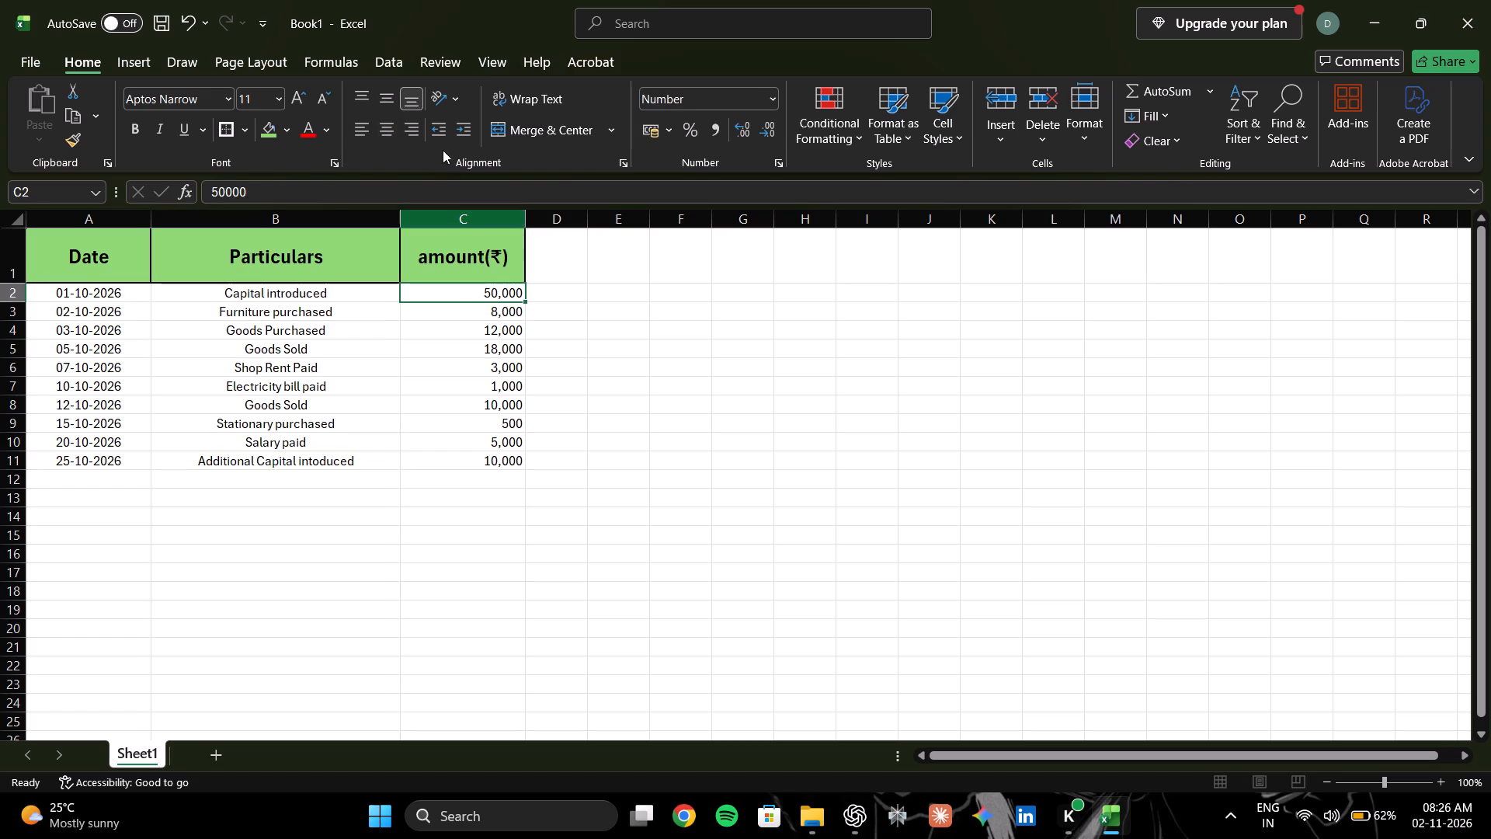
pyautogui.click(394, 123)
pyautogui.click(382, 91)
pyautogui.click(502, 312)
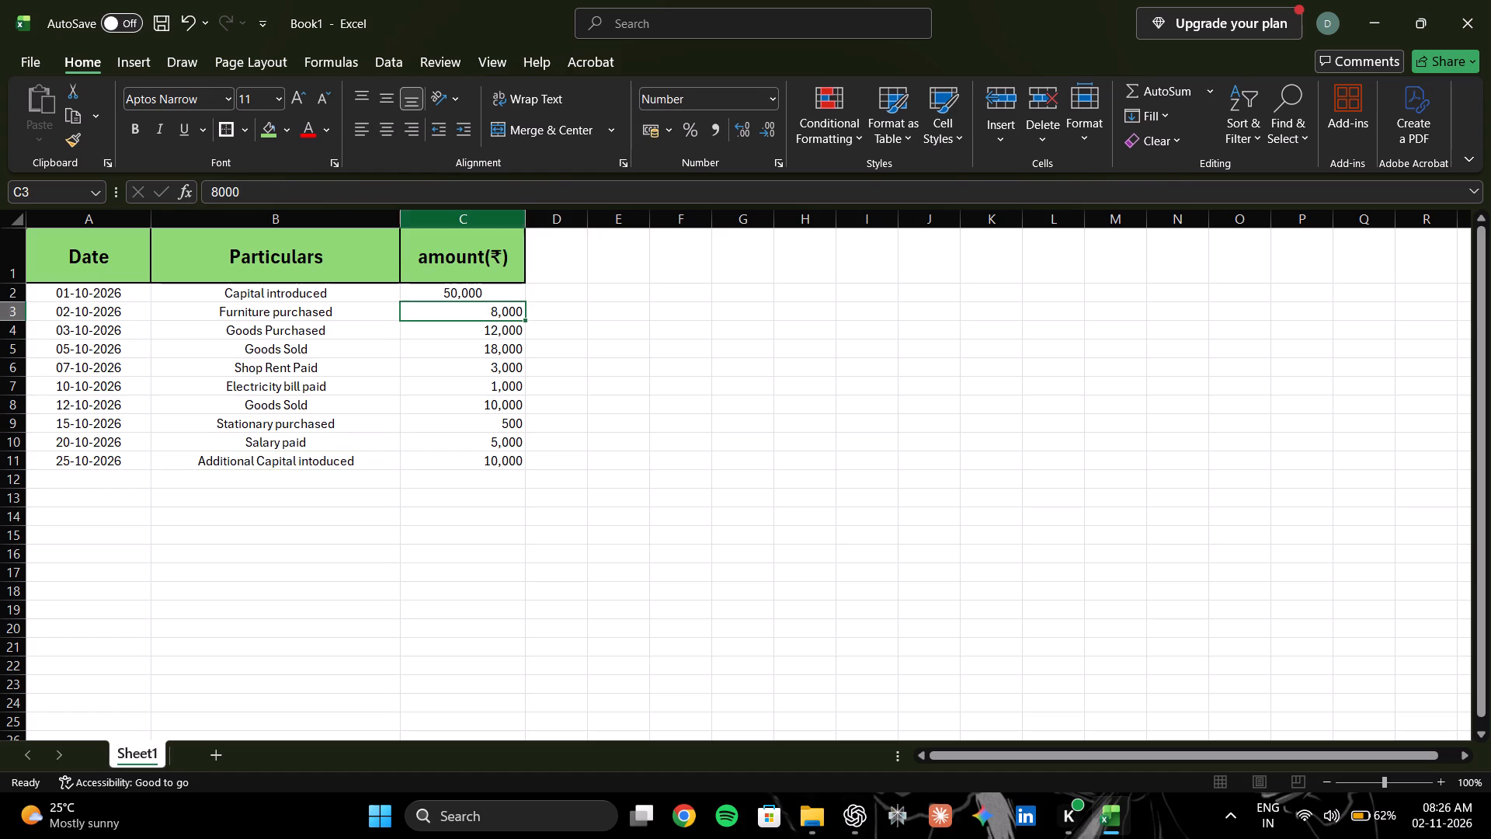
pyautogui.click(397, 133)
pyautogui.click(387, 103)
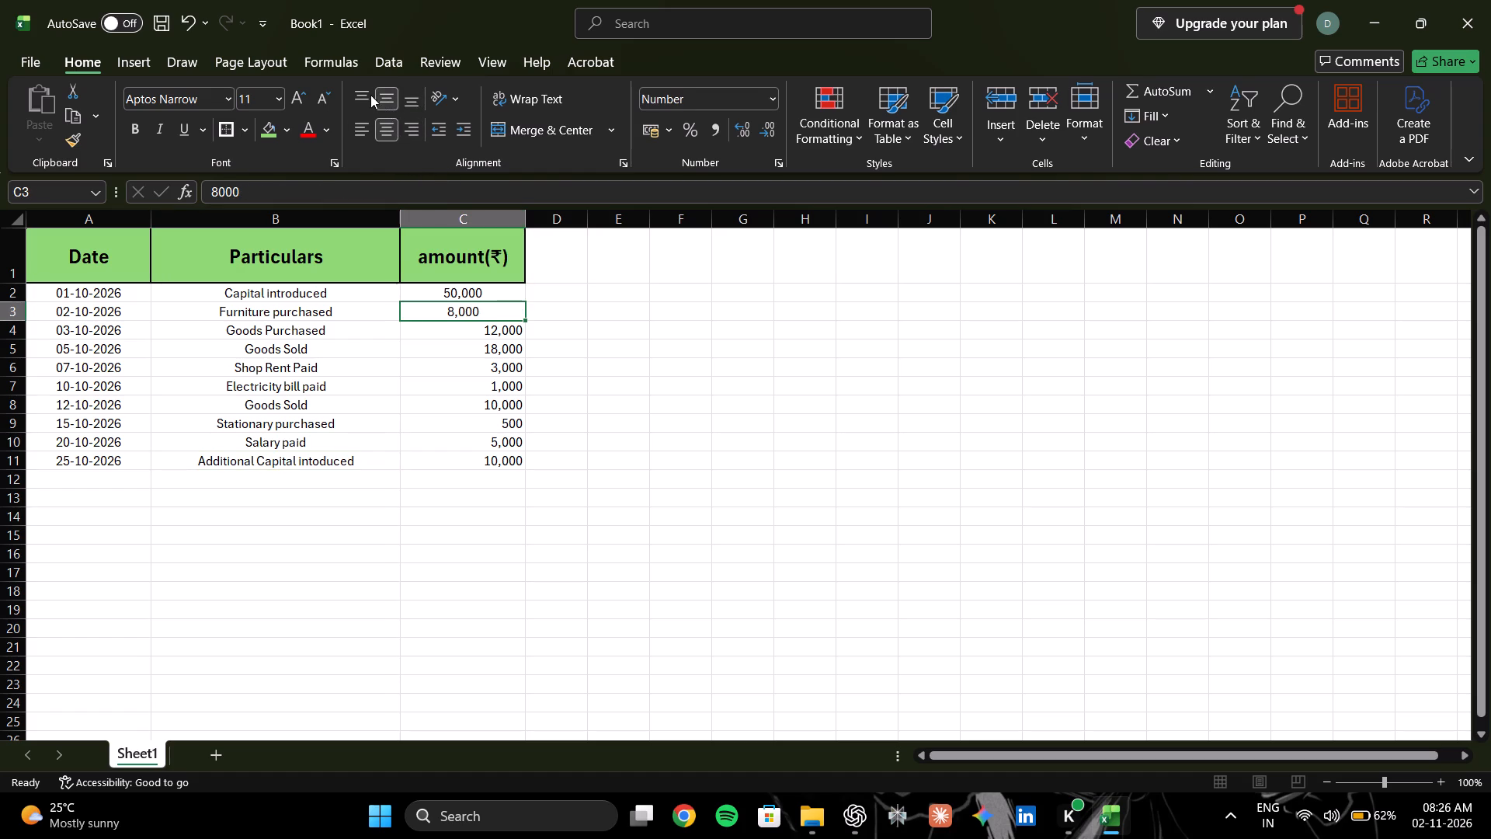
pyautogui.press('Down')
pyautogui.click(387, 122)
pyautogui.click(387, 98)
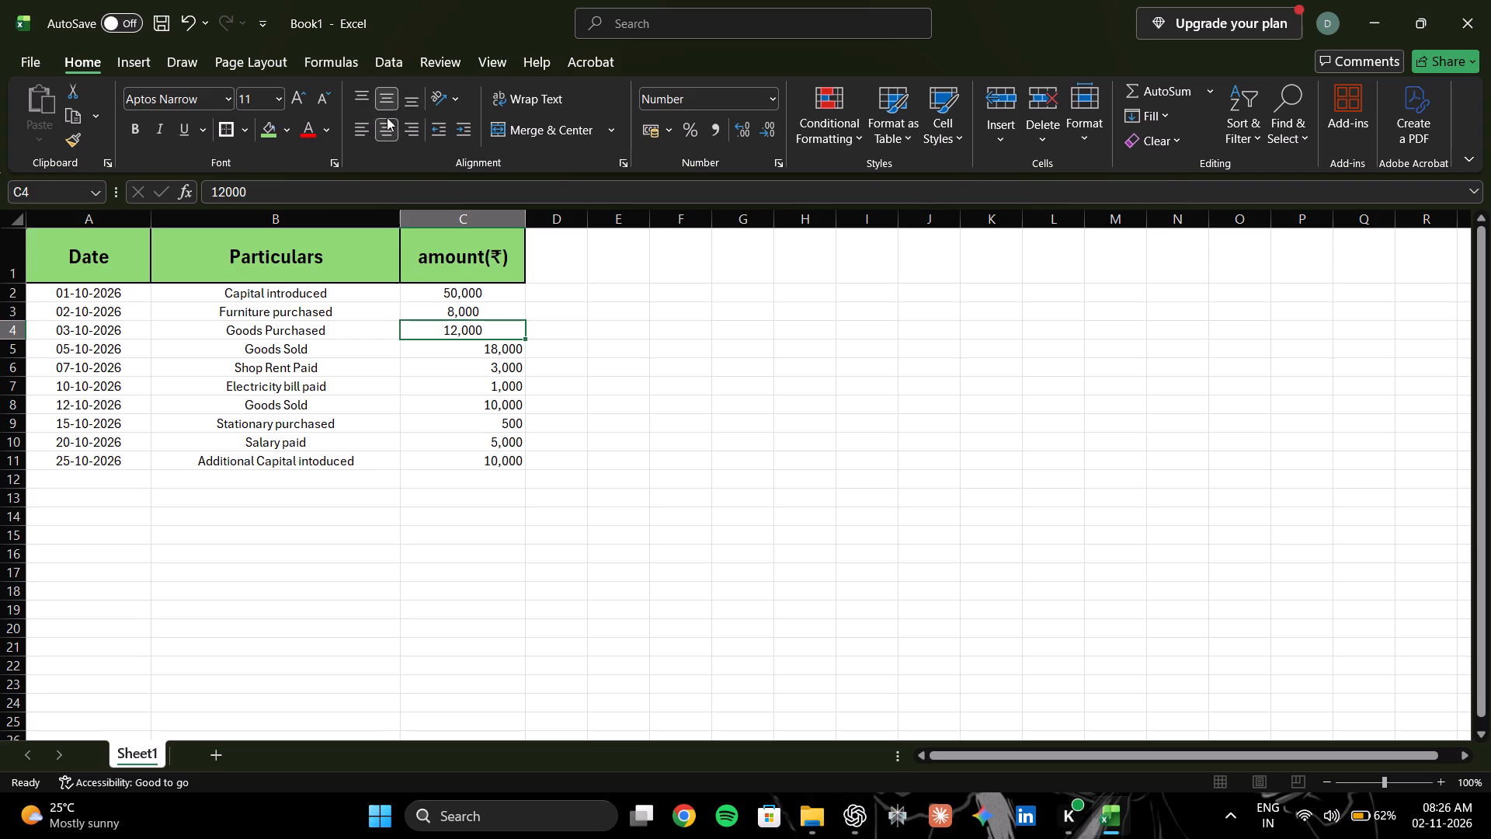
pyautogui.press('Down')
pyautogui.click(391, 132)
pyautogui.click(387, 87)
# Center the amounts in cells C6 to C8 both horizontally and vertically.
pyautogui.press('Down')
pyautogui.click(391, 126)
pyautogui.click(384, 92)
pyautogui.press('Down')
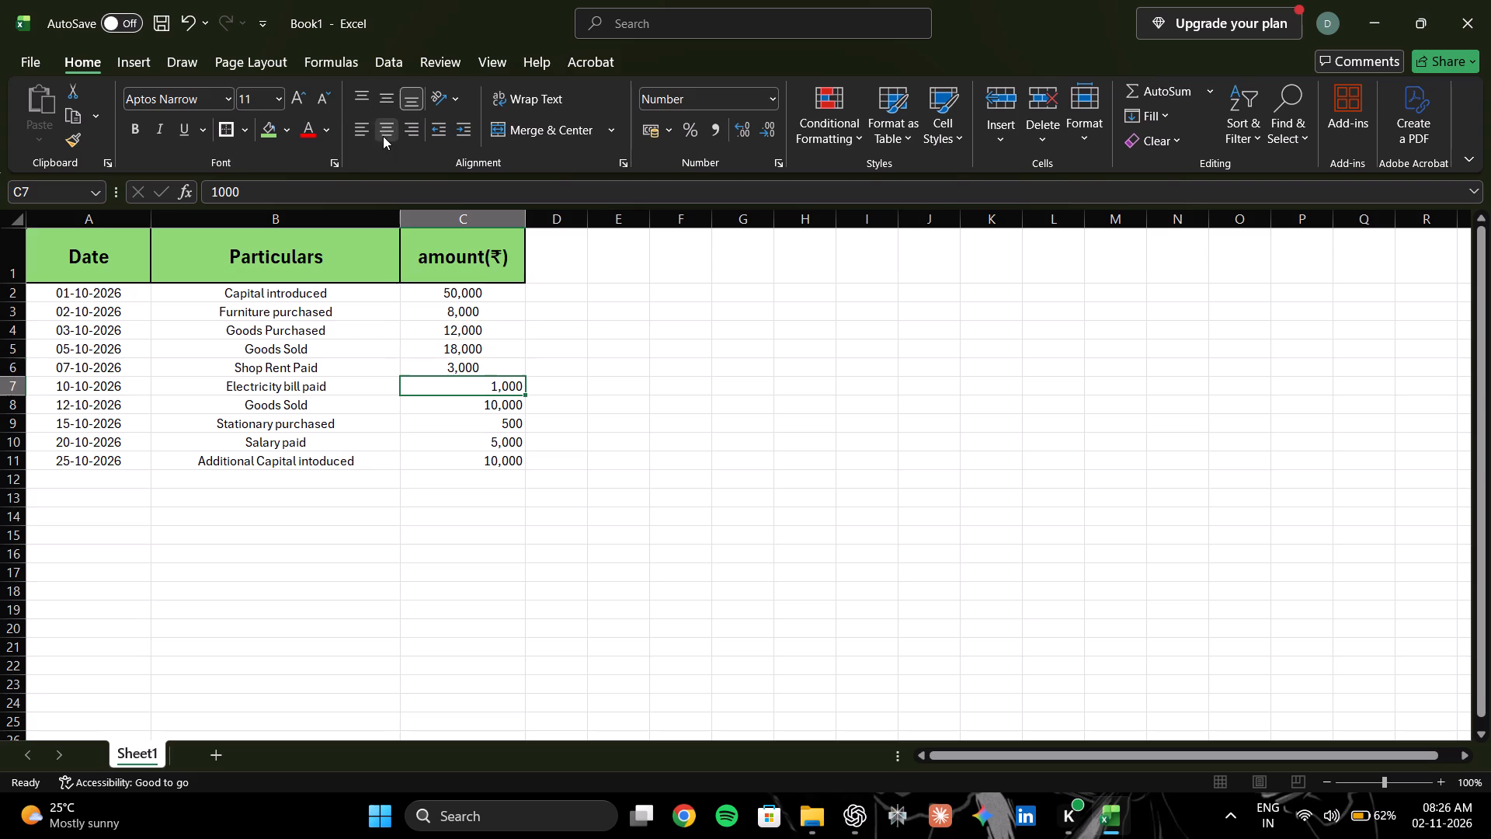
pyautogui.doubleClick(383, 138)
pyautogui.click(383, 92)
pyautogui.press('Down')
pyautogui.click(382, 132)
pyautogui.click(387, 85)
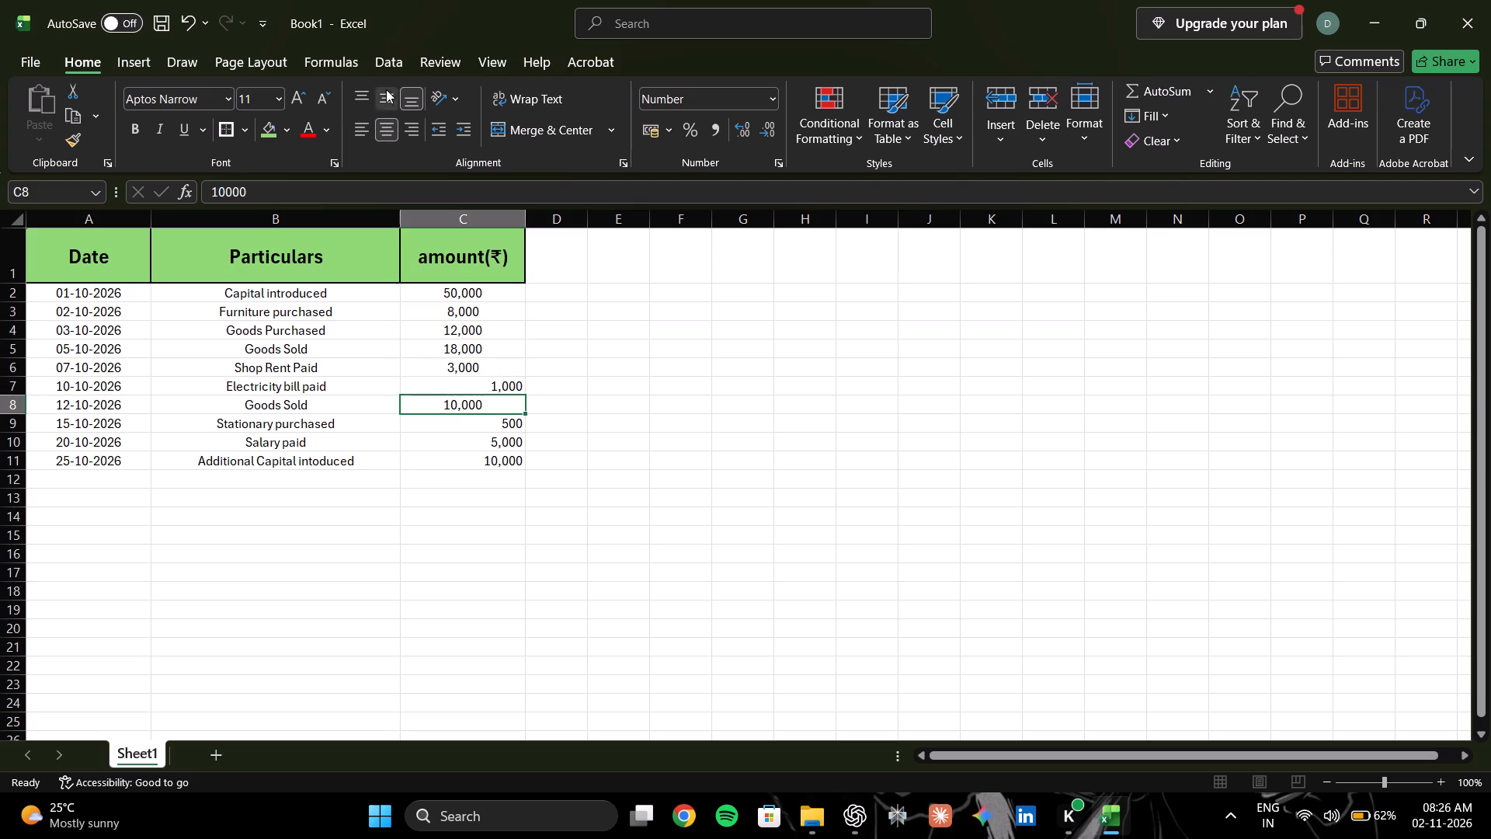
pyautogui.press('Up')
pyautogui.click(383, 124)
pyautogui.press('Down')
# Center the amounts in cells C9 to C11 both horizontally and vertically.
pyautogui.press('Down')
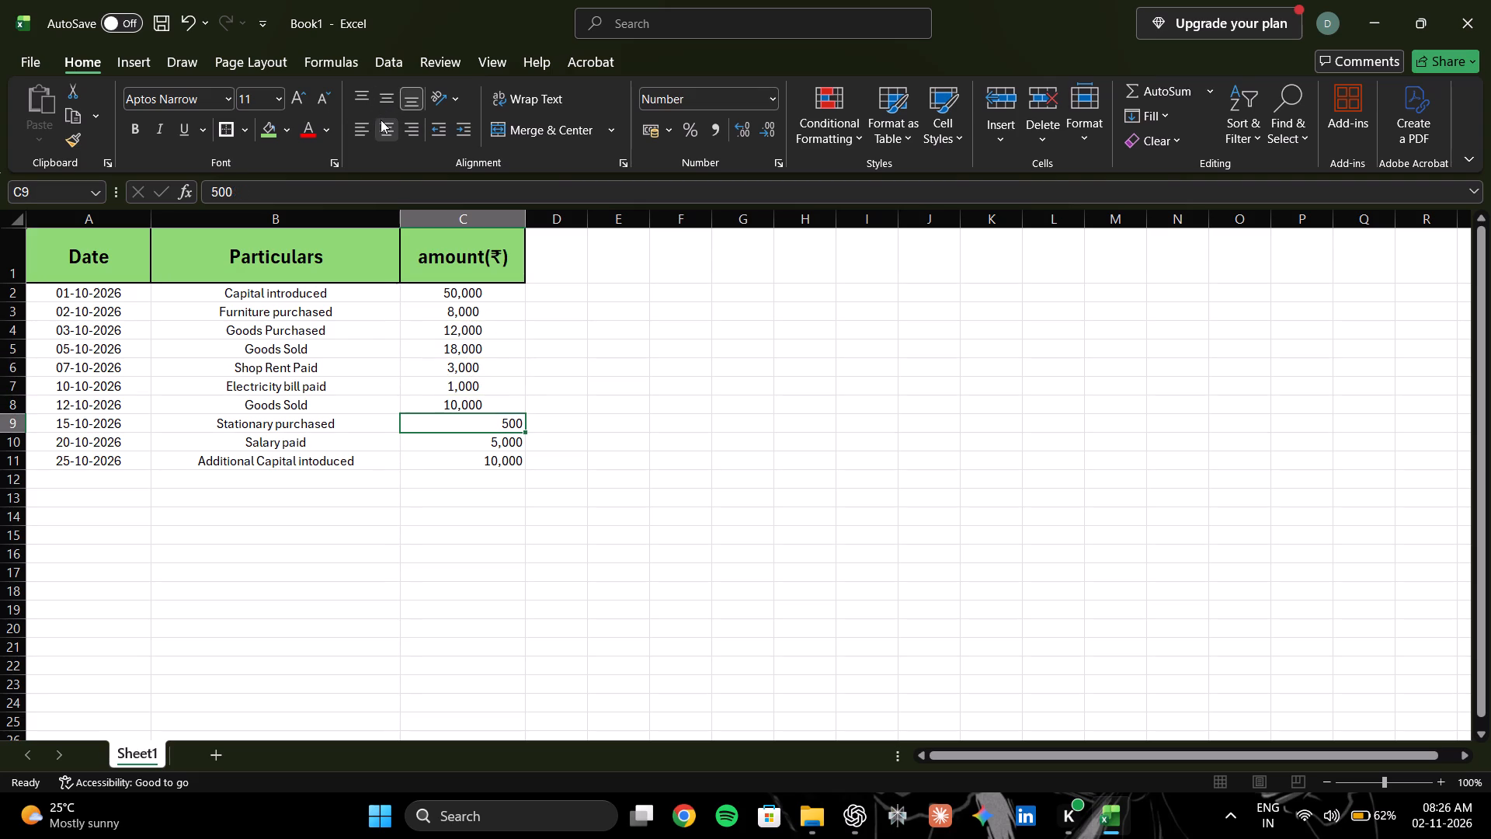
pyautogui.click(396, 121)
pyautogui.click(373, 82)
pyautogui.doubleClick(379, 93)
pyautogui.press('Down')
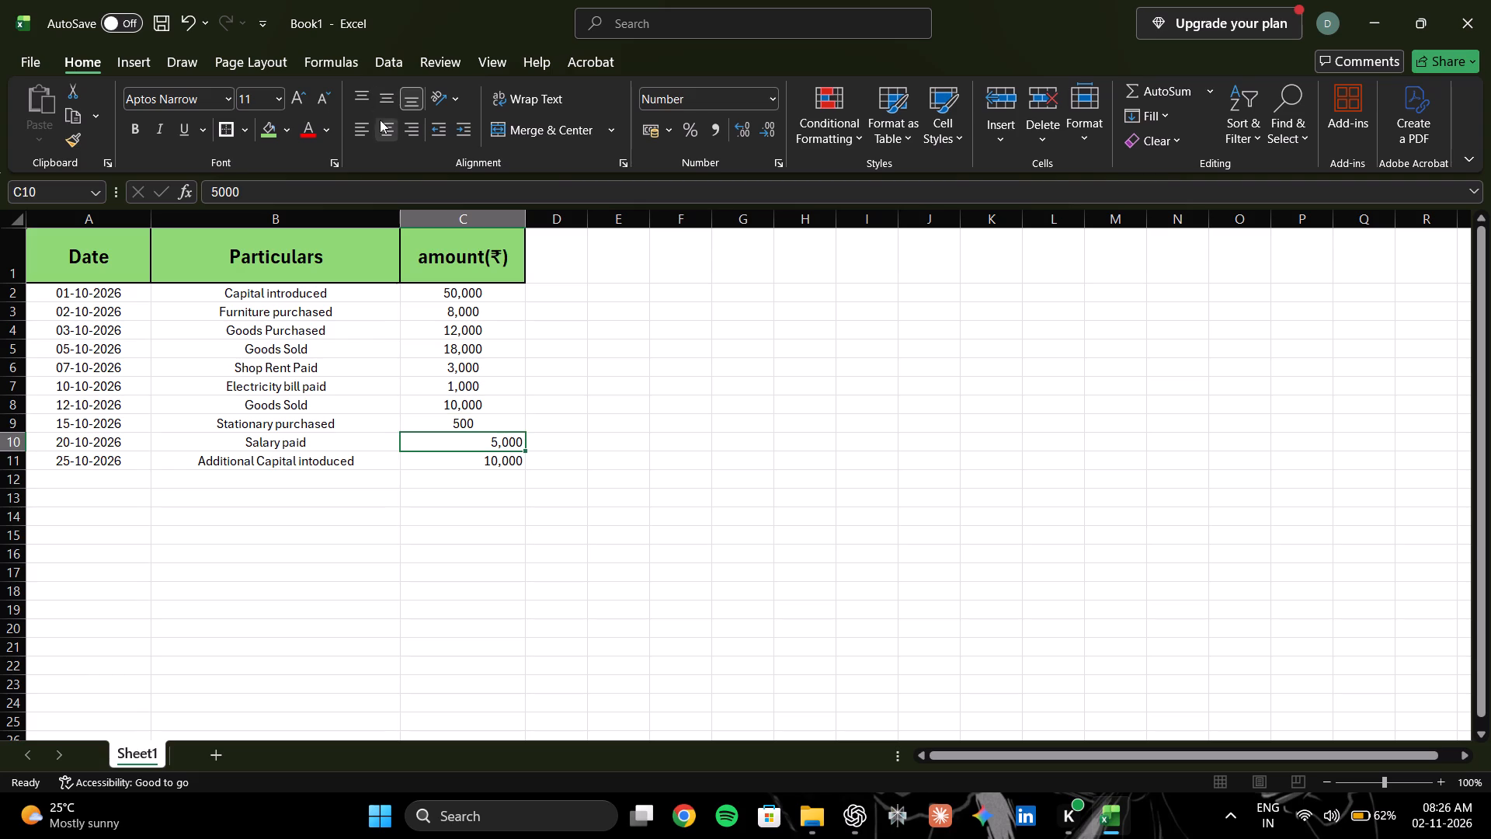
pyautogui.click(380, 120)
pyautogui.click(380, 91)
pyautogui.press('Down')
pyautogui.click(381, 131)
pyautogui.doubleClick(384, 99)
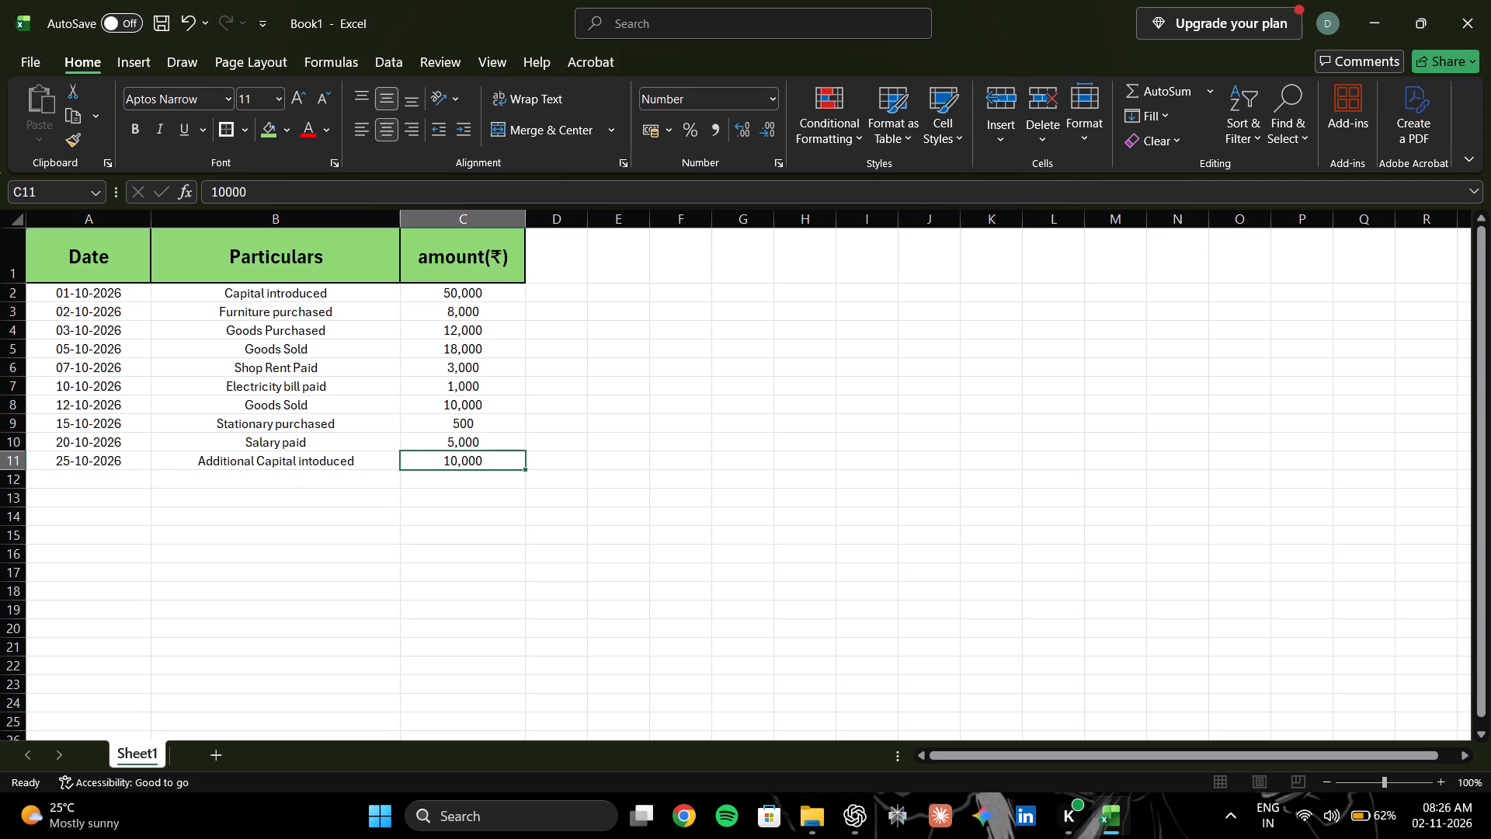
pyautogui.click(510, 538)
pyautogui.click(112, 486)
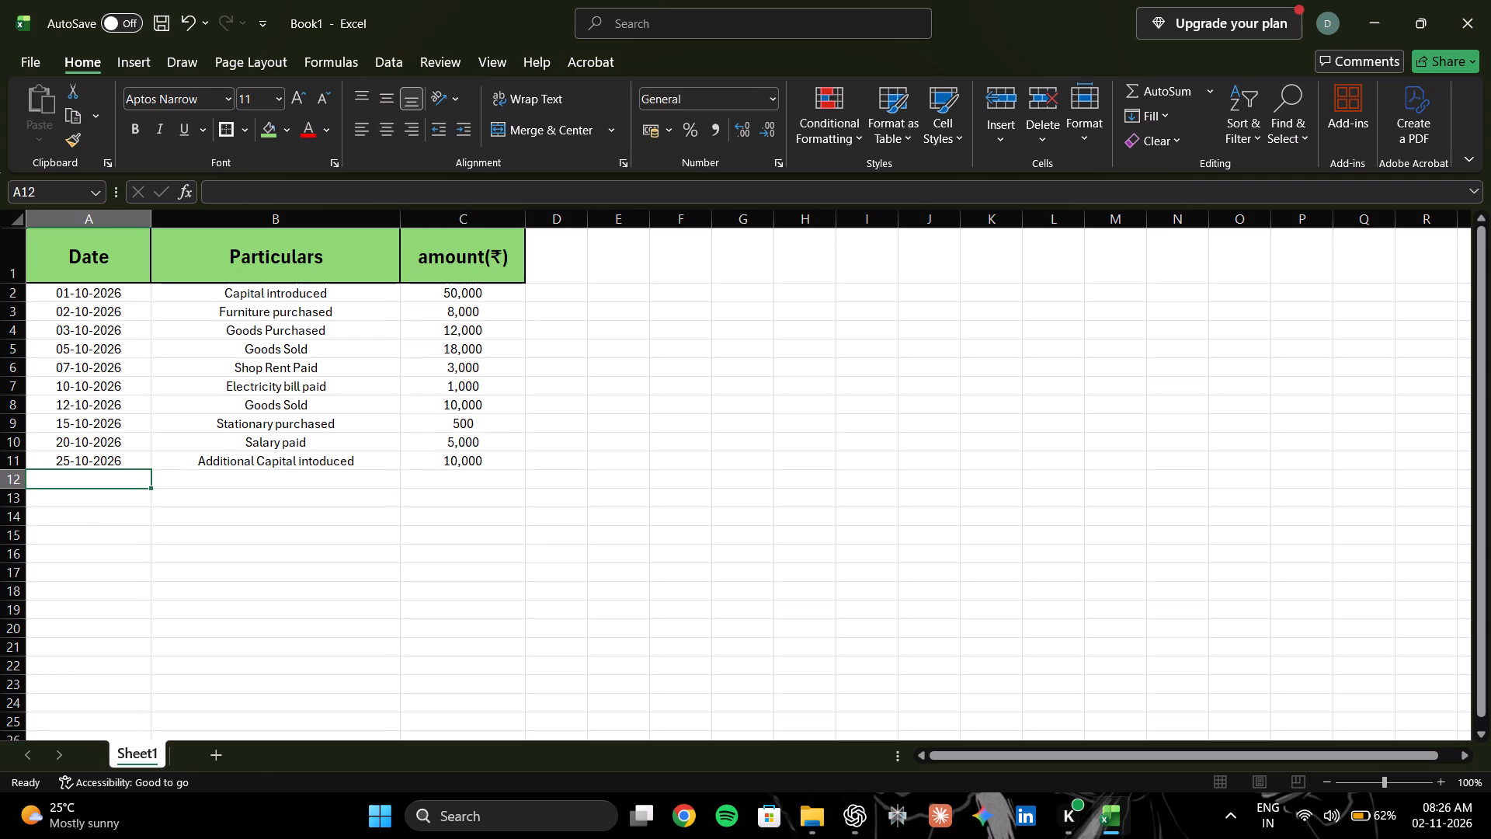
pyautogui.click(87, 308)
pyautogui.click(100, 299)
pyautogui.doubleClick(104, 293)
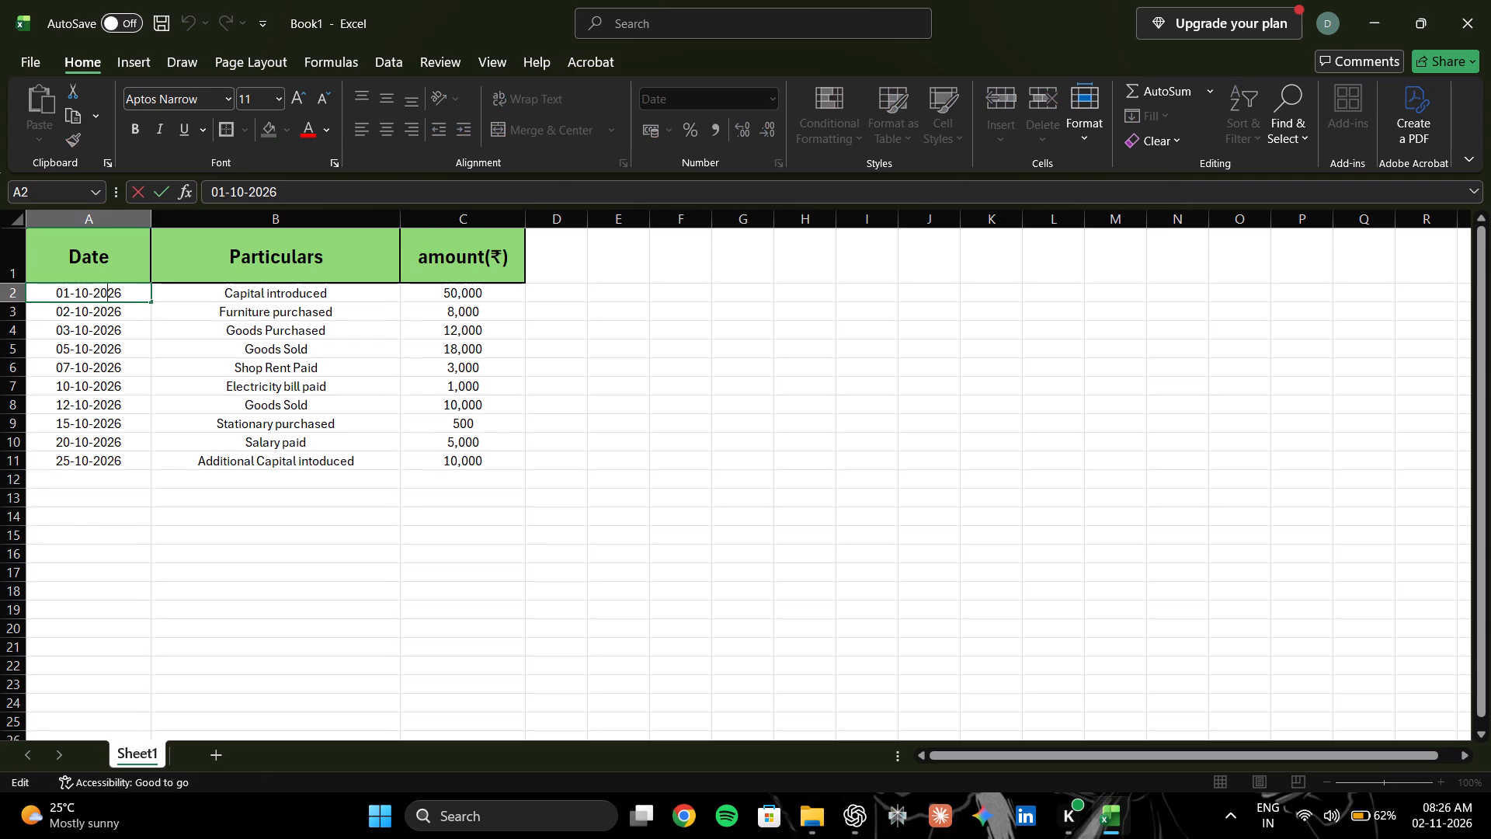
# Apply an outside border to the empty cell B14 below the table.
pyautogui.click(176, 517)
pyautogui.click(242, 125)
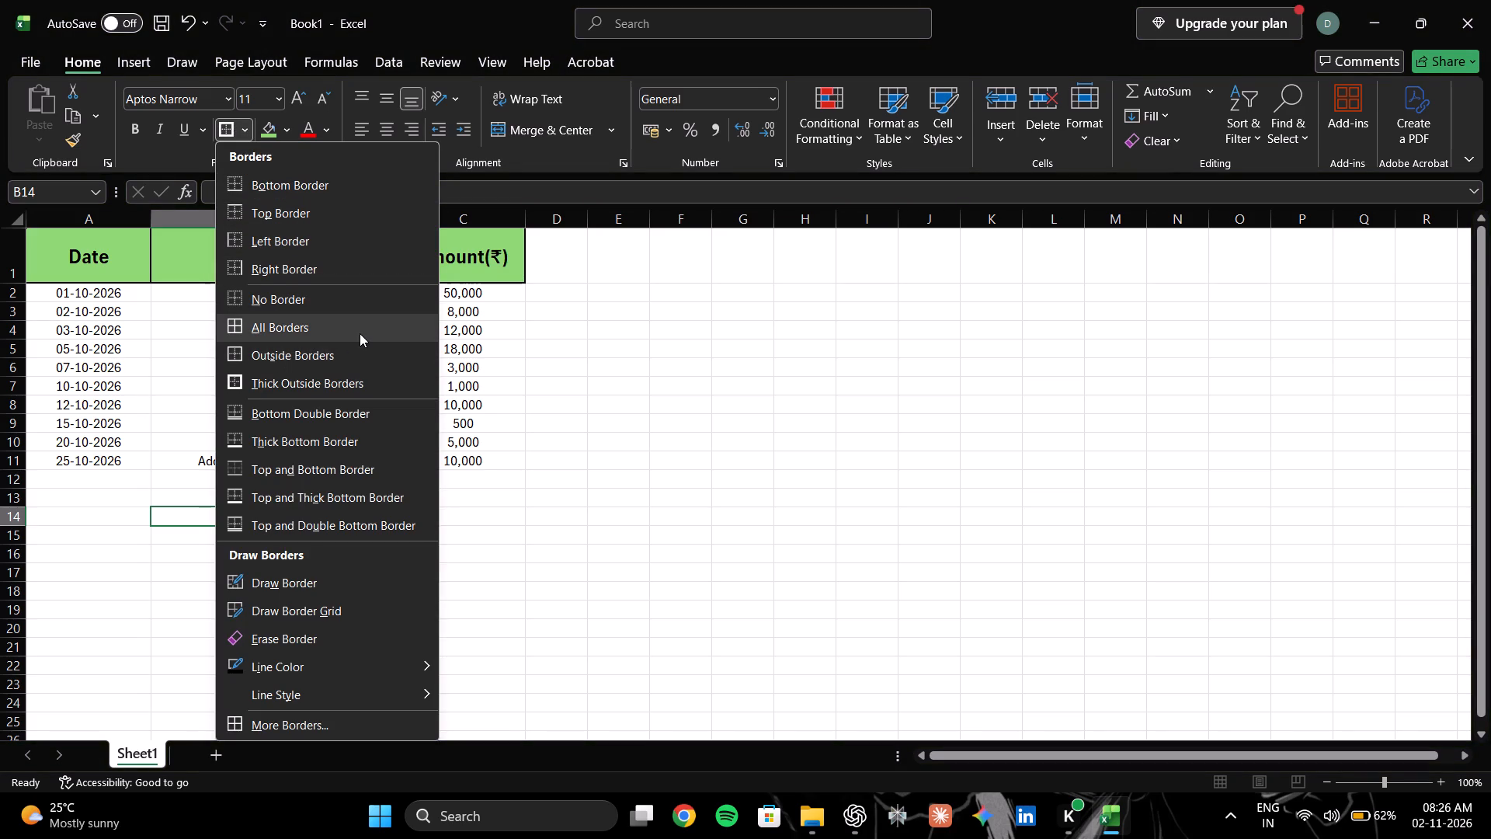
pyautogui.click(356, 354)
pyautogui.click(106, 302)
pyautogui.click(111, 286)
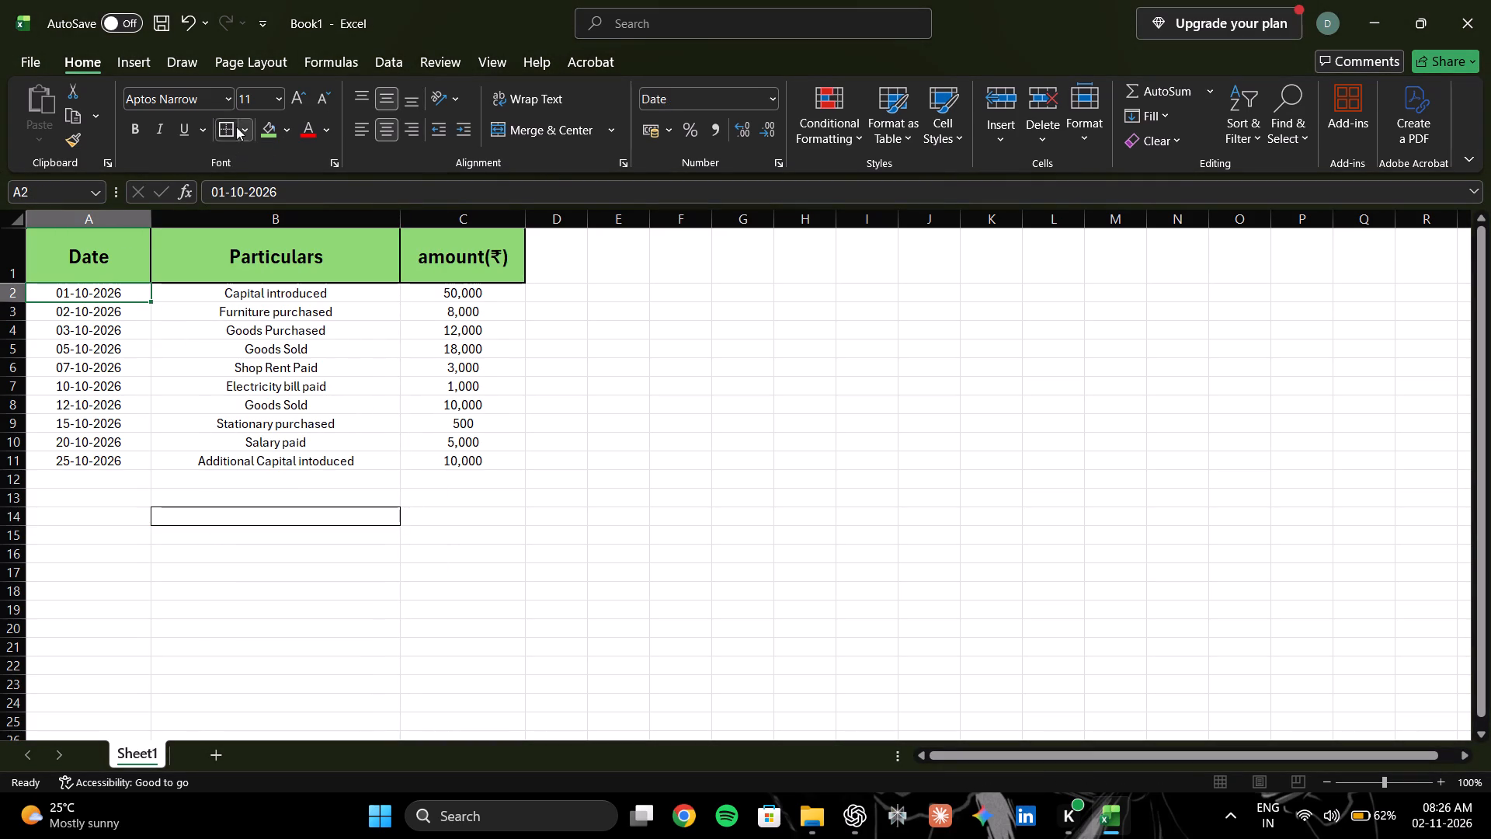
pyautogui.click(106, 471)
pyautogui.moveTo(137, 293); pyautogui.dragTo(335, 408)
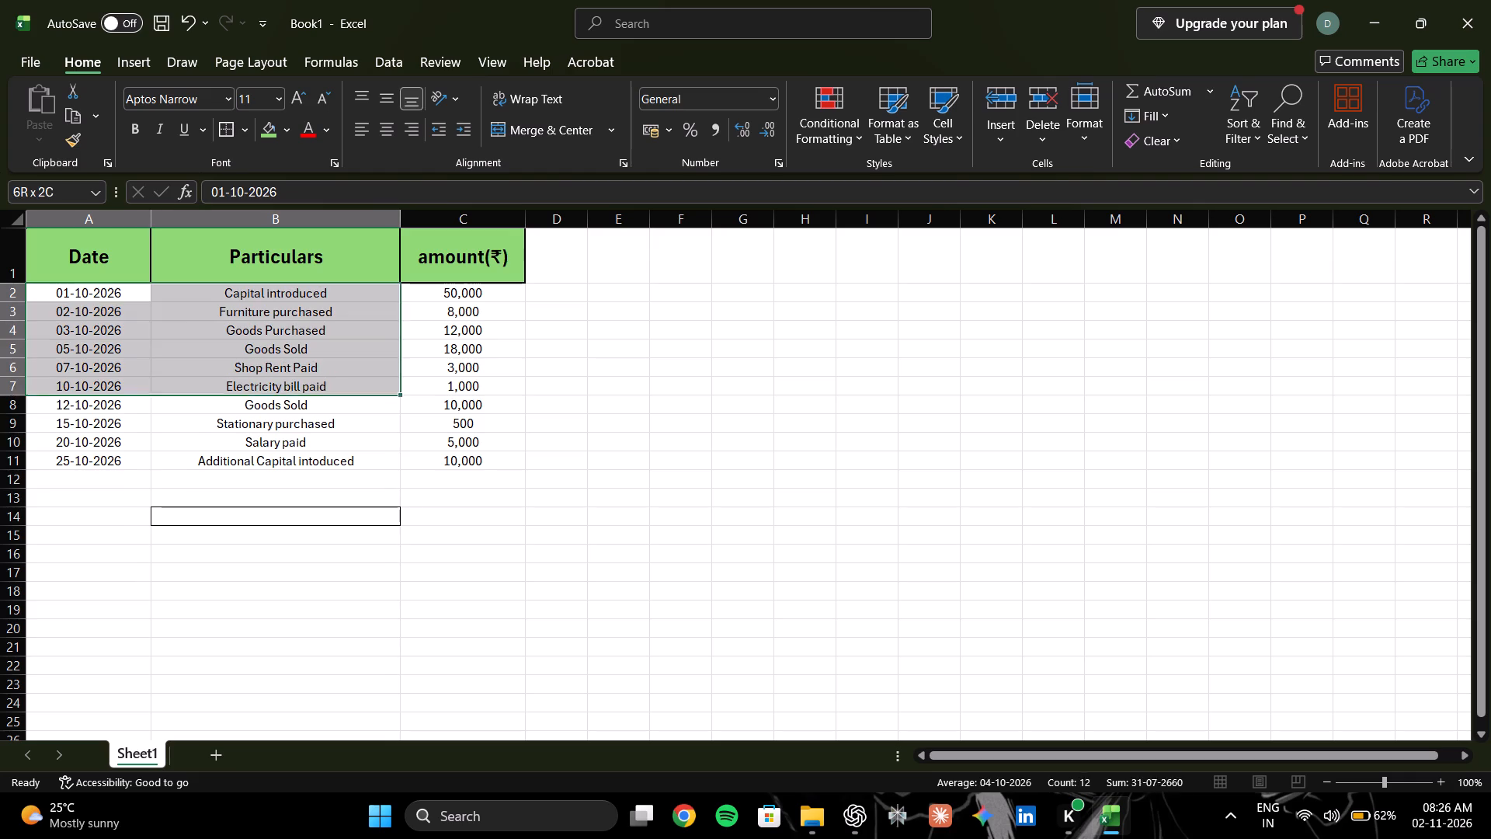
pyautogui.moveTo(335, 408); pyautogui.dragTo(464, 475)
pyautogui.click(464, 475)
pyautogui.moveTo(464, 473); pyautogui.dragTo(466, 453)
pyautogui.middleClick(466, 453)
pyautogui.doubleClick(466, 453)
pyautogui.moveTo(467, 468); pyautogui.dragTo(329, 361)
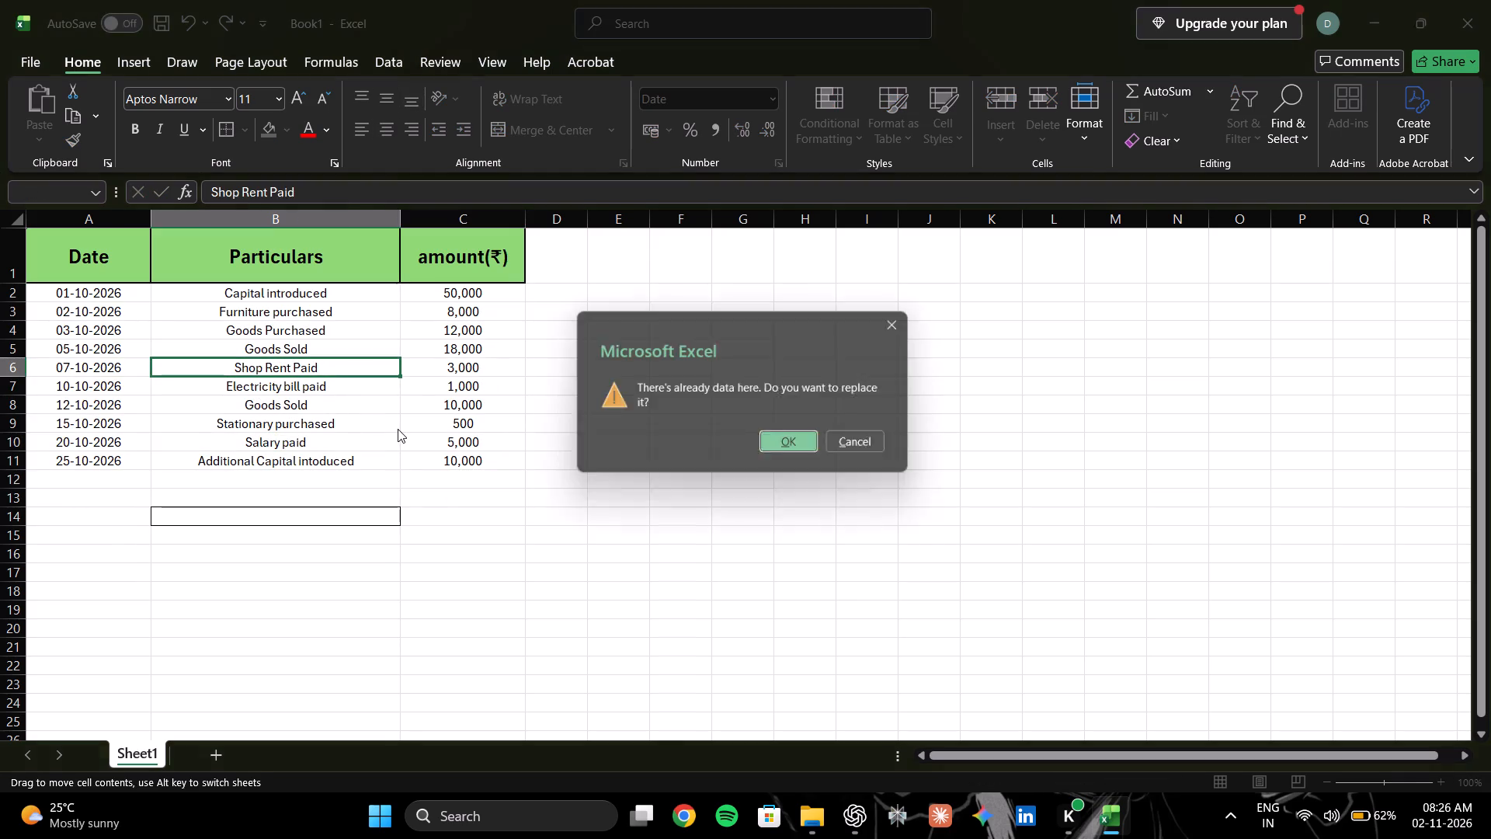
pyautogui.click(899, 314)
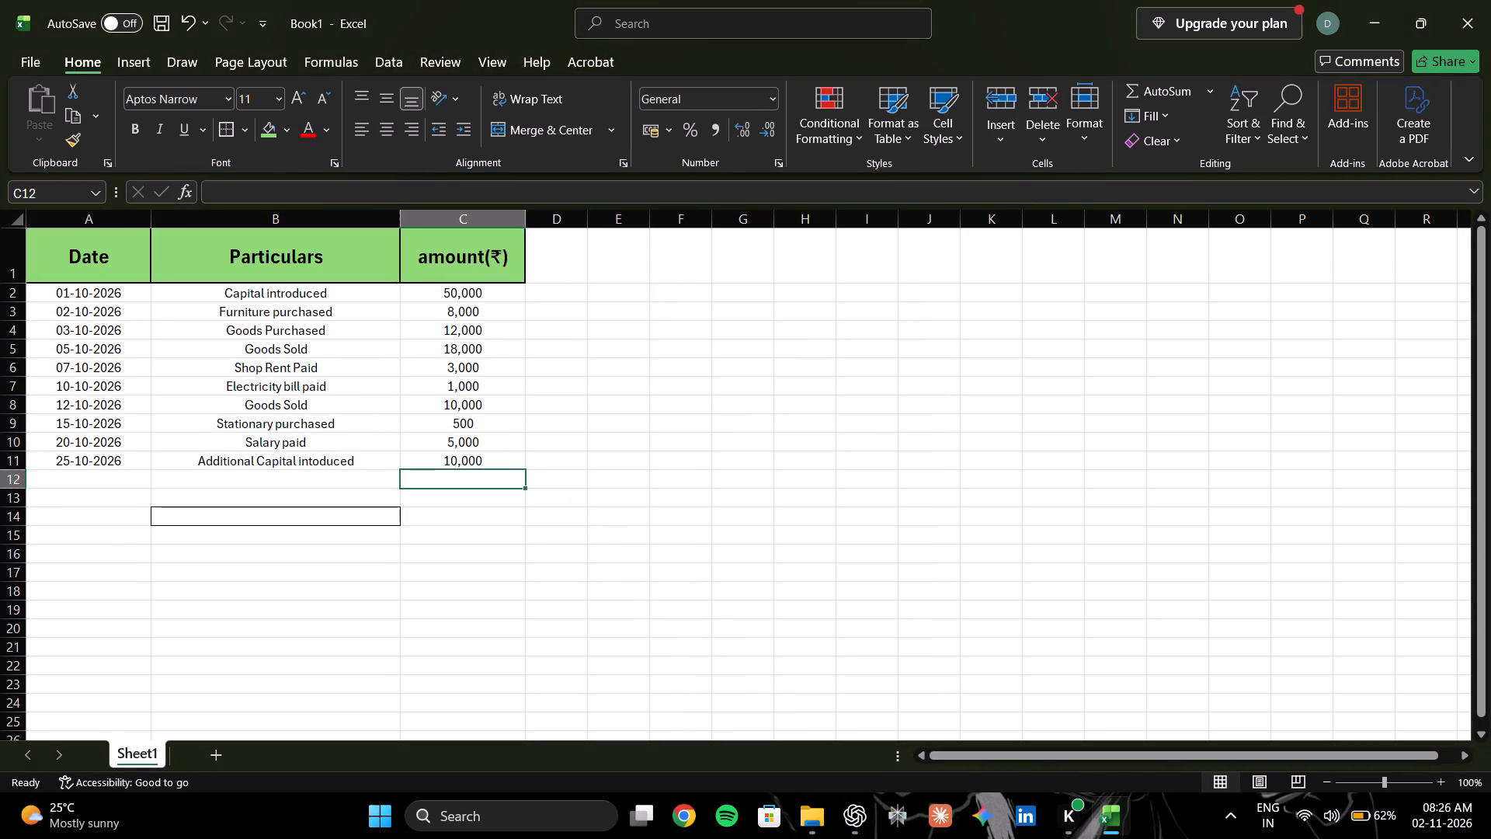
# Apply an outside border around the transaction data in cells A2 to C11.
pyautogui.moveTo(437, 461); pyautogui.dragTo(91, 287)
pyautogui.doubleClick(223, 124)
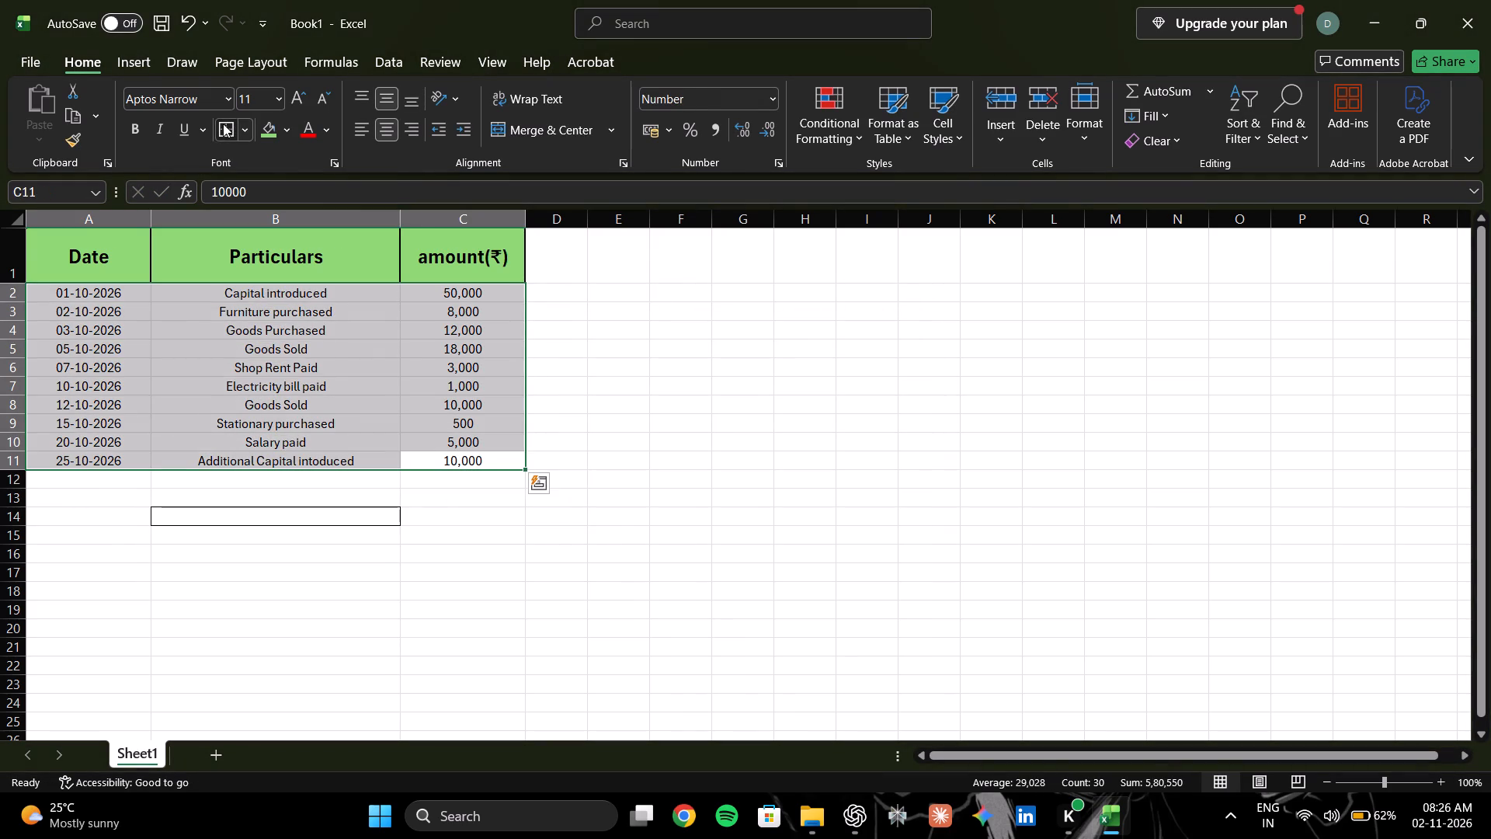
pyautogui.click(477, 588)
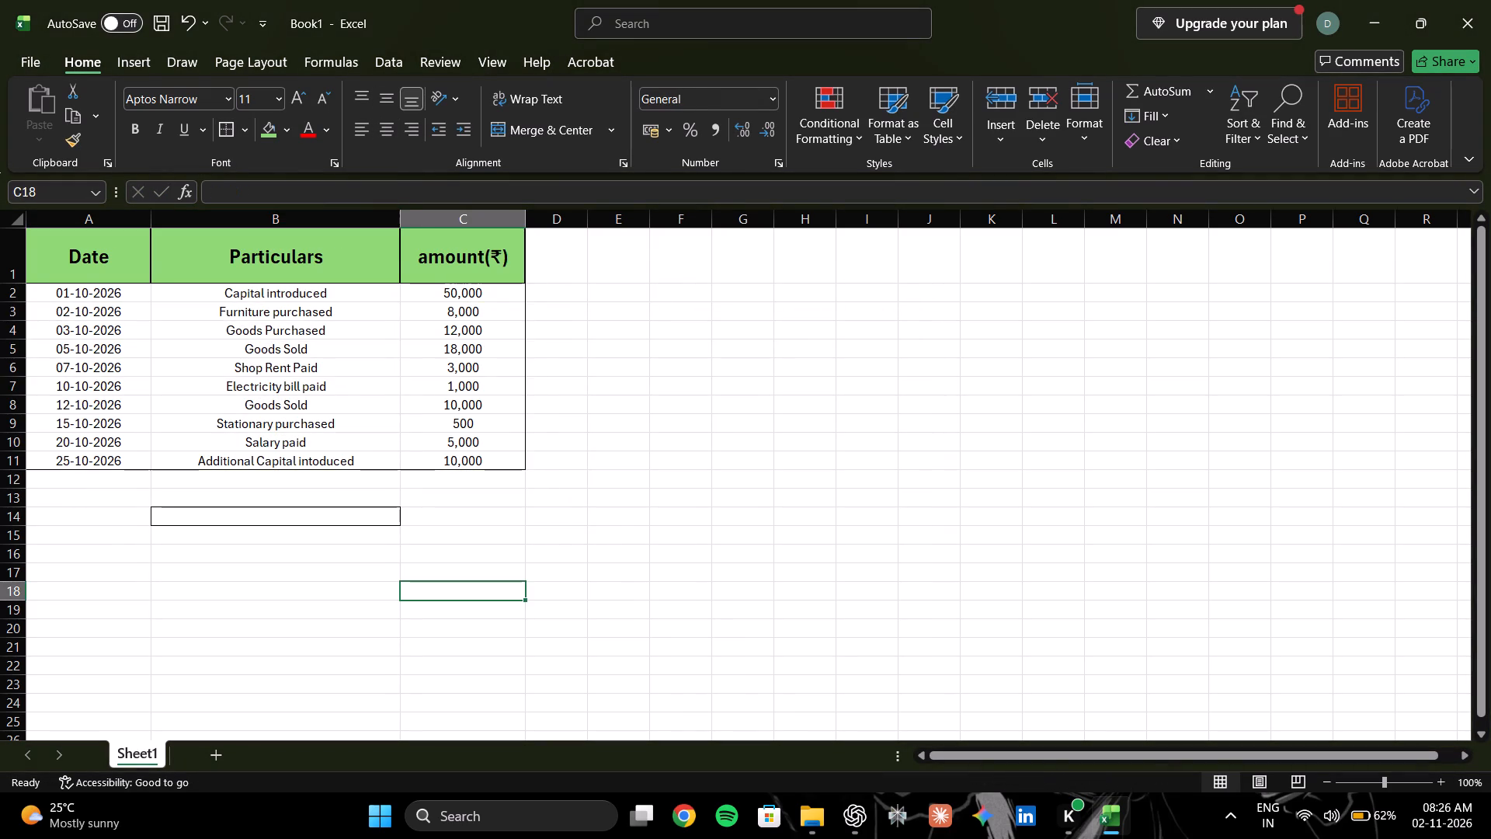
# Apply outside borders to the dates in A2 to A11 and to the particulars in B2 to B11.
pyautogui.moveTo(122, 287); pyautogui.dragTo(137, 400)
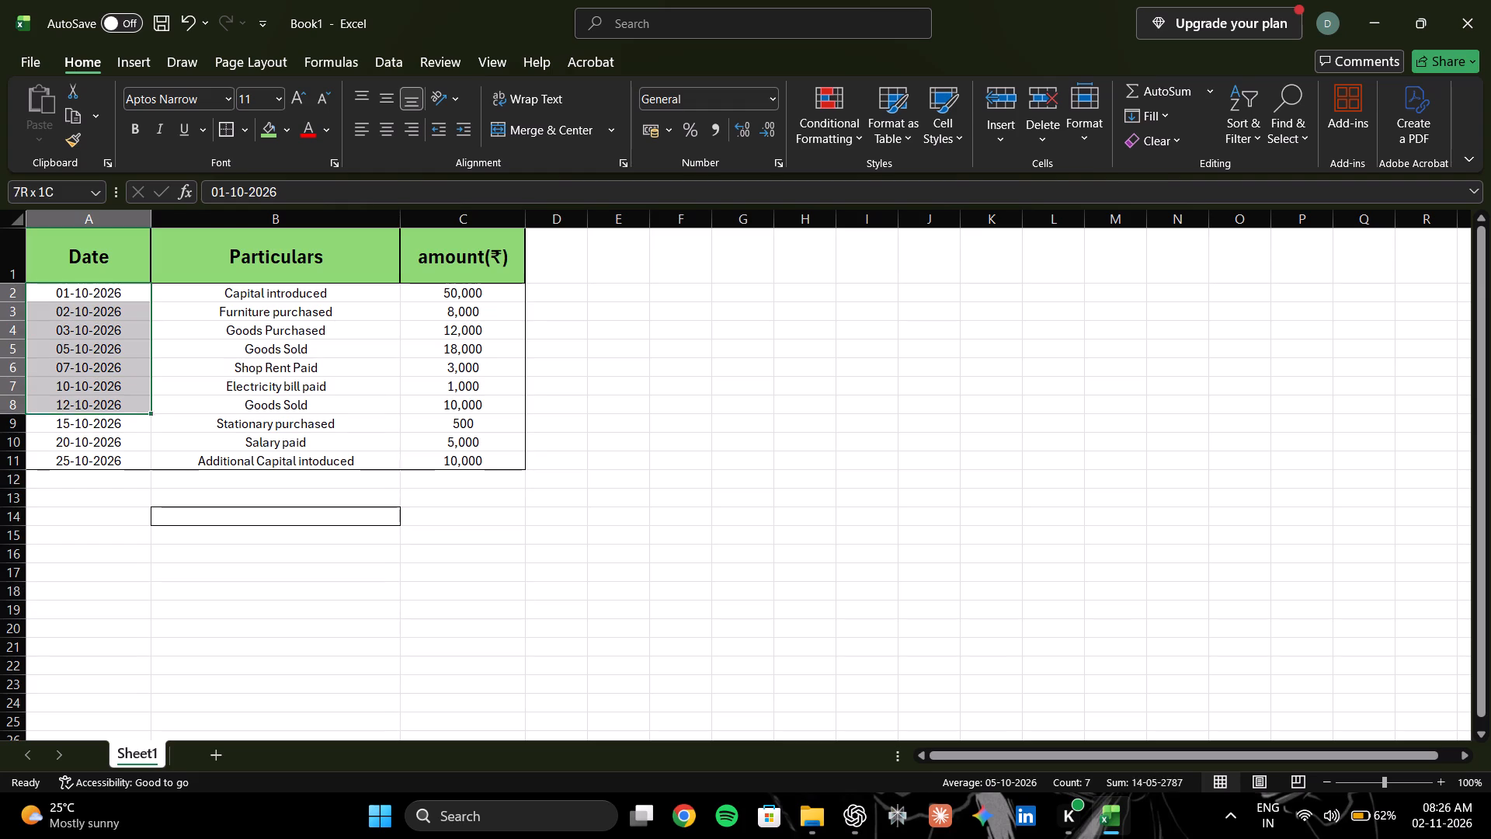
pyautogui.moveTo(137, 400); pyautogui.dragTo(130, 458)
pyautogui.click(220, 132)
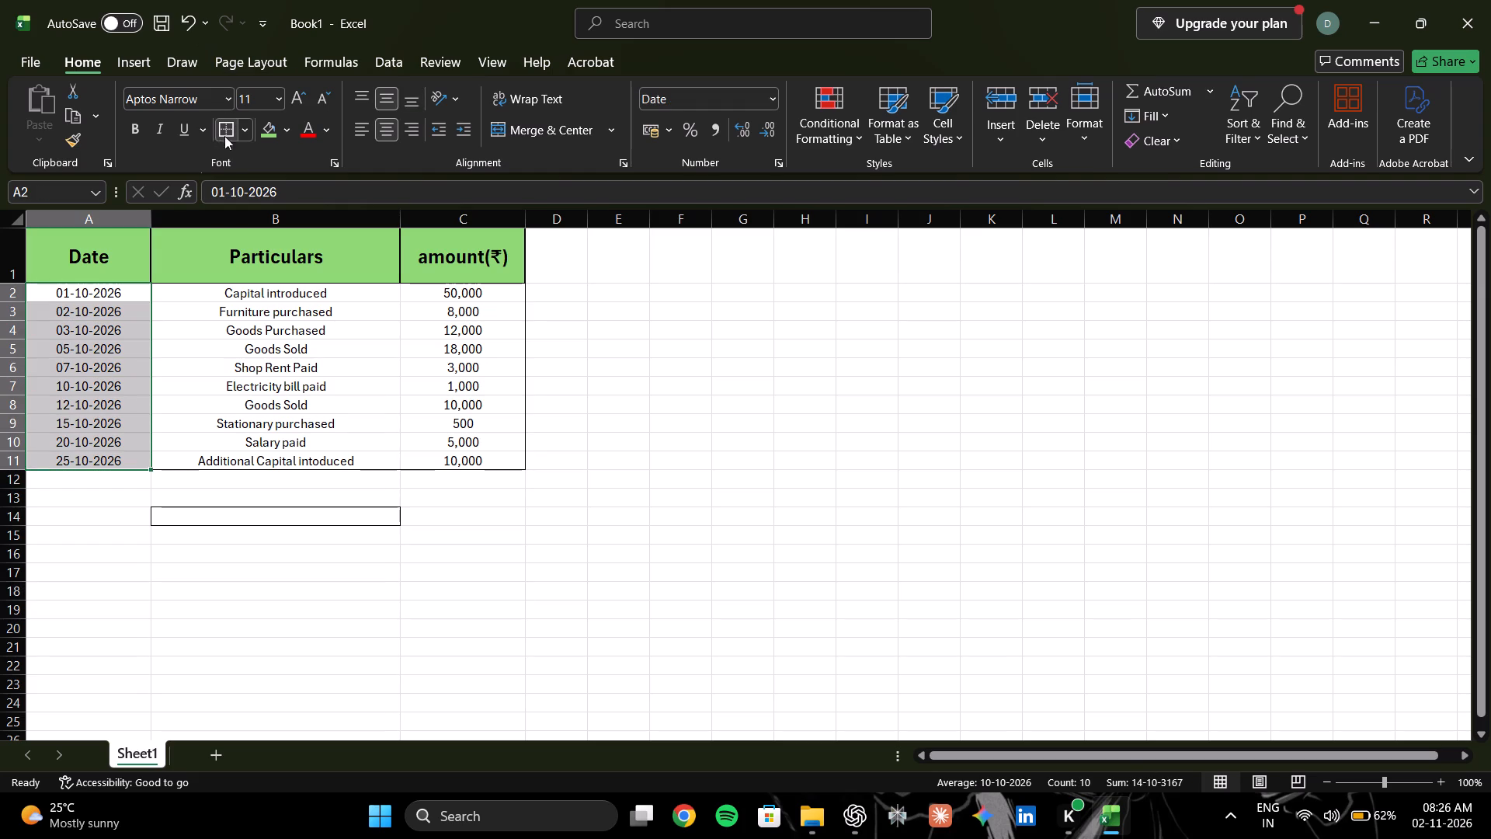
pyautogui.moveTo(294, 299); pyautogui.dragTo(316, 451)
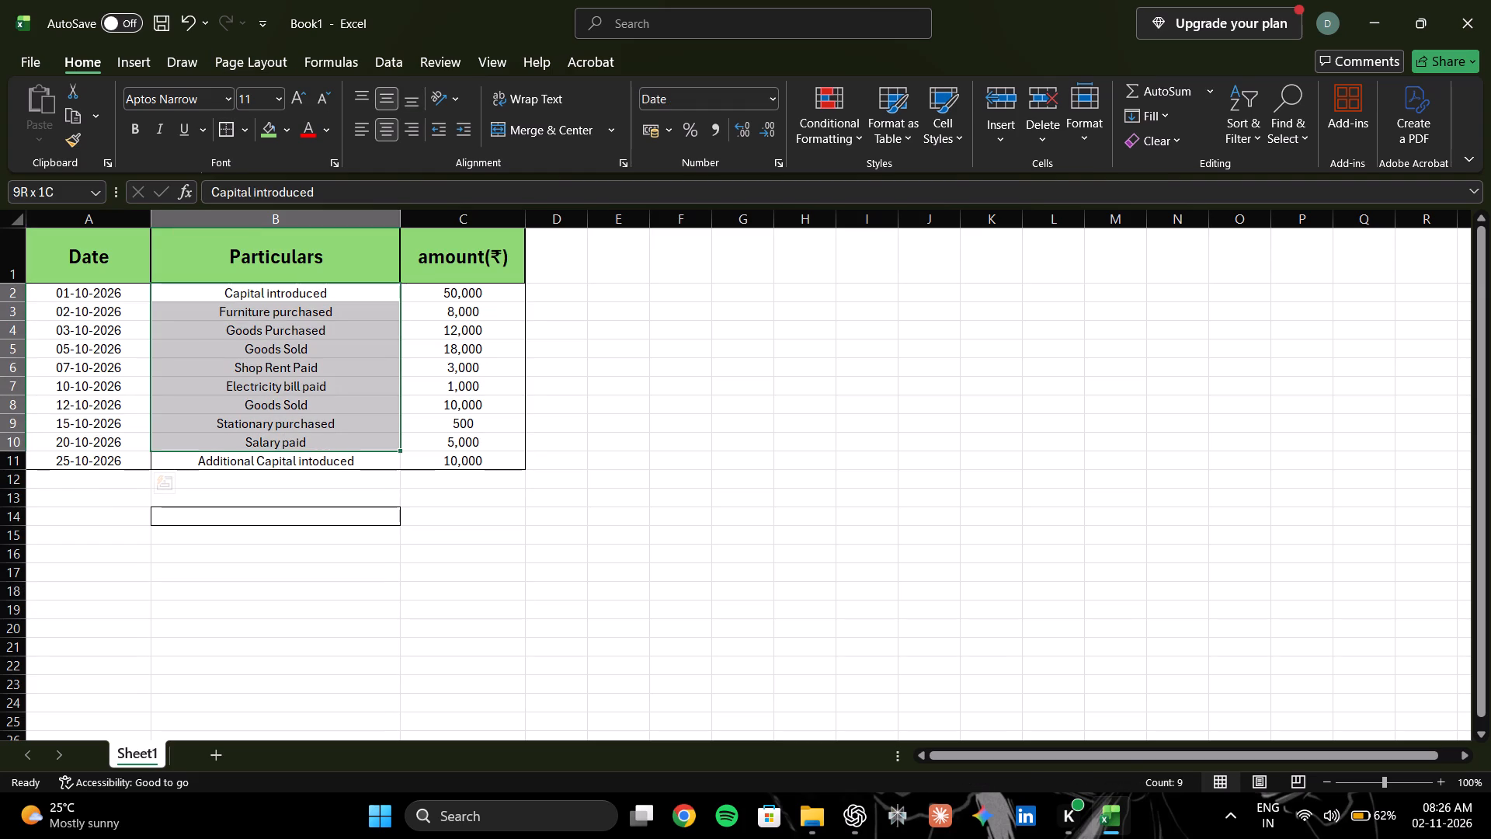
pyautogui.moveTo(316, 451); pyautogui.dragTo(316, 454)
pyautogui.click(235, 141)
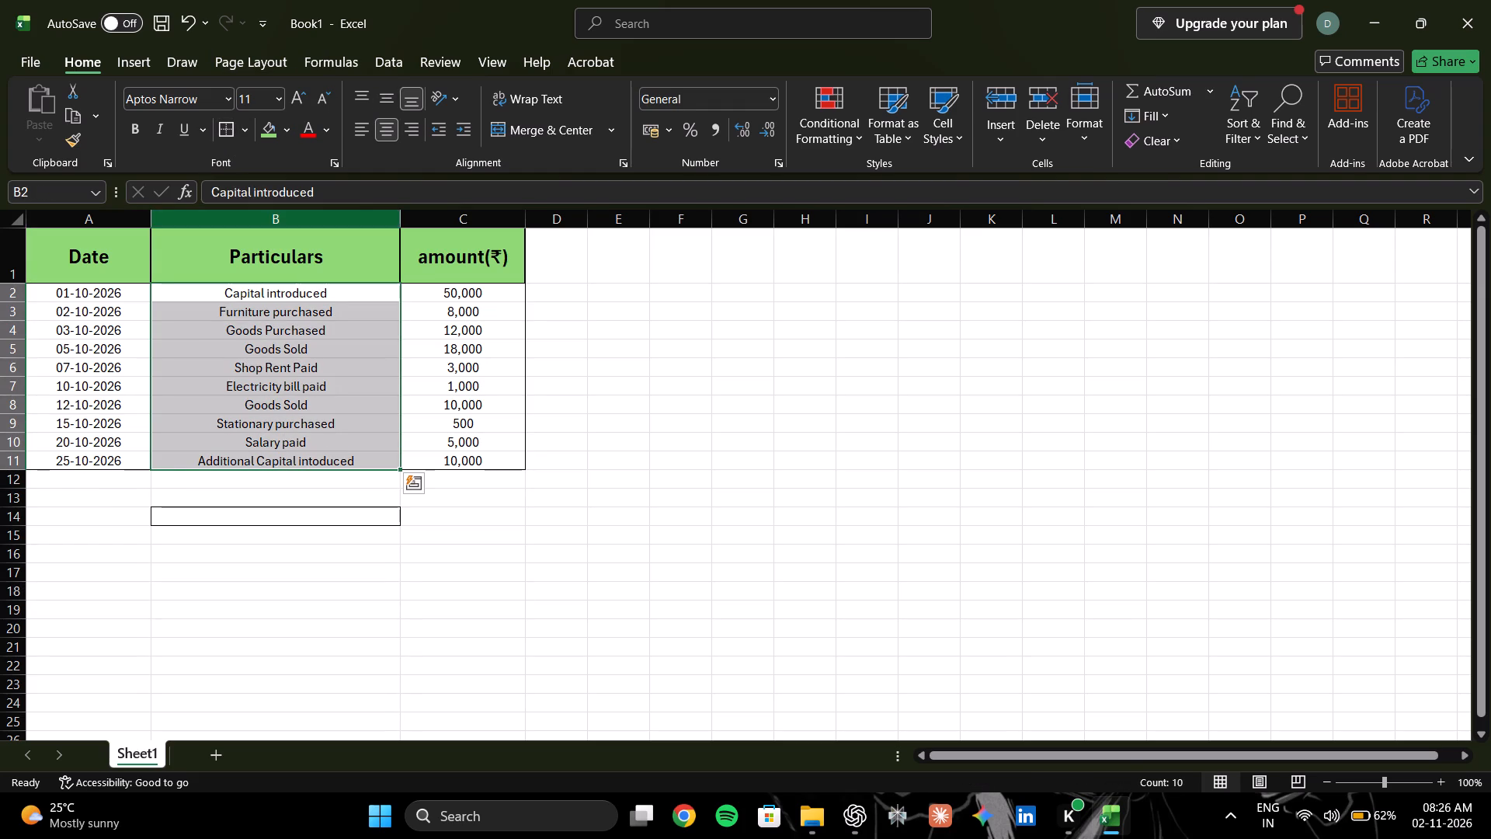
pyautogui.click(520, 563)
# Enter the label "Total amount" in cell A12 below the last date.
pyautogui.click(81, 492)
pyautogui.doubleClick(91, 486)
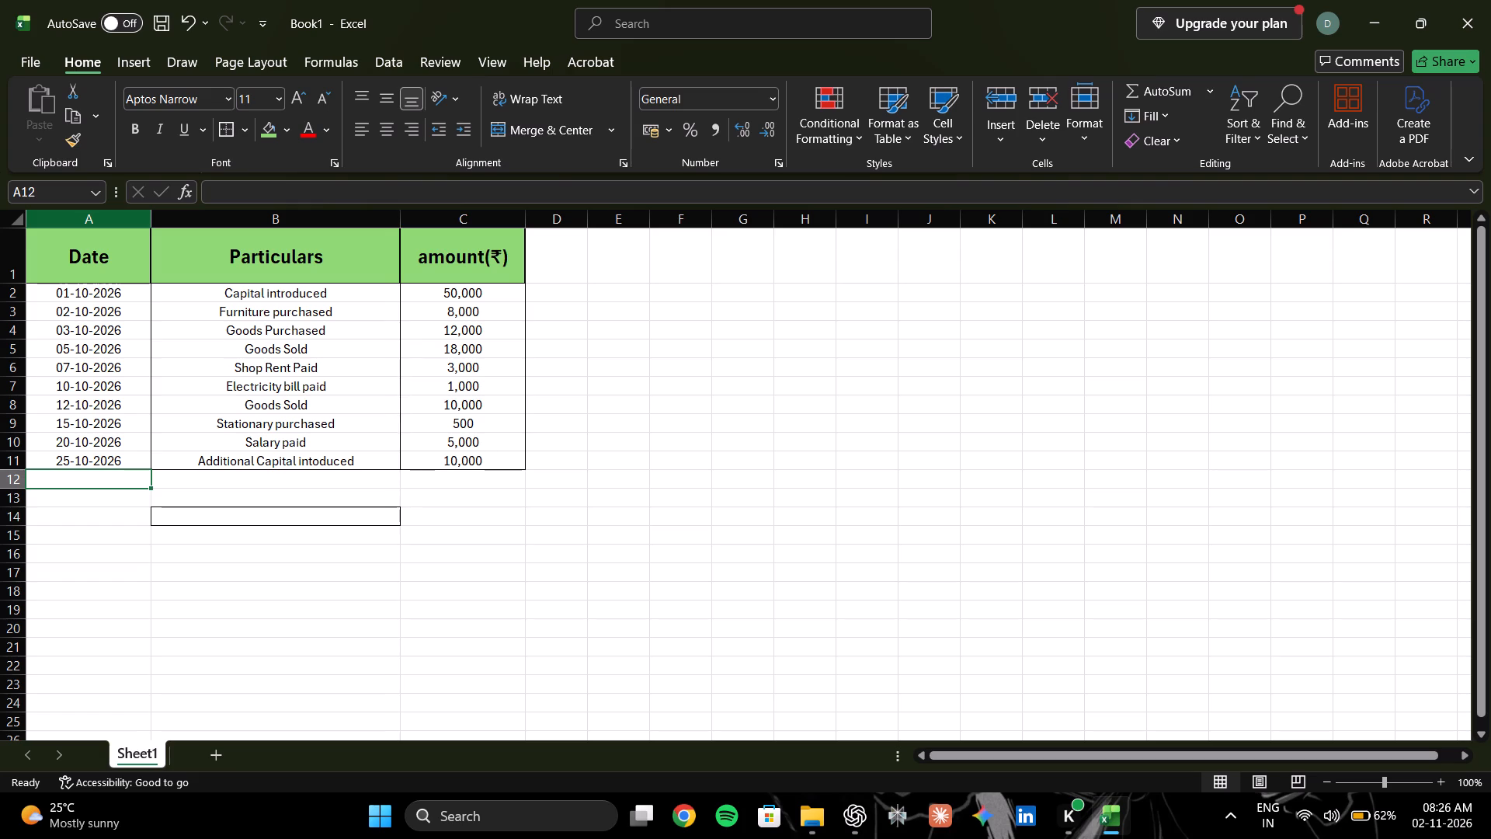
pyautogui.click(116, 520)
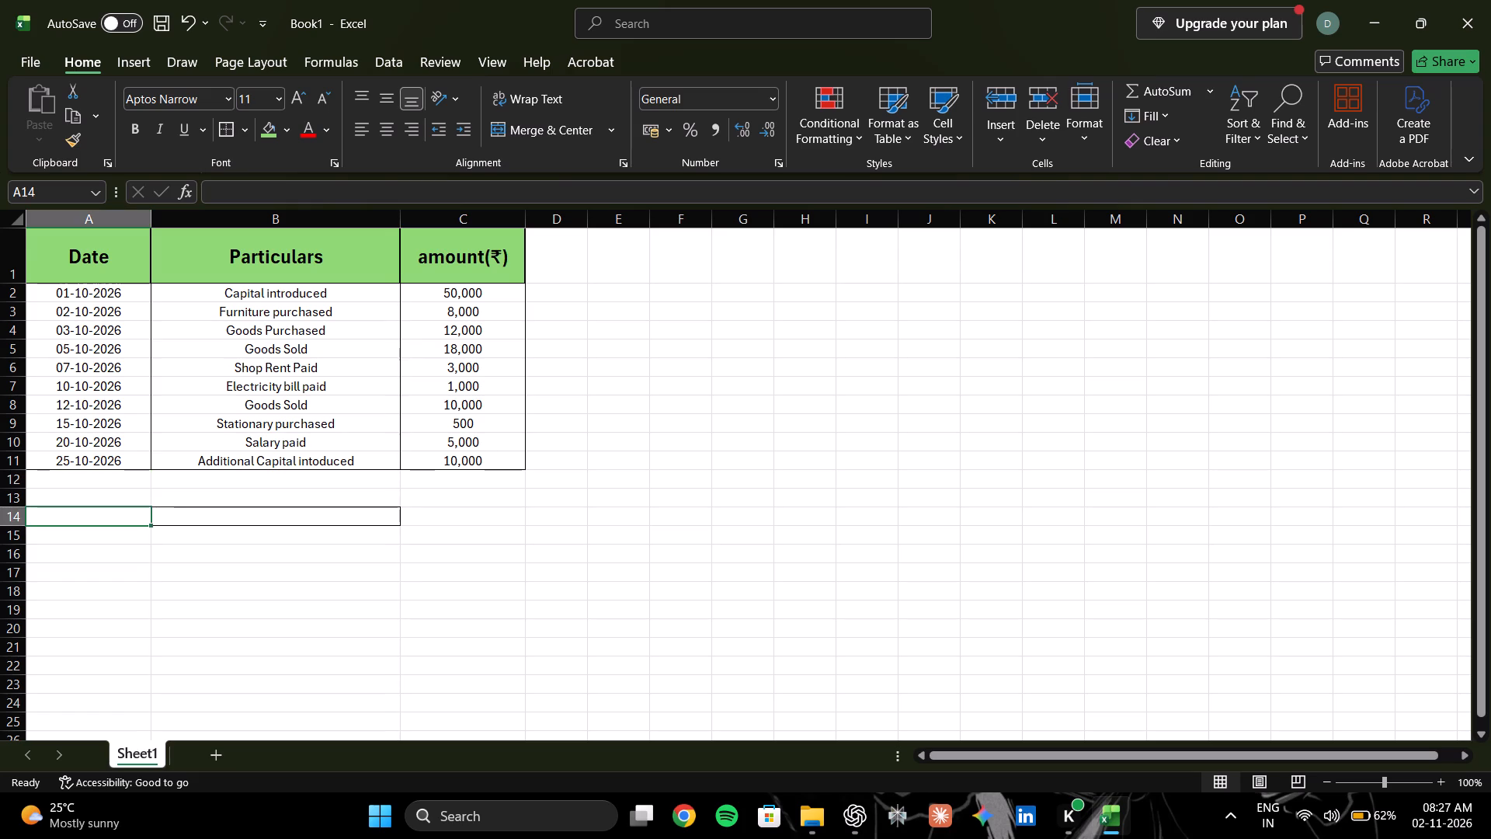
pyautogui.click(48, 463)
pyautogui.click(55, 477)
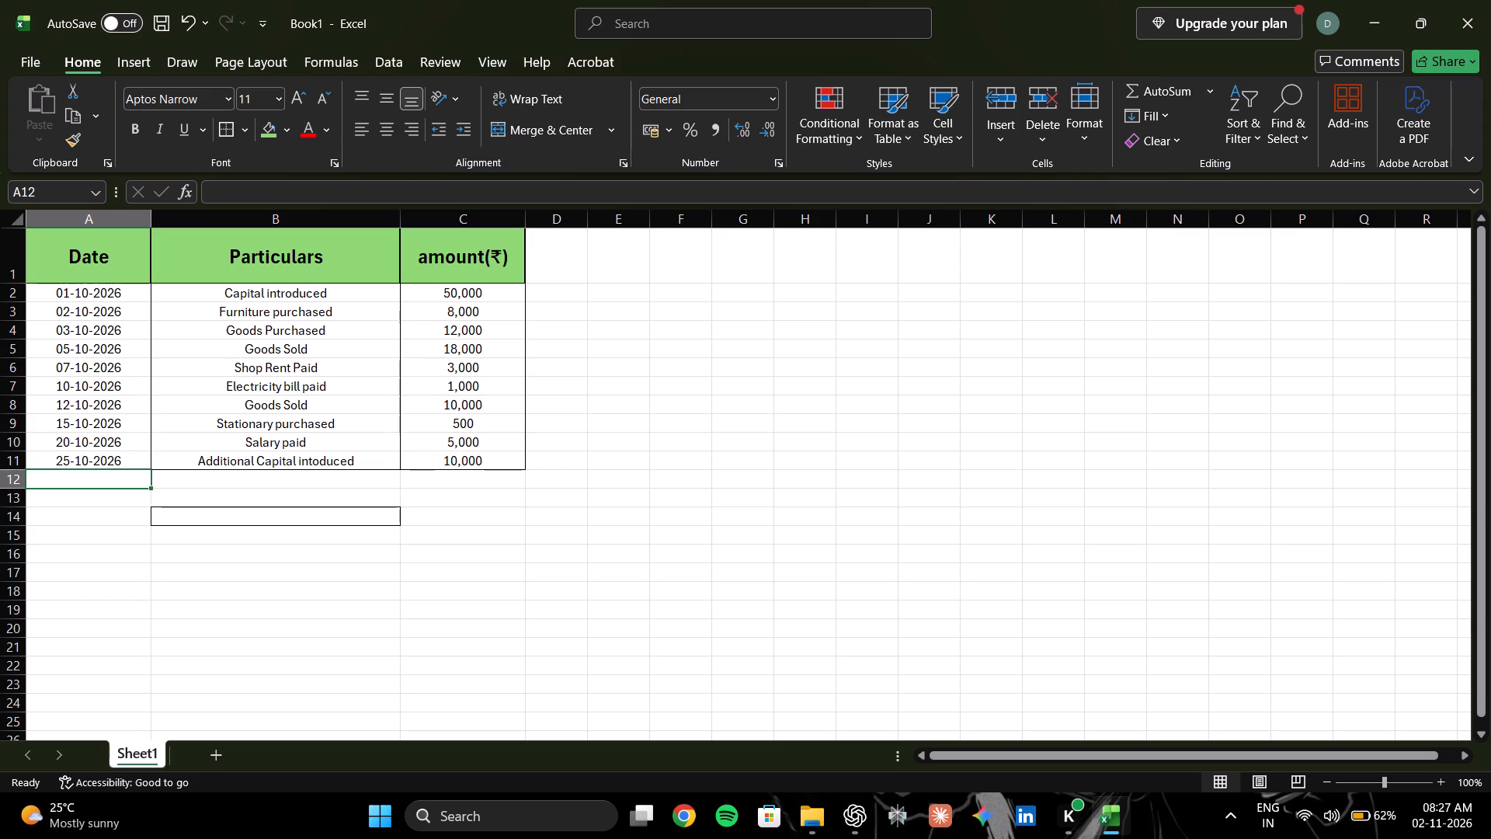
pyautogui.write('Totl')
pyautogui.press('BackSpace')
pyautogui.write('al amount')
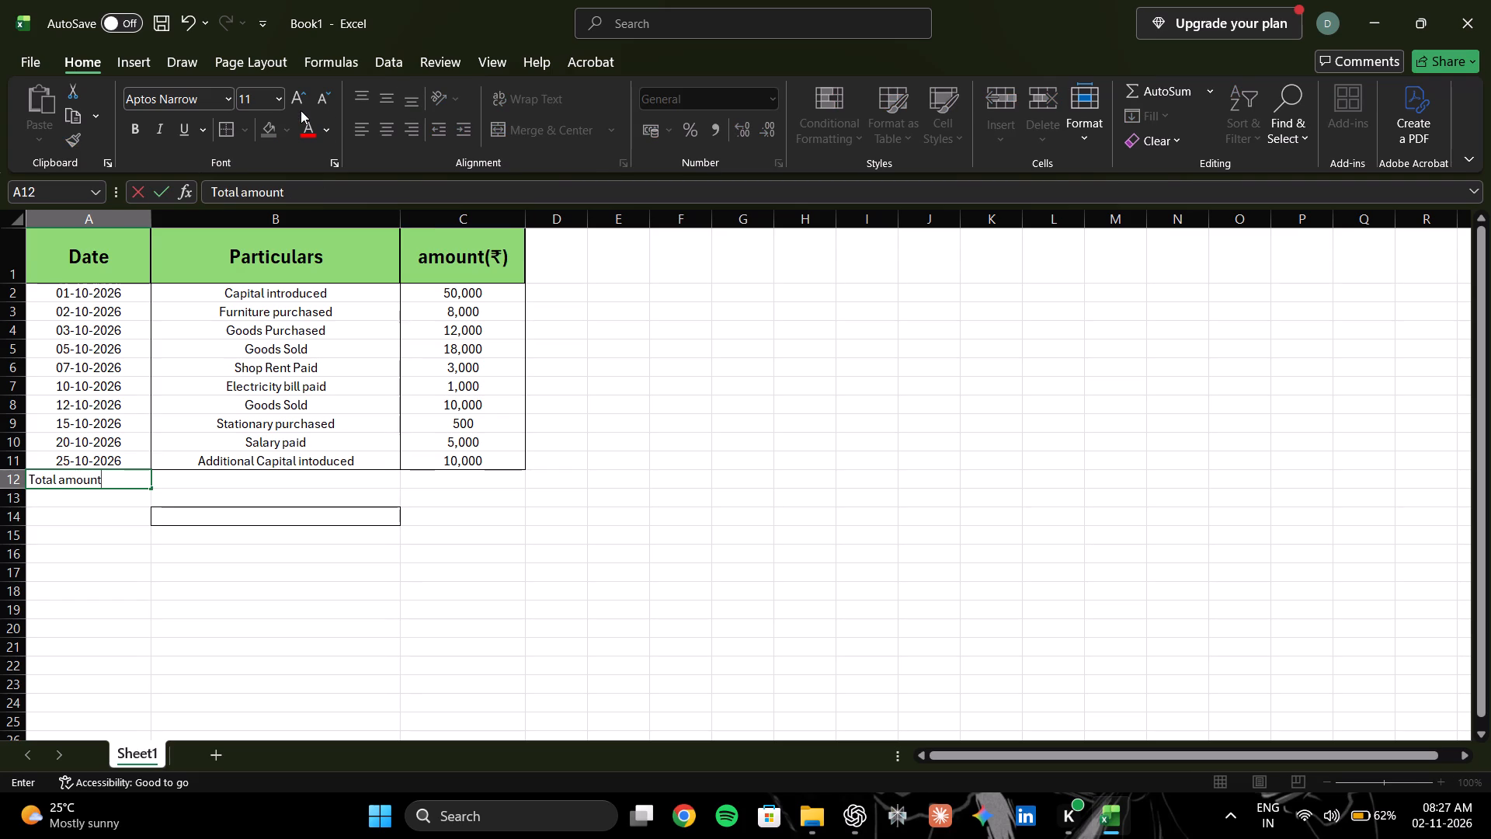
# Make the "Total amount" text in cell A12 bold.
pyautogui.click(130, 128)
pyautogui.doubleClick(114, 476)
pyautogui.click(127, 482)
pyautogui.click(127, 482)
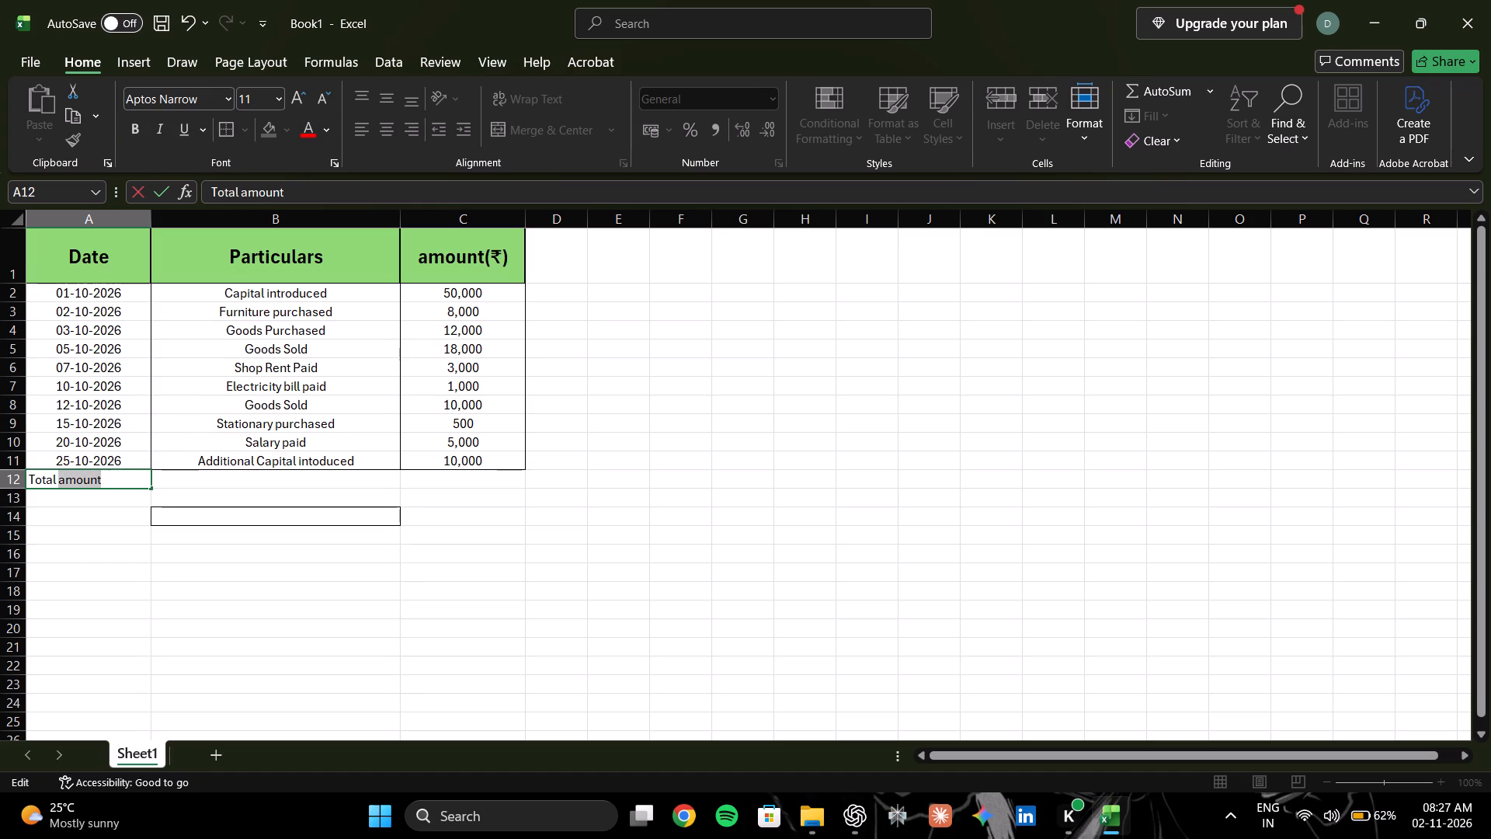
pyautogui.moveTo(127, 482); pyautogui.dragTo(89, 474)
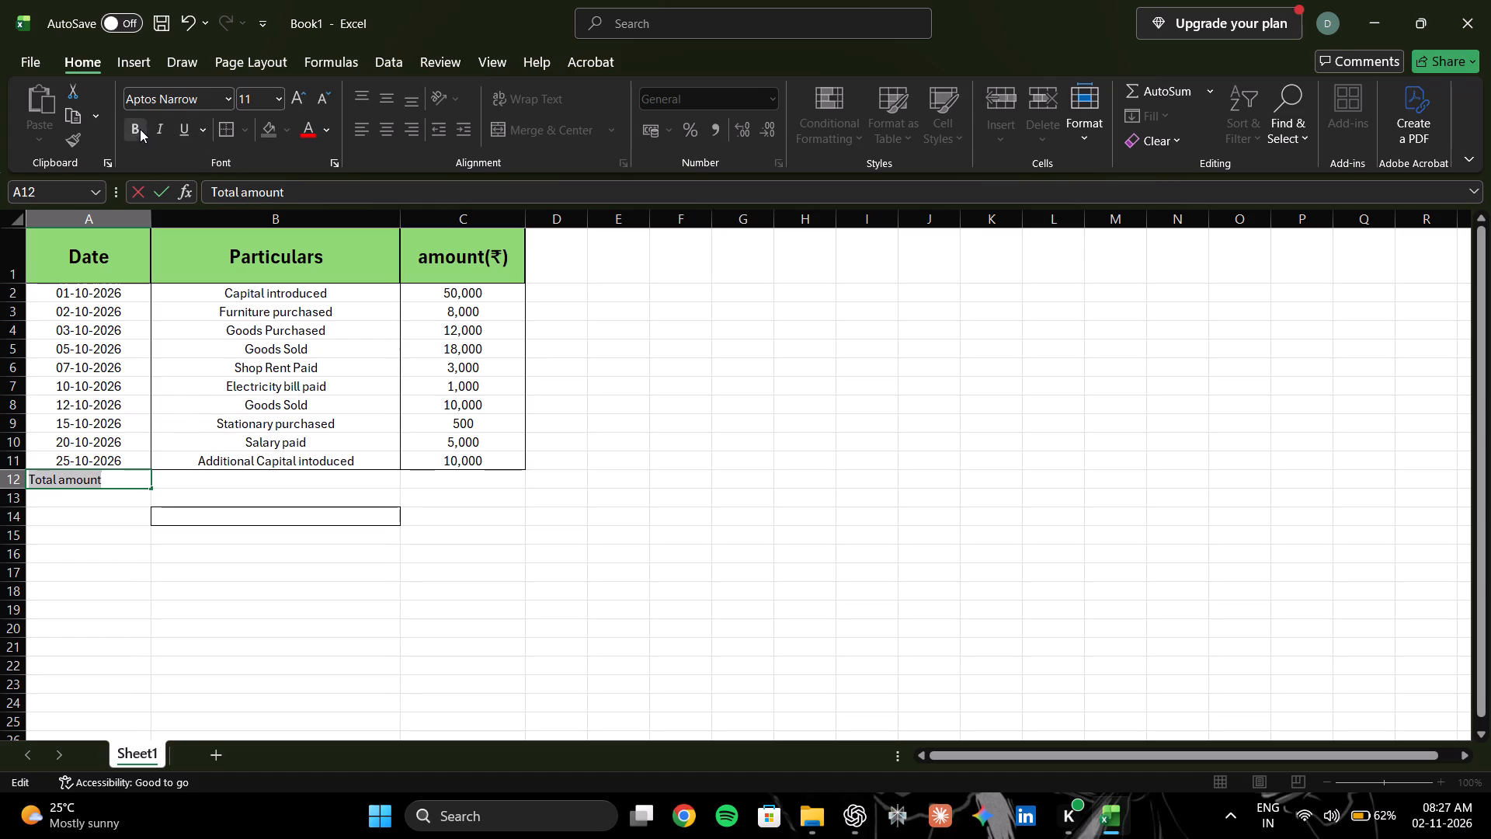
pyautogui.click(140, 129)
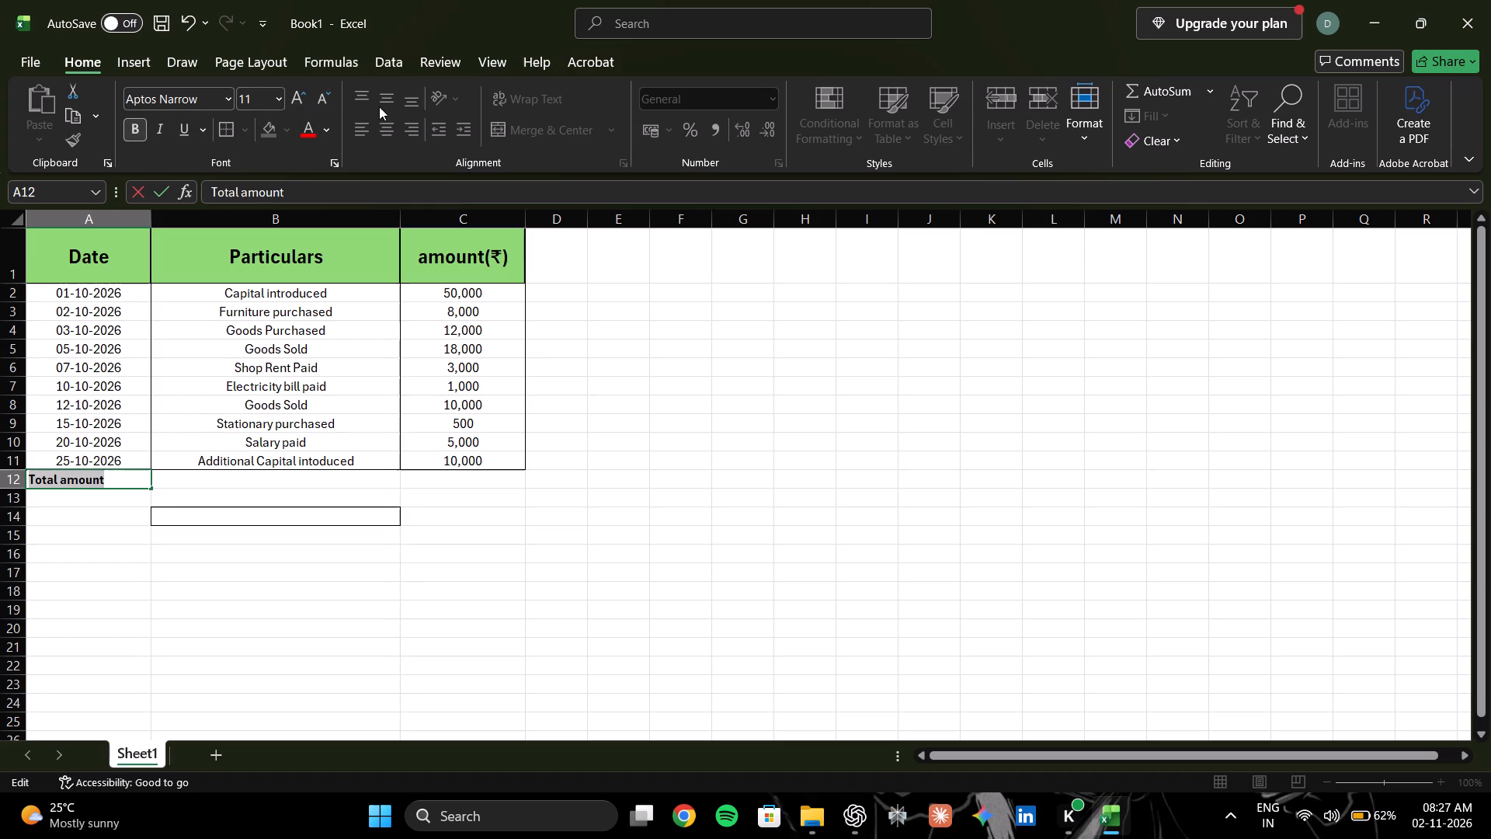
pyautogui.click(181, 523)
# Center the "Total amount" label in cell A12 both vertically and horizontally.
pyautogui.click(137, 479)
pyautogui.click(385, 103)
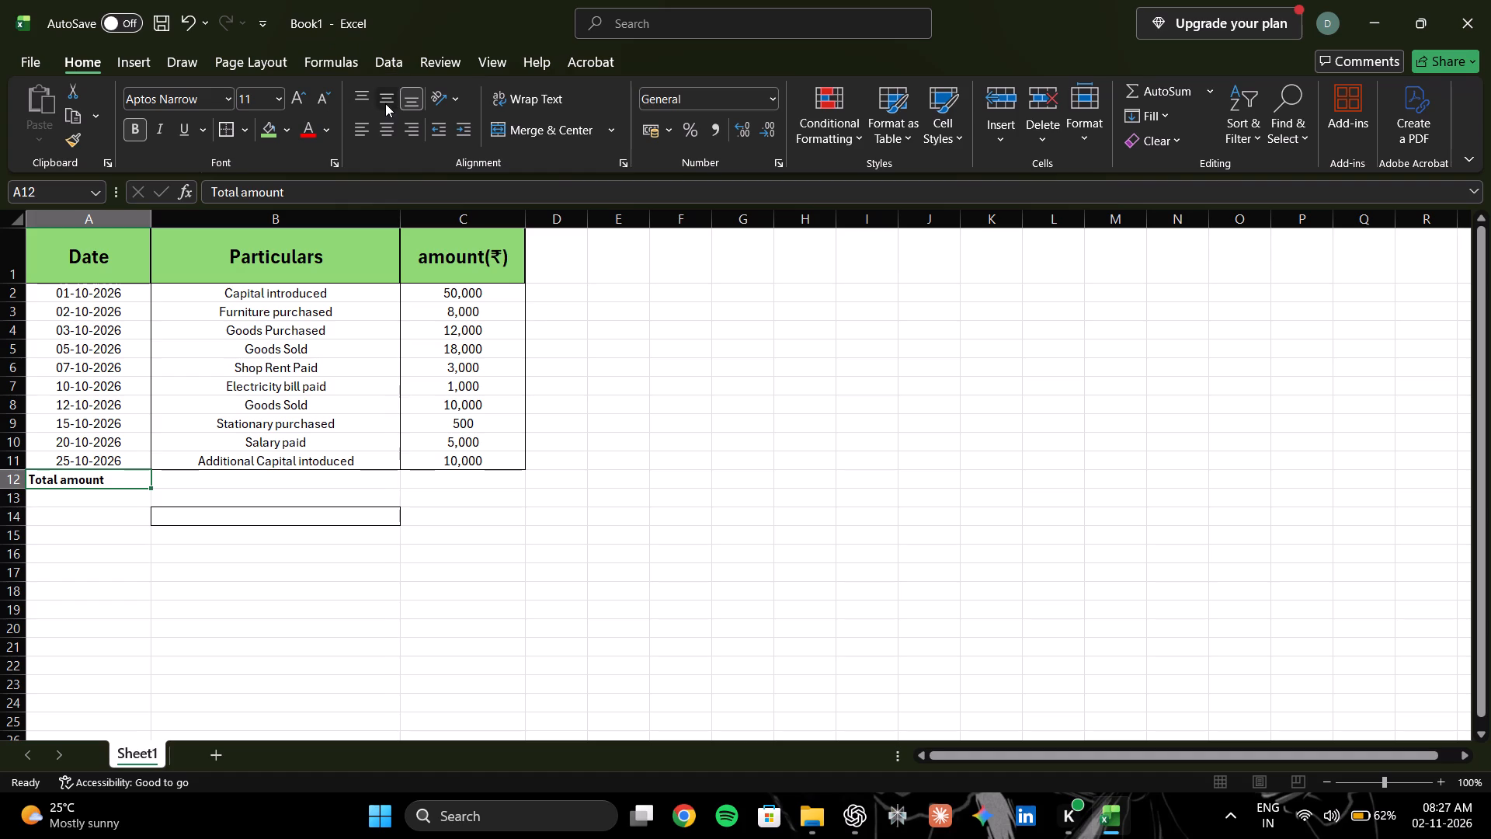
pyautogui.click(387, 128)
pyautogui.click(308, 484)
# Move the bordered empty cell B14 down to B16, farther from the table.
pyautogui.click(296, 531)
pyautogui.click(301, 516)
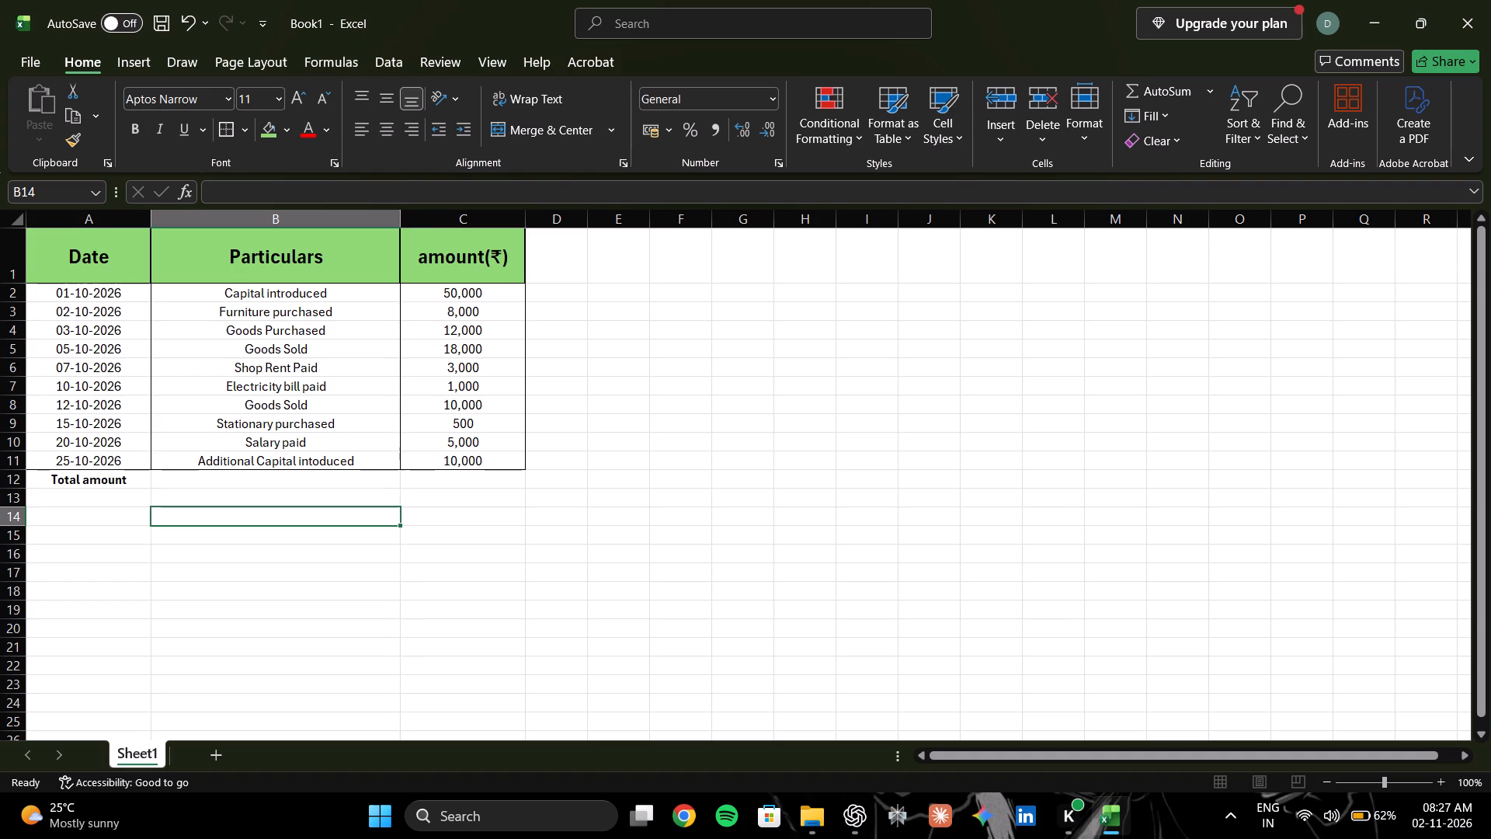
pyautogui.click(224, 130)
pyautogui.moveTo(286, 525); pyautogui.dragTo(280, 545)
pyautogui.moveTo(326, 547); pyautogui.dragTo(344, 547)
pyautogui.click(210, 501)
# Increase the height of row 12 to about twice that of a transaction row.
pyautogui.click(123, 485)
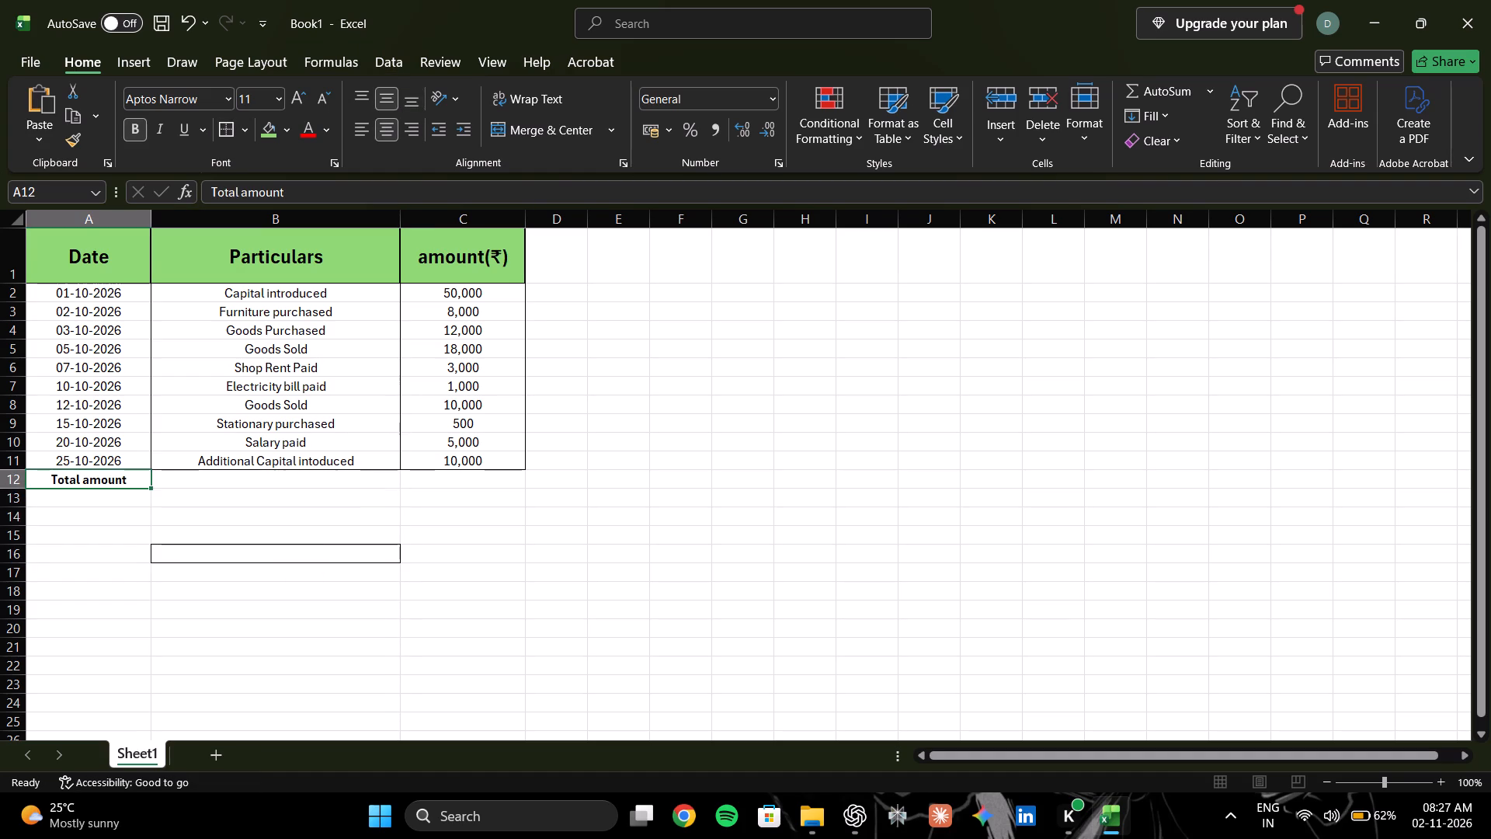
pyautogui.moveTo(23, 487); pyautogui.dragTo(22, 504)
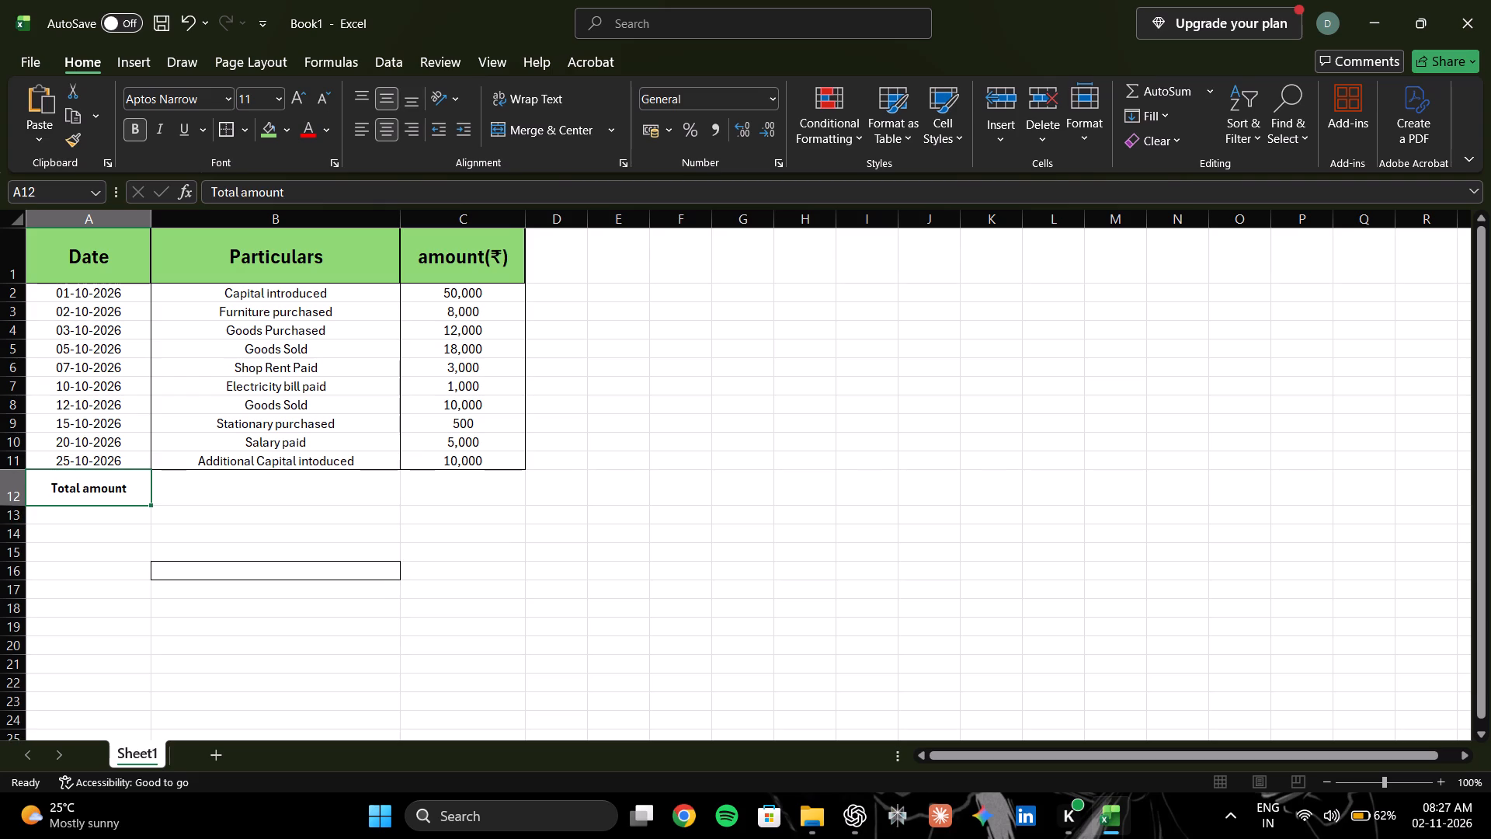
# Apply thick outside borders to the "Total amount" cell A12.
pyautogui.click(93, 482)
pyautogui.click(99, 487)
pyautogui.click(235, 132)
pyautogui.click(243, 136)
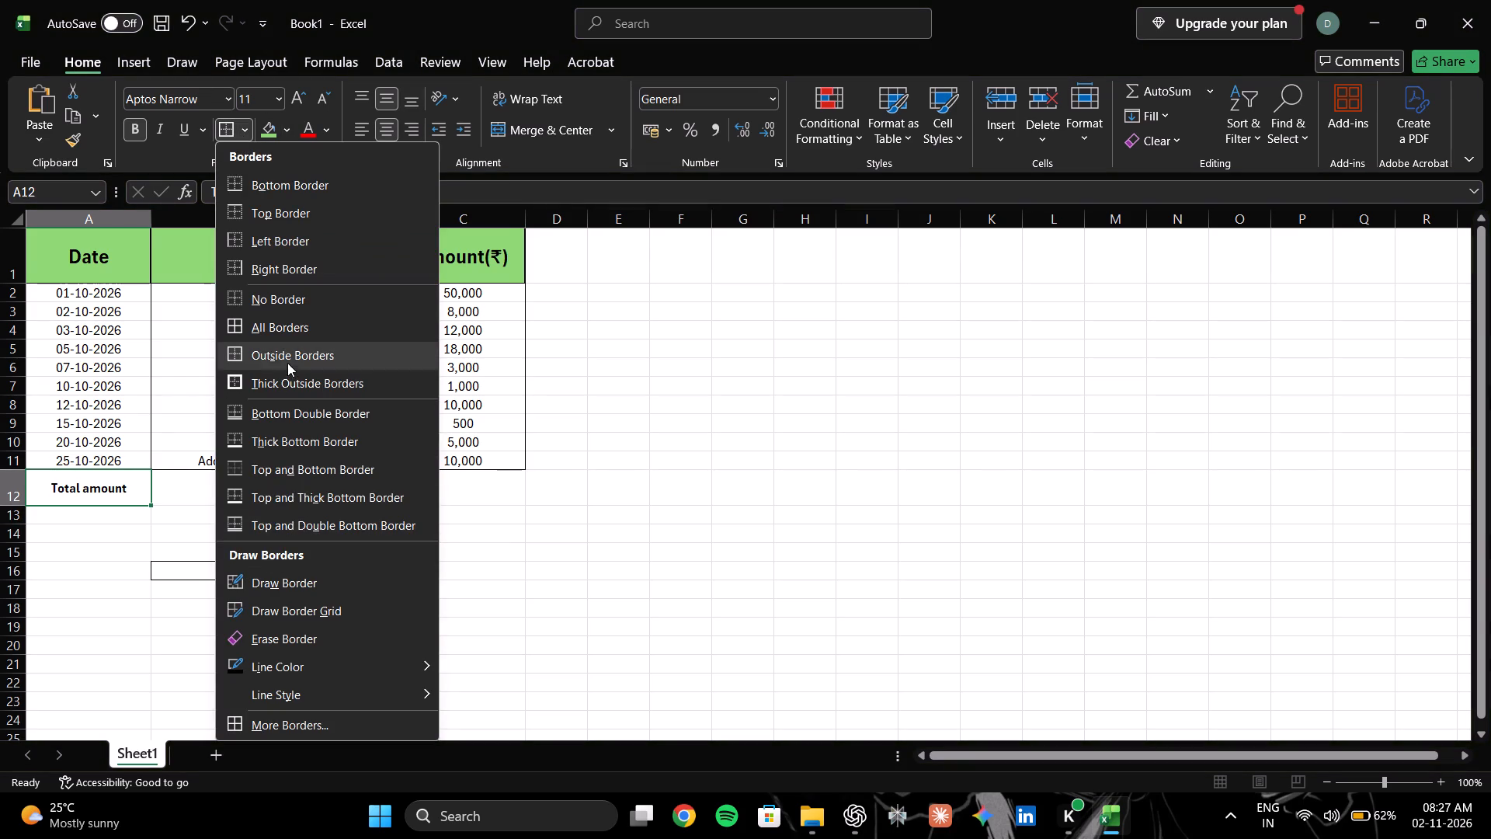
pyautogui.click(296, 385)
pyautogui.click(232, 527)
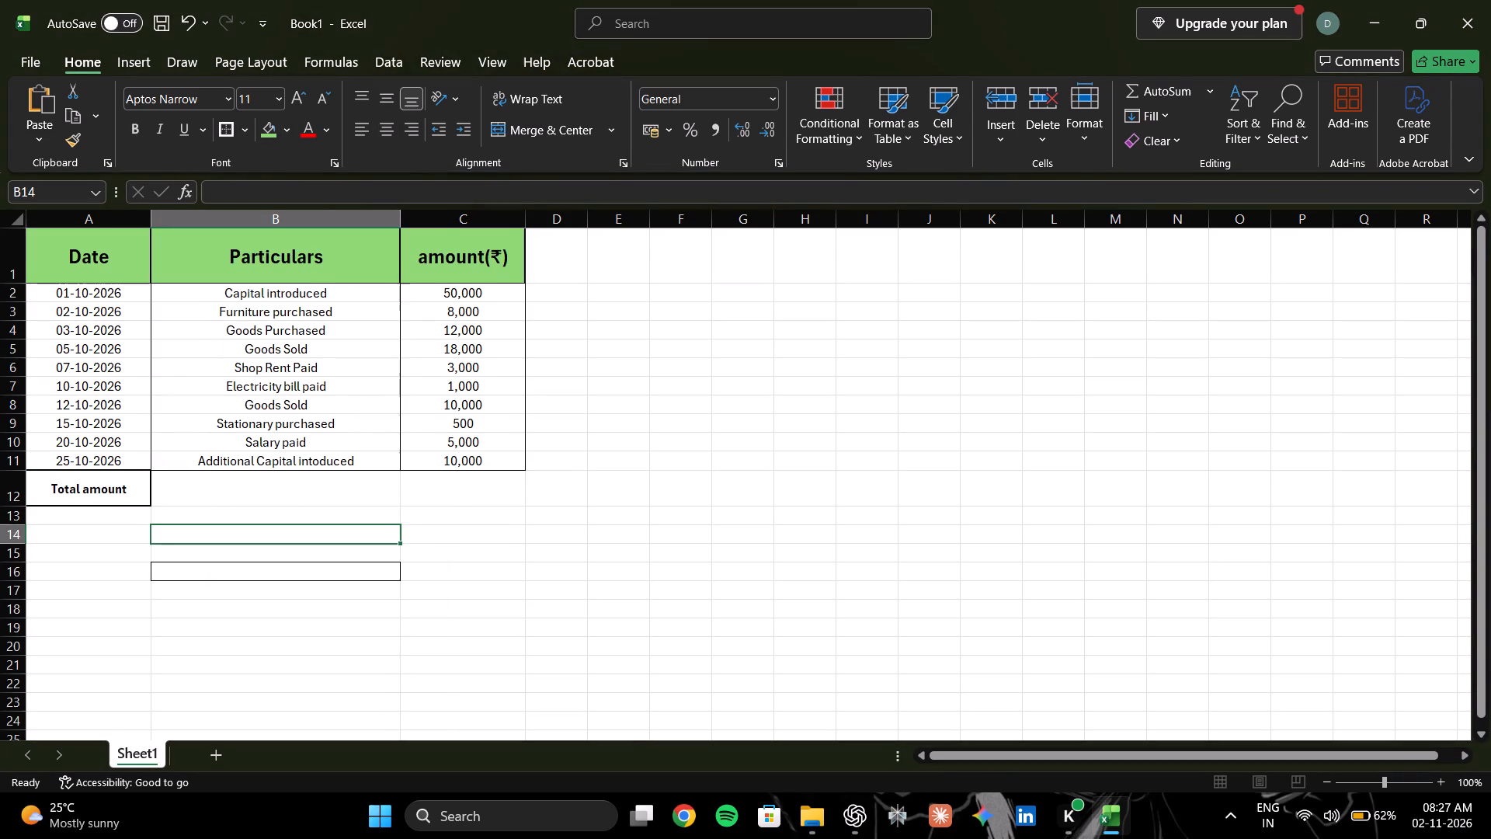
# Merge and center cells B12 and C12 beside the "Total amount" label.
pyautogui.click(193, 493)
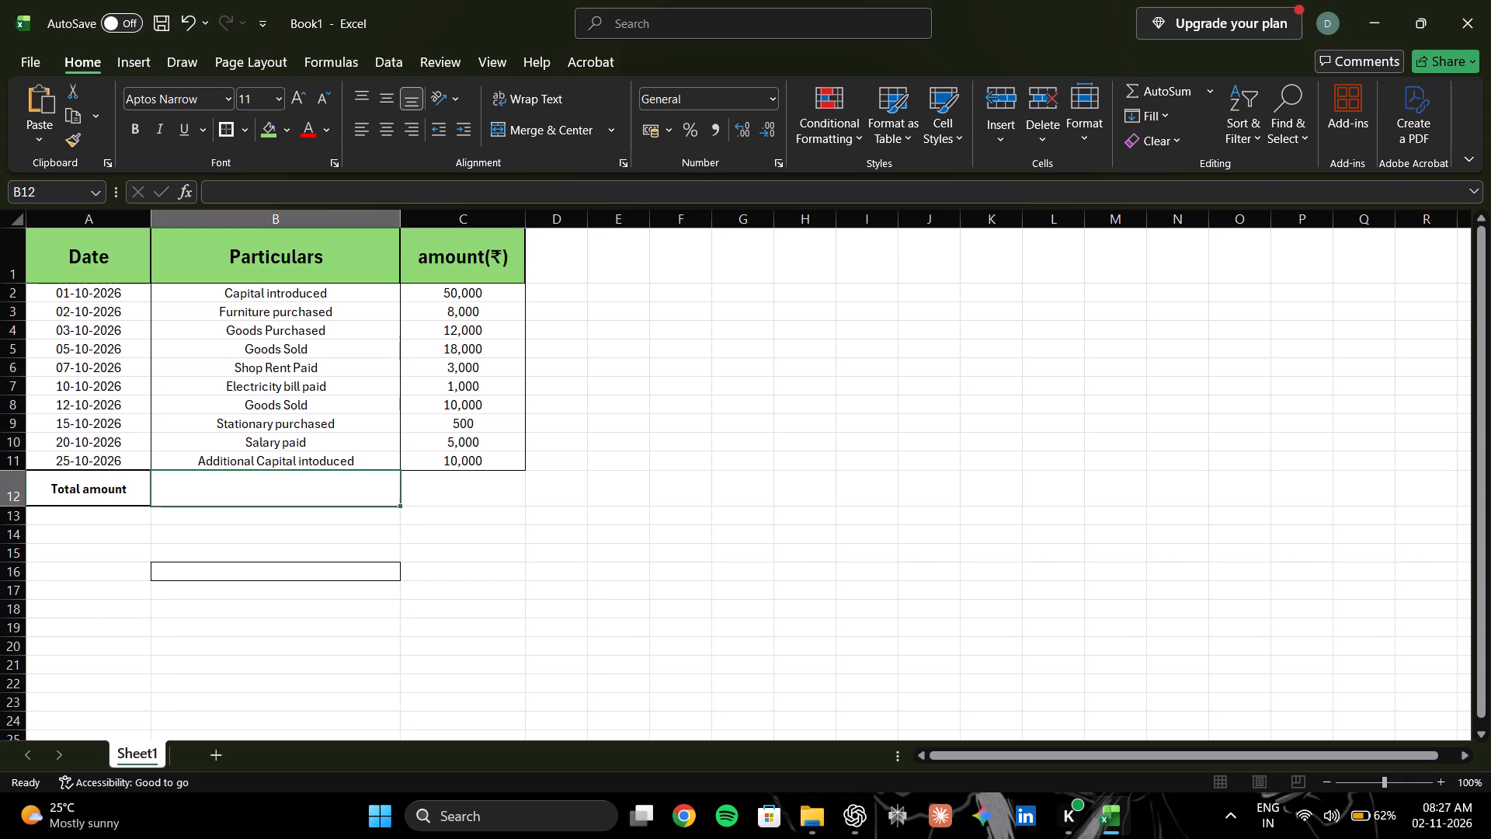
pyautogui.click(348, 511)
pyautogui.moveTo(338, 480); pyautogui.dragTo(427, 473)
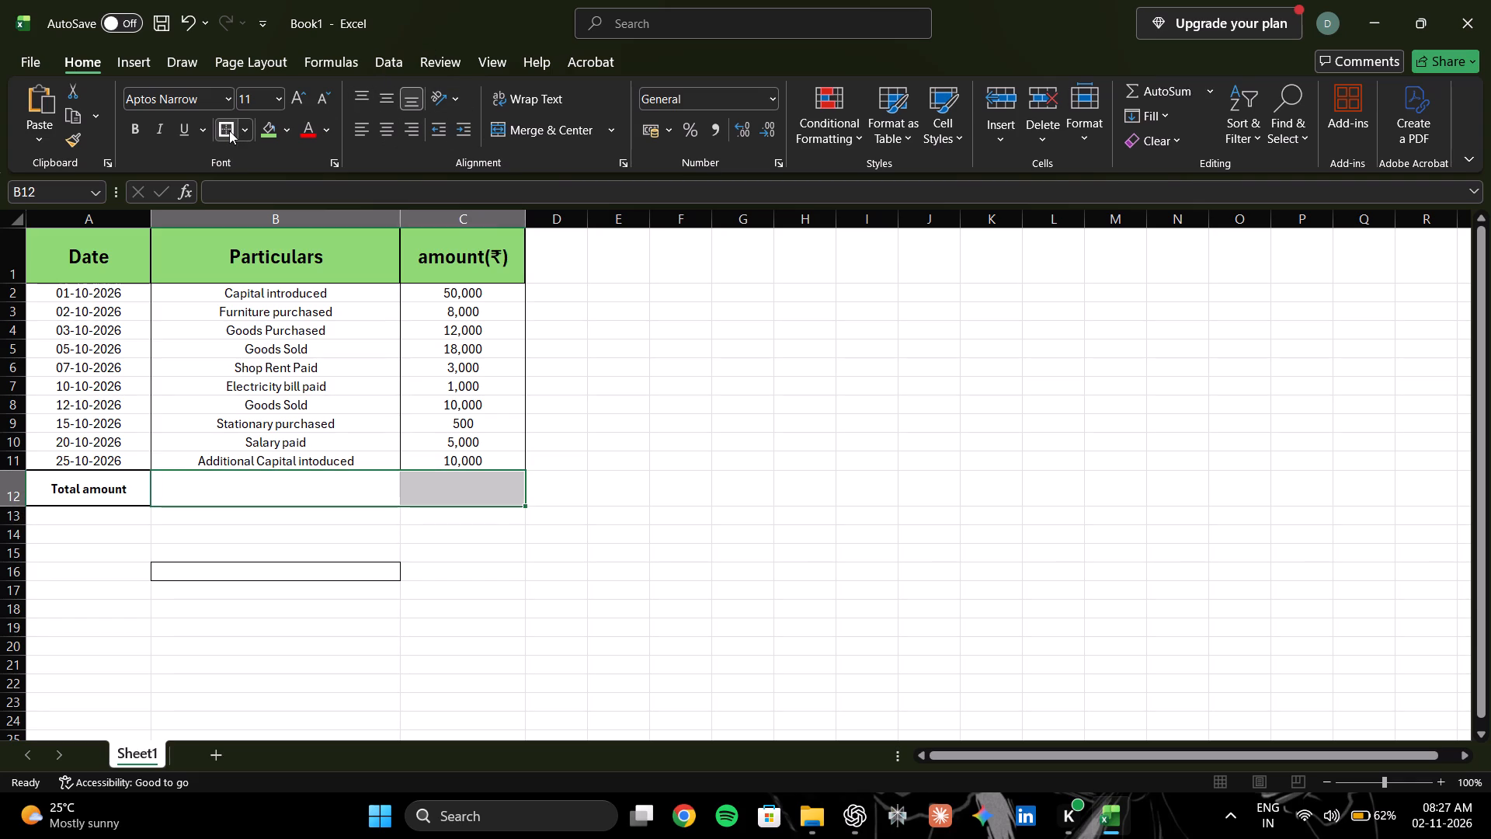
pyautogui.click(547, 114)
pyautogui.click(537, 136)
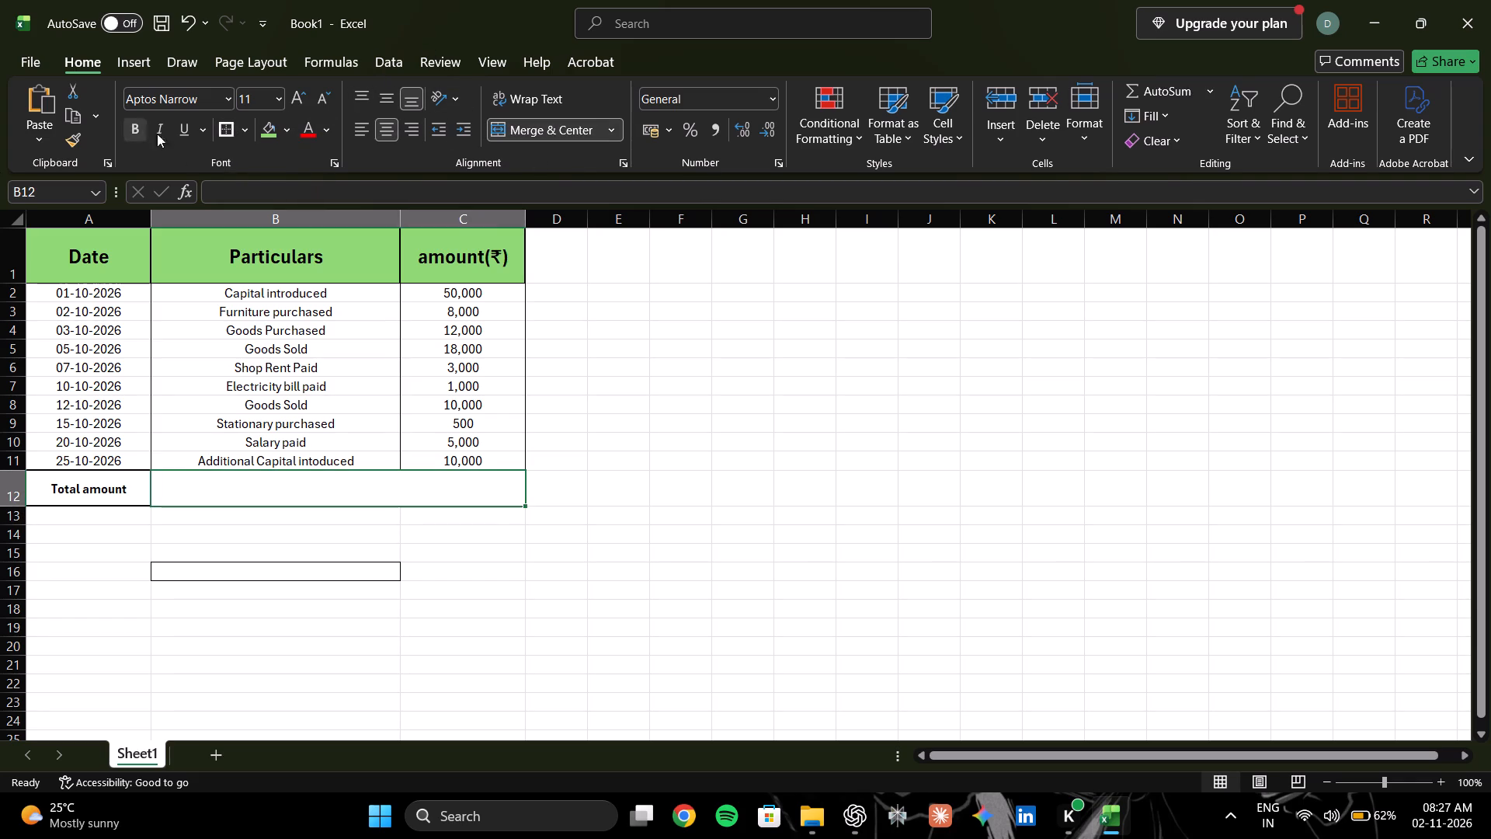
# Apply thick outside borders to the merged cell B12:C12.
pyautogui.click(228, 132)
pyautogui.click(196, 535)
pyautogui.click(120, 488)
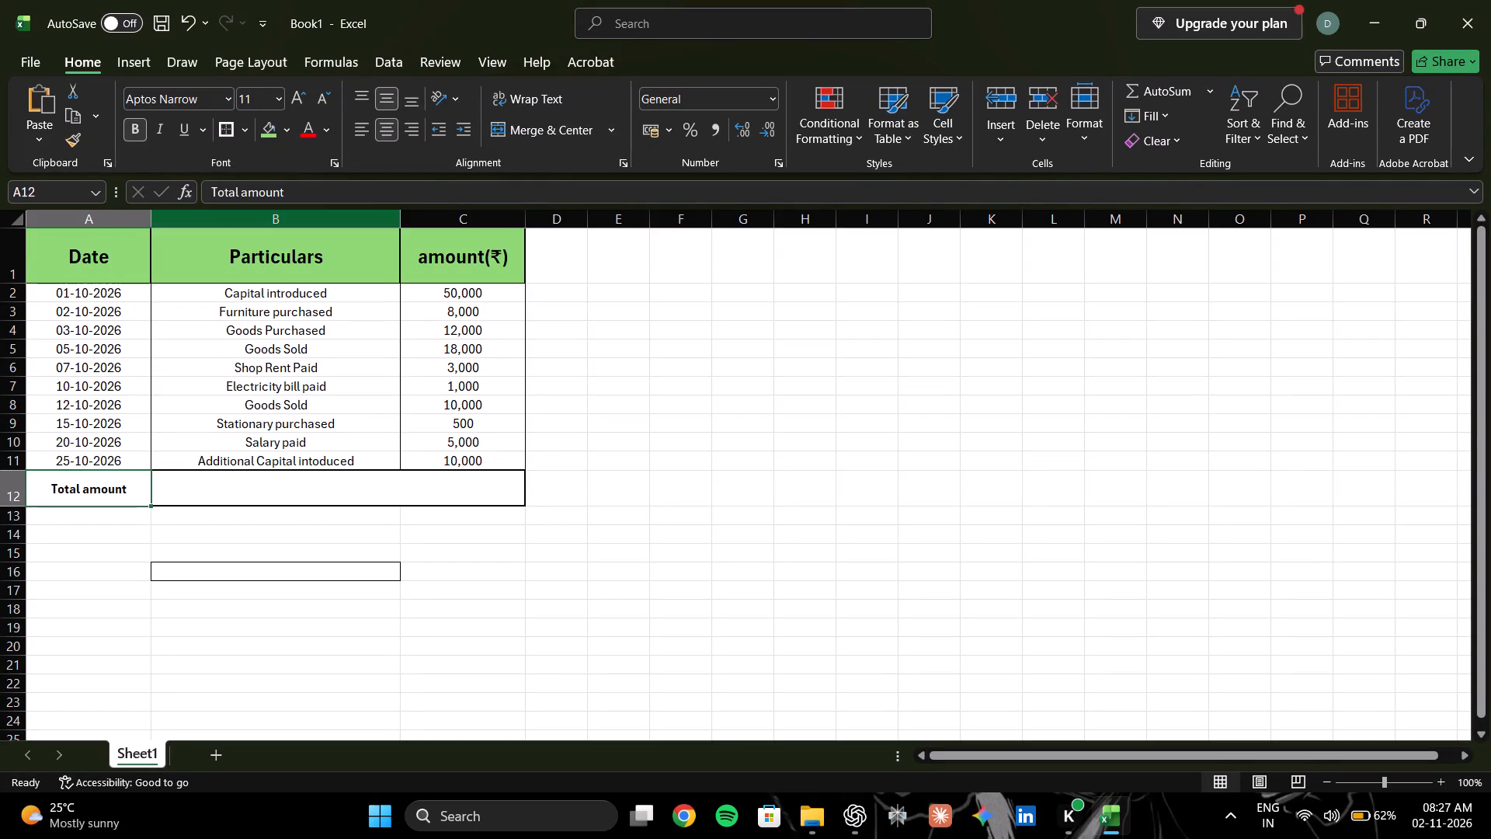
# Fill the merged cell B12:C12 with the light green used in the header row.
pyautogui.click(216, 491)
pyautogui.click(262, 131)
# Fill the "Total amount" cell A12 with the darker green from the additional colors.
pyautogui.click(100, 499)
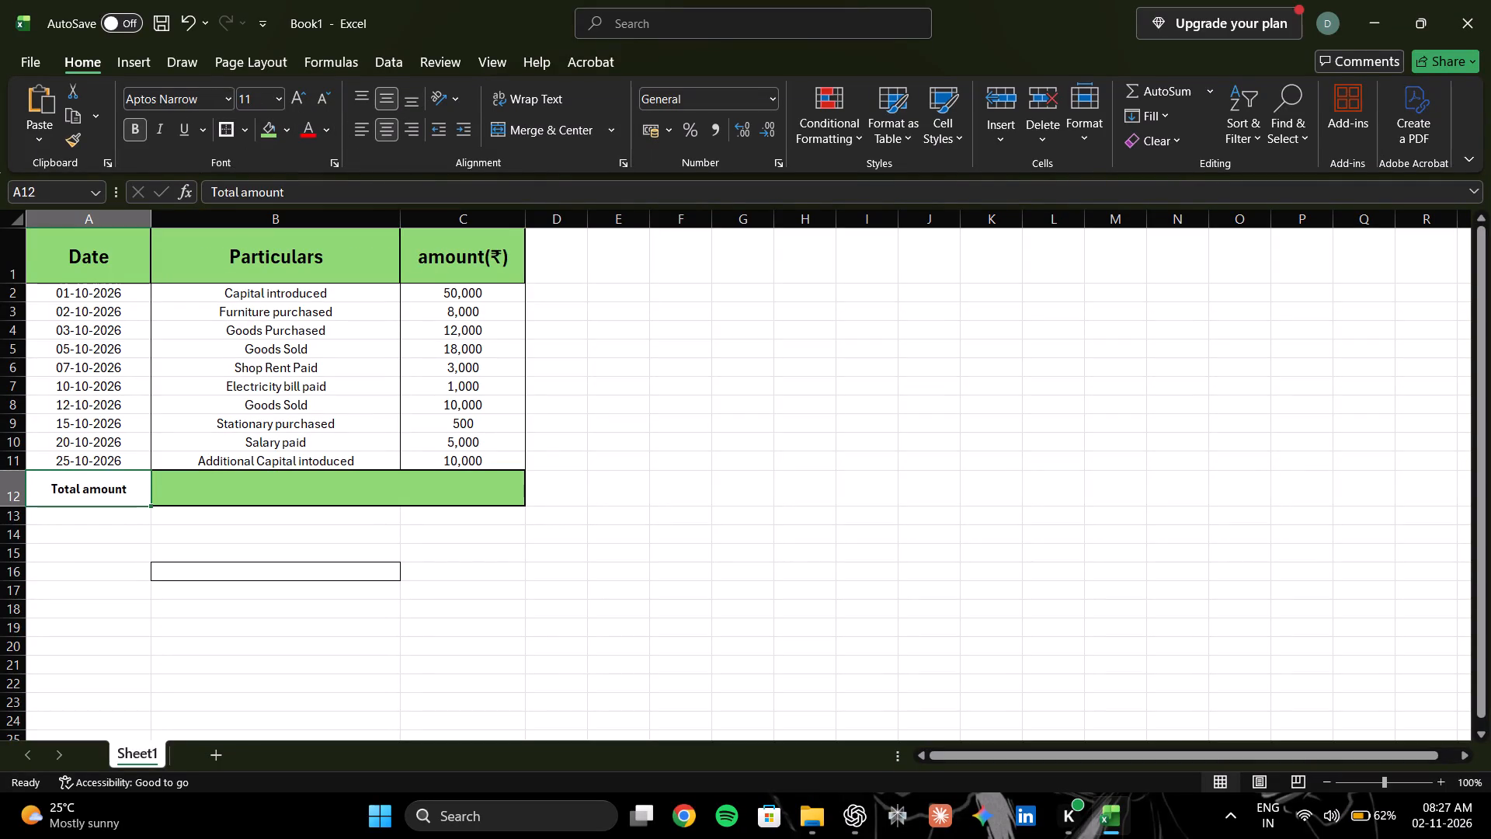
pyautogui.click(124, 489)
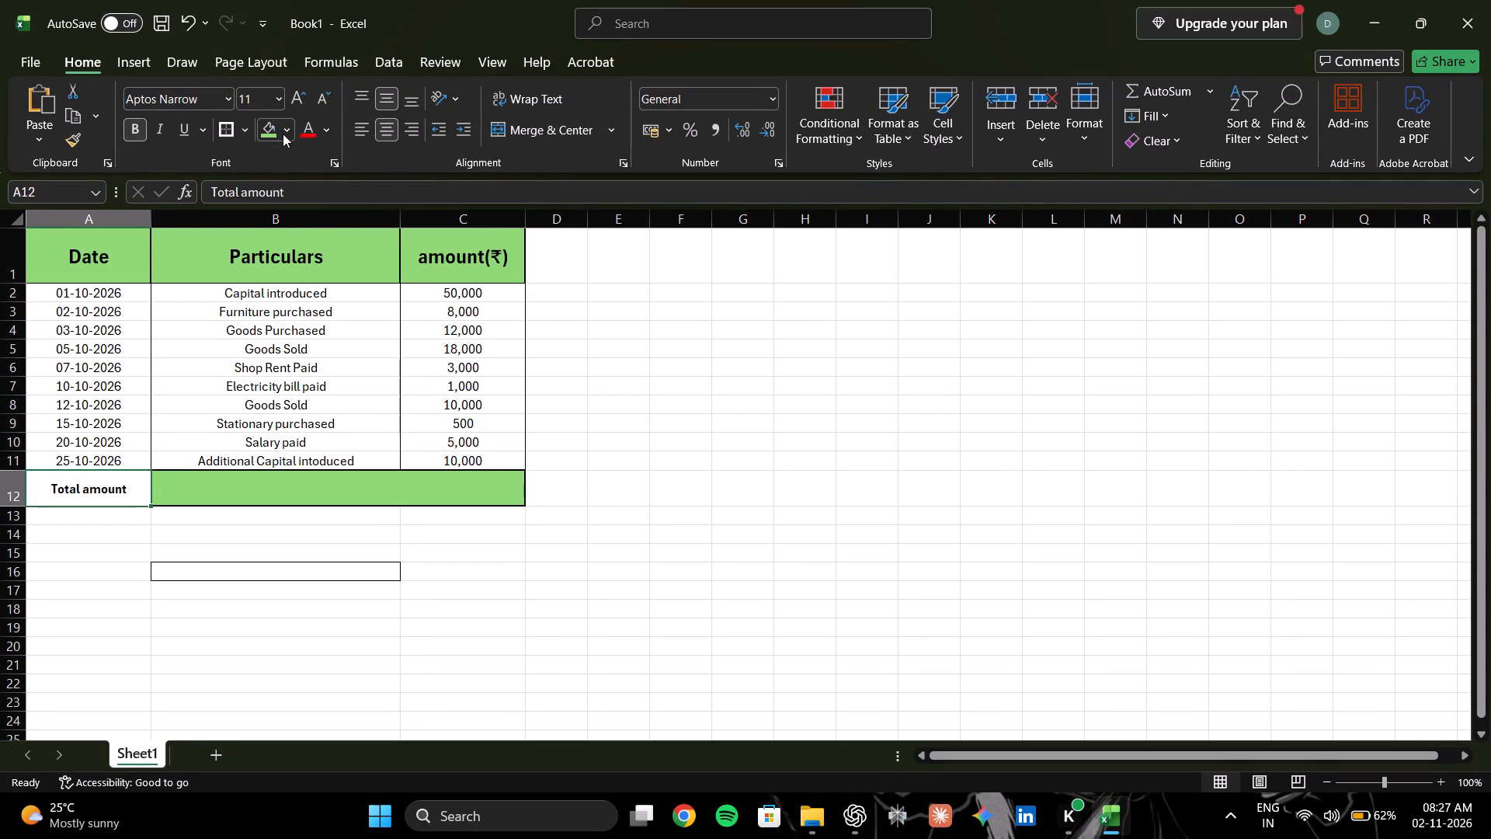
pyautogui.click(283, 134)
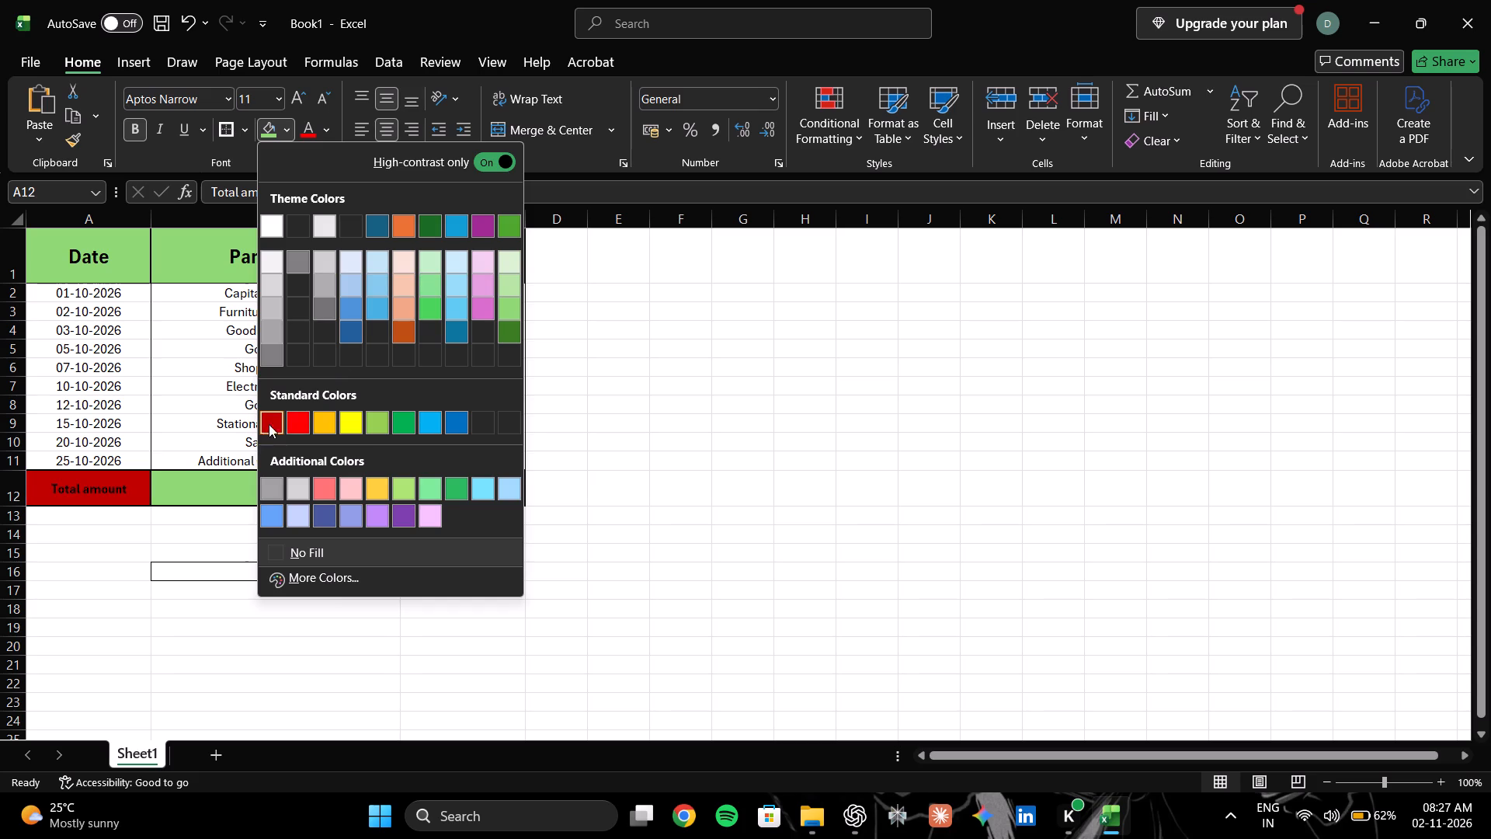
pyautogui.click(464, 488)
pyautogui.click(120, 534)
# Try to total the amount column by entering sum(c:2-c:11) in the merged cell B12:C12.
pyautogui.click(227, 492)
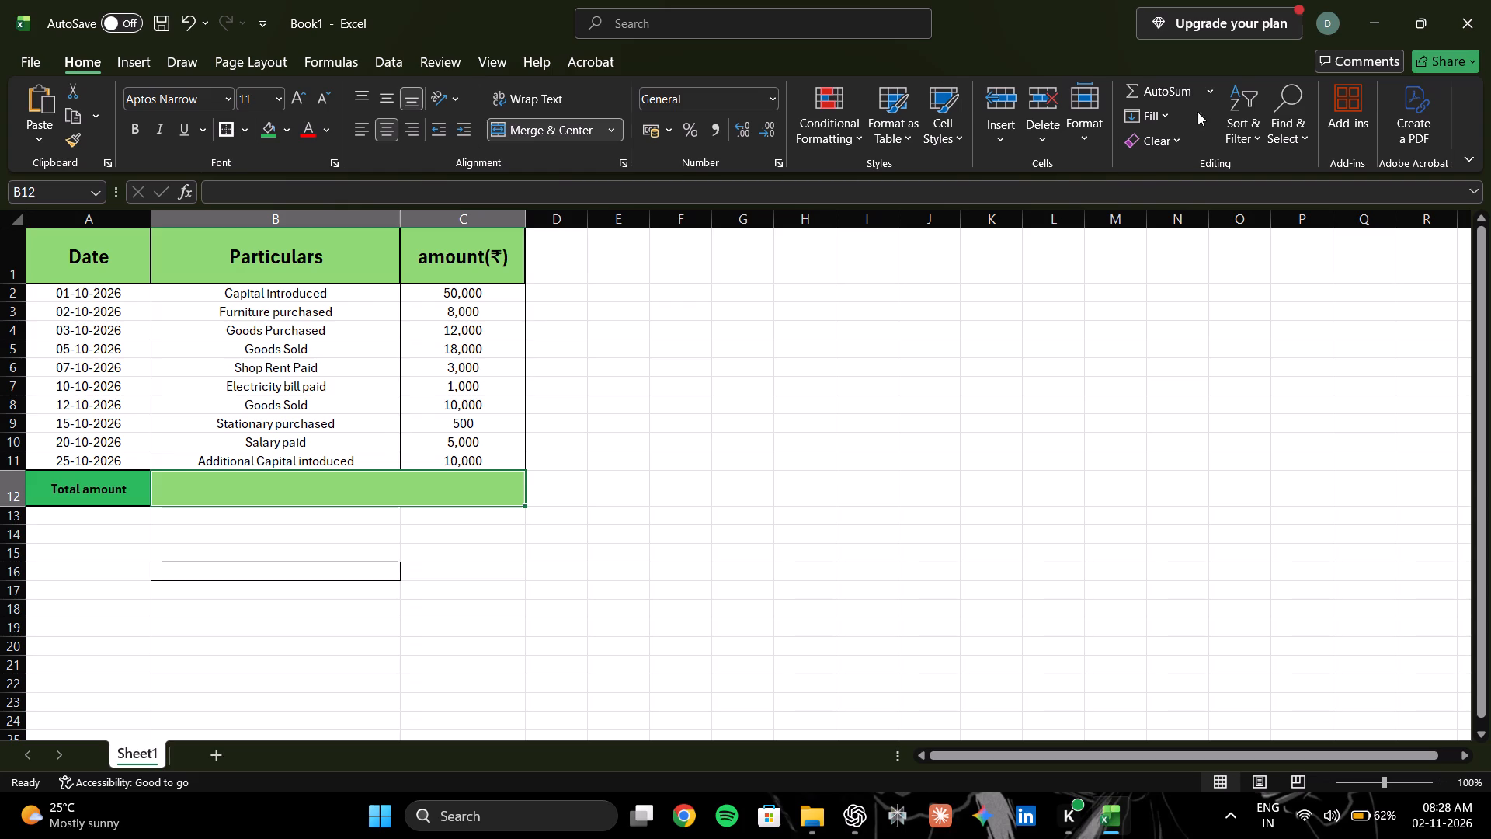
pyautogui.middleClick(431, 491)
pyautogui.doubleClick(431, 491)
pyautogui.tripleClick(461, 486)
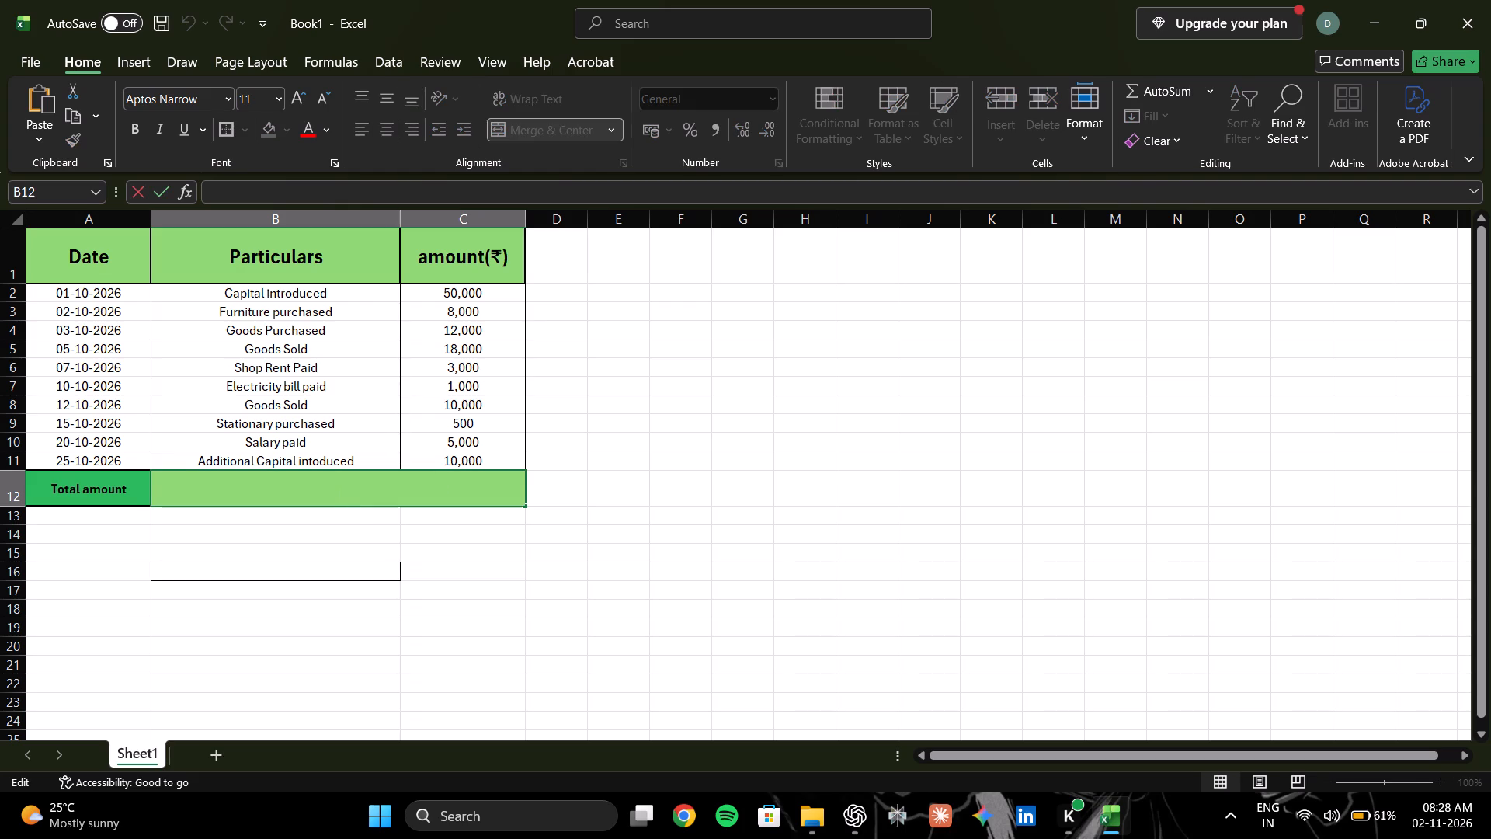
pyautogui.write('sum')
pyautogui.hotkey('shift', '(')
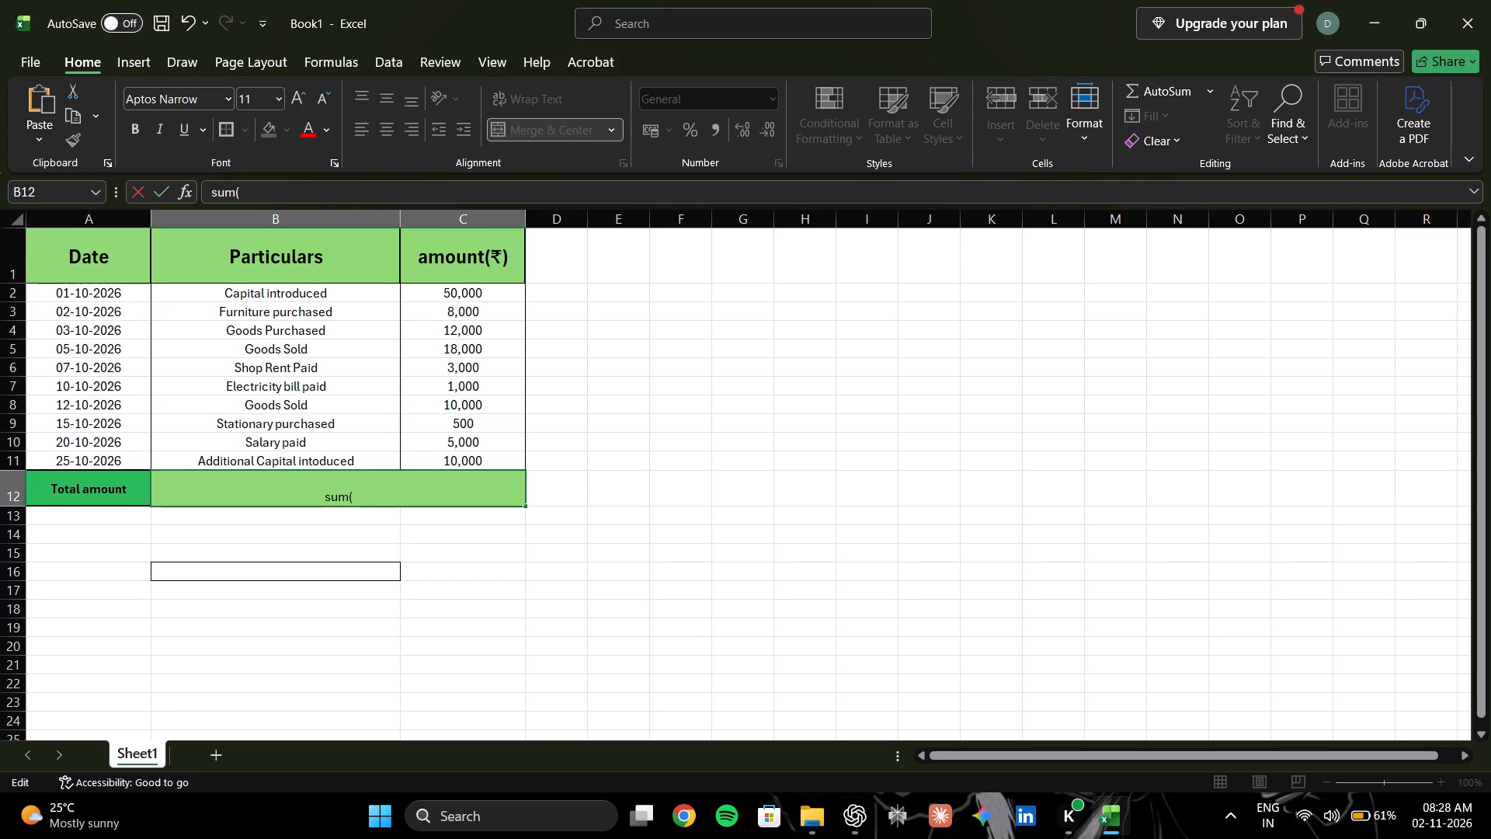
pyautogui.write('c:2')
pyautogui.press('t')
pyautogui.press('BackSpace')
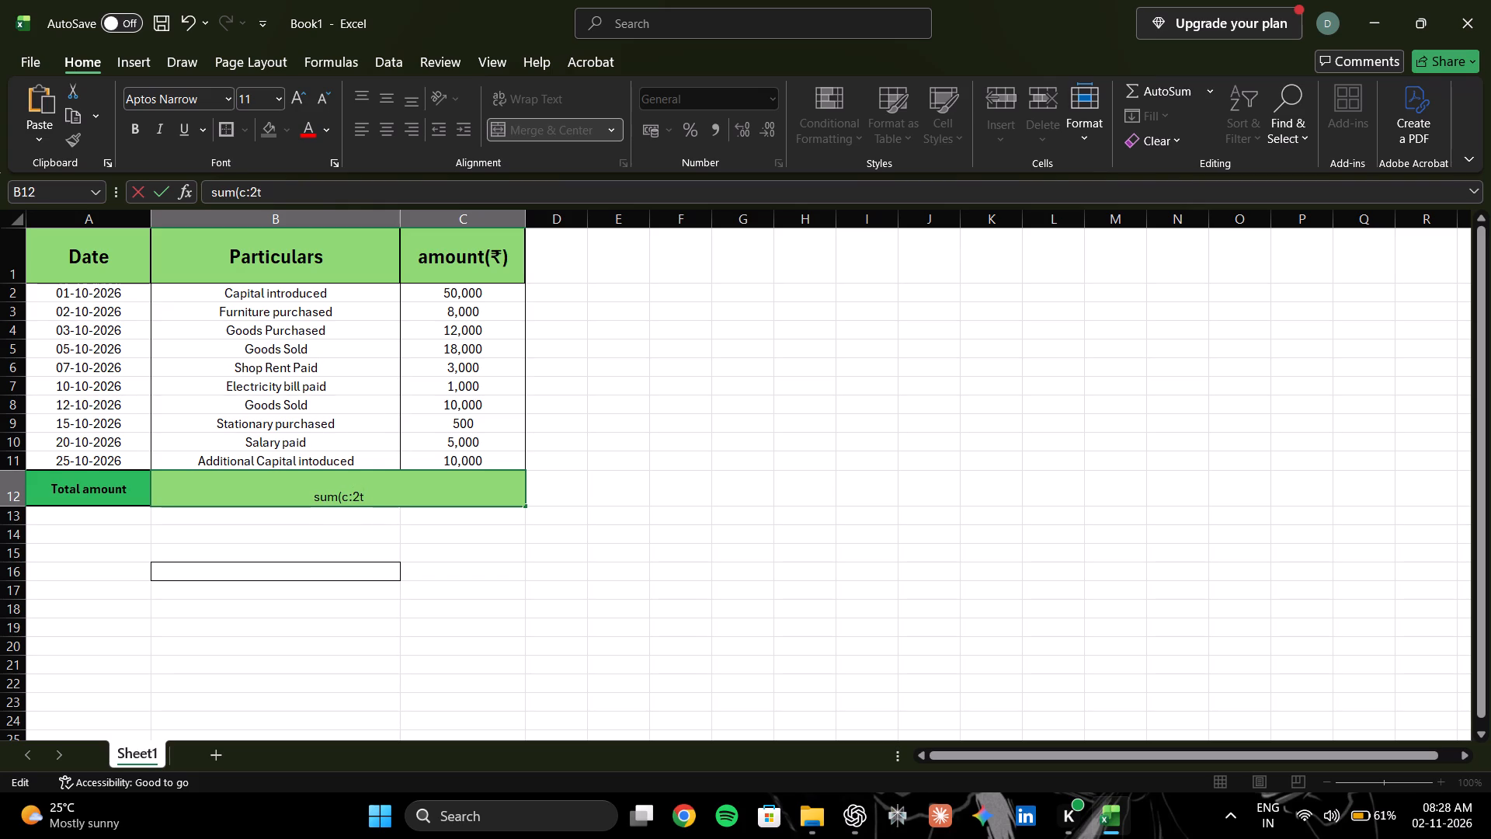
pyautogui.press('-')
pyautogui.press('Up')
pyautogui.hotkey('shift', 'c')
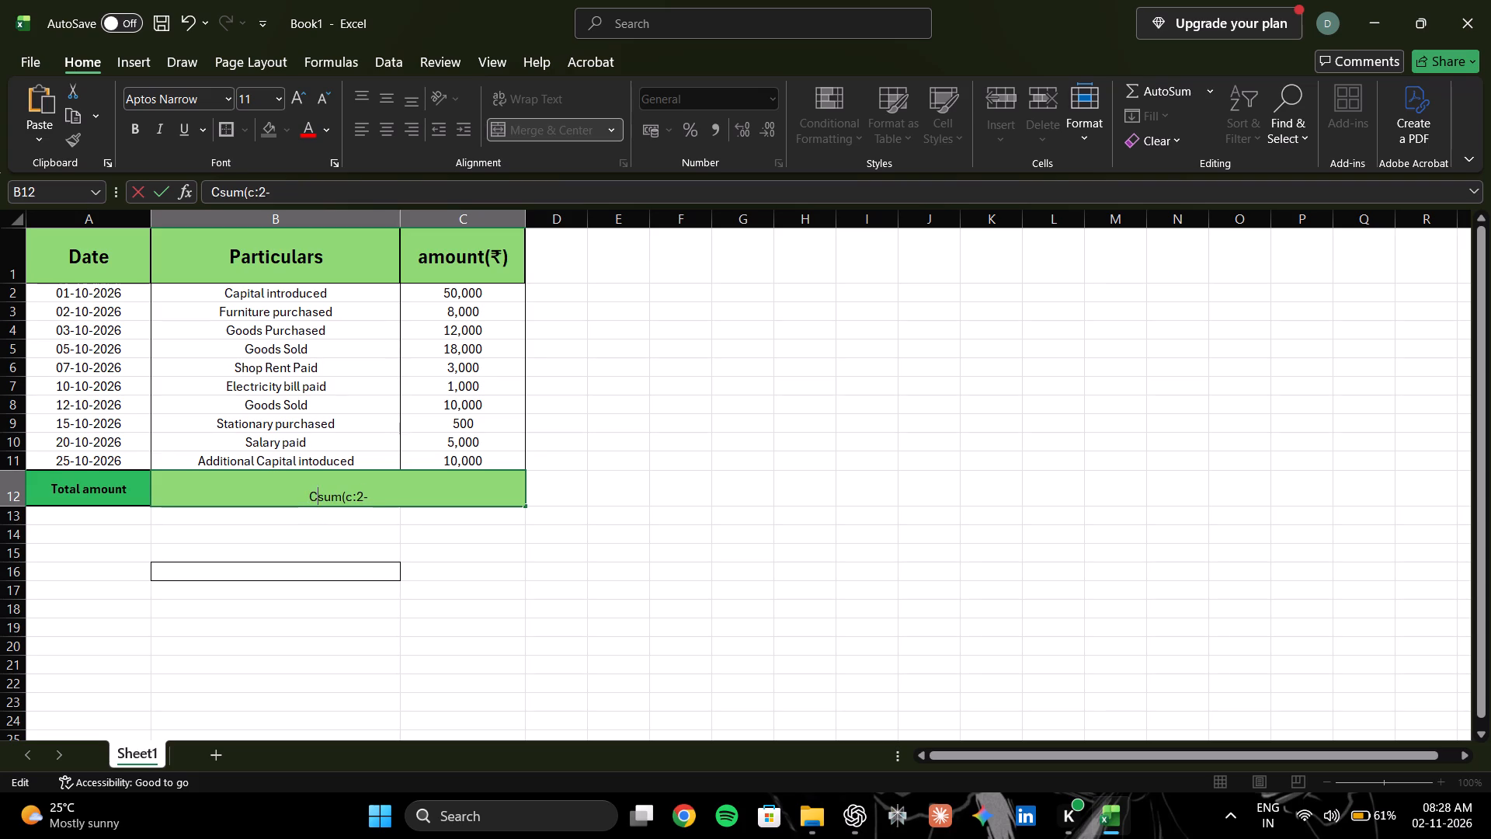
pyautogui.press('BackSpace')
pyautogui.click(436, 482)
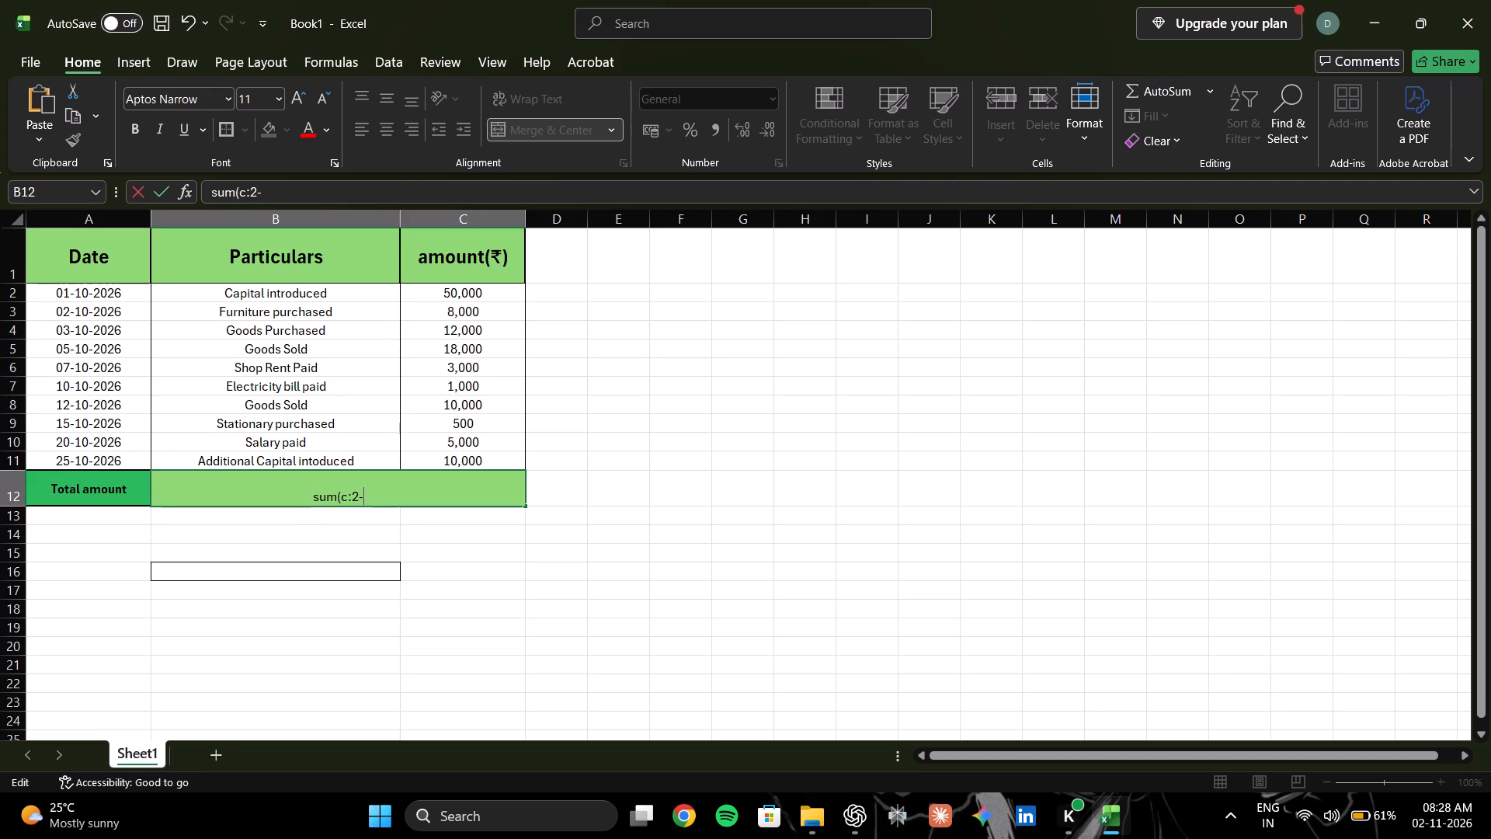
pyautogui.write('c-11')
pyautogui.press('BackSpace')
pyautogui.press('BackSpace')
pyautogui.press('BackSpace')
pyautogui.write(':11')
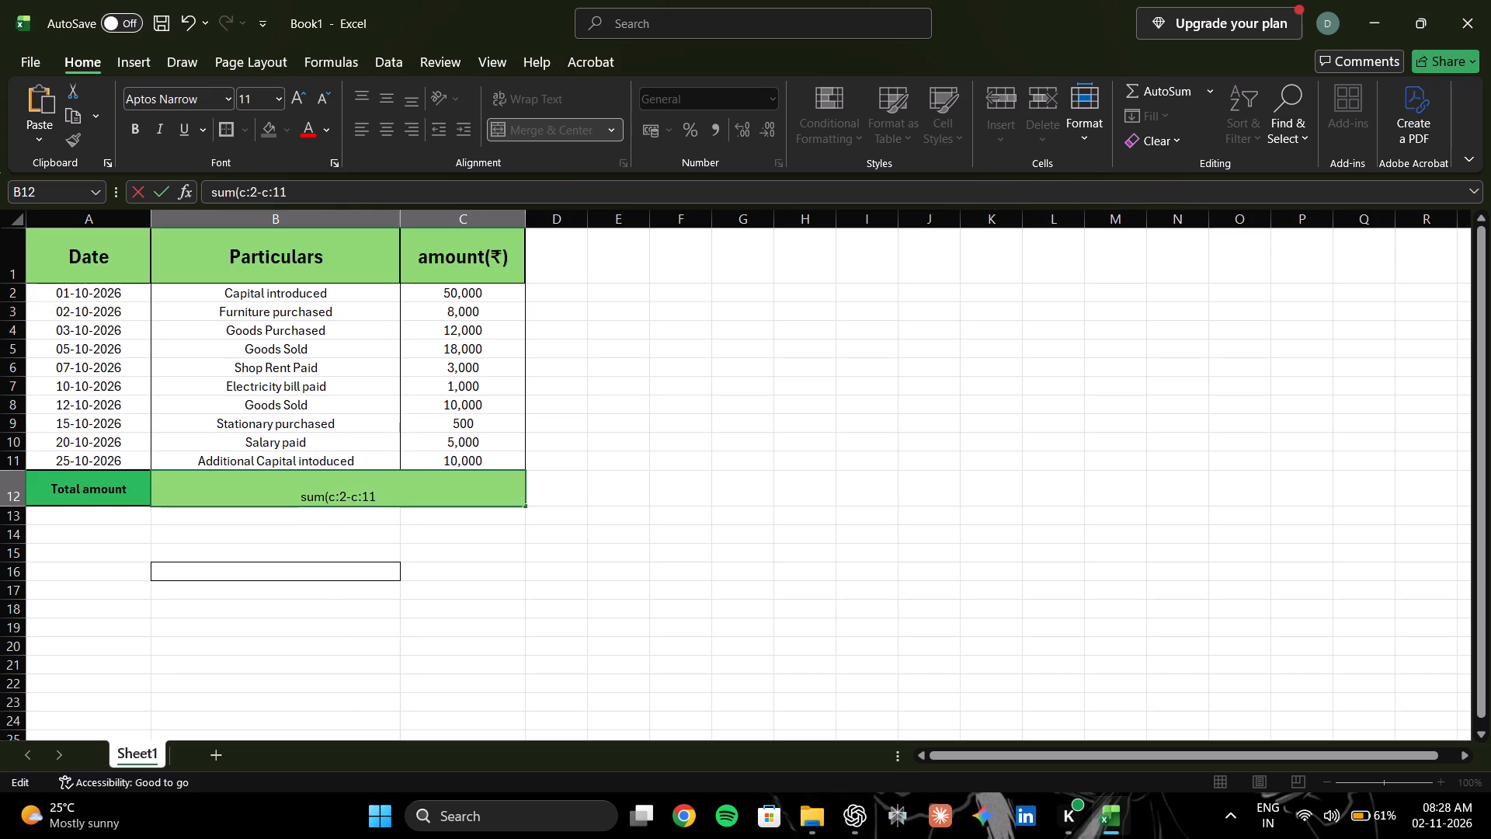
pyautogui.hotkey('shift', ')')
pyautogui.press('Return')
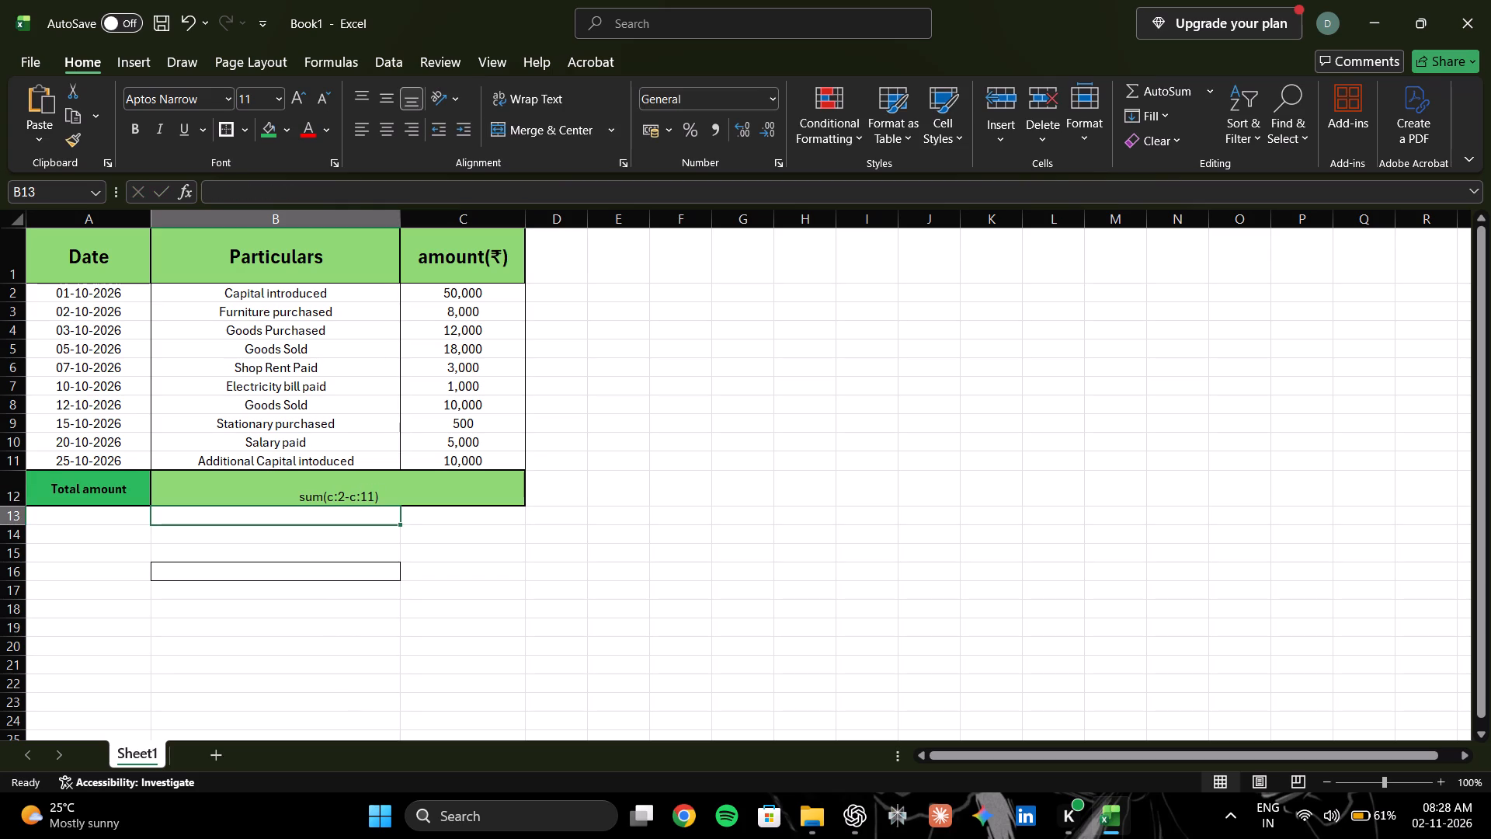
# Remove all borders from the stray outlined cell B16 below the table.
pyautogui.click(321, 539)
pyautogui.click(345, 525)
pyautogui.click(404, 503)
pyautogui.click(360, 577)
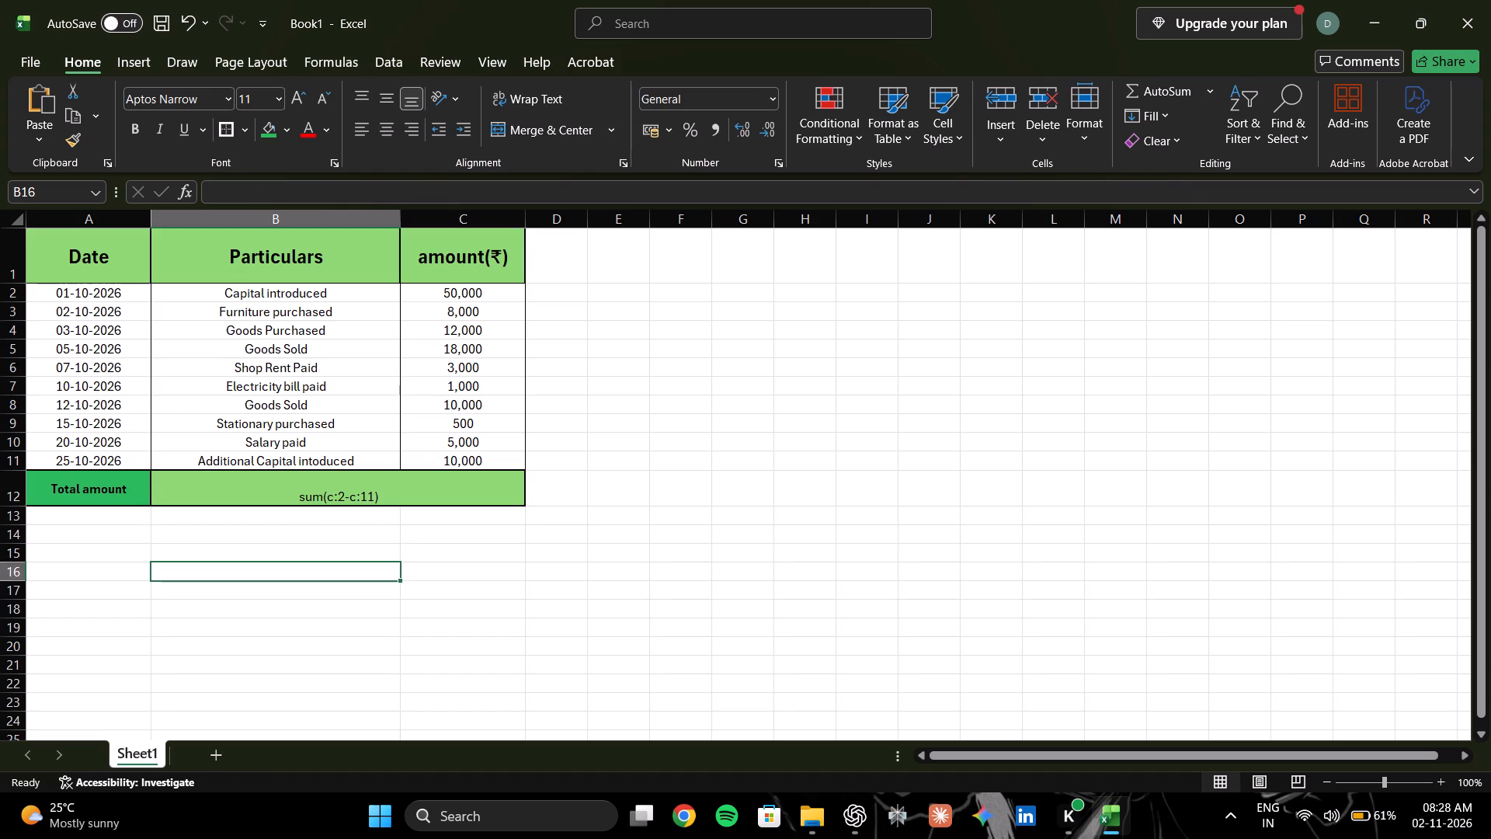
pyautogui.click(231, 130)
pyautogui.click(543, 691)
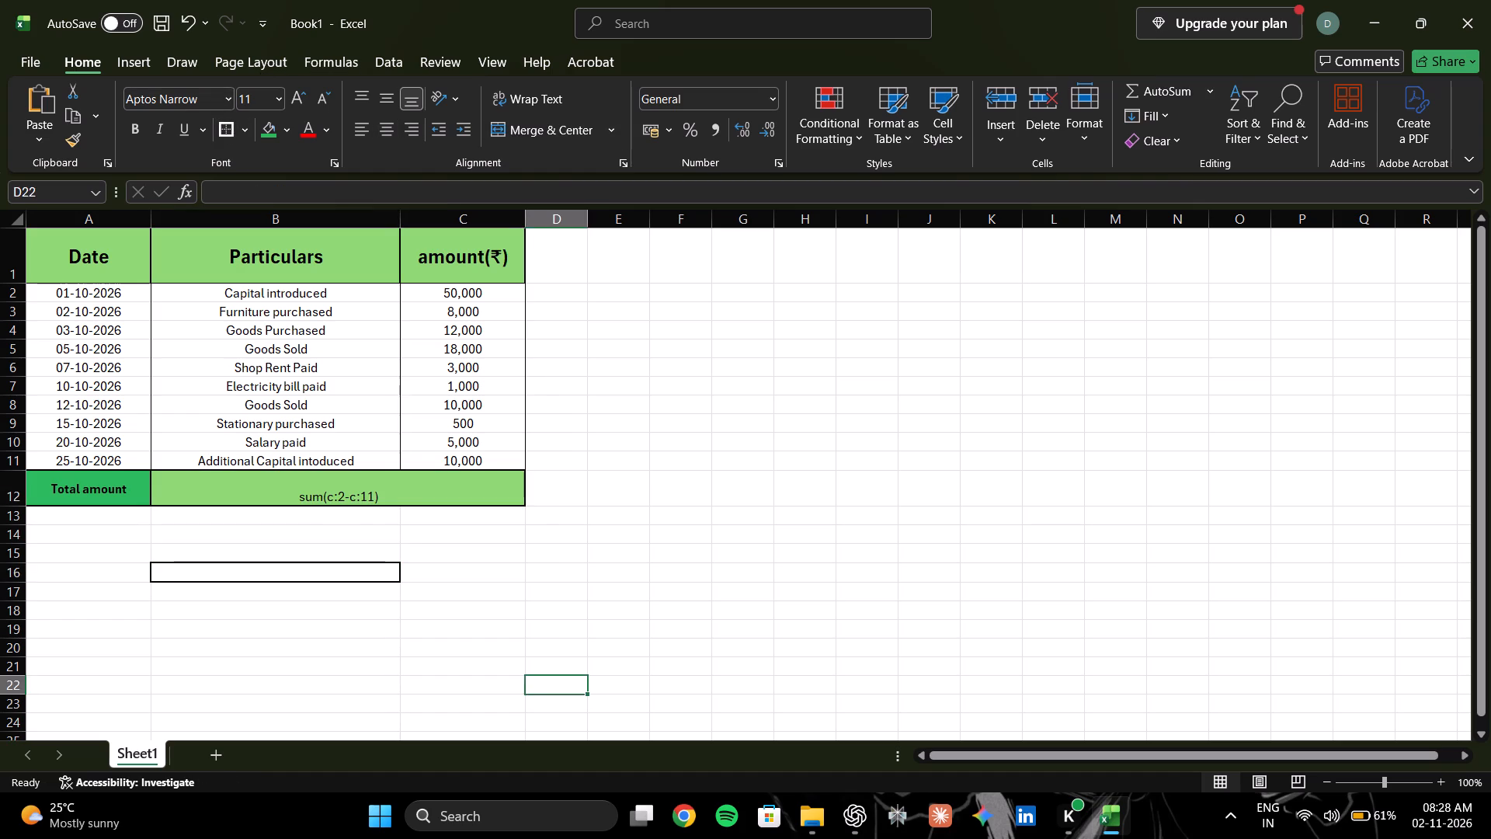
pyautogui.click(450, 585)
pyautogui.middleClick(450, 585)
pyautogui.click(450, 585)
pyautogui.click(345, 579)
pyautogui.click(350, 571)
pyautogui.click(238, 127)
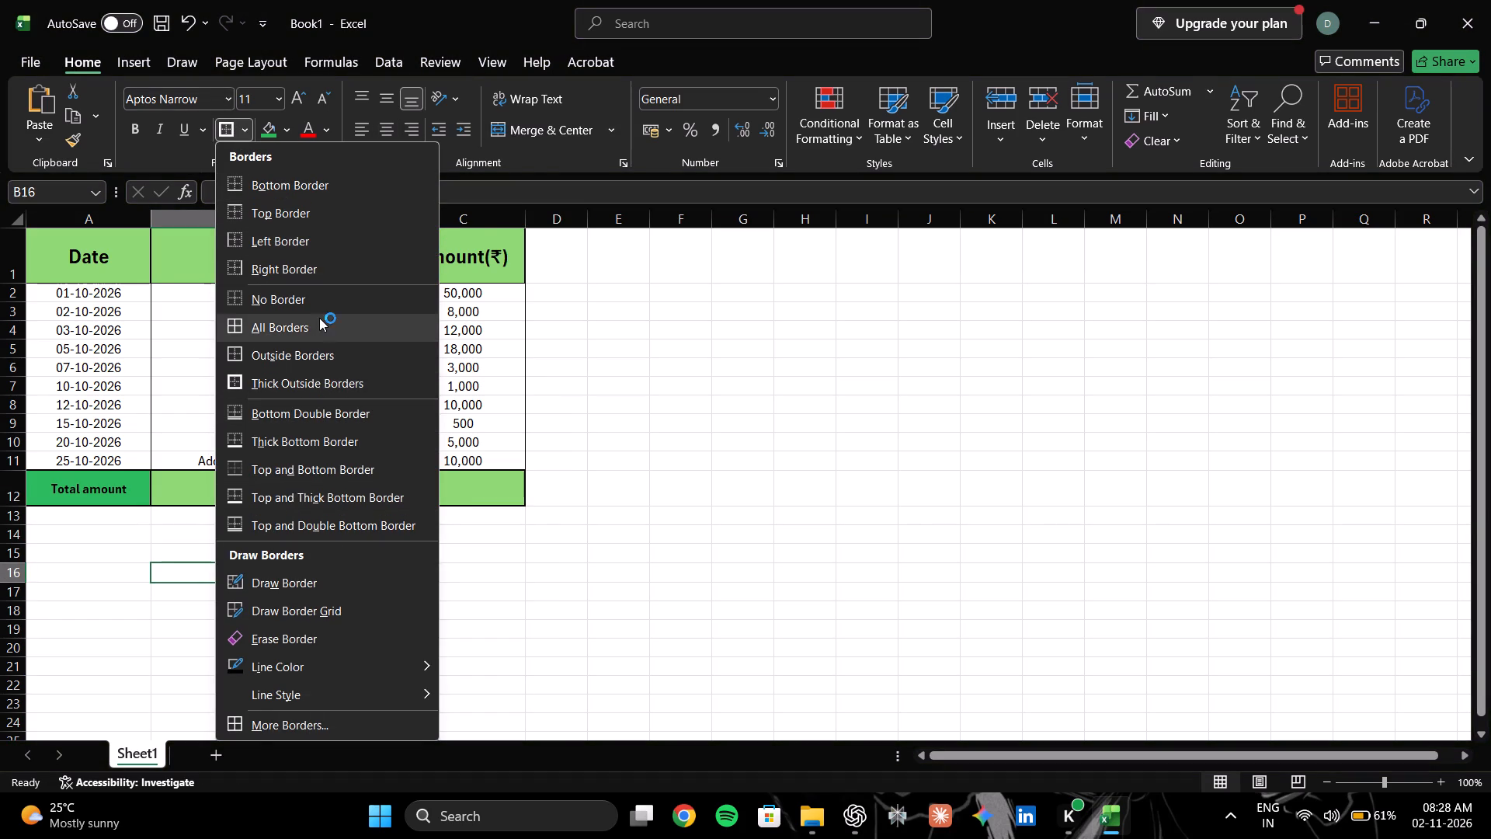
pyautogui.click(340, 303)
# Replace the entry in the merged cell B12:C12 with Sum(c2:c11).
pyautogui.doubleClick(382, 496)
pyautogui.click(398, 492)
pyautogui.doubleClick(398, 491)
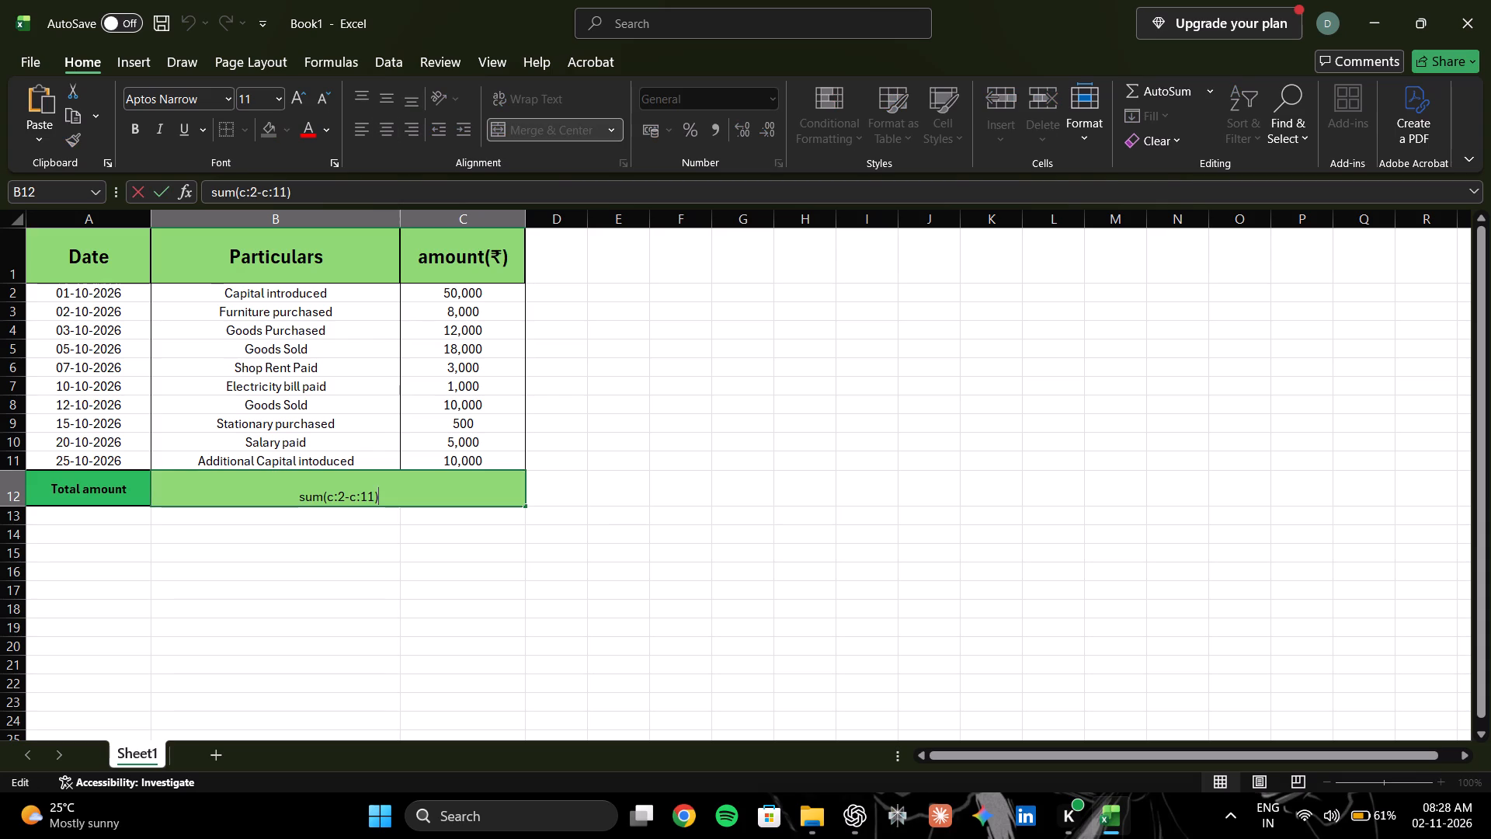
pyautogui.moveTo(398, 490); pyautogui.dragTo(287, 492)
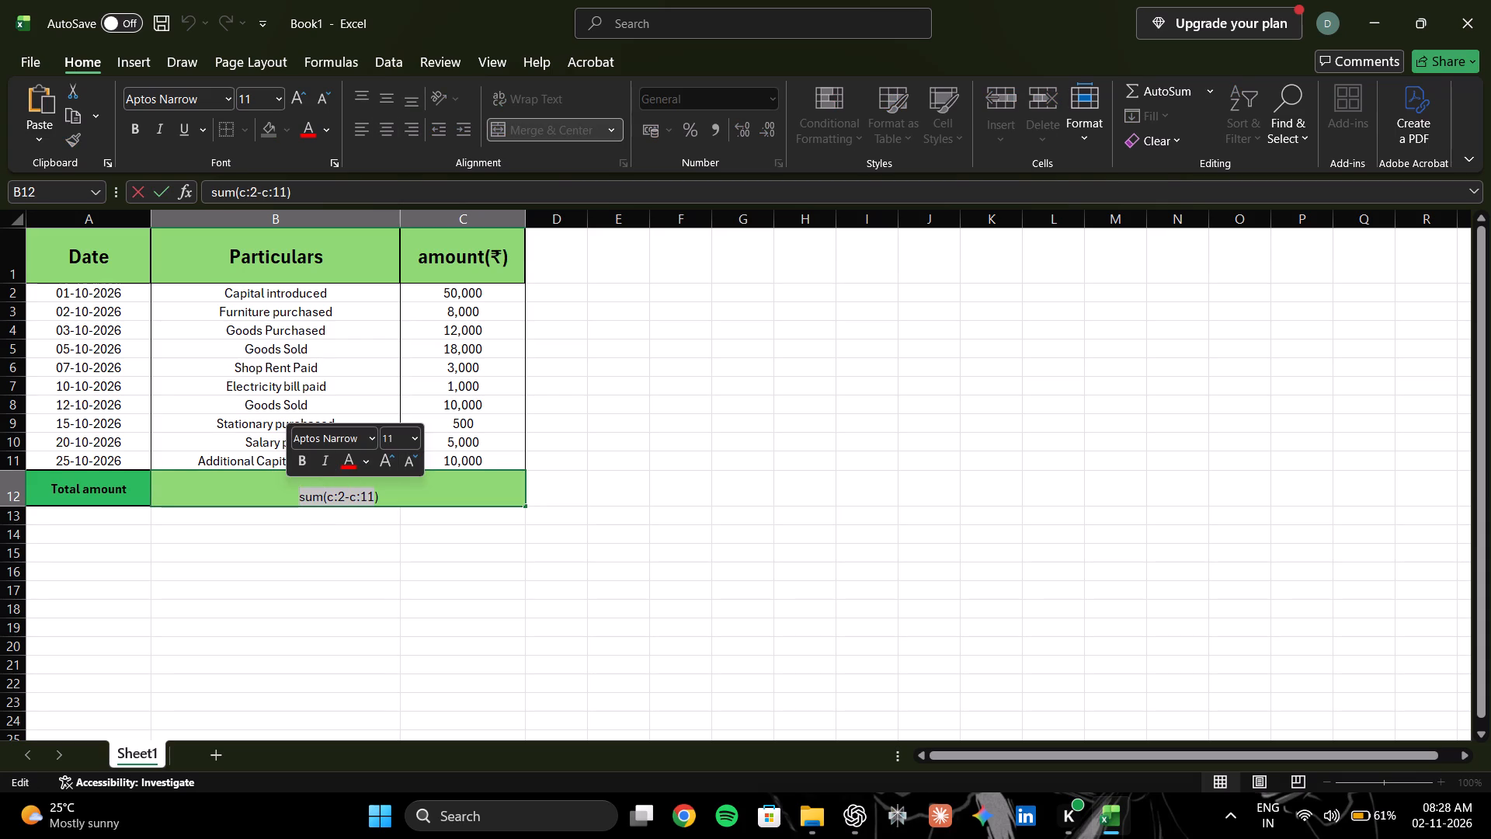
pyautogui.click(420, 487)
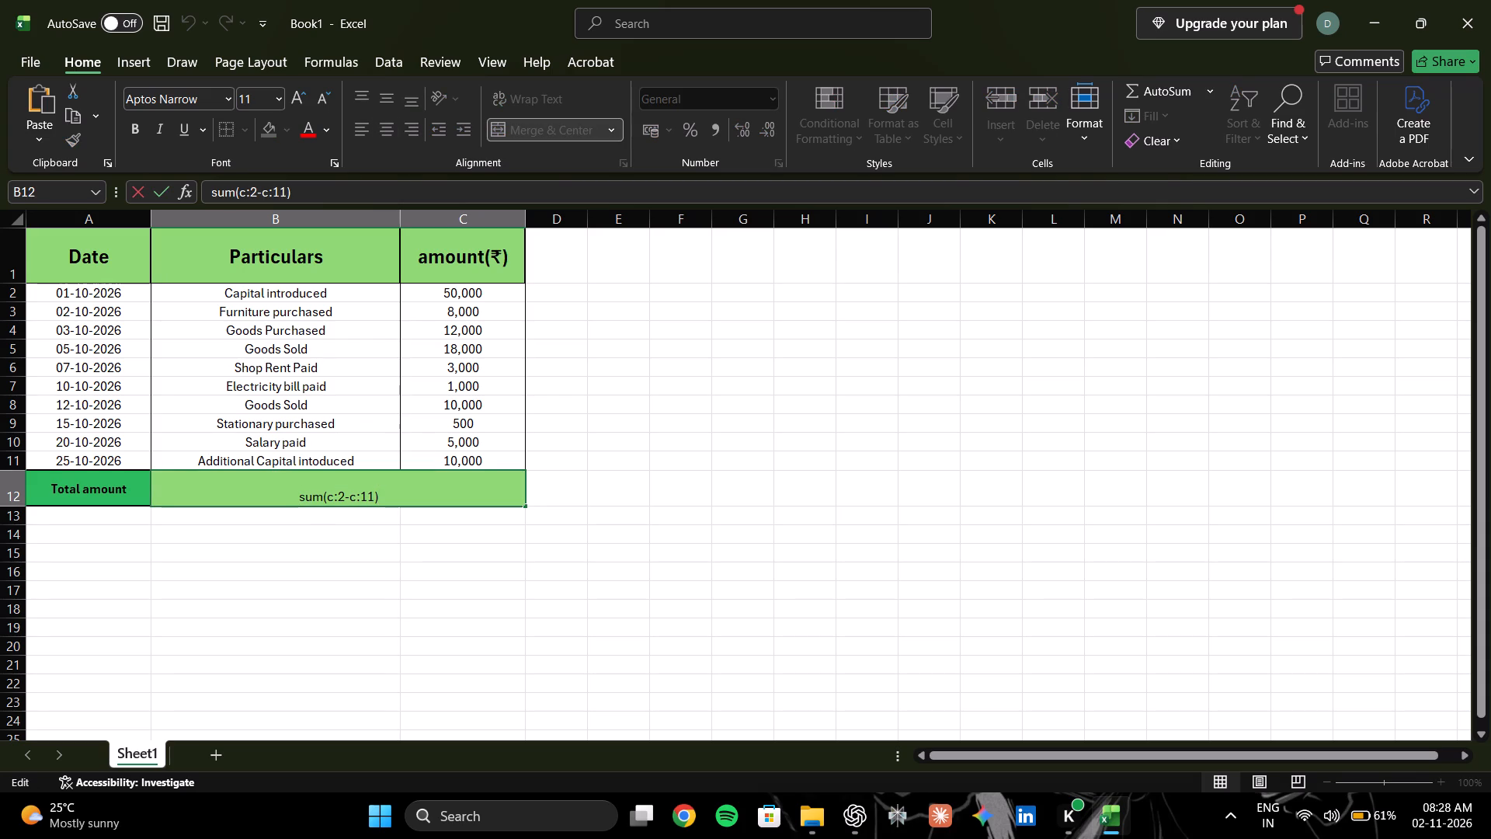
pyautogui.press('BackSpace')
pyautogui.press('BackSpace')
pyautogui.press('BackSpace')
pyautogui.press('BackSpace')
pyautogui.press('BackSpace')
pyautogui.press('BackSpace')
pyautogui.press('BackSpace')
pyautogui.press('BackSpace')
pyautogui.press('BackSpace')
pyautogui.press('BackSpace')
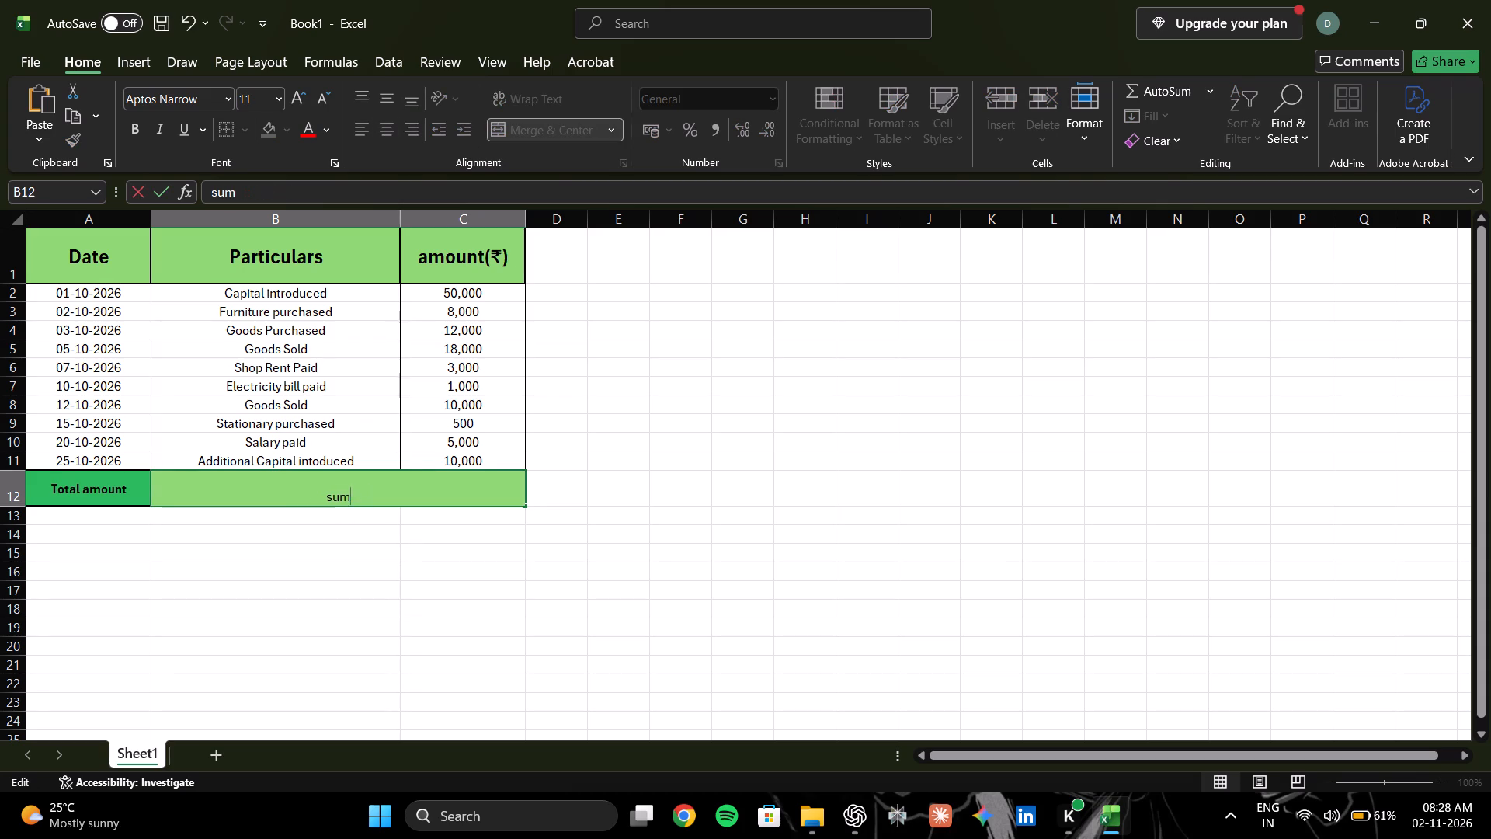
pyautogui.press('BackSpace')
pyautogui.press('BackSpace')
pyautogui.press('BackSpace')
pyautogui.write('Sum')
pyautogui.write('(c')
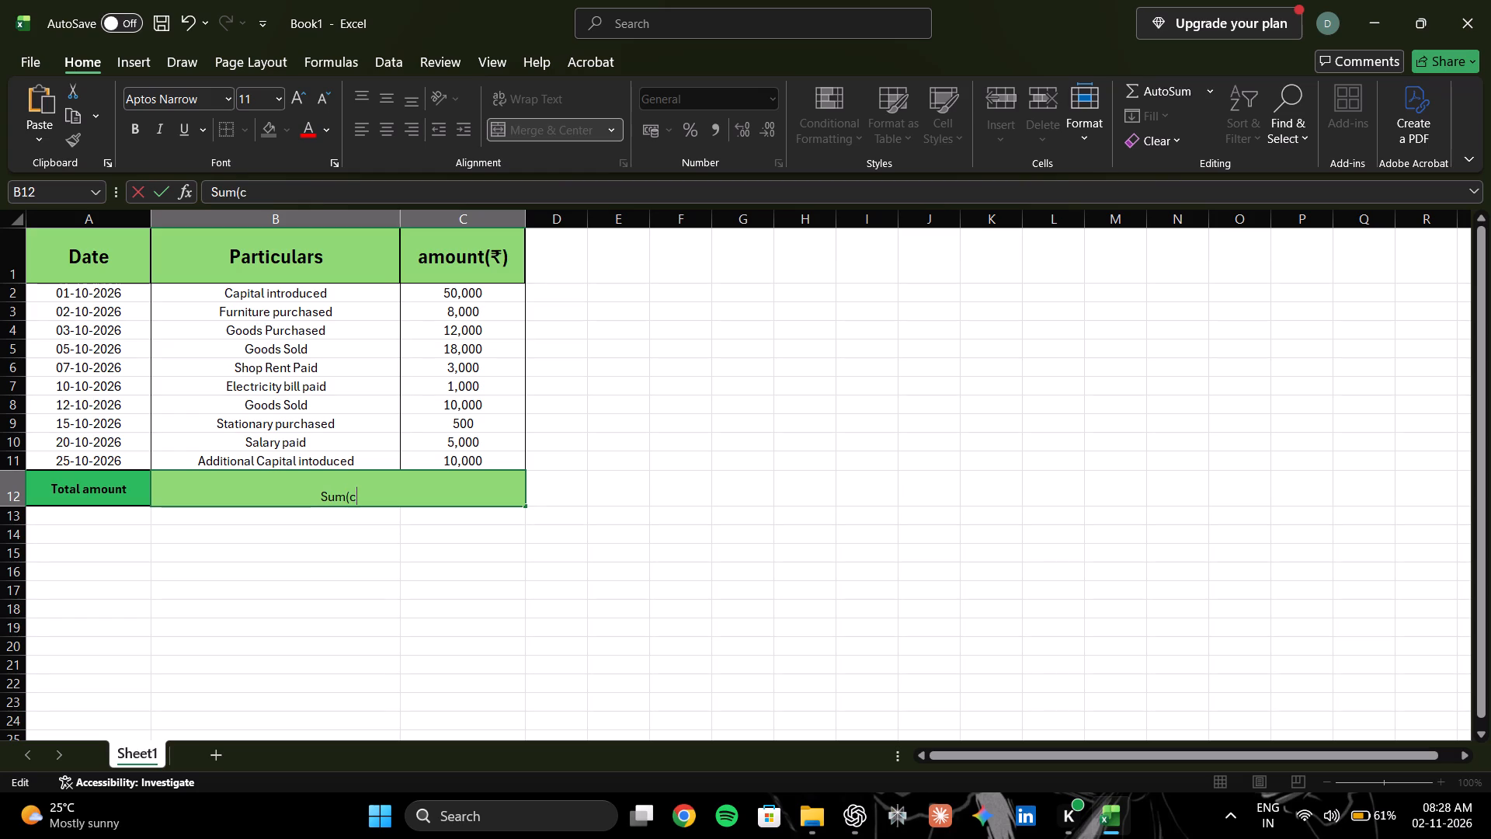
pyautogui.write('2:')
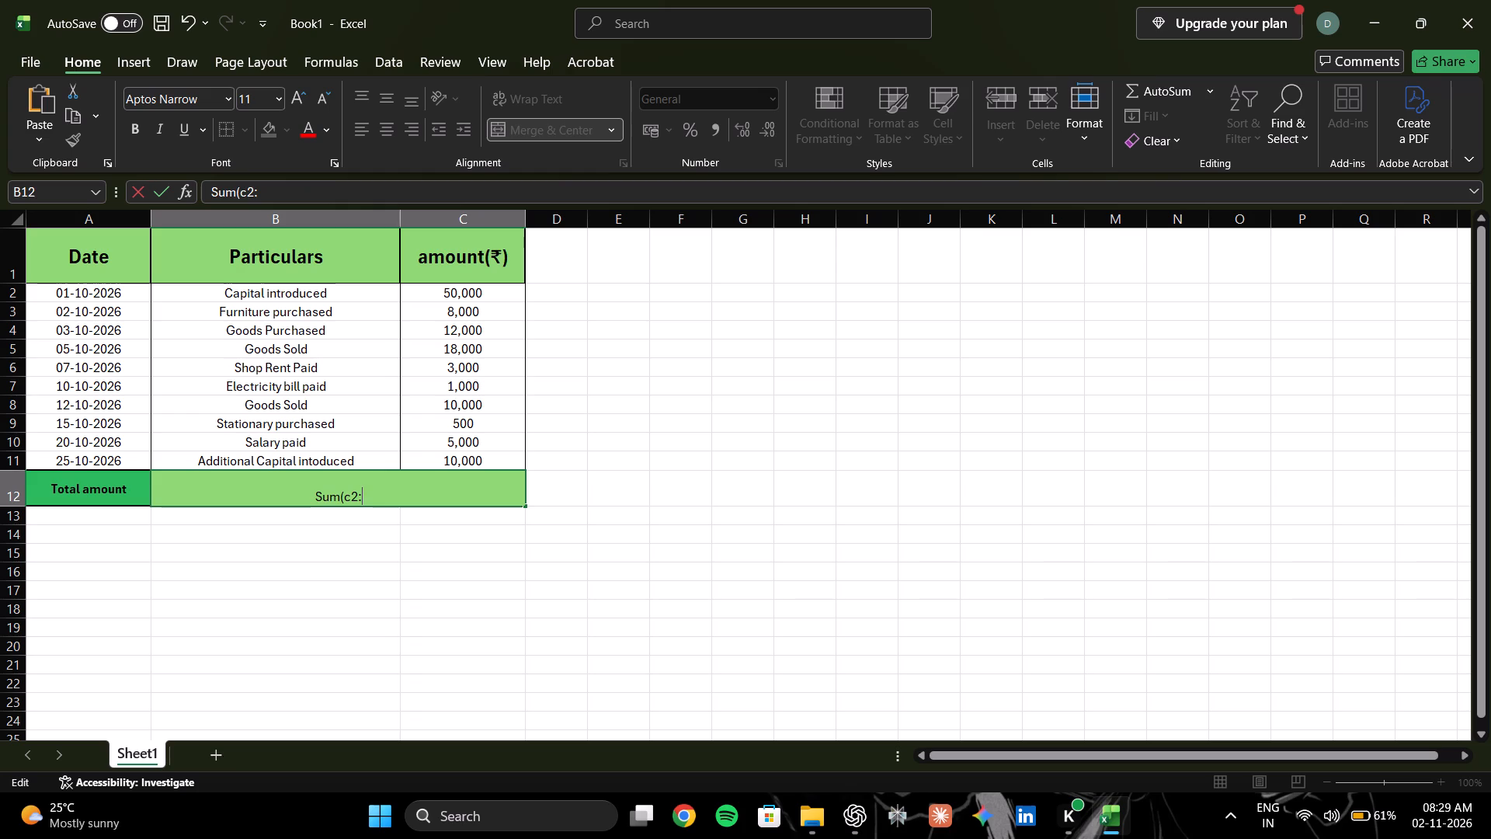
pyautogui.write('c11')
pyautogui.hotkey('shift', ')')
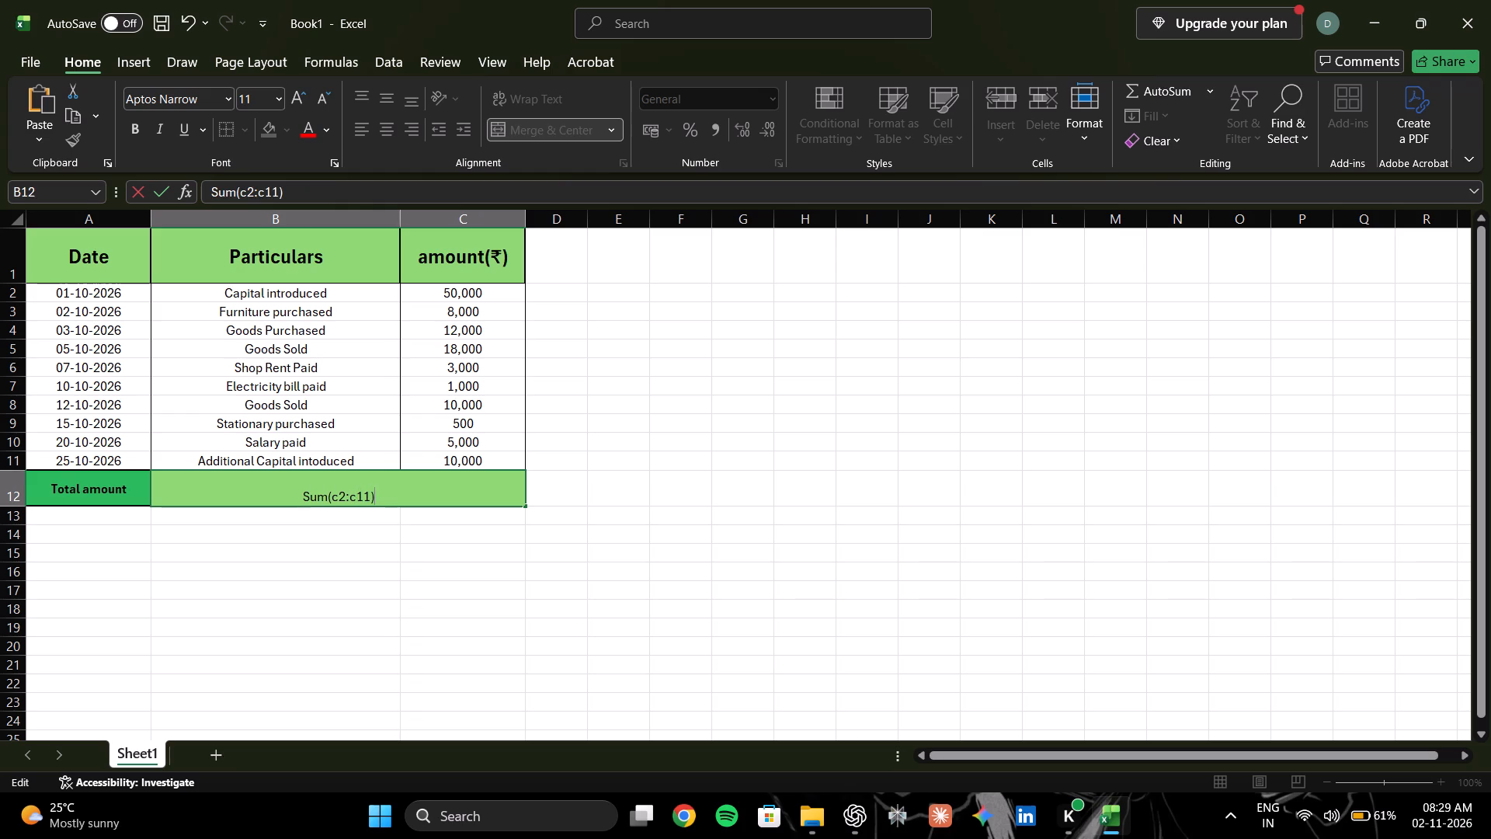
pyautogui.press('Return')
# Put an equals sign in front of the total entry in B12 so the formula reads =Sum(c2:c11).
pyautogui.click(412, 497)
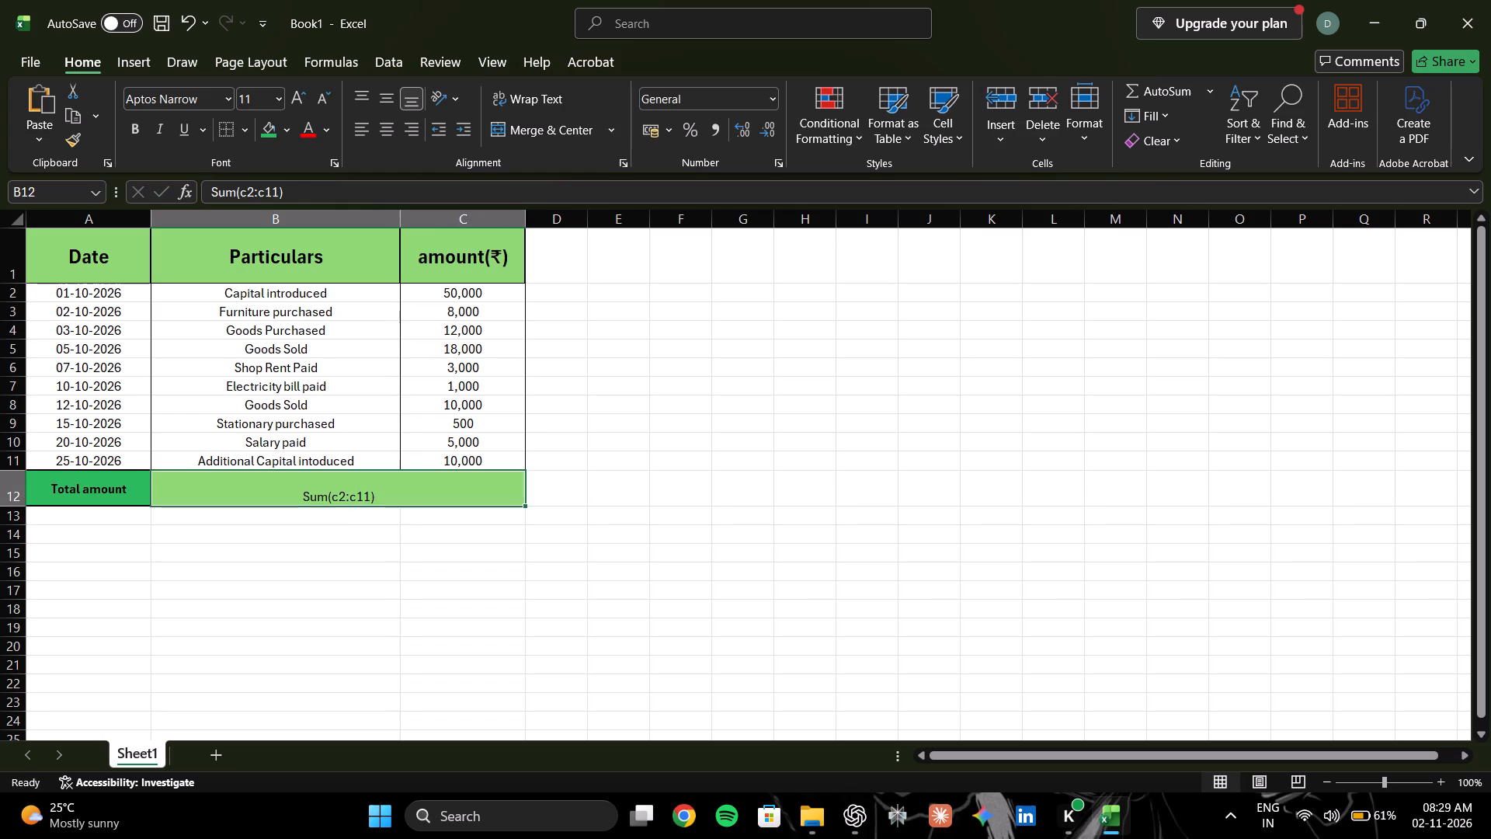
pyautogui.tripleClick(398, 500)
pyautogui.doubleClick(290, 495)
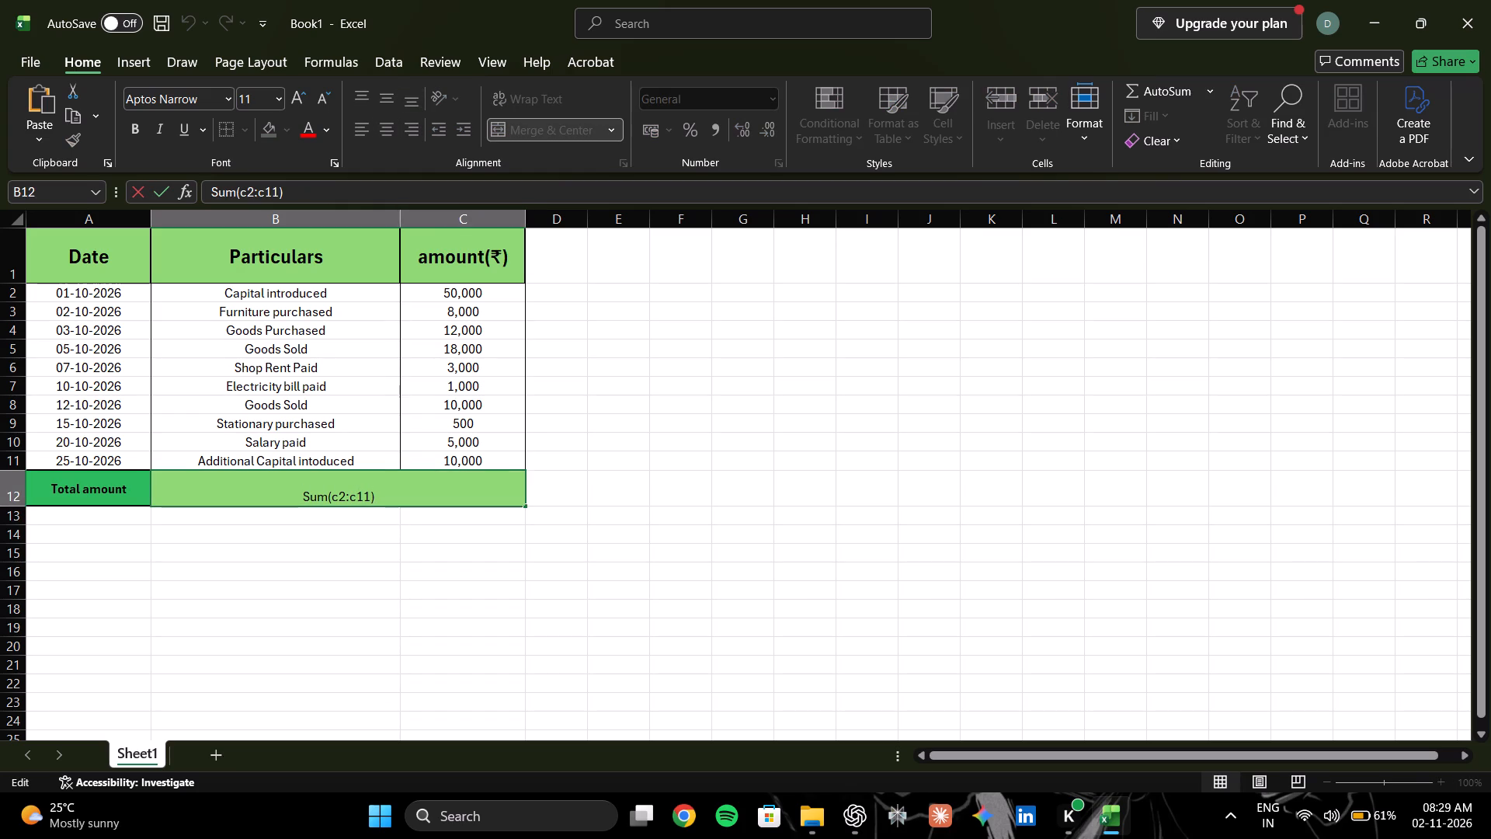
pyautogui.press('=')
pyautogui.click(415, 569)
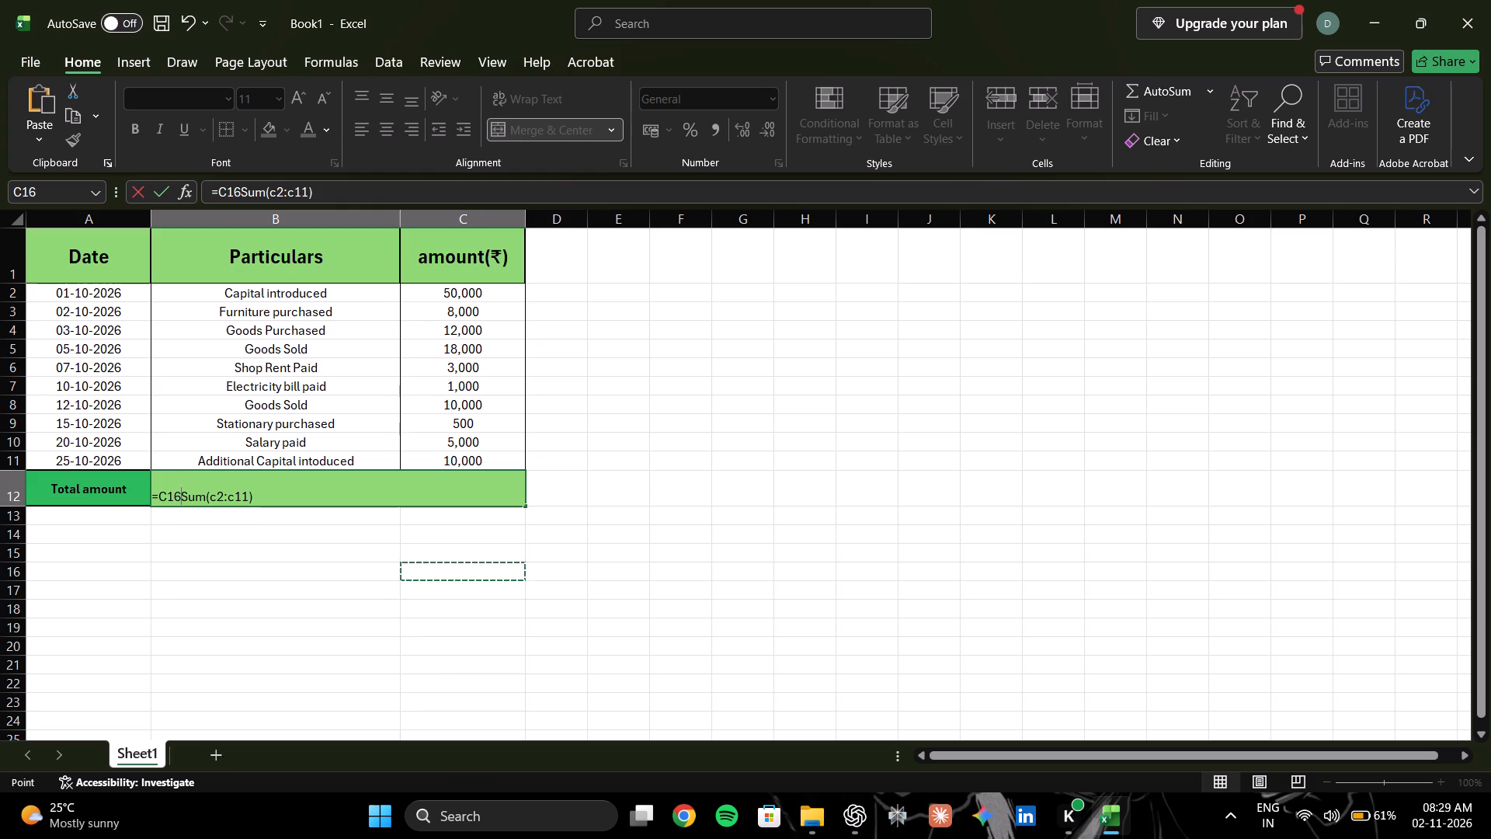
pyautogui.press('BackSpace')
pyautogui.press('BackSpace')
pyautogui.press('BackSpace')
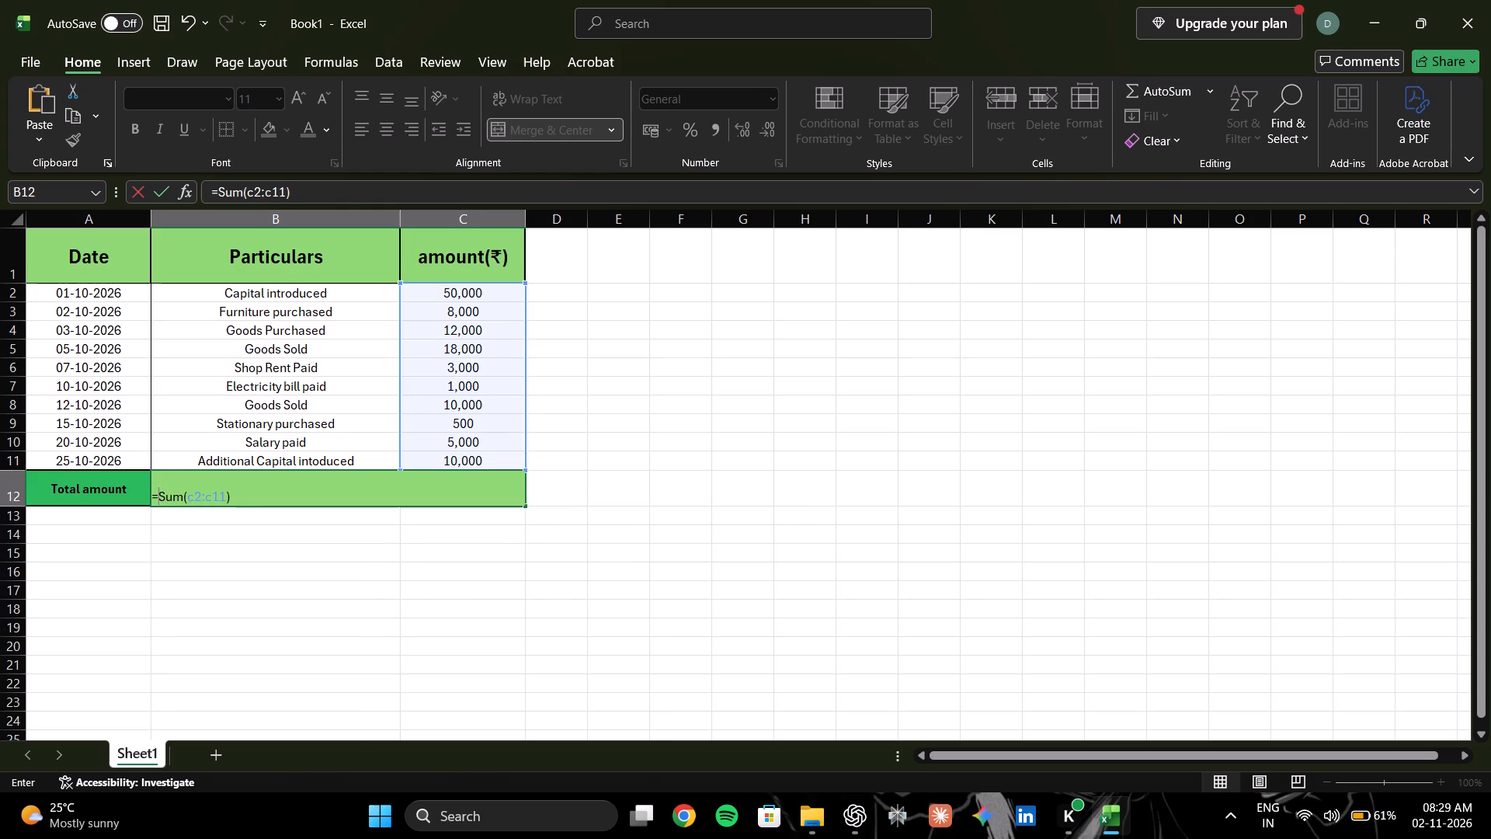
pyautogui.press('Return')
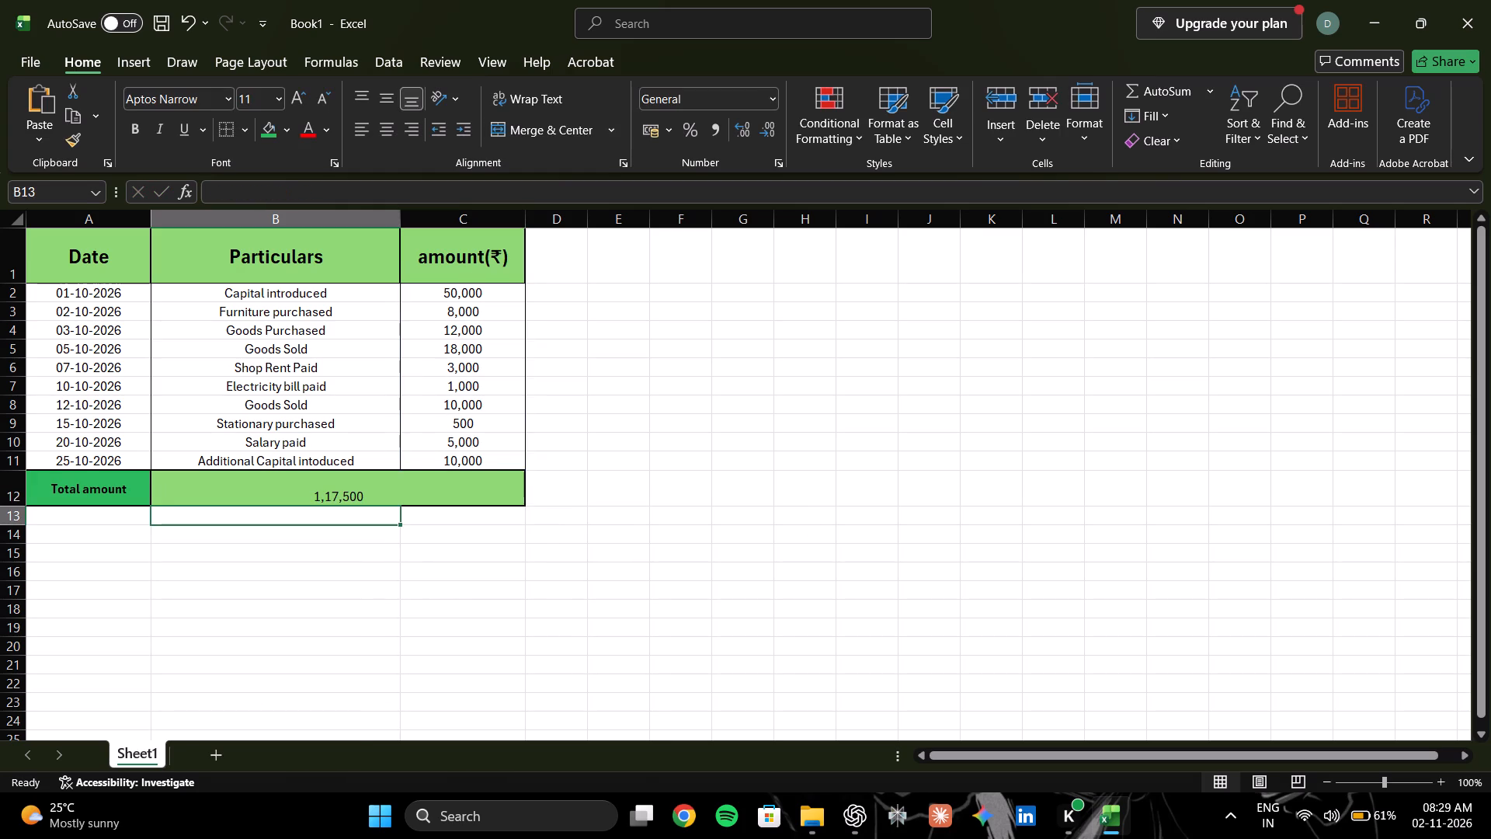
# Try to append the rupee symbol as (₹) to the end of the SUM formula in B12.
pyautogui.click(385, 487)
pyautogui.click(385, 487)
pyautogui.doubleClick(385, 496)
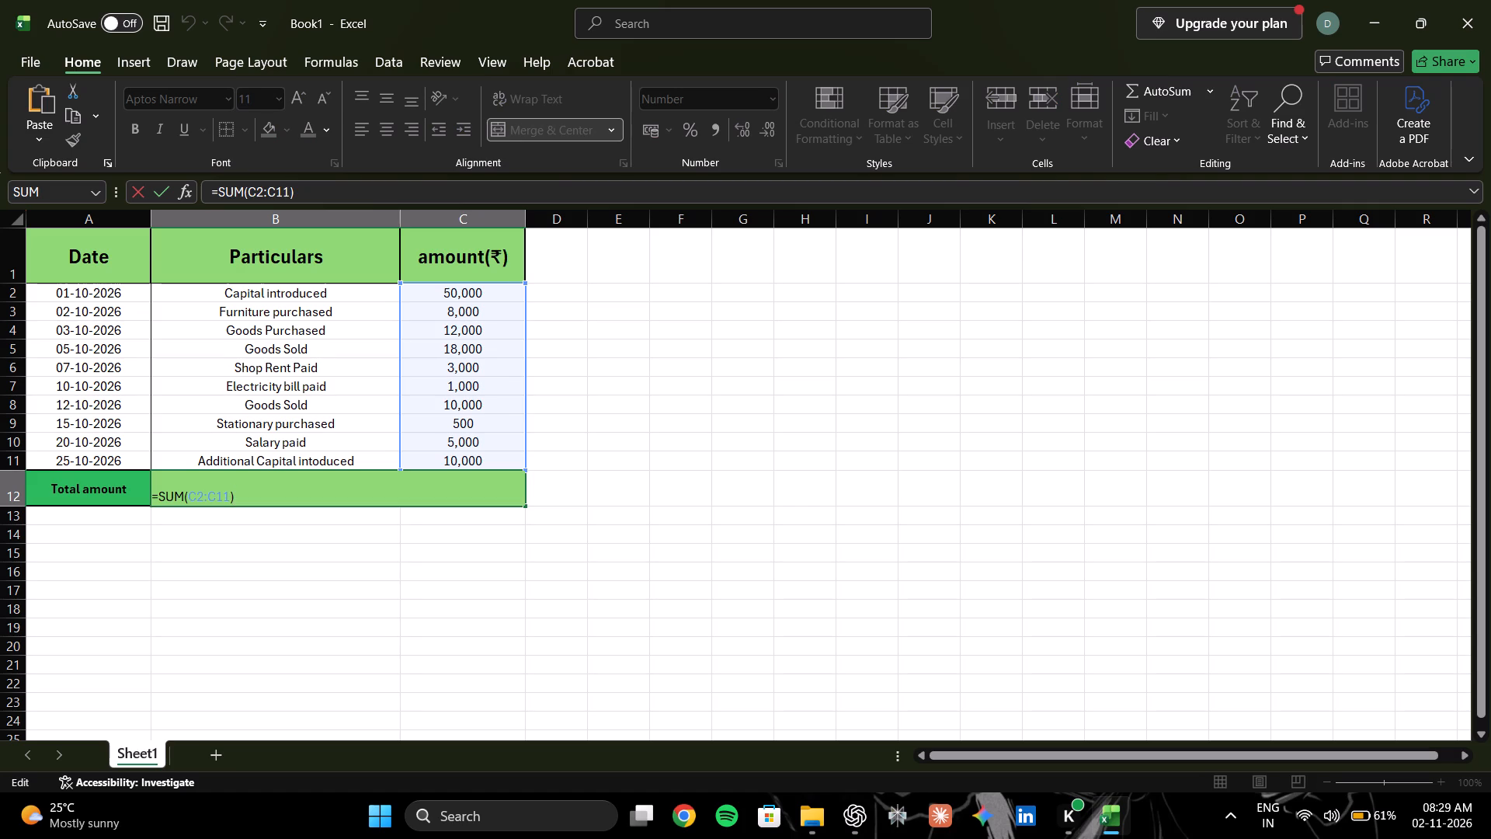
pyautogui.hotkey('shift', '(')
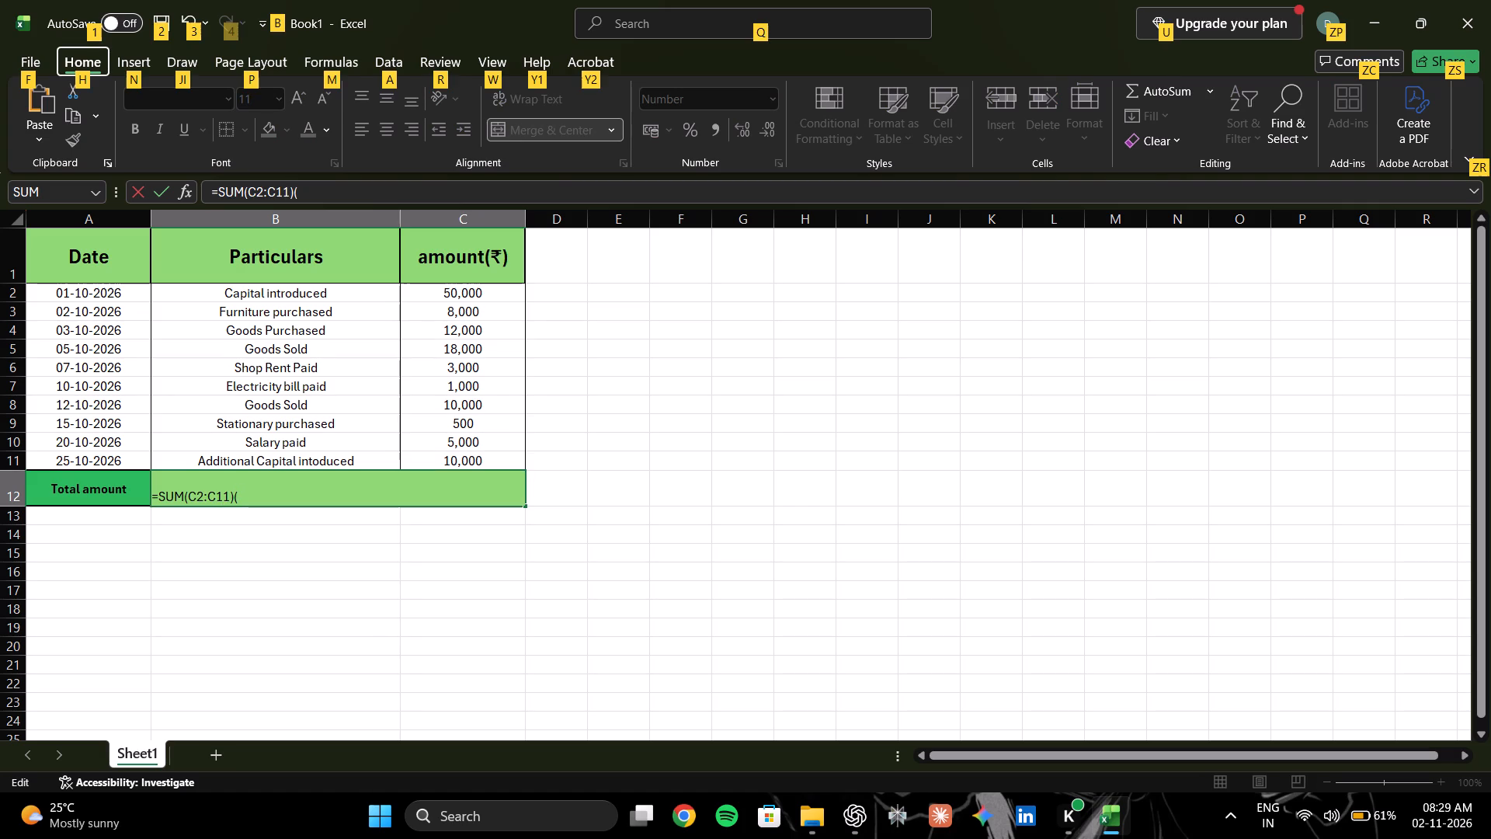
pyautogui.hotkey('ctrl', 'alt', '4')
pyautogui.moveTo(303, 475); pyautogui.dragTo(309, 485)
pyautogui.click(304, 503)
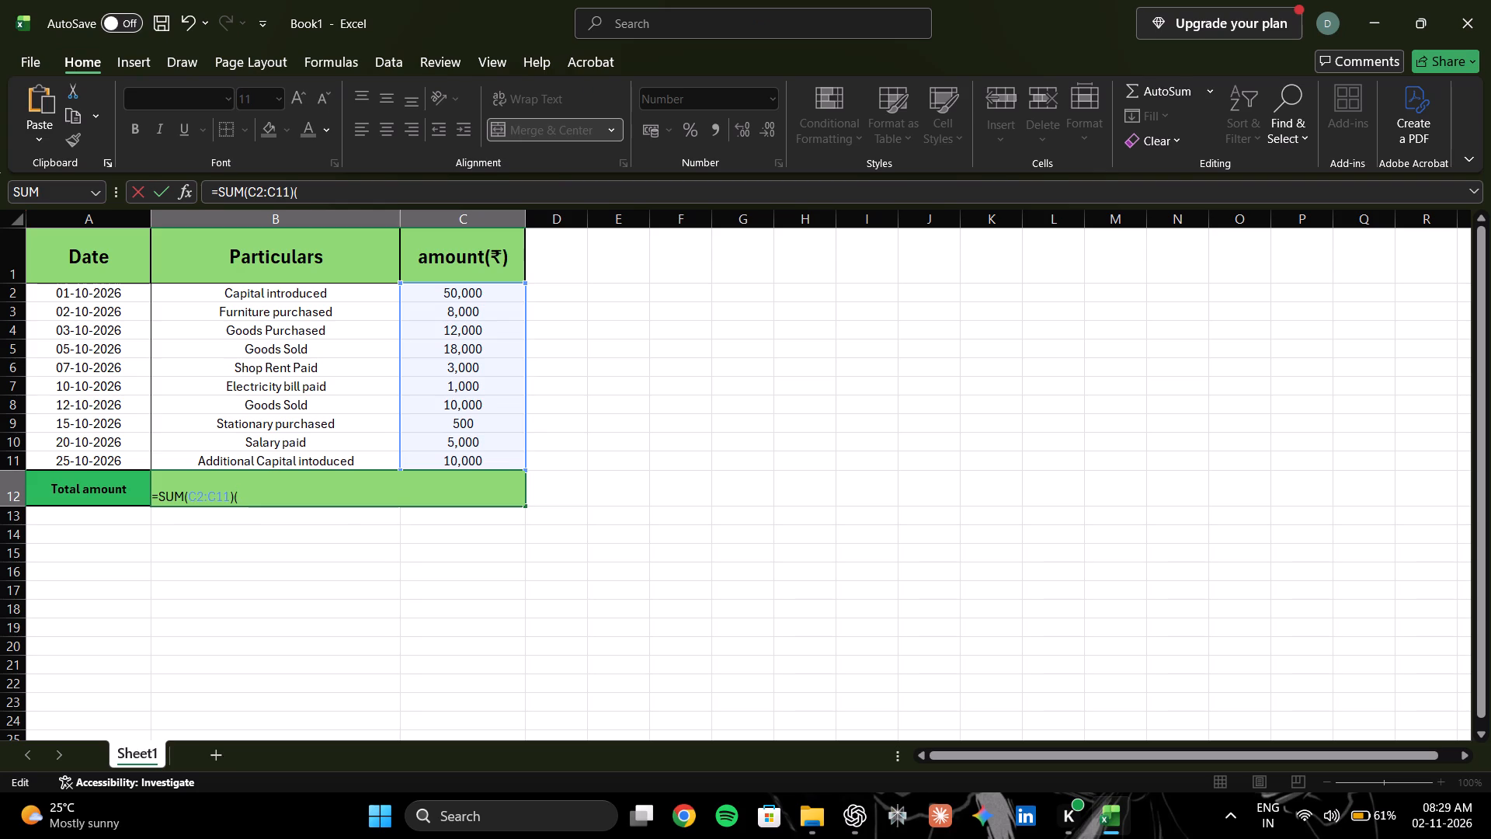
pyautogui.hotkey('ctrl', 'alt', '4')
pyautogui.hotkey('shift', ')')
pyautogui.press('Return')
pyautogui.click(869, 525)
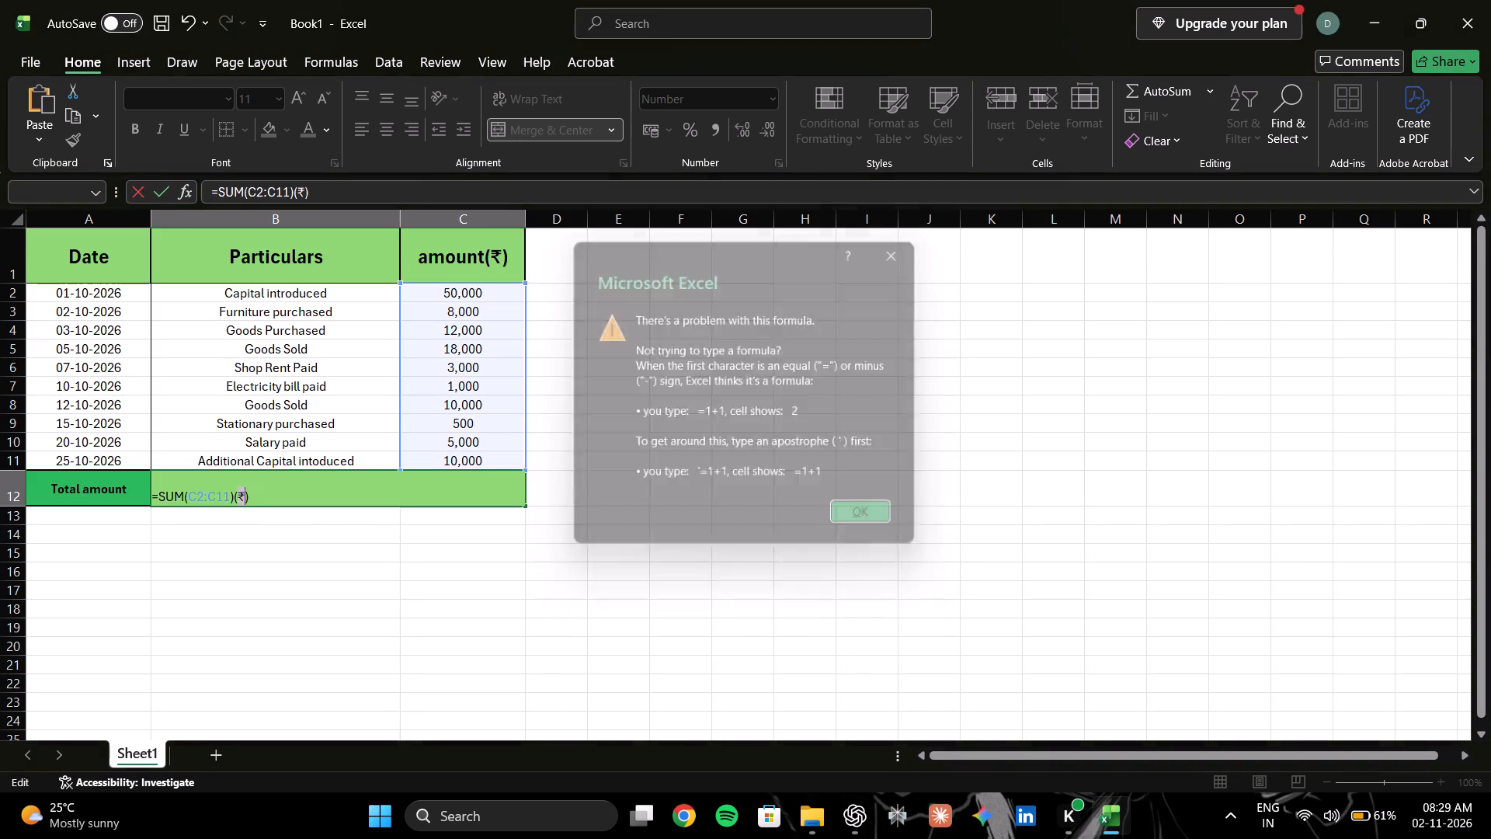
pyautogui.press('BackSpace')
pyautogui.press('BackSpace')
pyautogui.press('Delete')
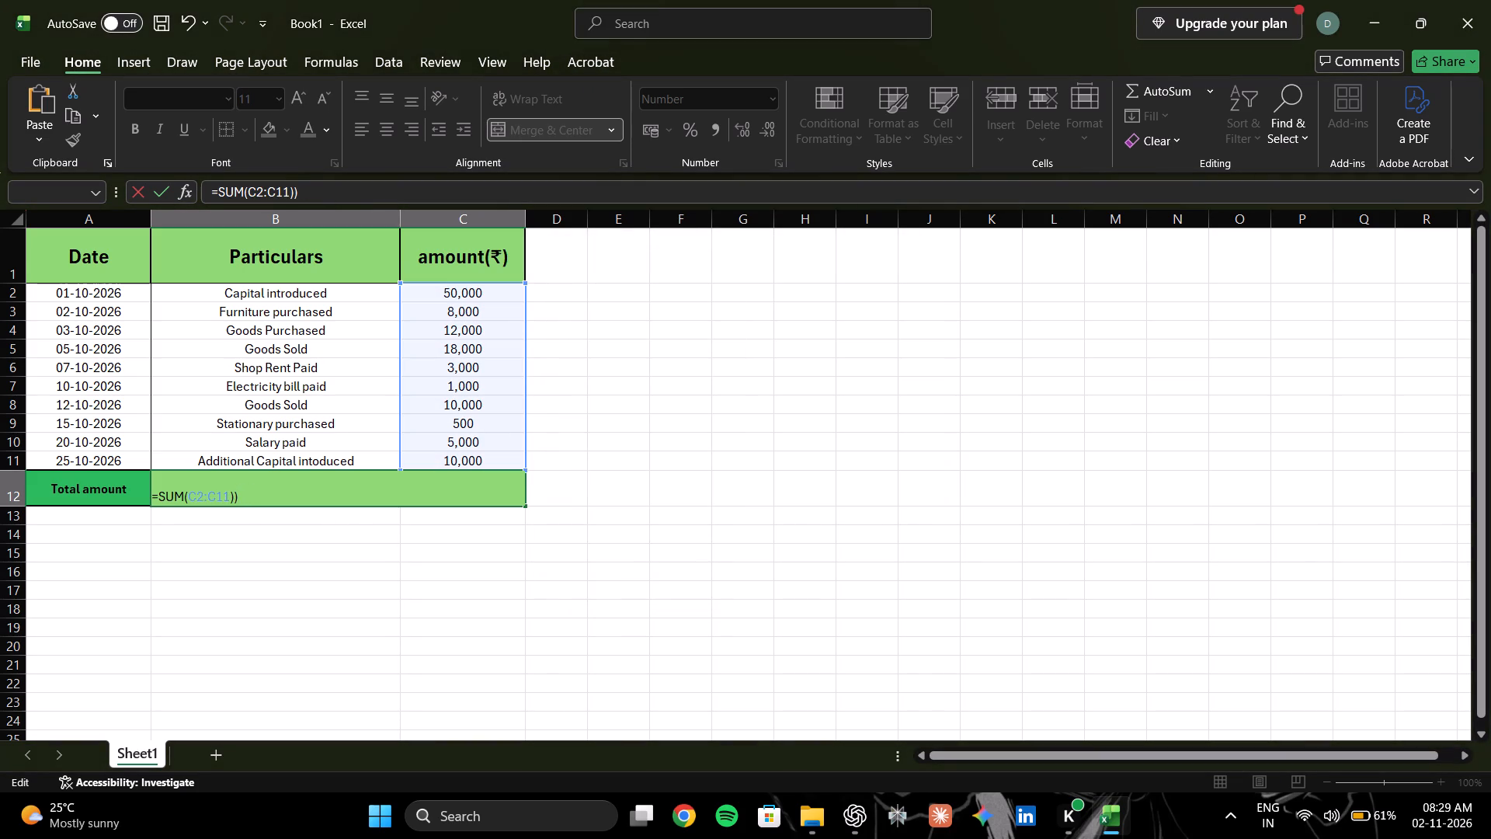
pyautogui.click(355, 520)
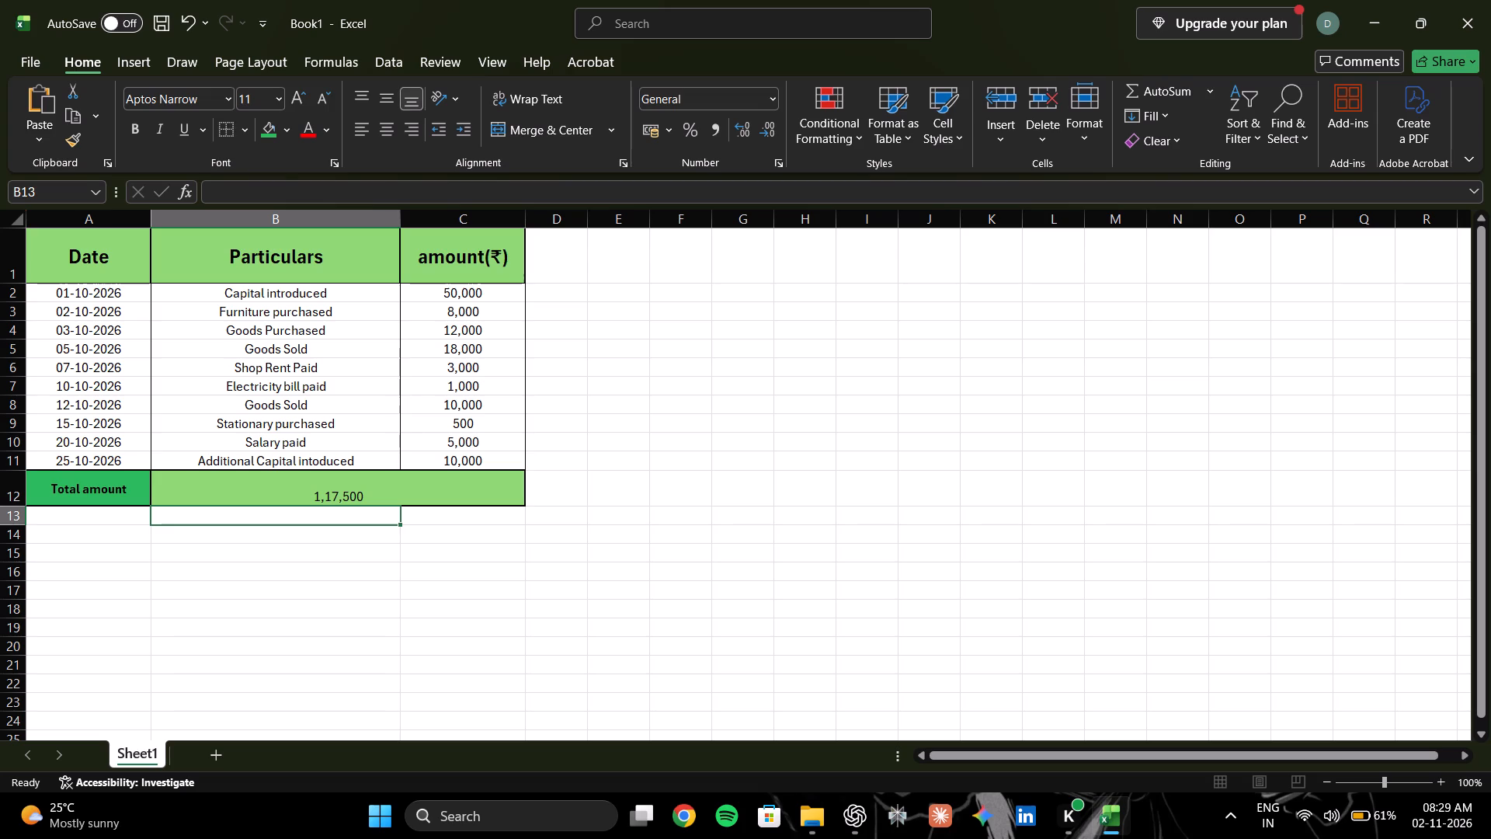
# Vertically centre the total in the merged cell B12:C12 and make it bold.
pyautogui.doubleClick(283, 496)
pyautogui.click(394, 96)
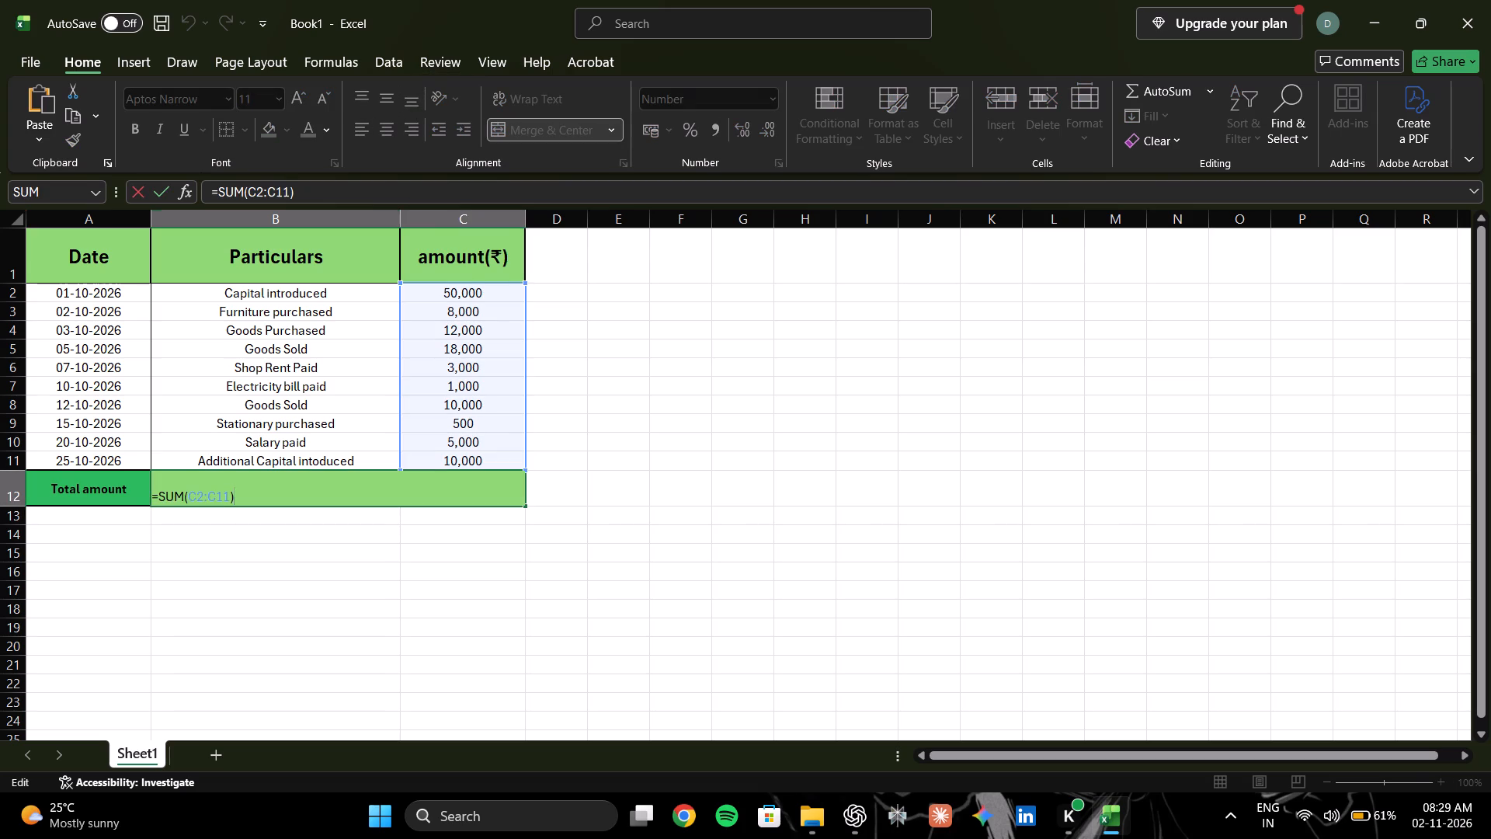
pyautogui.click(367, 520)
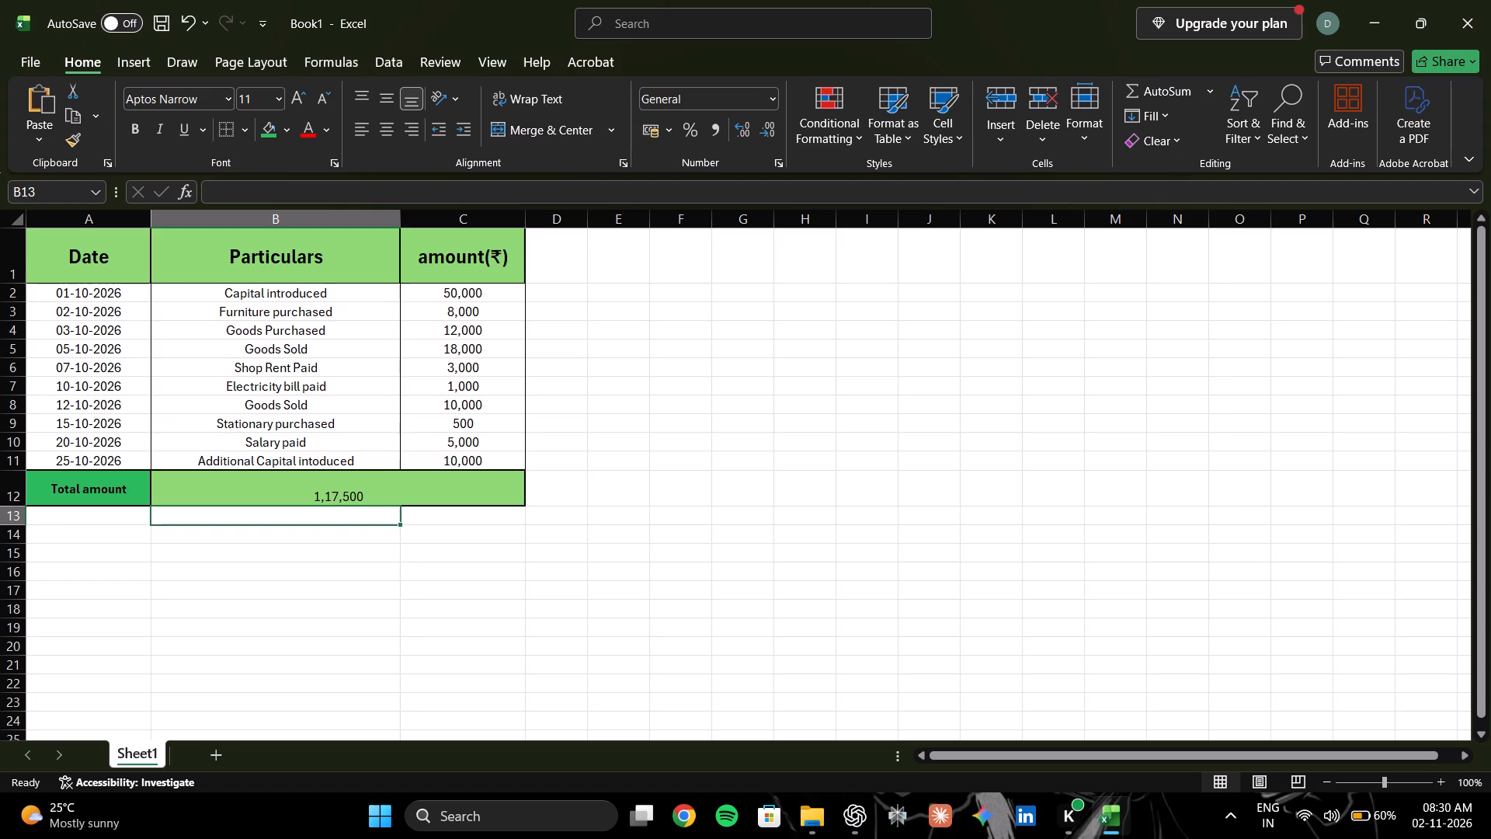
pyautogui.doubleClick(473, 479)
pyautogui.click(349, 531)
pyautogui.click(360, 500)
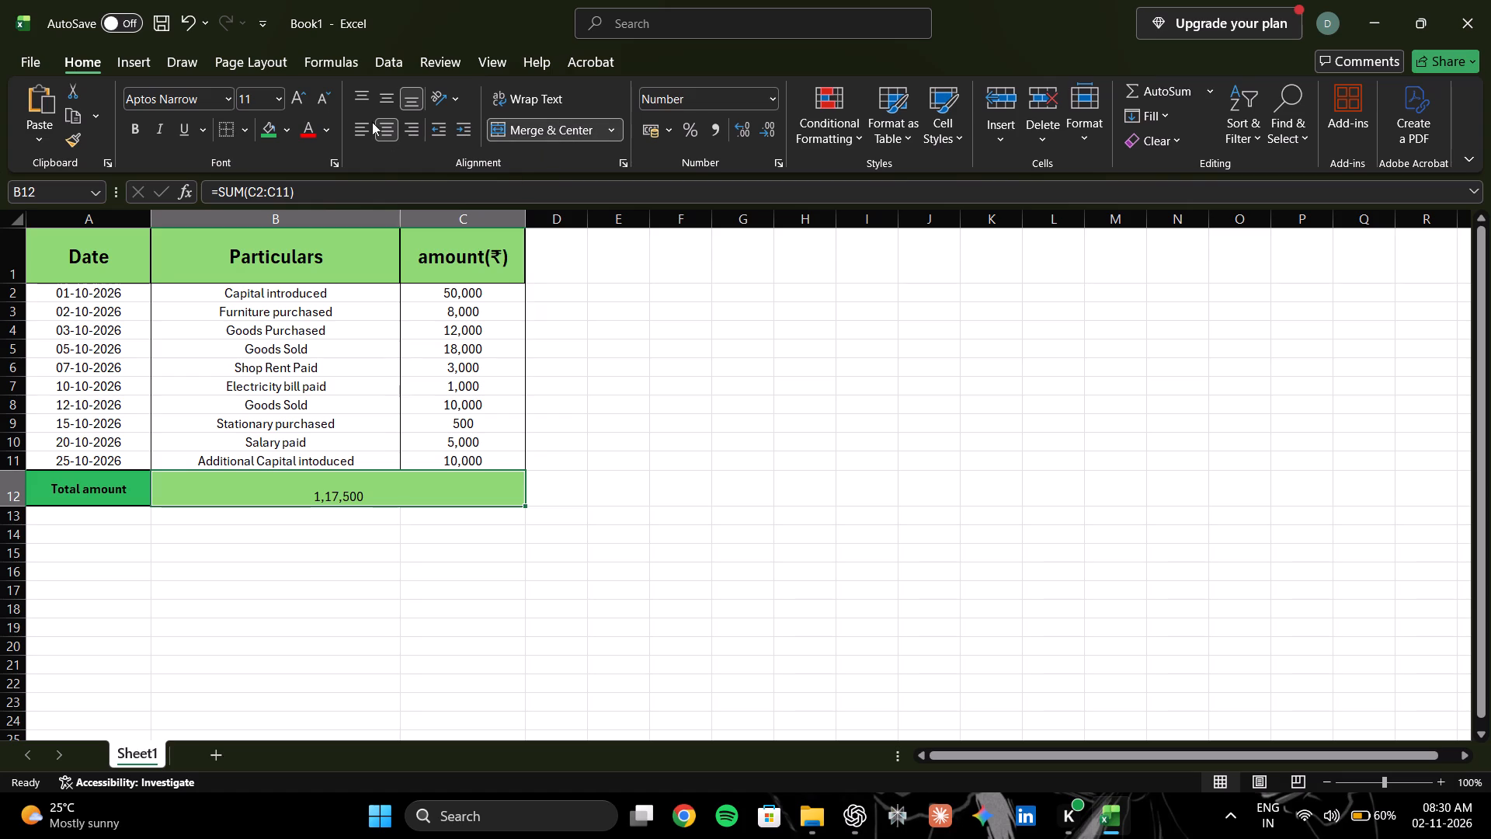
pyautogui.click(378, 95)
pyautogui.click(128, 127)
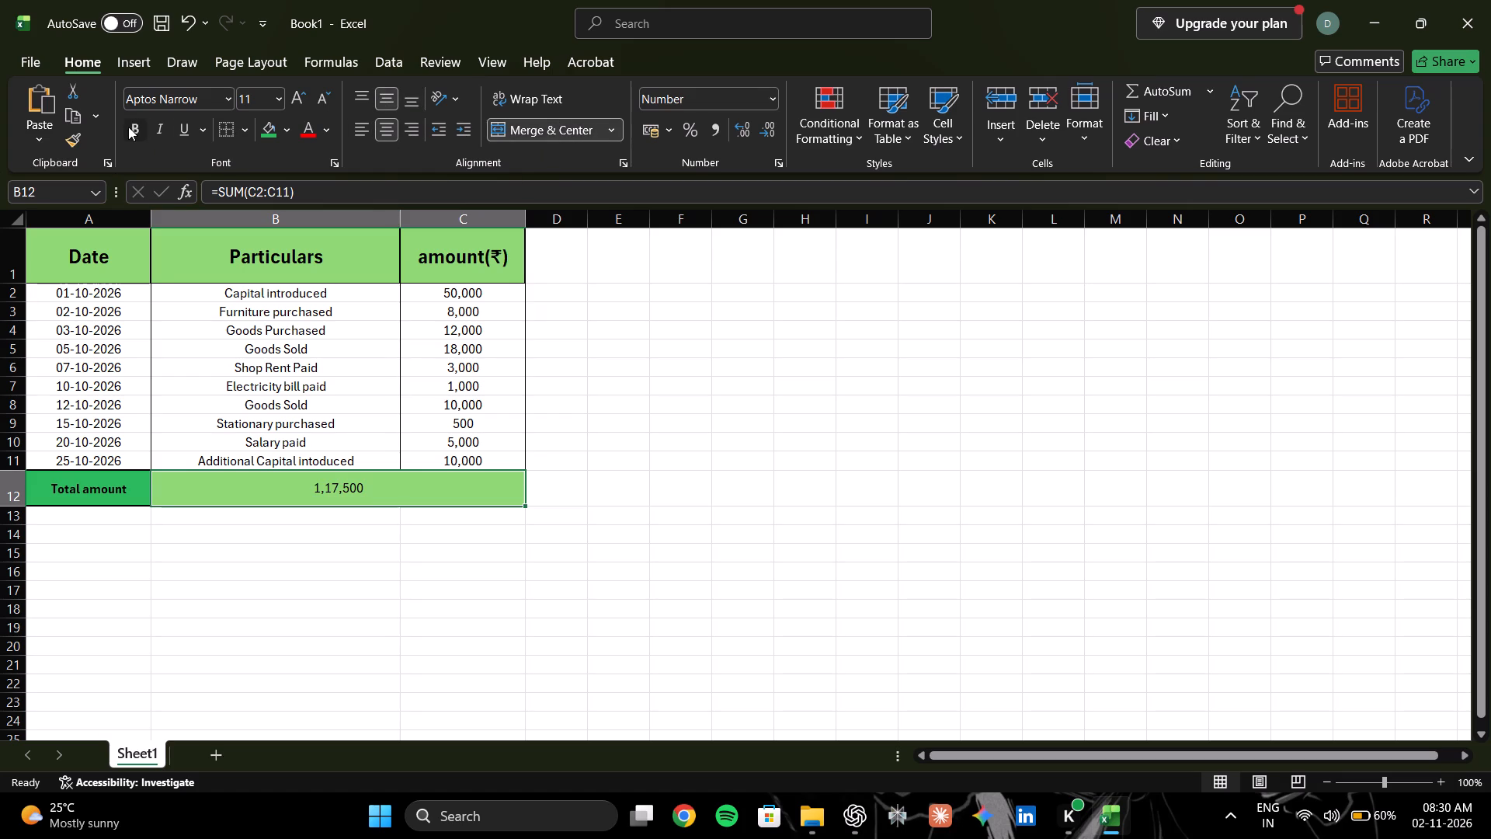
pyautogui.click(426, 555)
pyautogui.click(328, 513)
pyautogui.click(177, 511)
pyautogui.click(144, 511)
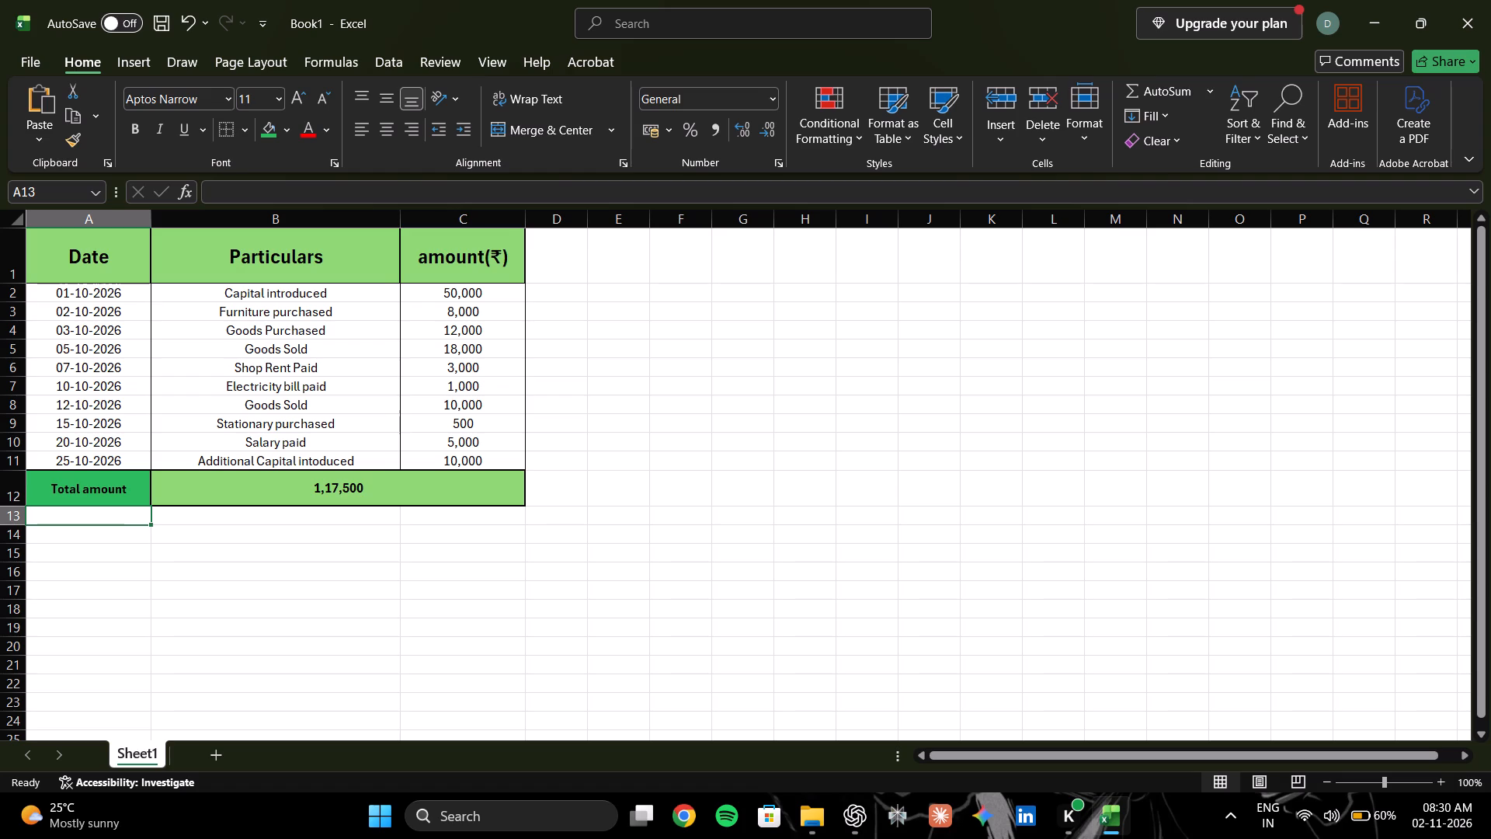
pyautogui.click(271, 572)
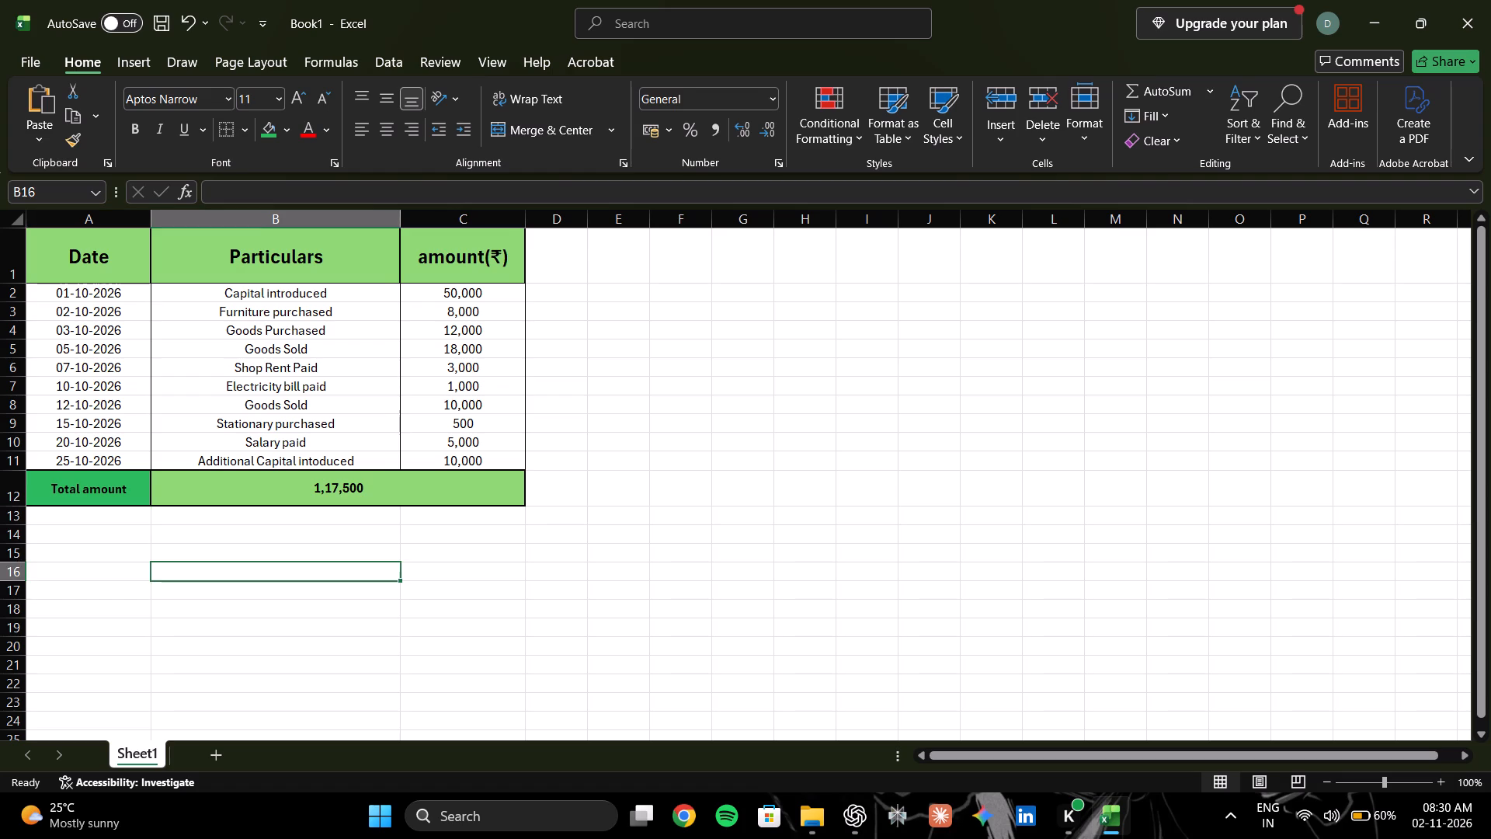
# Append (₹) to the label in A12 so it reads Total amount(₹).
pyautogui.click(369, 495)
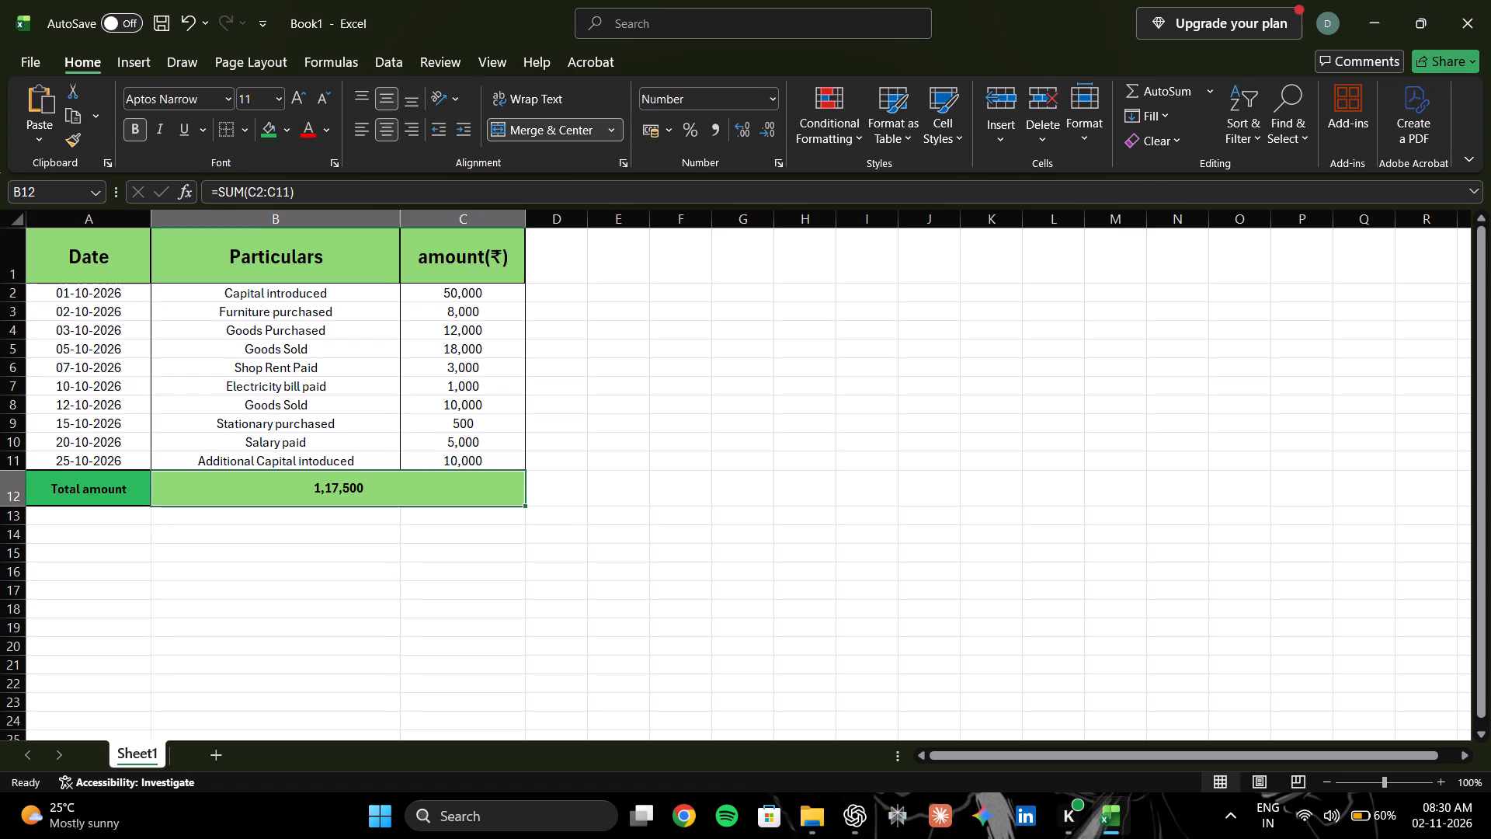
pyautogui.tripleClick(430, 486)
pyautogui.click(333, 520)
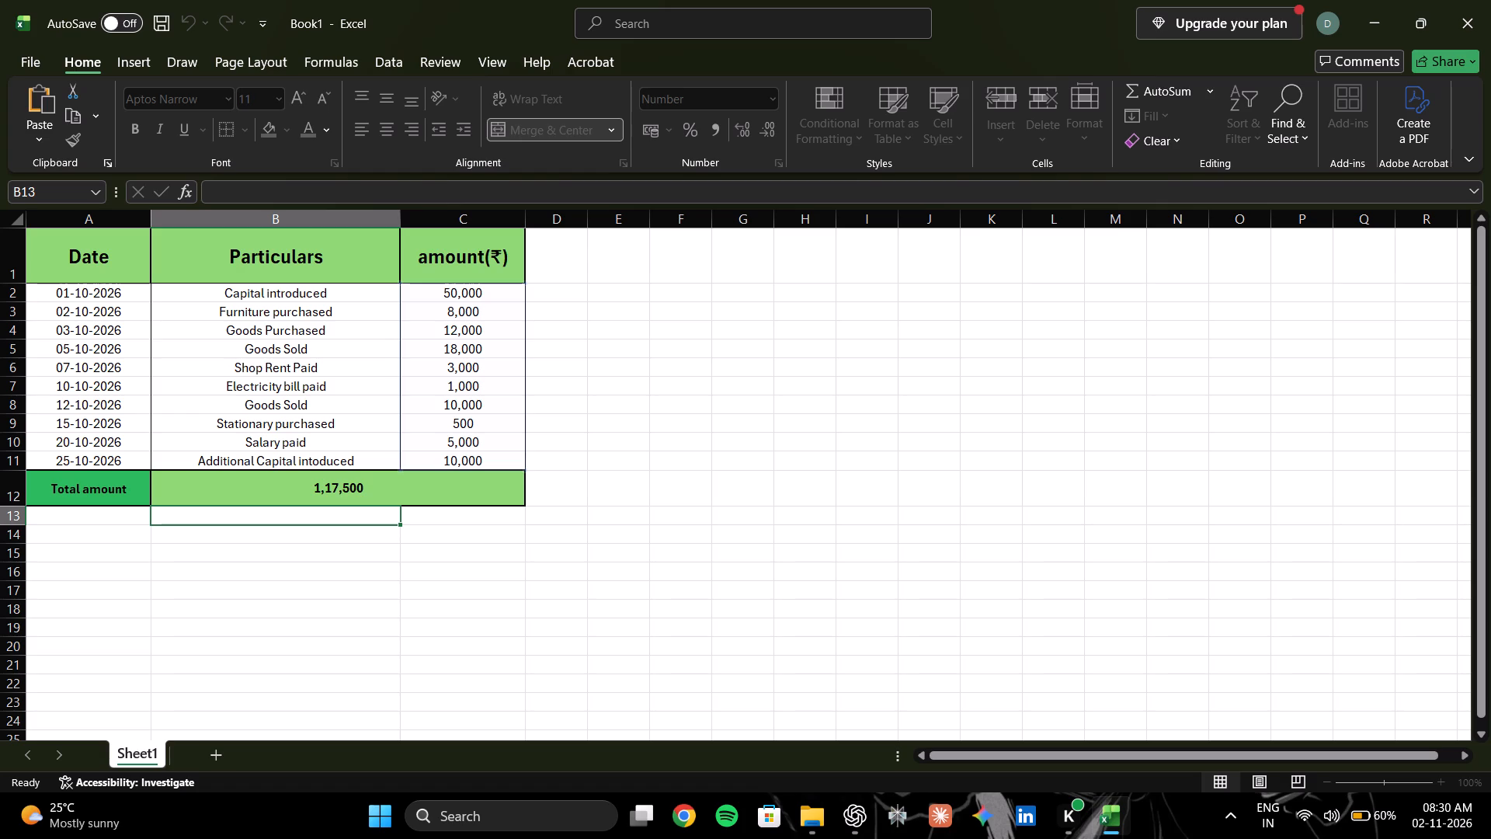
pyautogui.doubleClick(130, 486)
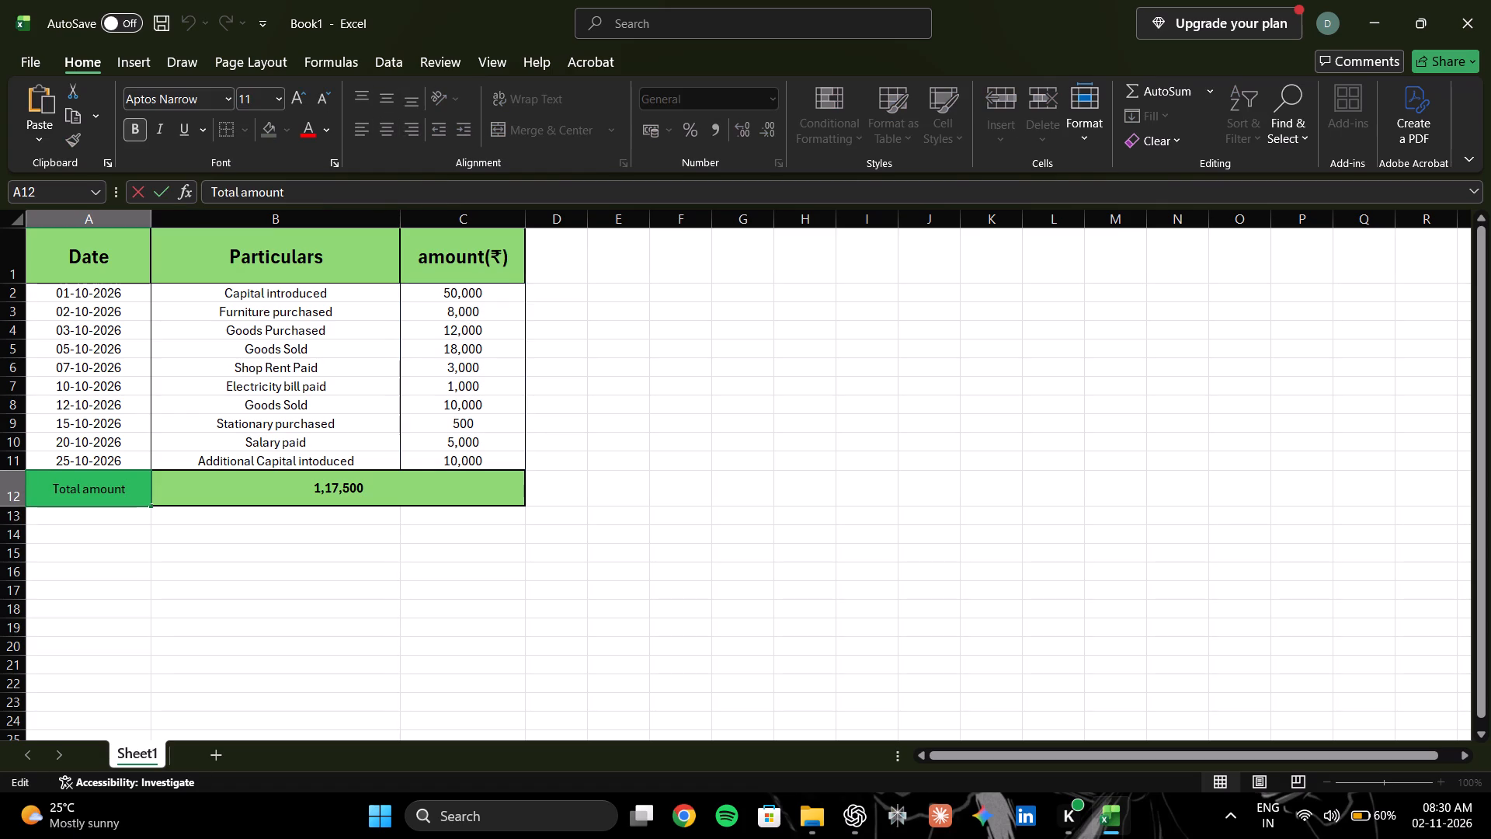
pyautogui.hotkey('shift', '(')
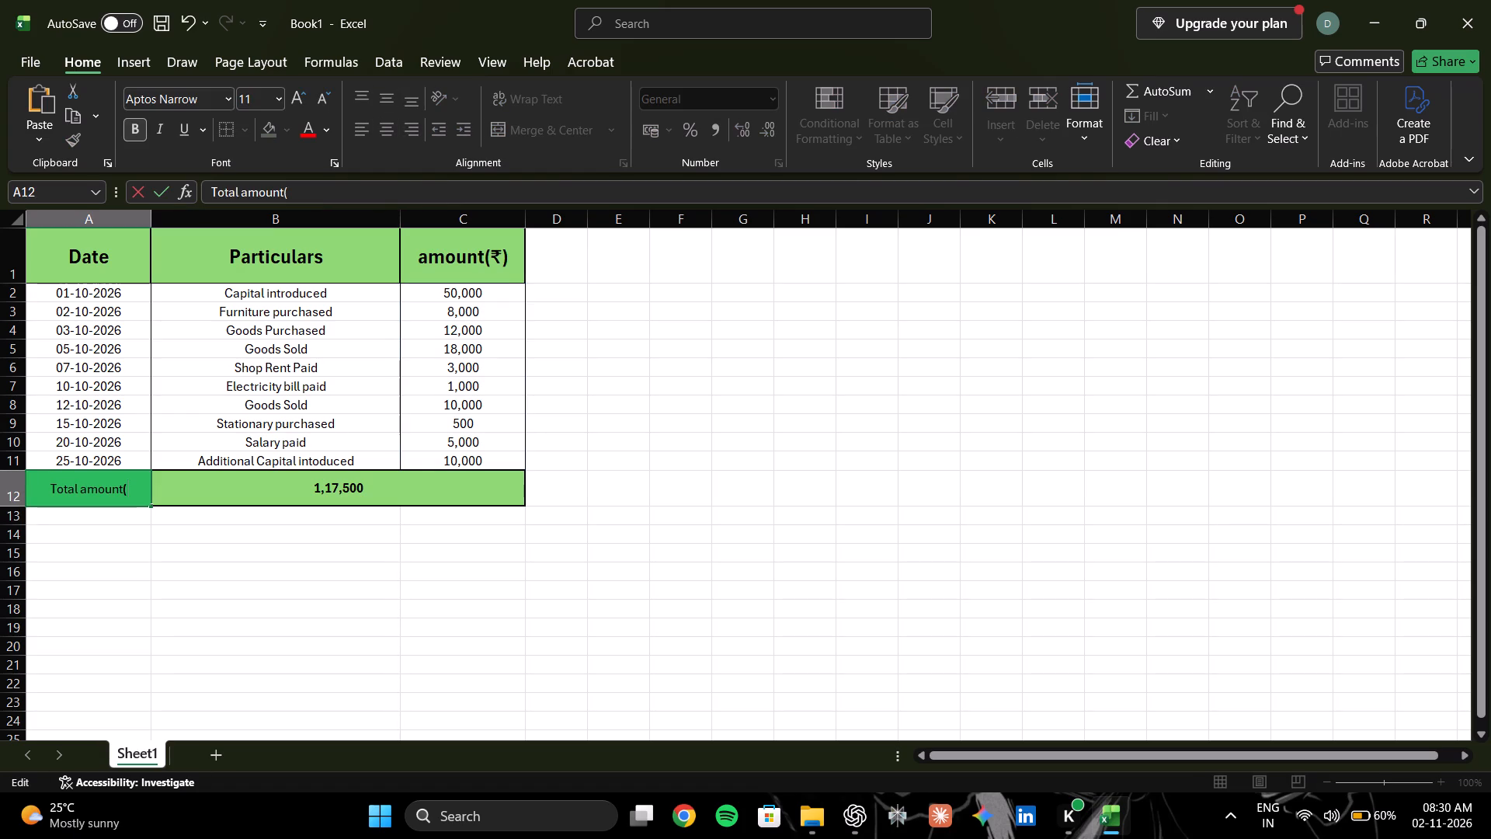
pyautogui.hotkey('ctrl', 'alt', '4')
pyautogui.hotkey('shift', ')')
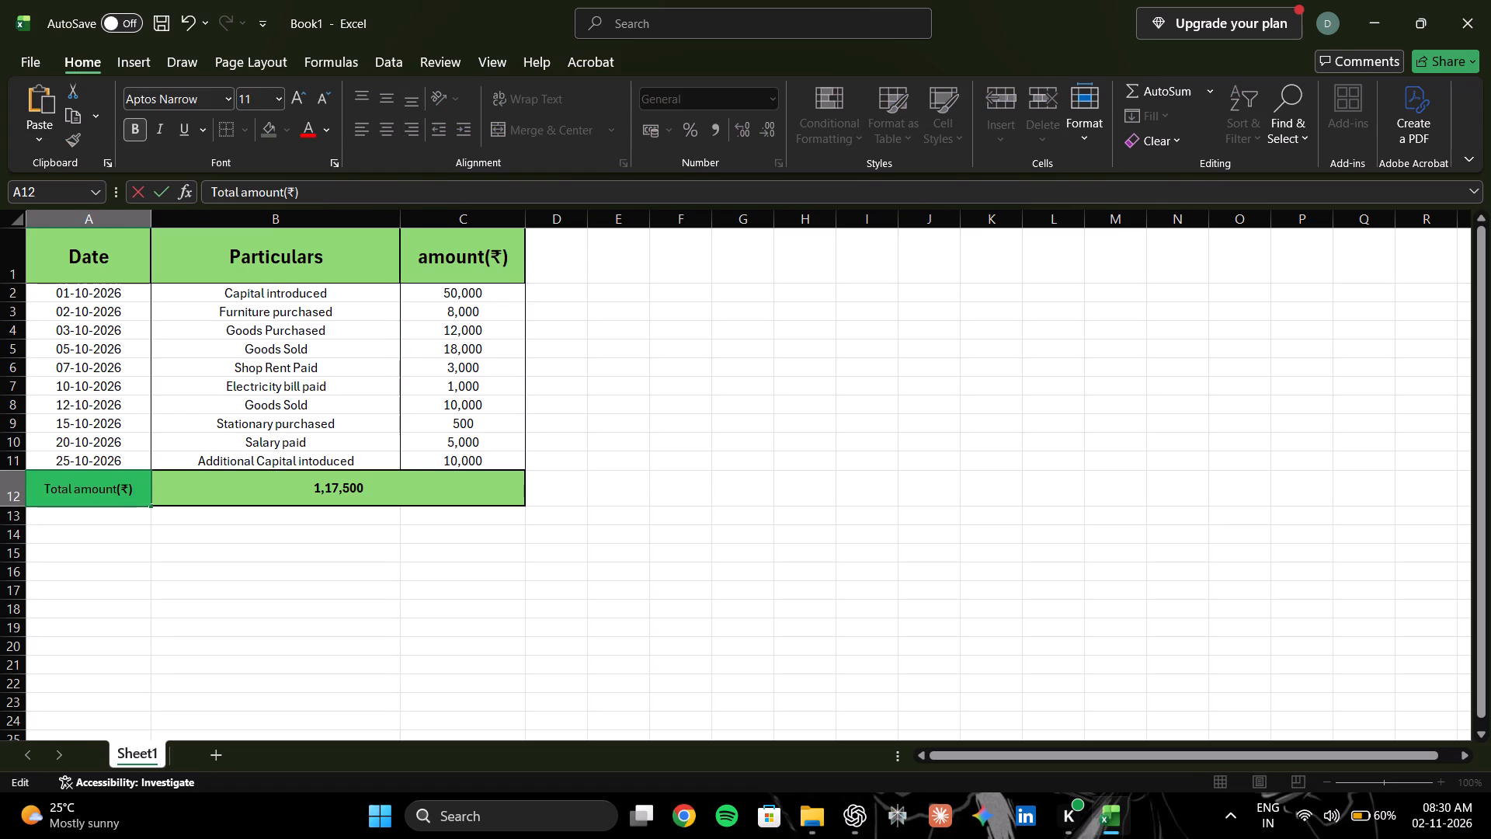
pyautogui.click(268, 636)
pyautogui.click(138, 544)
pyautogui.click(334, 541)
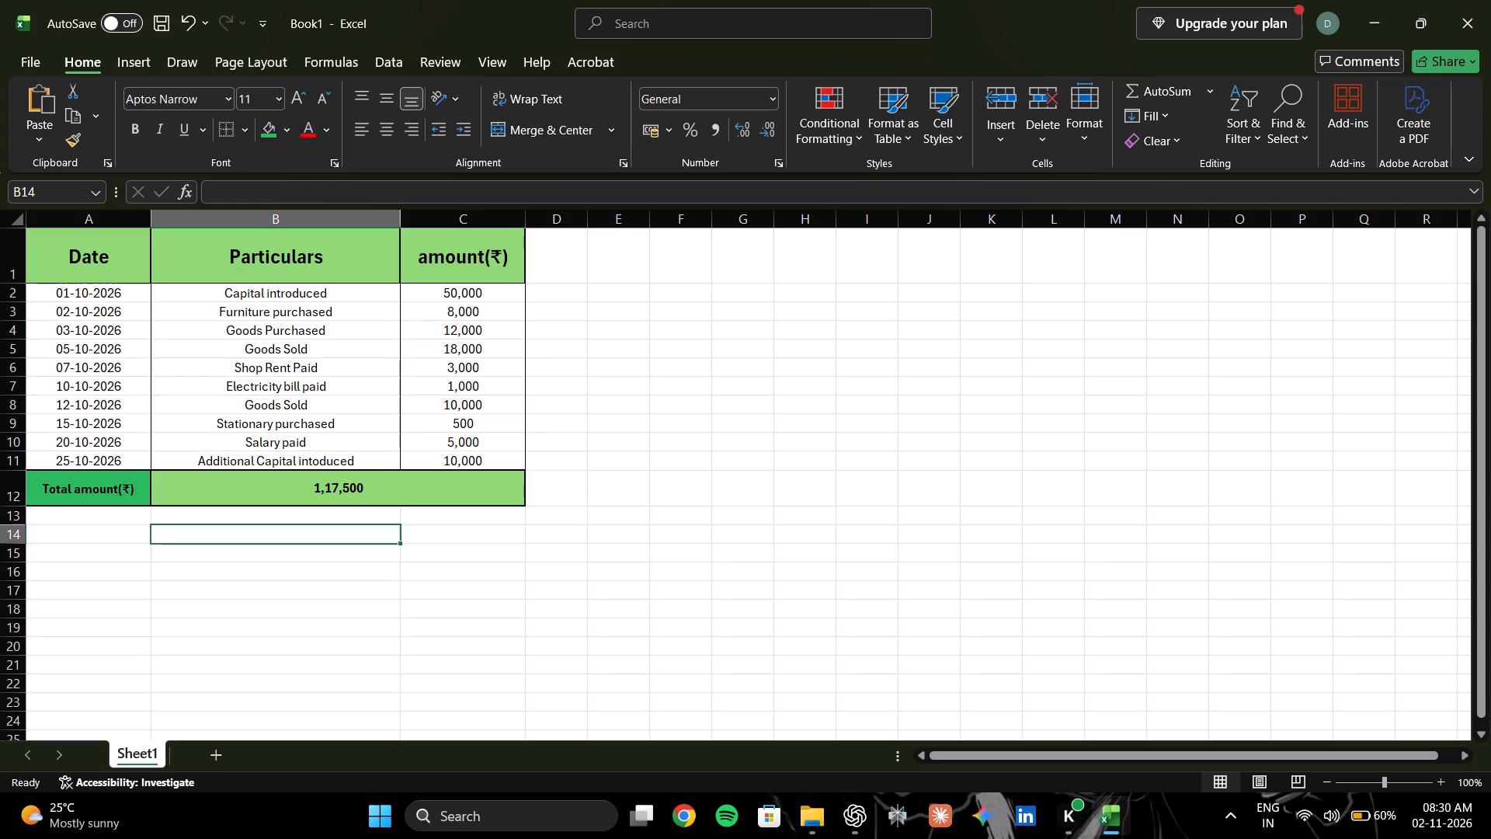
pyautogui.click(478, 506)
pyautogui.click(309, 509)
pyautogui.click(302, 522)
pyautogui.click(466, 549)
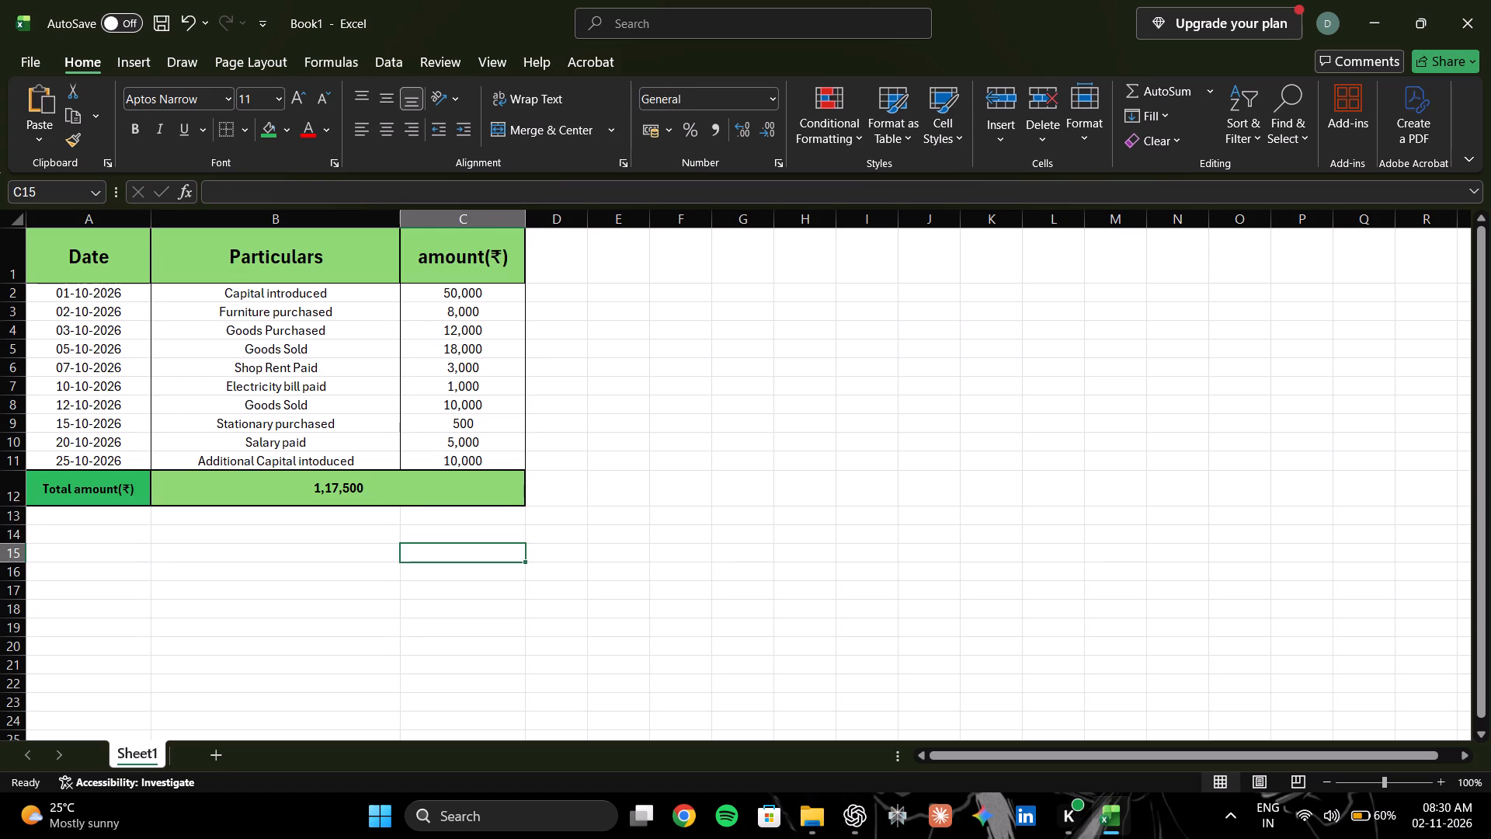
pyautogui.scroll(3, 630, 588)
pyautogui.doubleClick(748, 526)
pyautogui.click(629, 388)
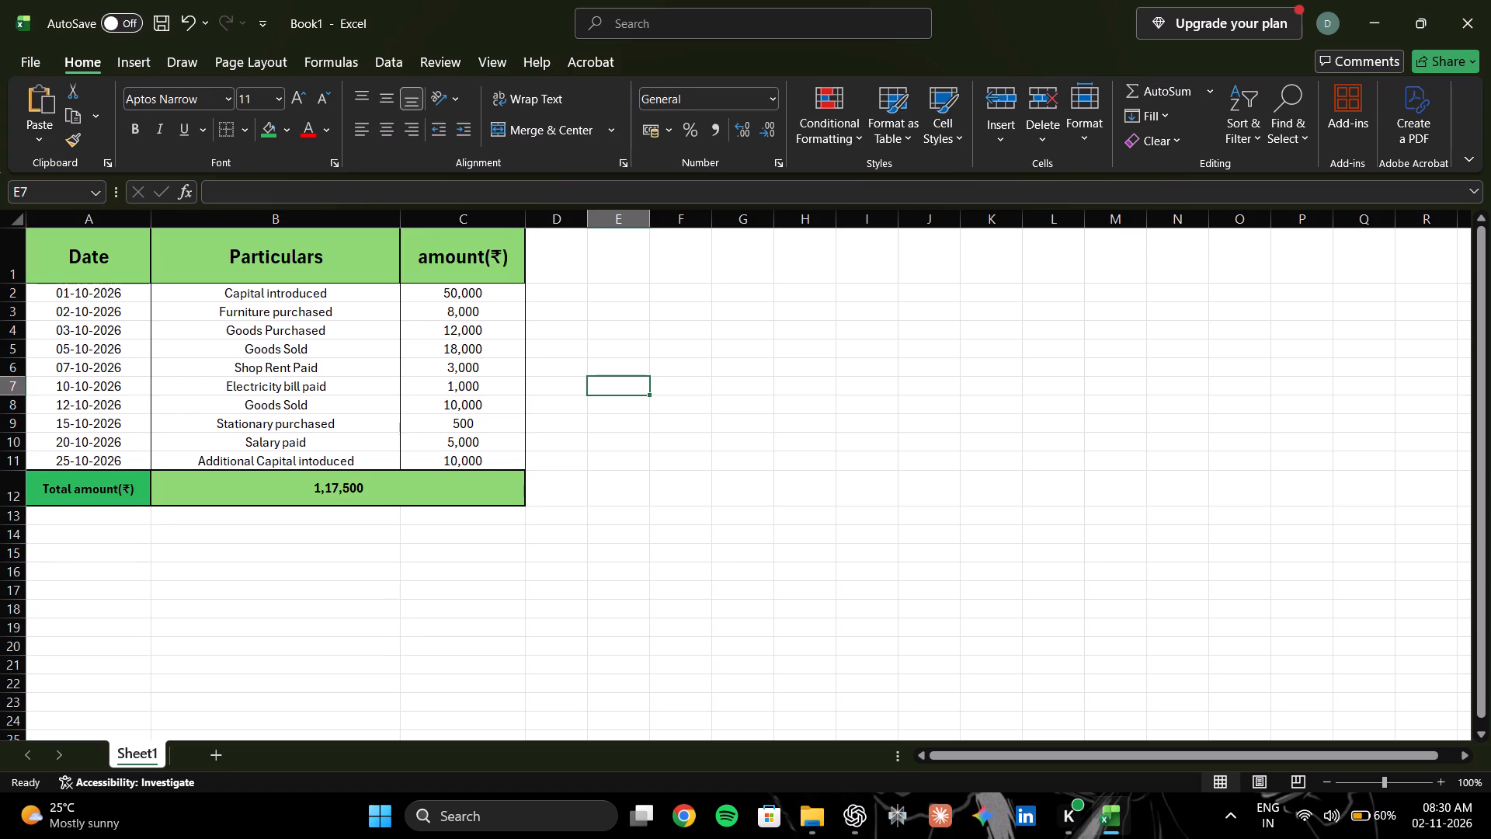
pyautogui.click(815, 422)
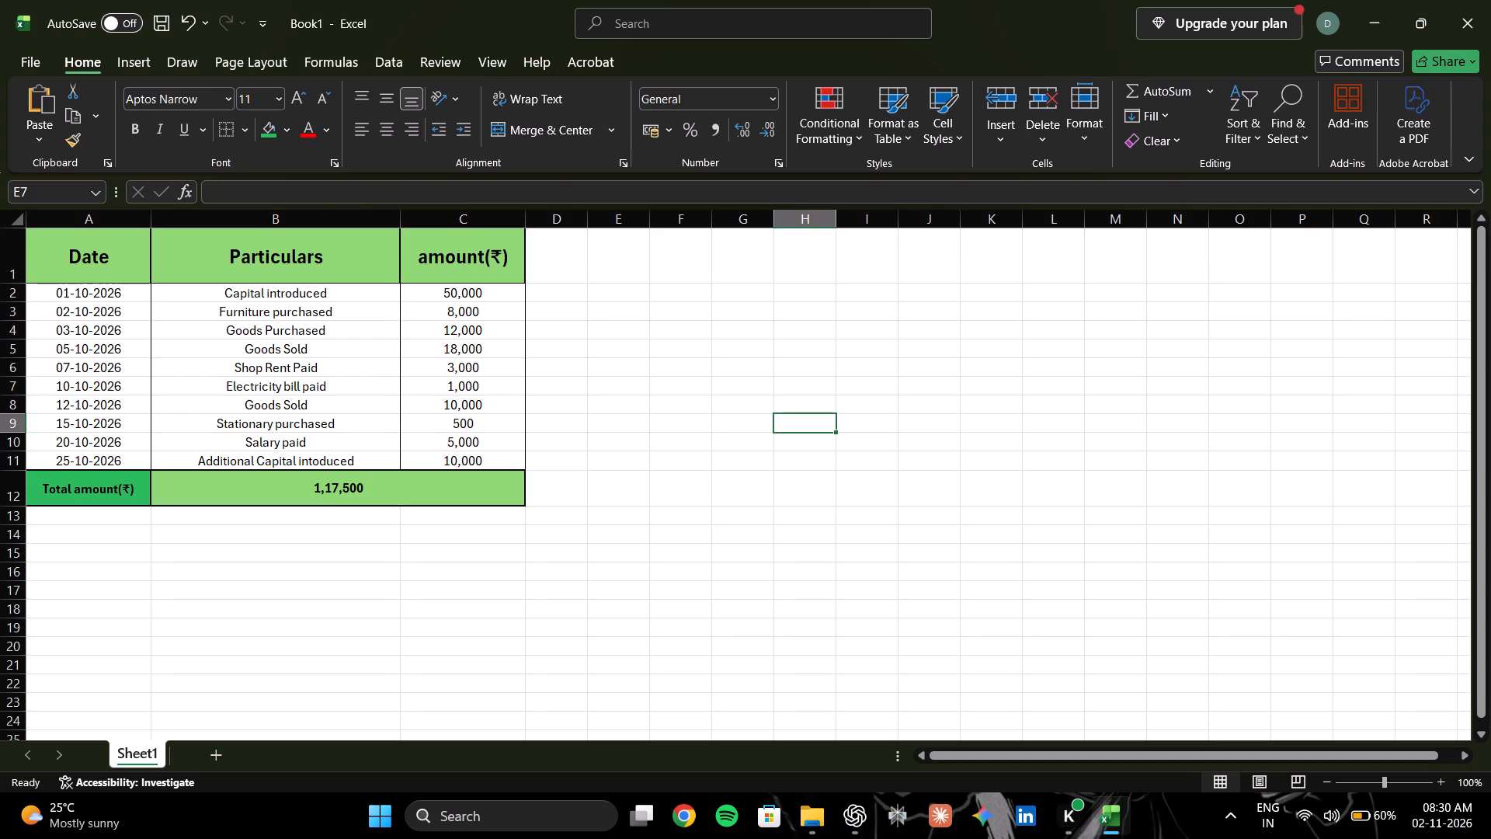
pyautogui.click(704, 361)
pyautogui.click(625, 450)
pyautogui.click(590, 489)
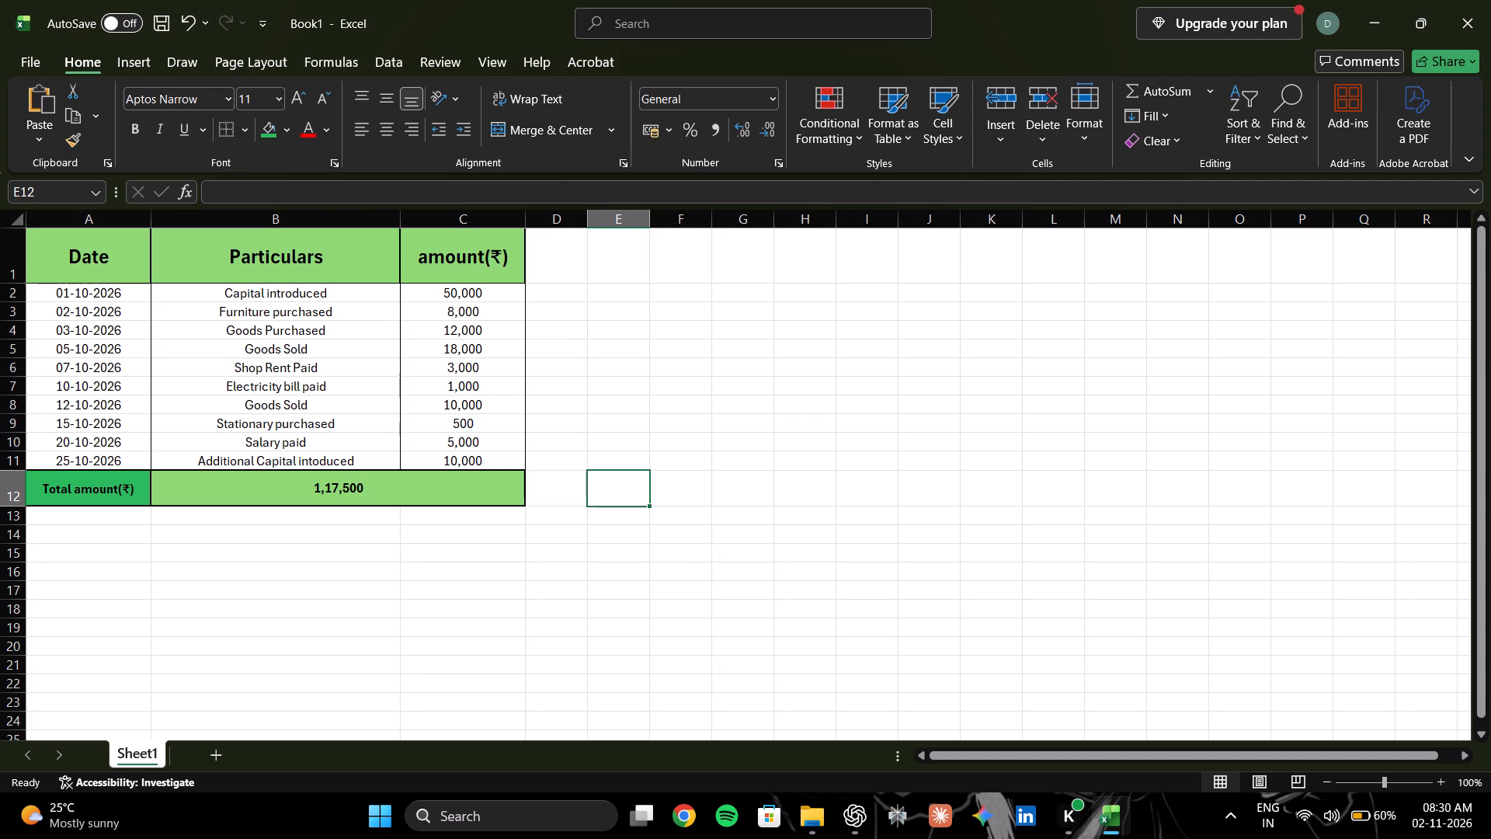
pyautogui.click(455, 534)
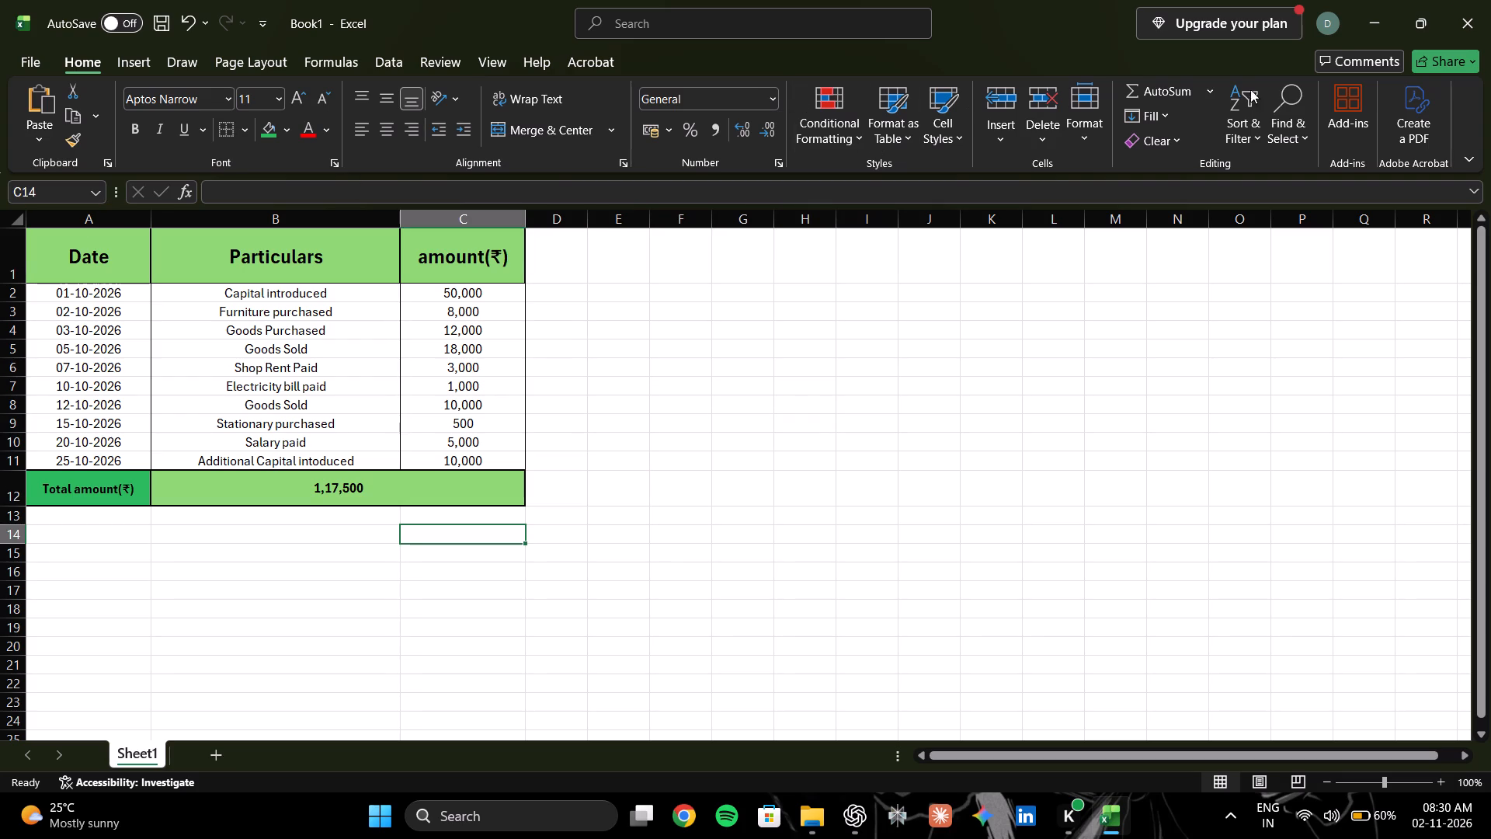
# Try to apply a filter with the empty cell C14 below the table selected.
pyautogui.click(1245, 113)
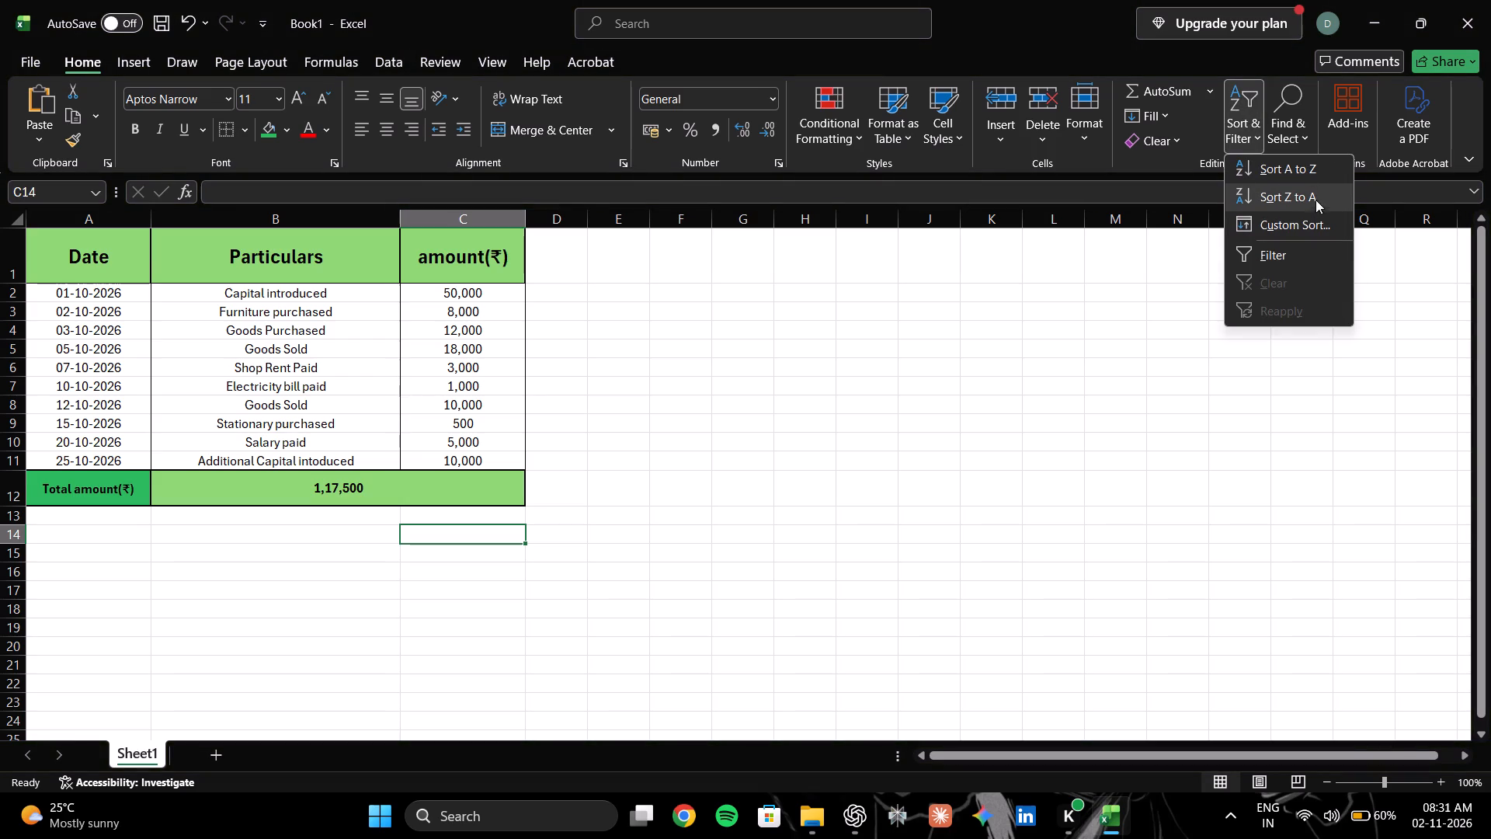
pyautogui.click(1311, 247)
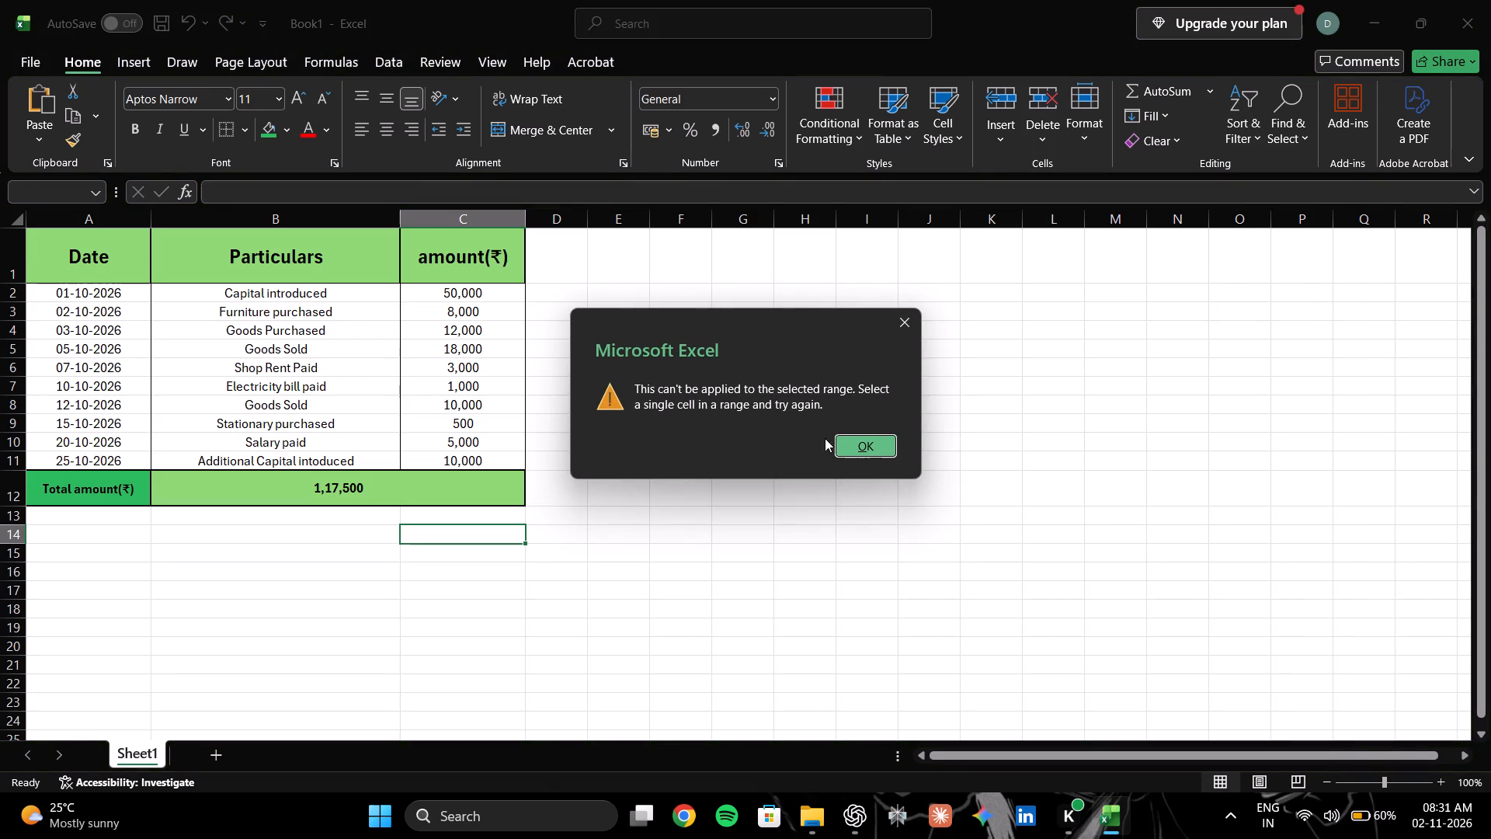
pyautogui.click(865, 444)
# Apply a filter to the date cells A2:A11.
pyautogui.moveTo(130, 296); pyautogui.dragTo(130, 402)
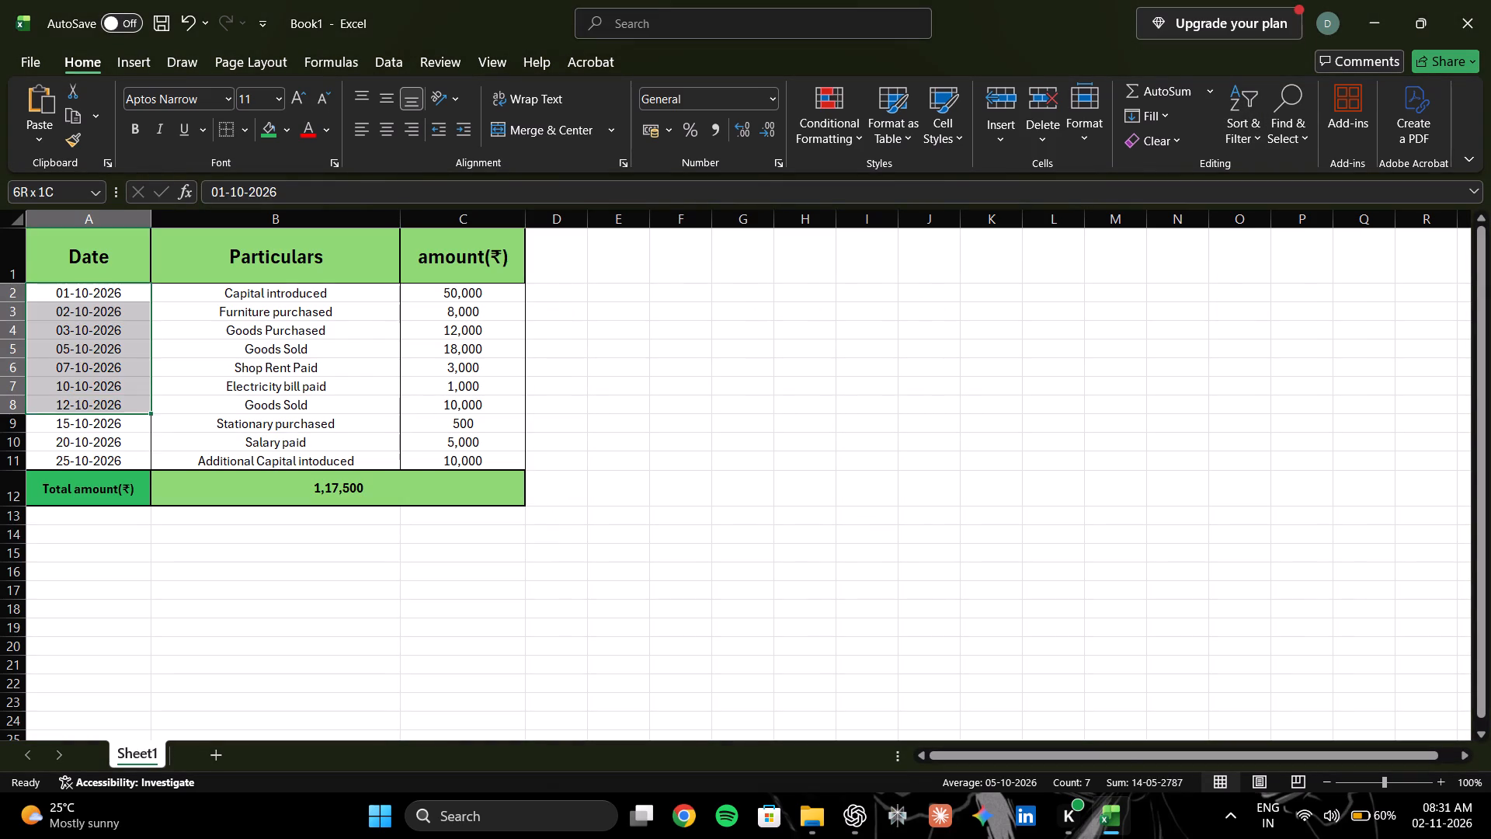
pyautogui.moveTo(130, 402); pyautogui.dragTo(136, 461)
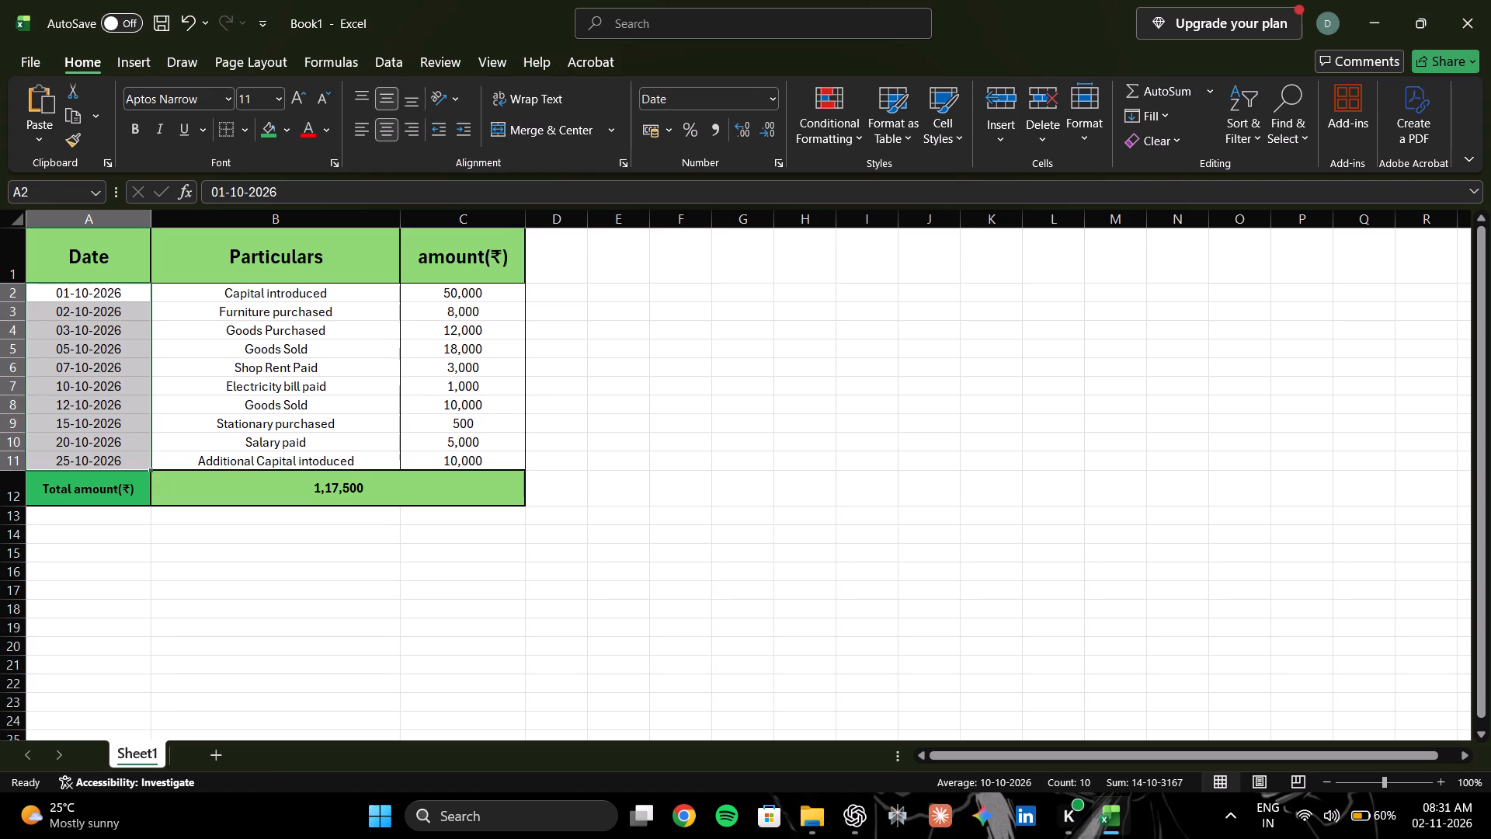
pyautogui.click(1235, 120)
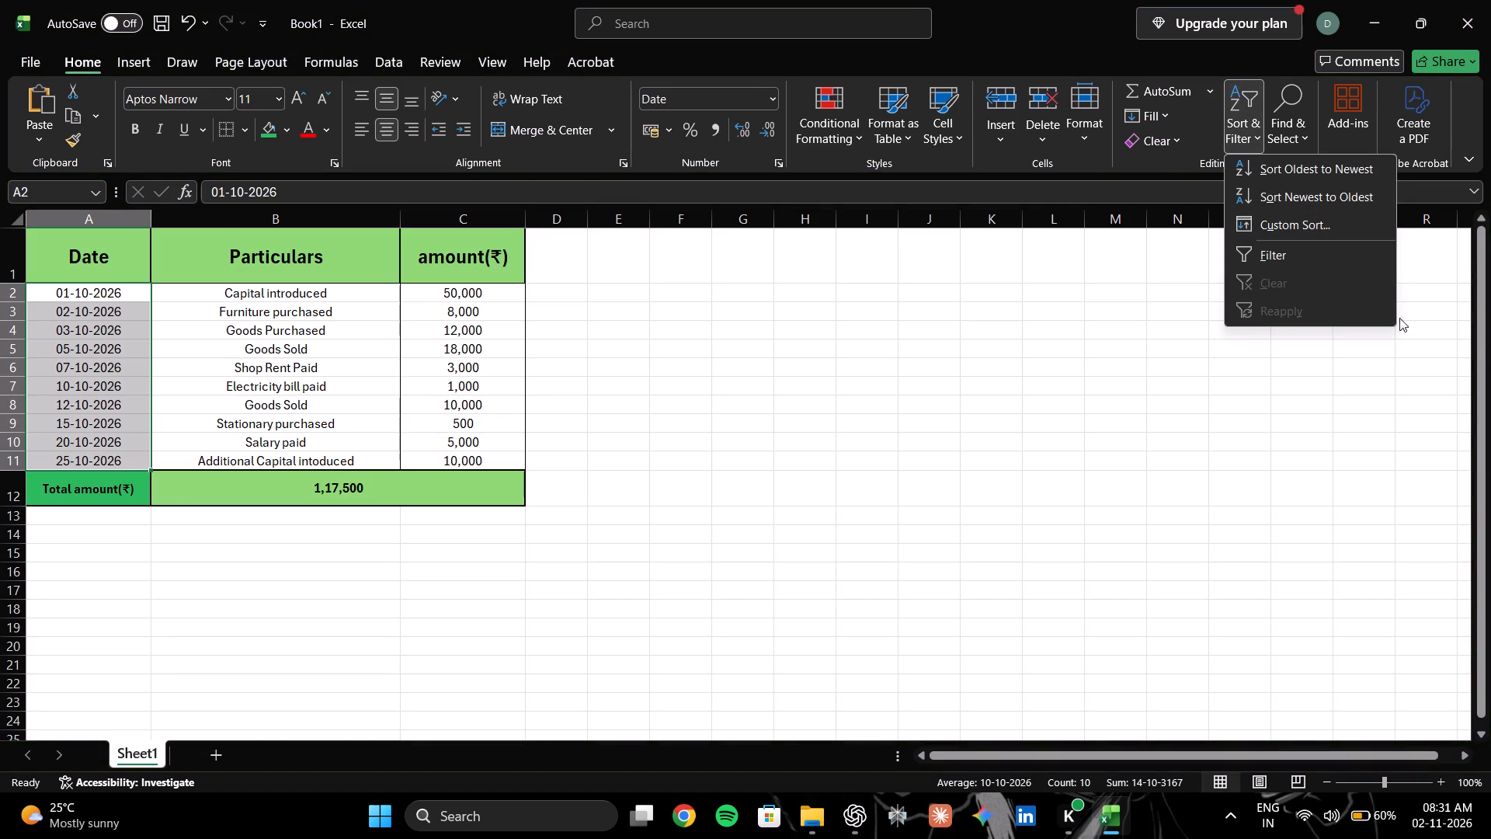
pyautogui.click(1288, 264)
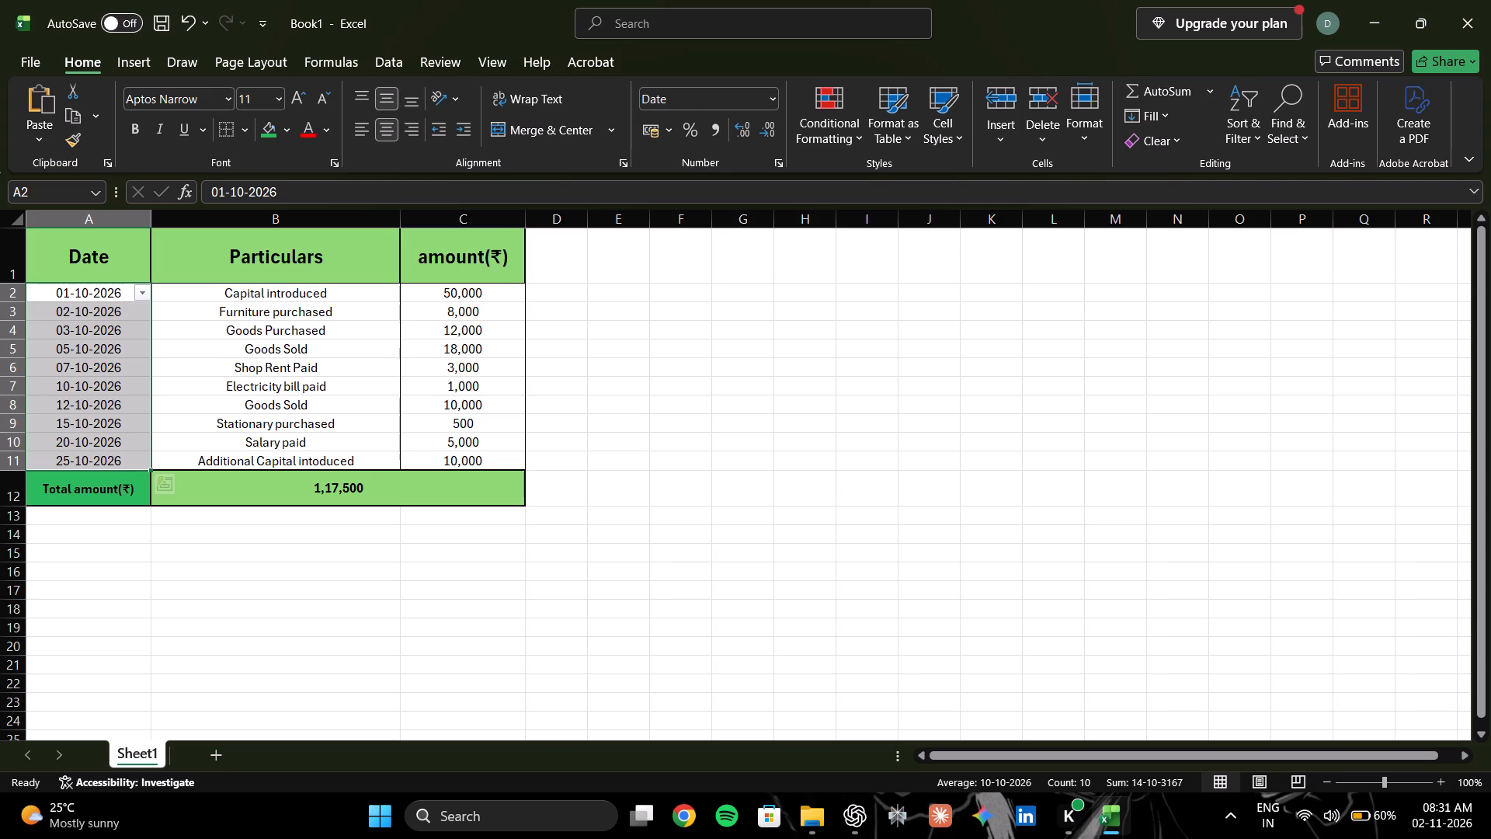
pyautogui.click(867, 392)
# Examine the filter options of the date column, including the date filters and periods.
pyautogui.click(143, 294)
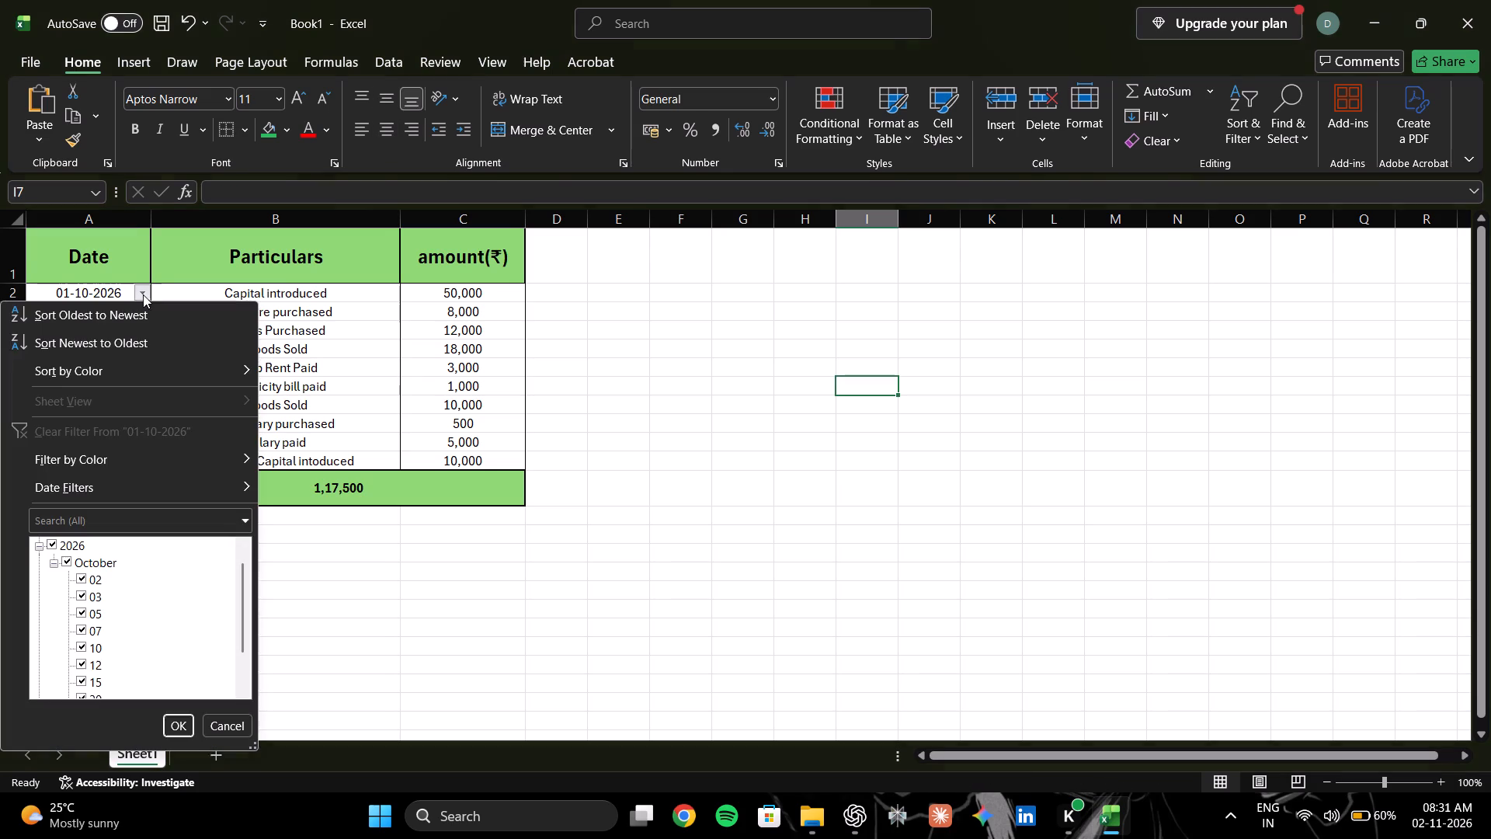
pyautogui.scroll(-3, 192, 689)
pyautogui.scroll(2, 182, 674)
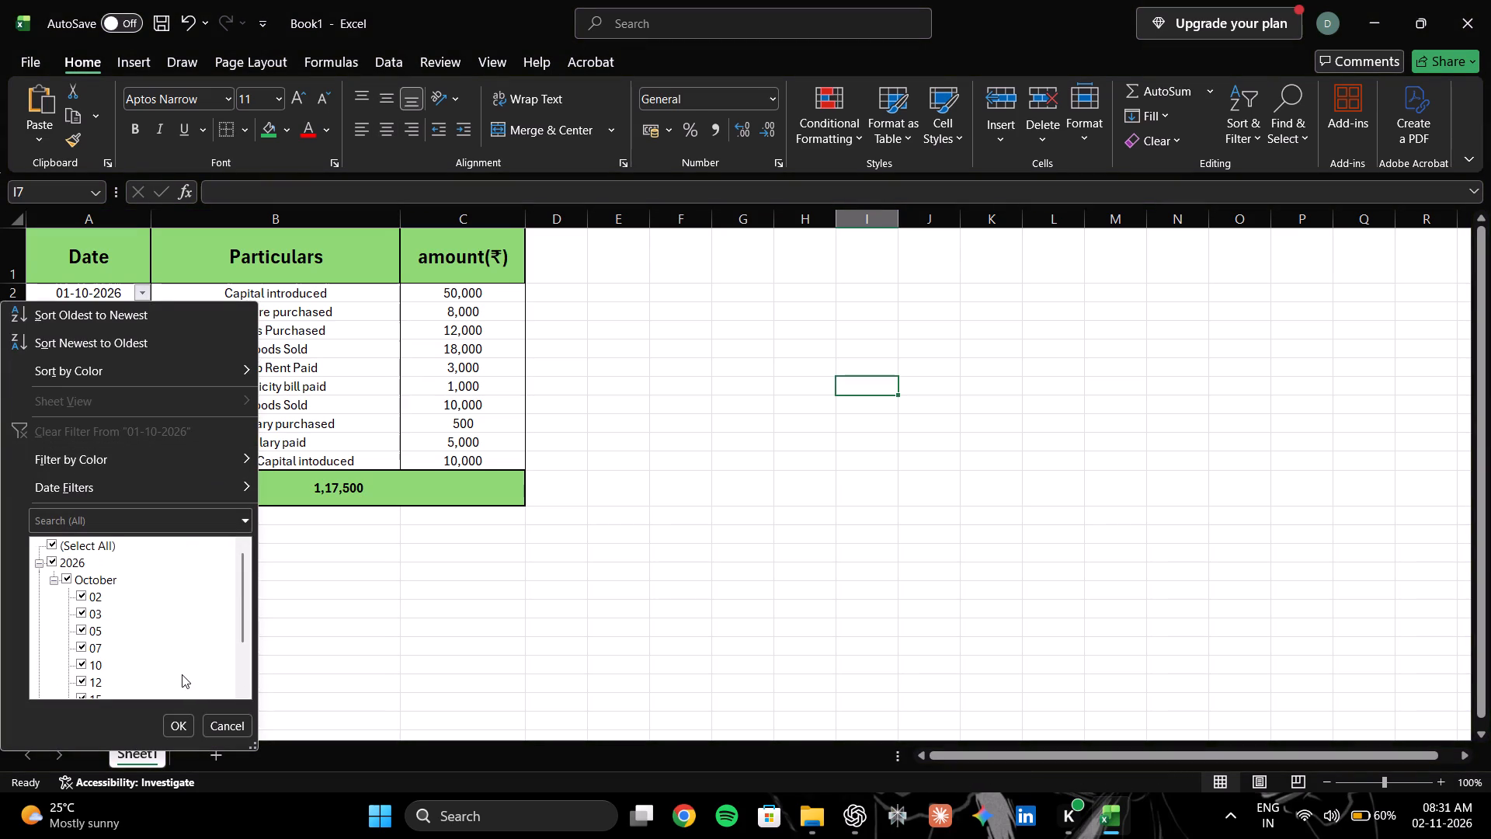
pyautogui.scroll(1, 182, 674)
pyautogui.click(215, 483)
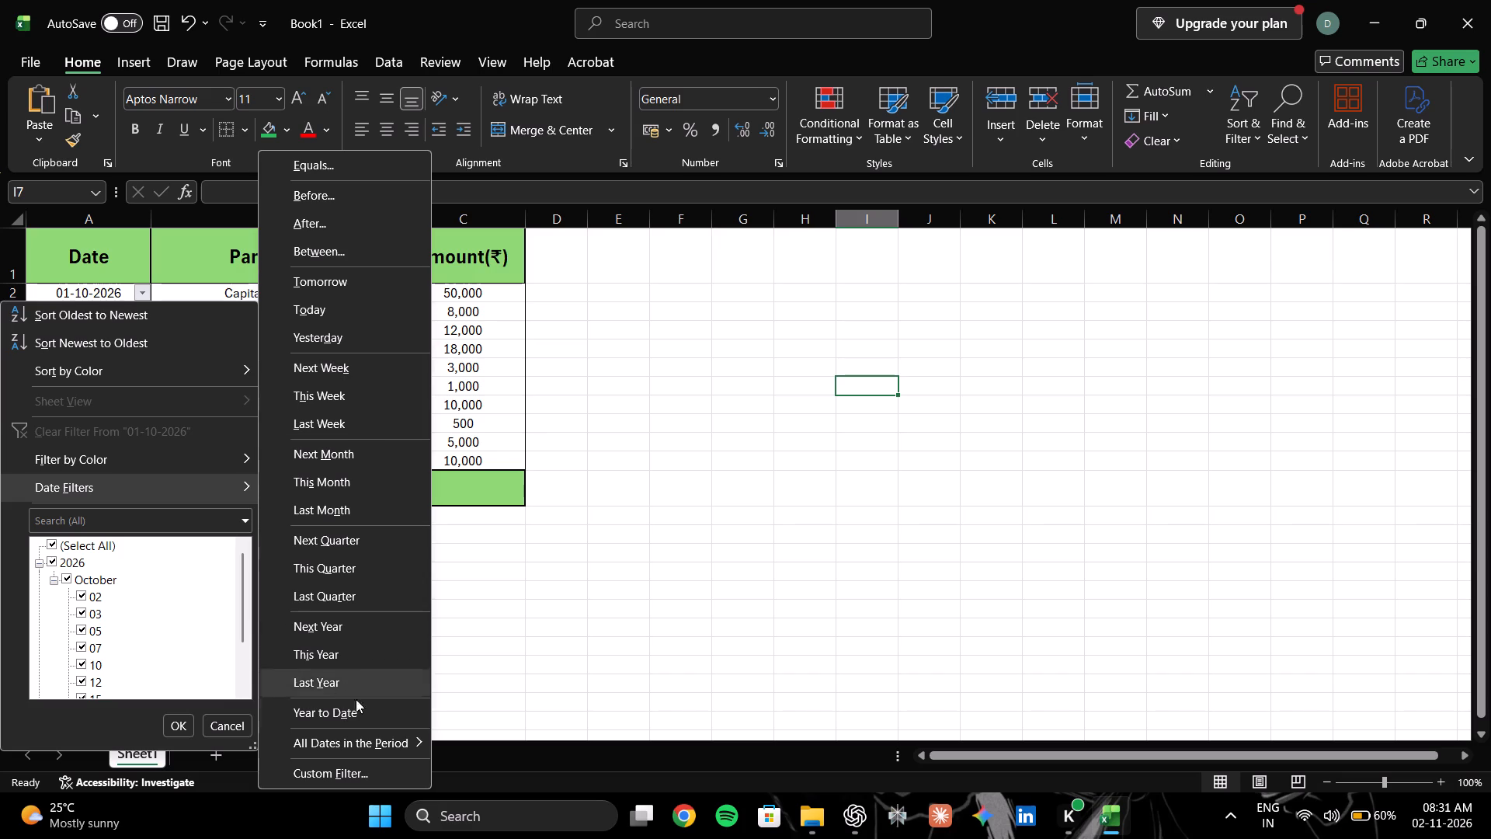
pyautogui.scroll(-4, 374, 716)
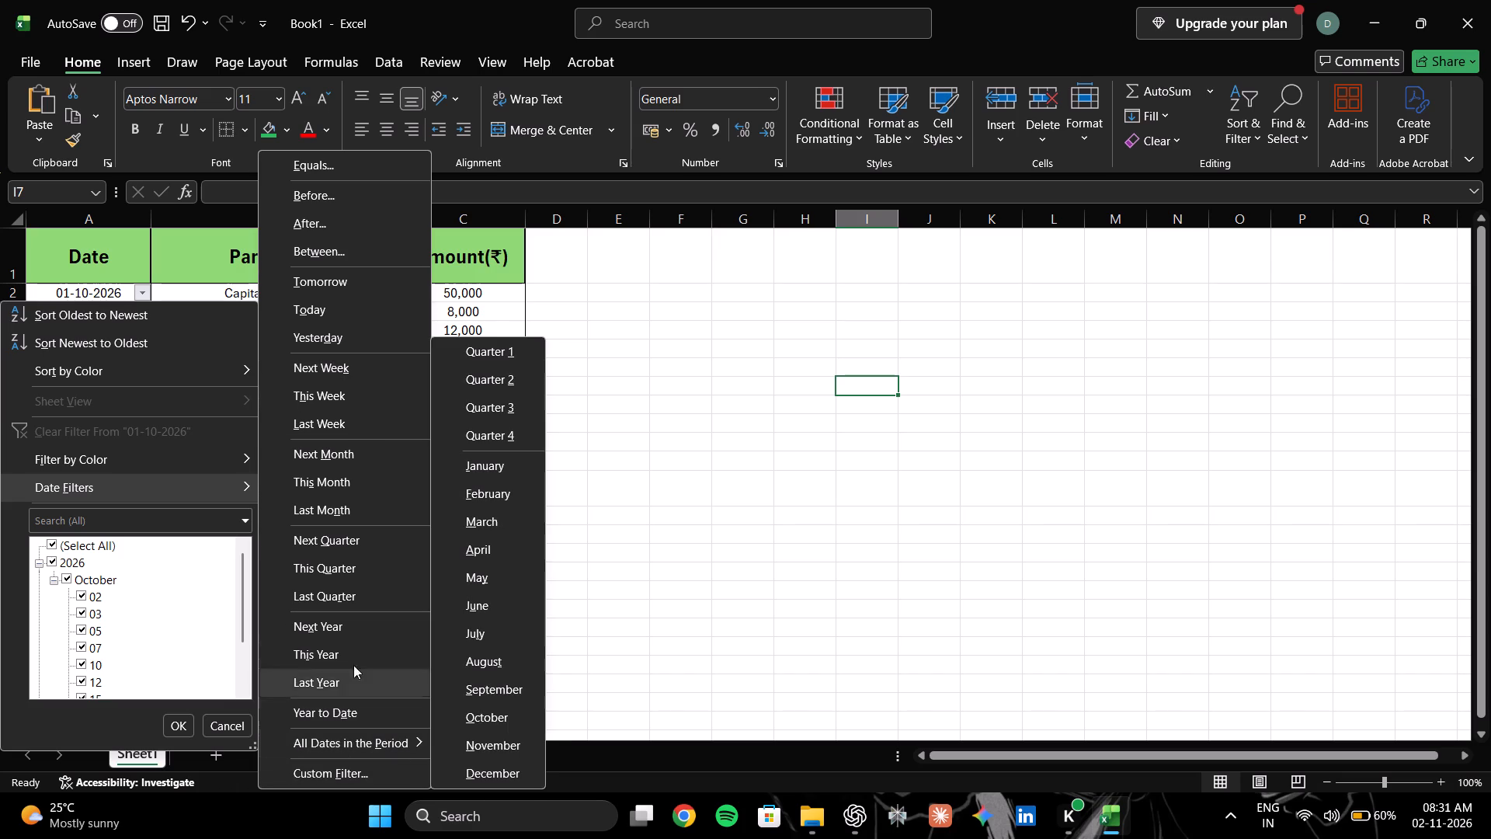
pyautogui.rightClick(798, 363)
pyautogui.click(1234, 228)
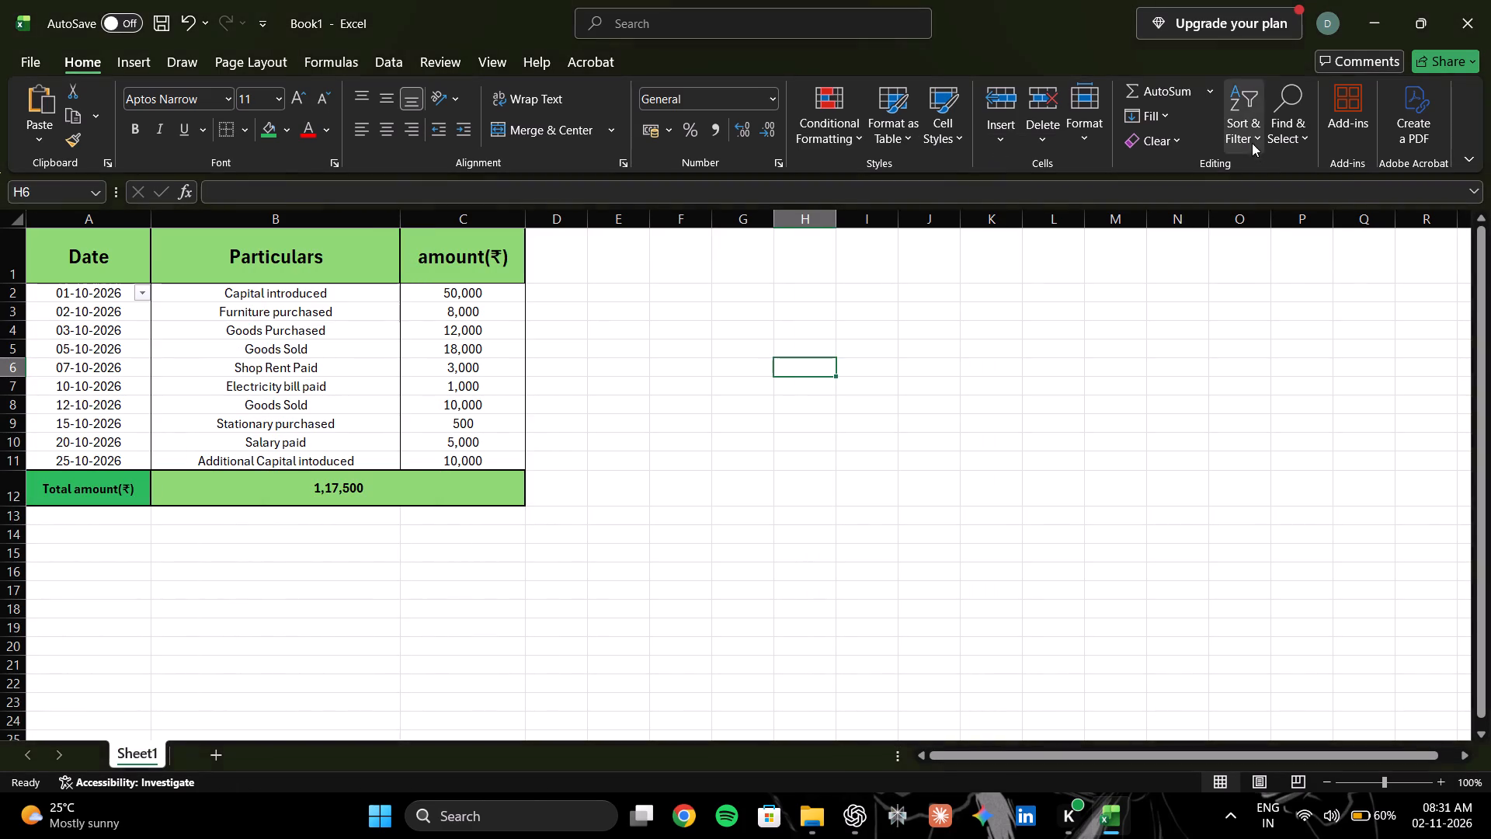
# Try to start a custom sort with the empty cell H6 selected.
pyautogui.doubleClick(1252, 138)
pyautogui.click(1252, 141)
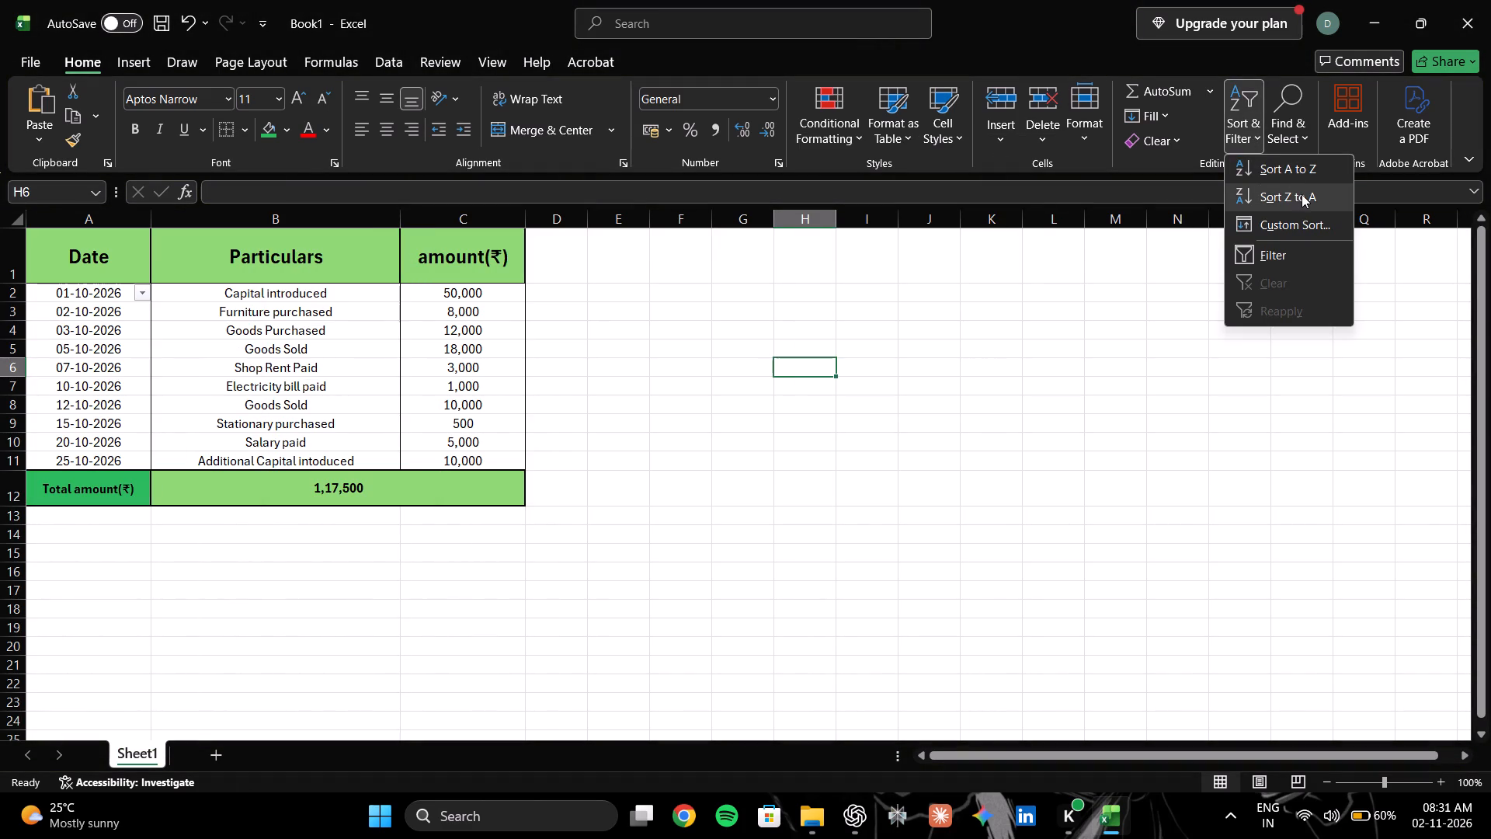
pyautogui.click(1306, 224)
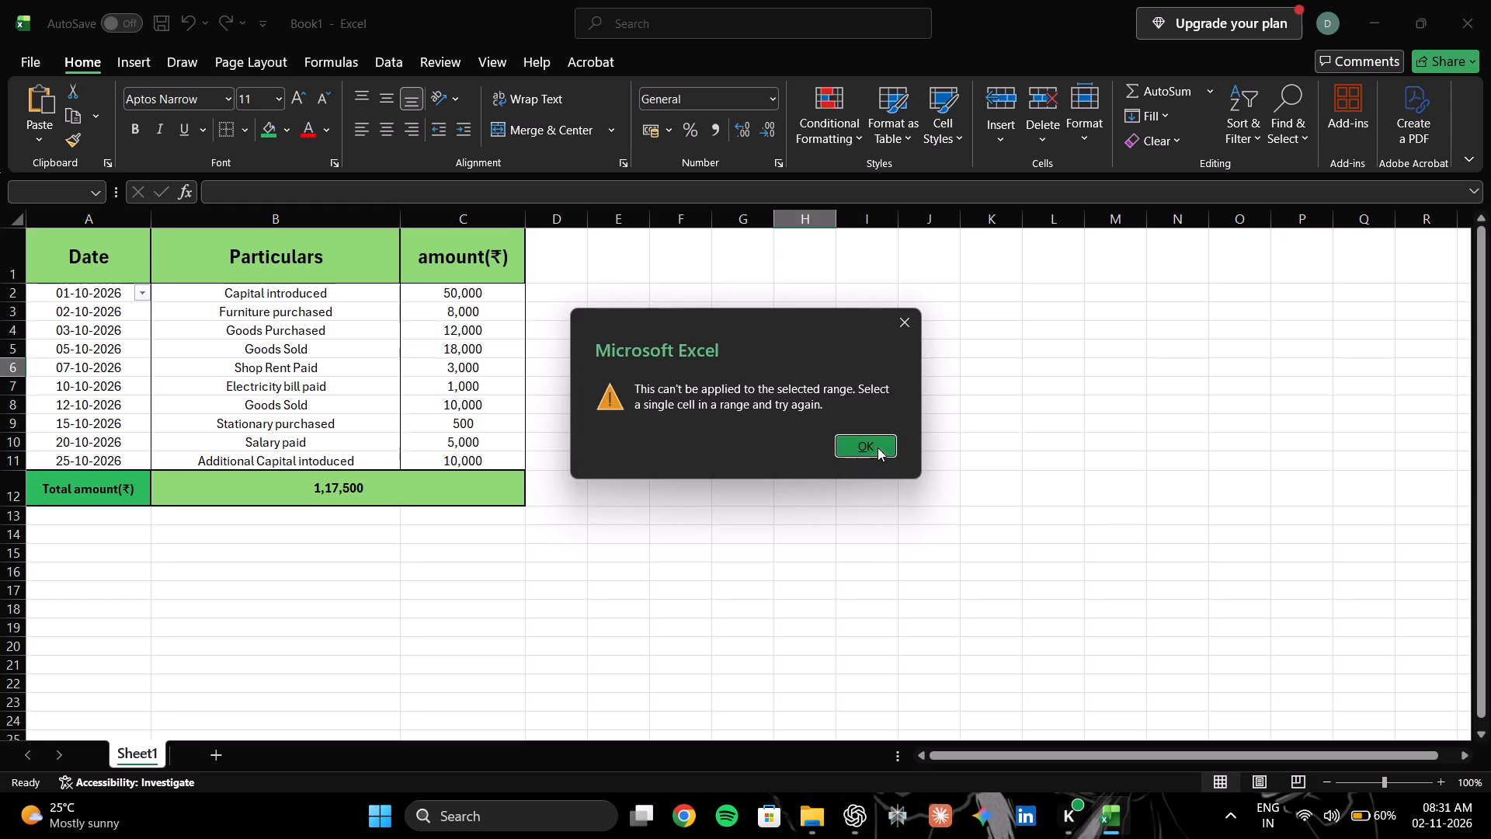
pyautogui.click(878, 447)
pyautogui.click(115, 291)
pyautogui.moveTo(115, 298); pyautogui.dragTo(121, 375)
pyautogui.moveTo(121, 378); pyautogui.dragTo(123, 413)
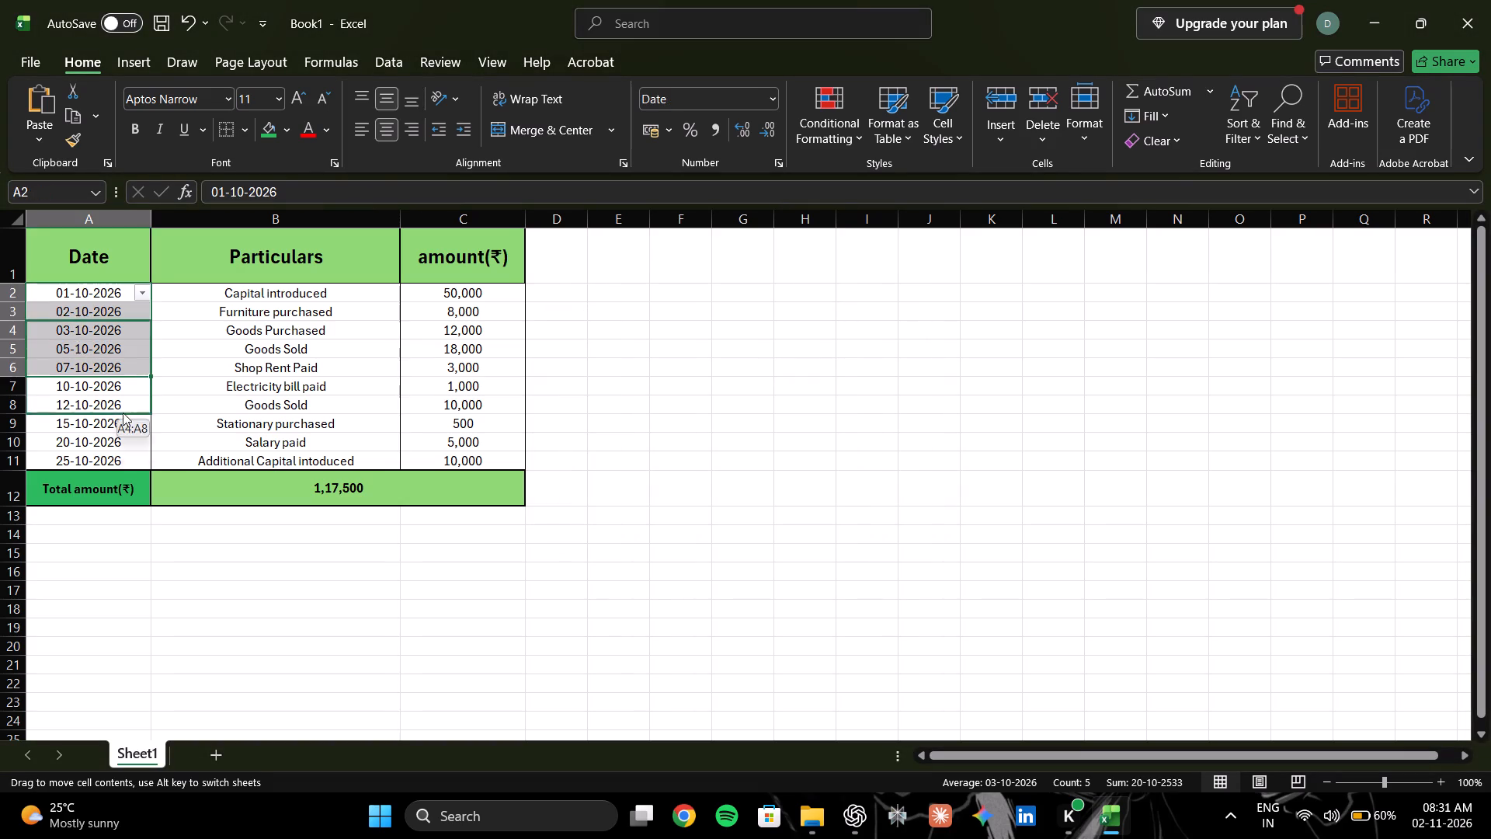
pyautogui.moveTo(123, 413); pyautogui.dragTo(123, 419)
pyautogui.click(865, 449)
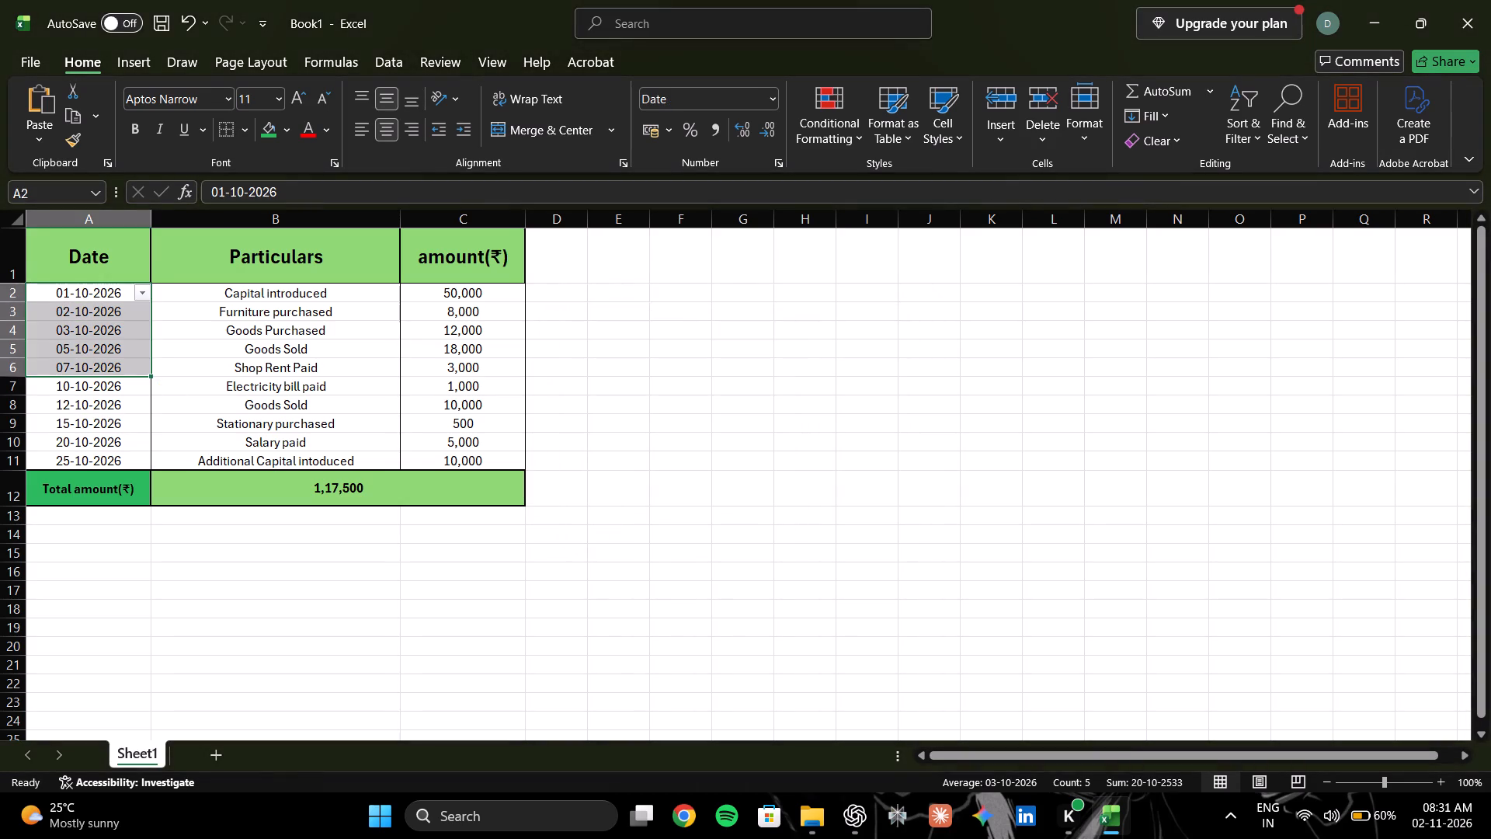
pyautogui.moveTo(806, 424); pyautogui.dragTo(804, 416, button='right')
# Custom-sort column A by Date on cell values, oldest to newest, continuing with the current selection and treating the first row as headers.
pyautogui.click(79, 277)
pyautogui.click(112, 210)
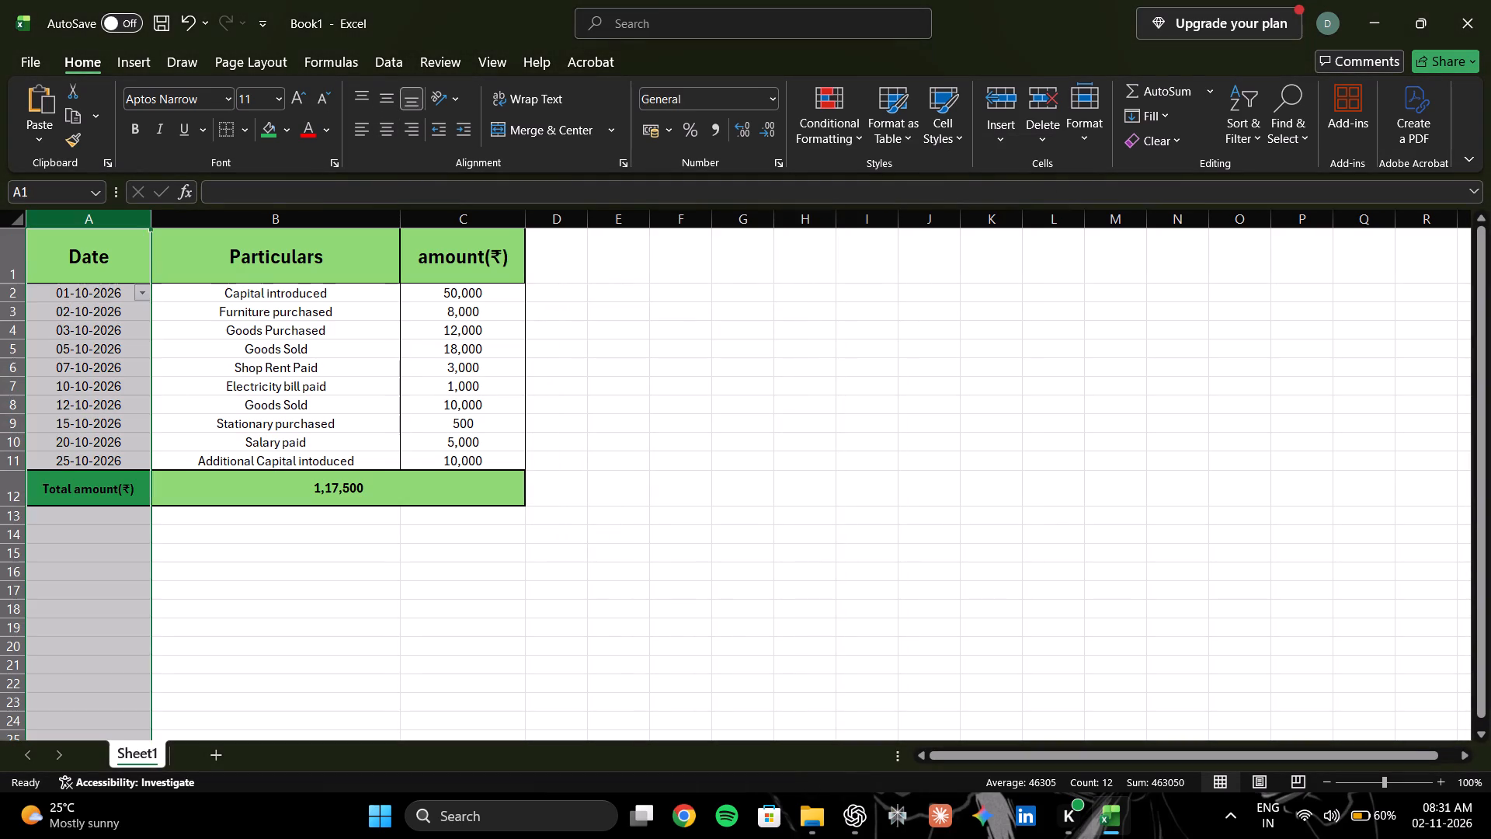
pyautogui.click(1263, 129)
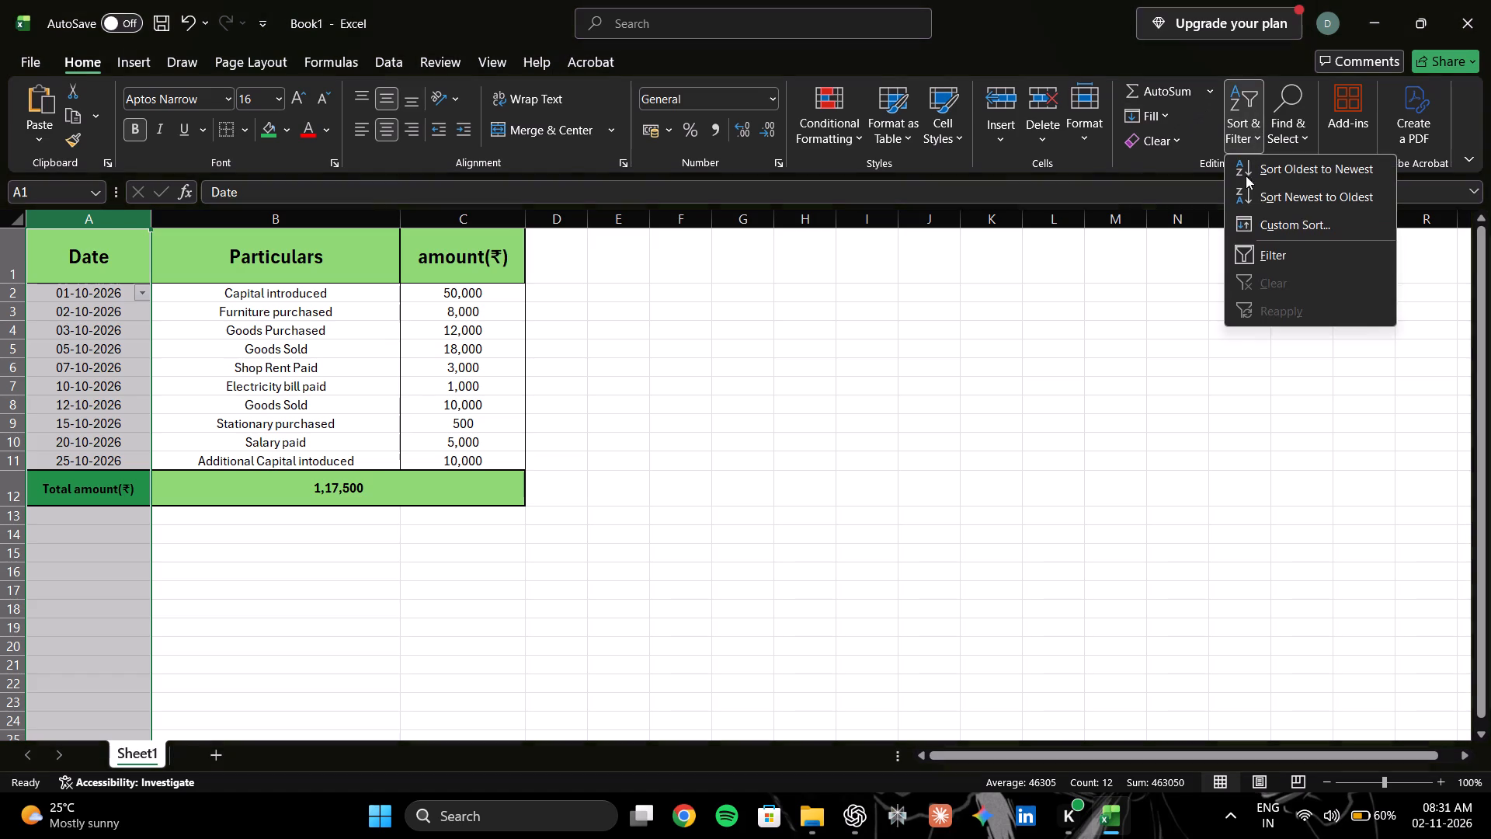
pyautogui.click(1250, 221)
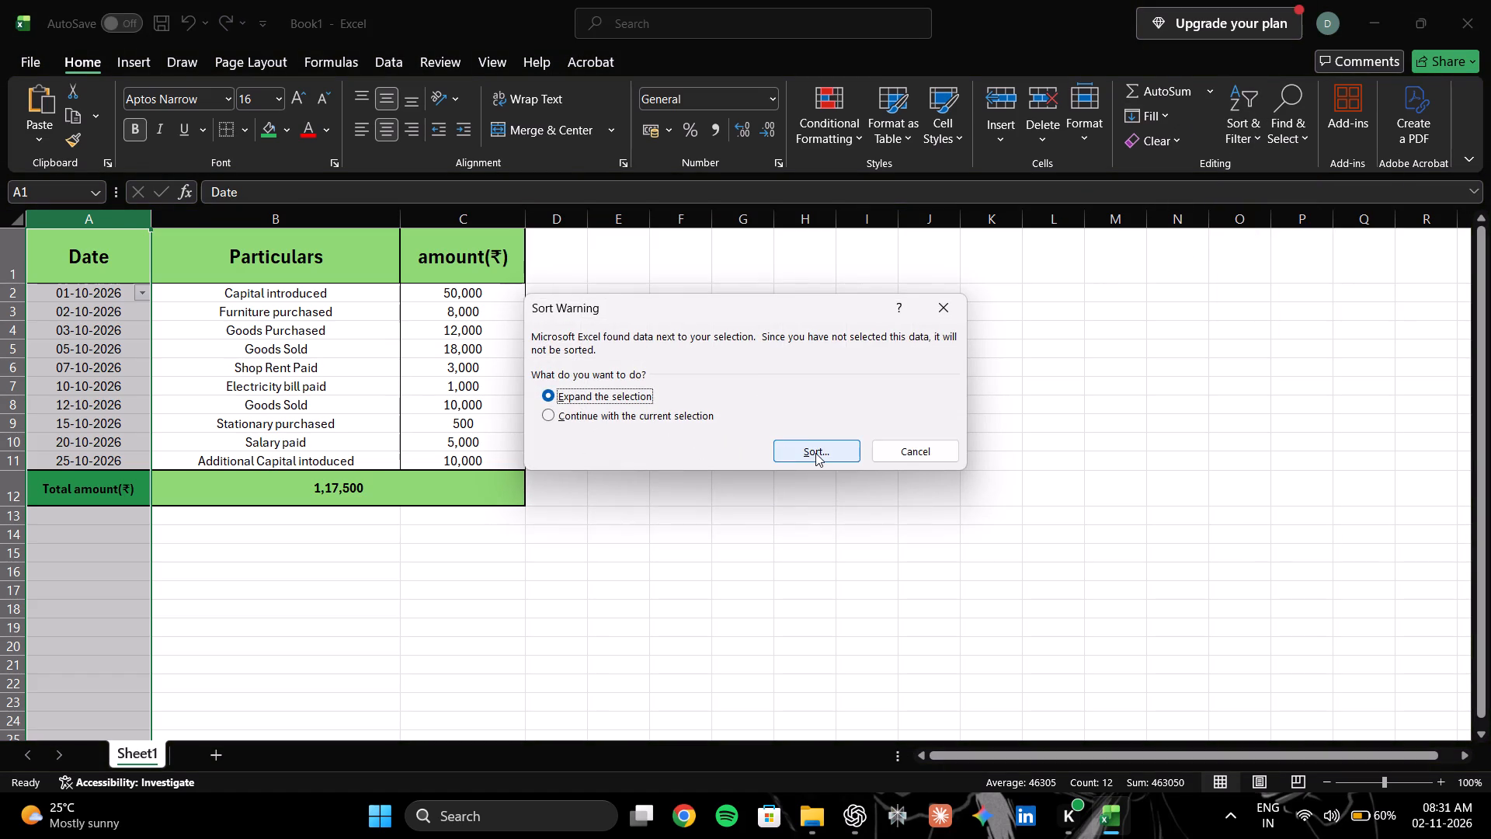
pyautogui.click(544, 407)
pyautogui.click(843, 457)
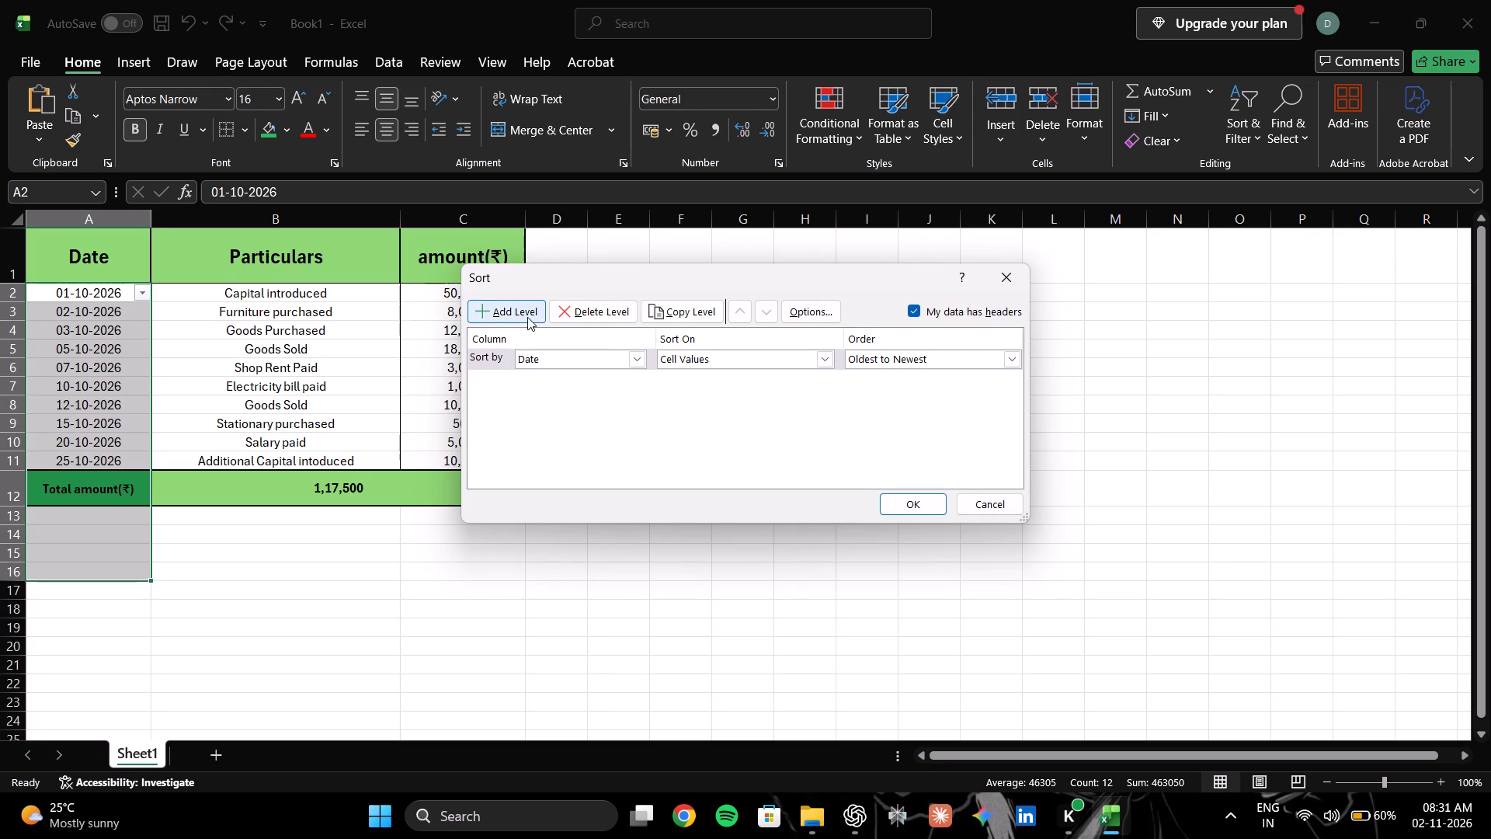
pyautogui.doubleClick(912, 501)
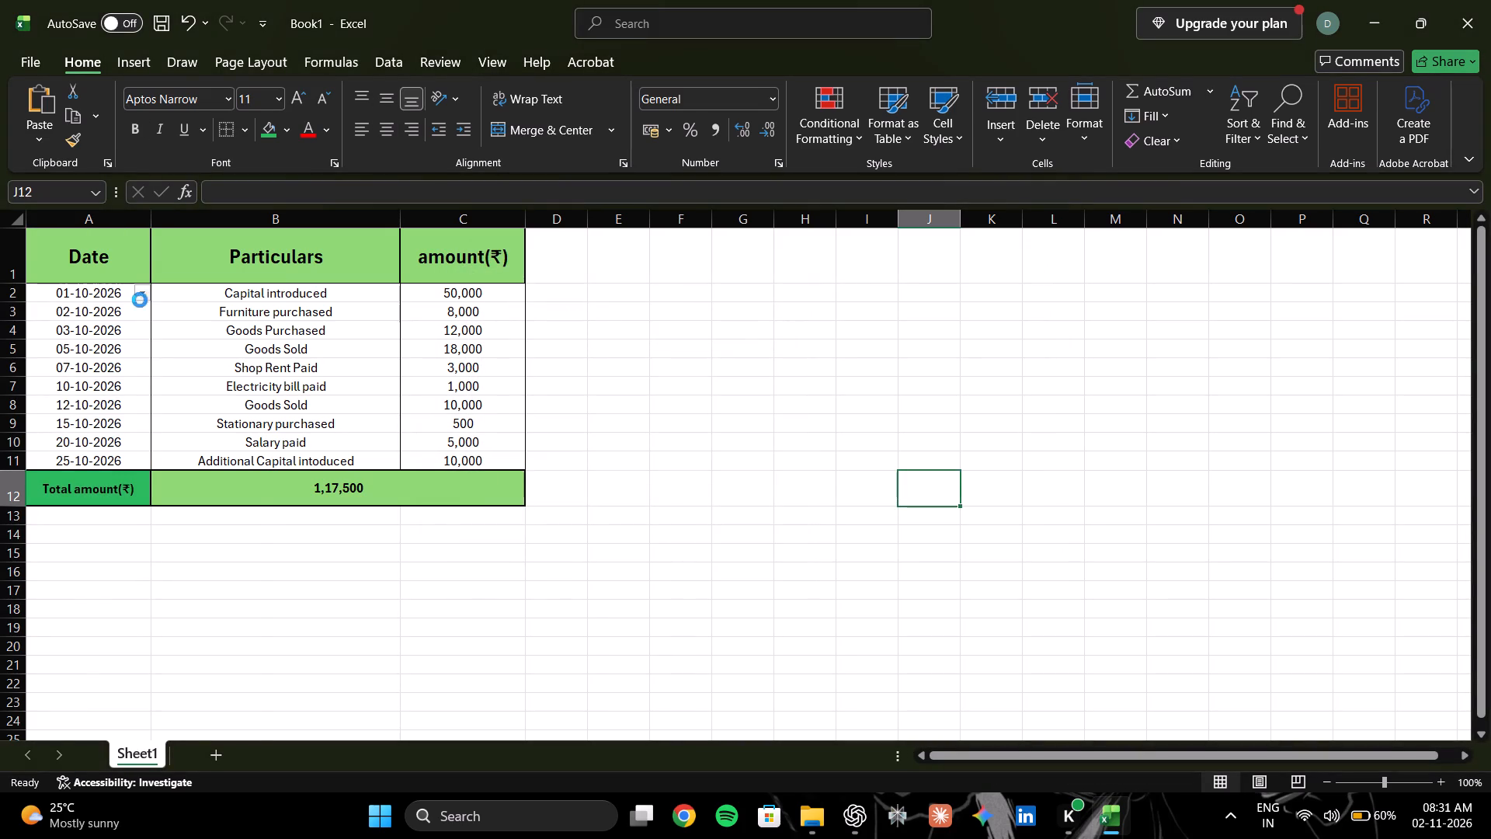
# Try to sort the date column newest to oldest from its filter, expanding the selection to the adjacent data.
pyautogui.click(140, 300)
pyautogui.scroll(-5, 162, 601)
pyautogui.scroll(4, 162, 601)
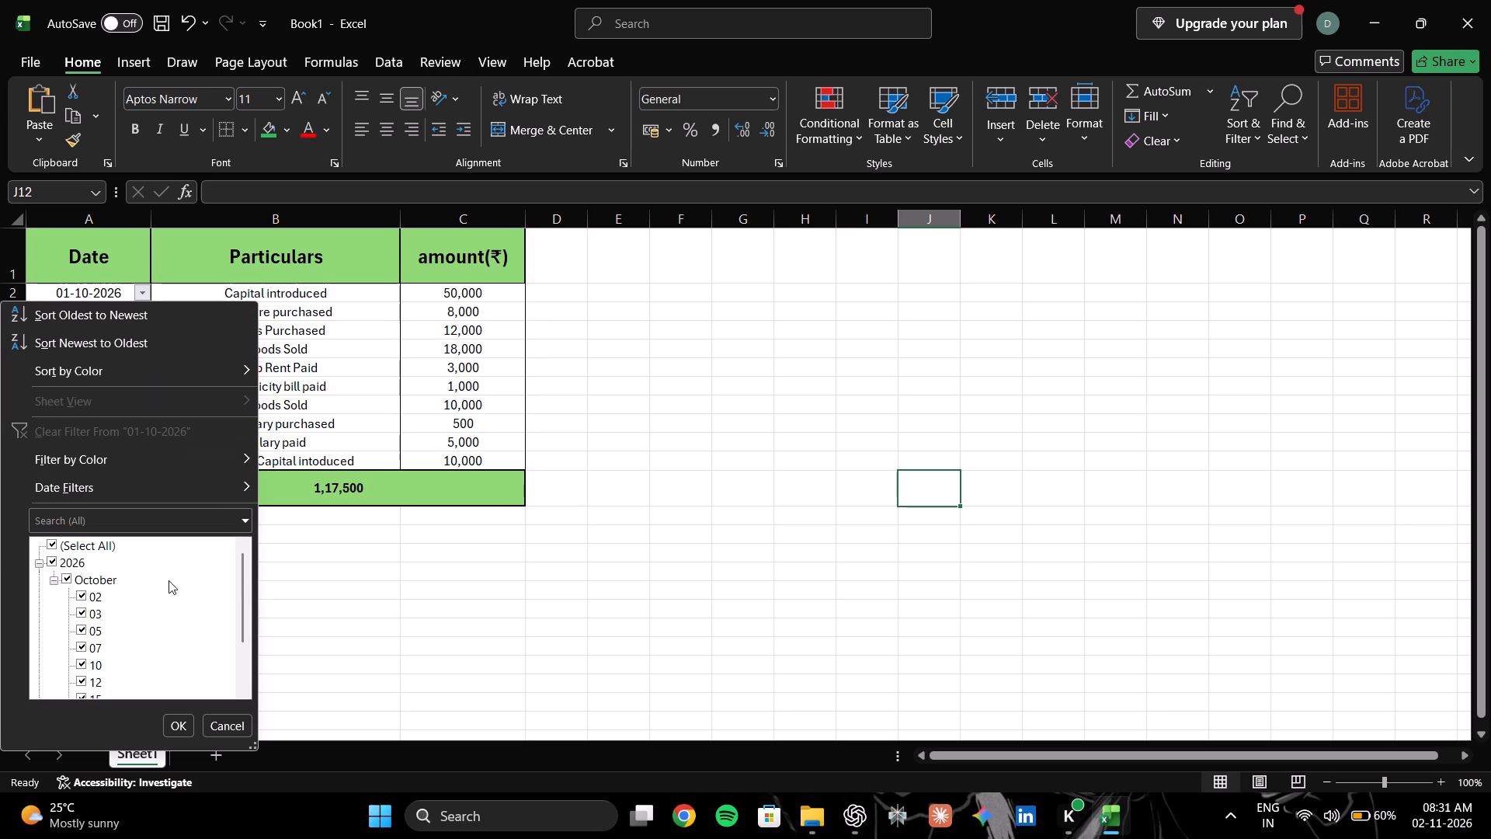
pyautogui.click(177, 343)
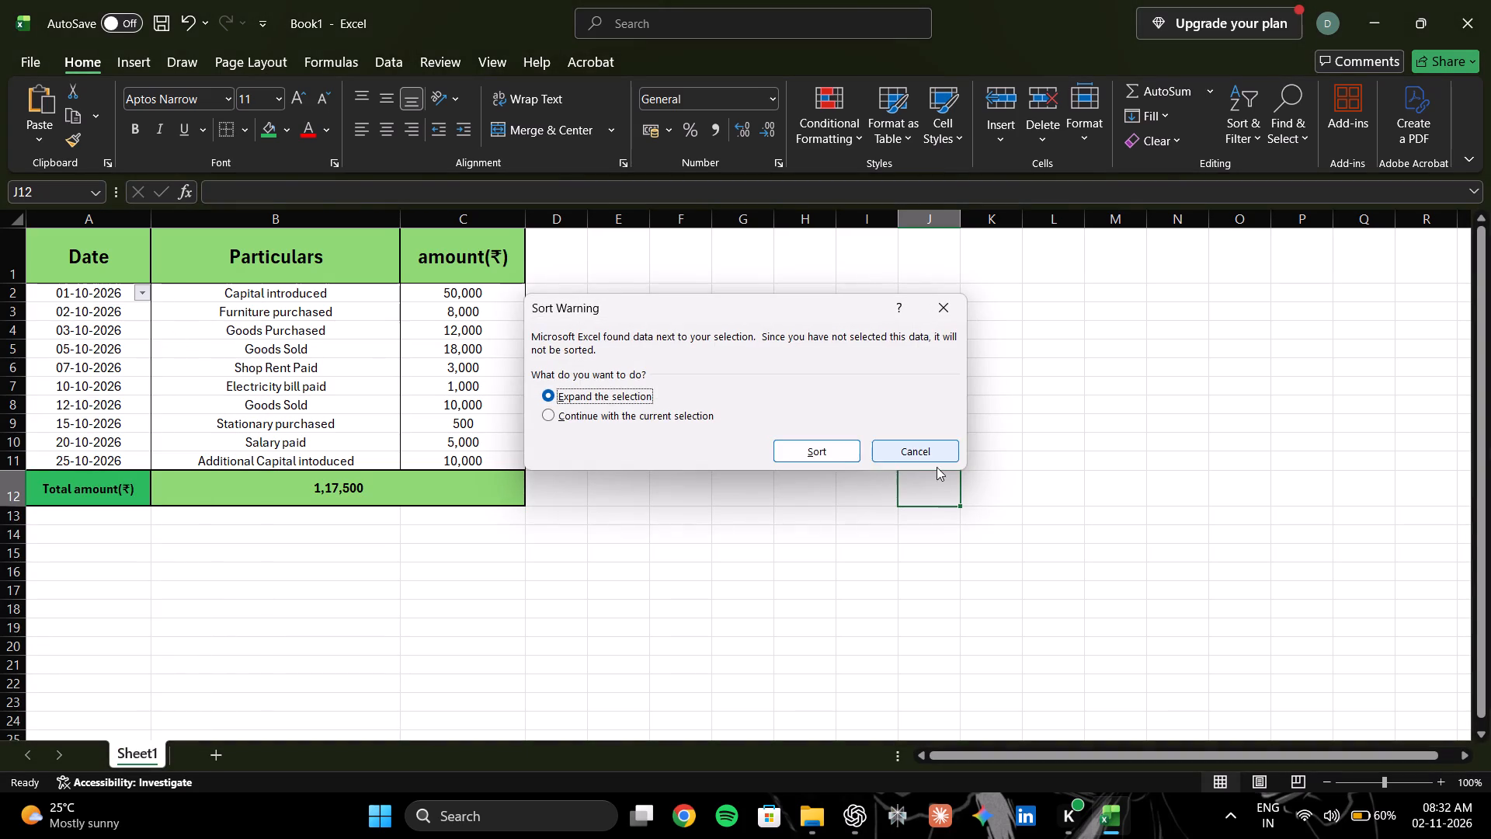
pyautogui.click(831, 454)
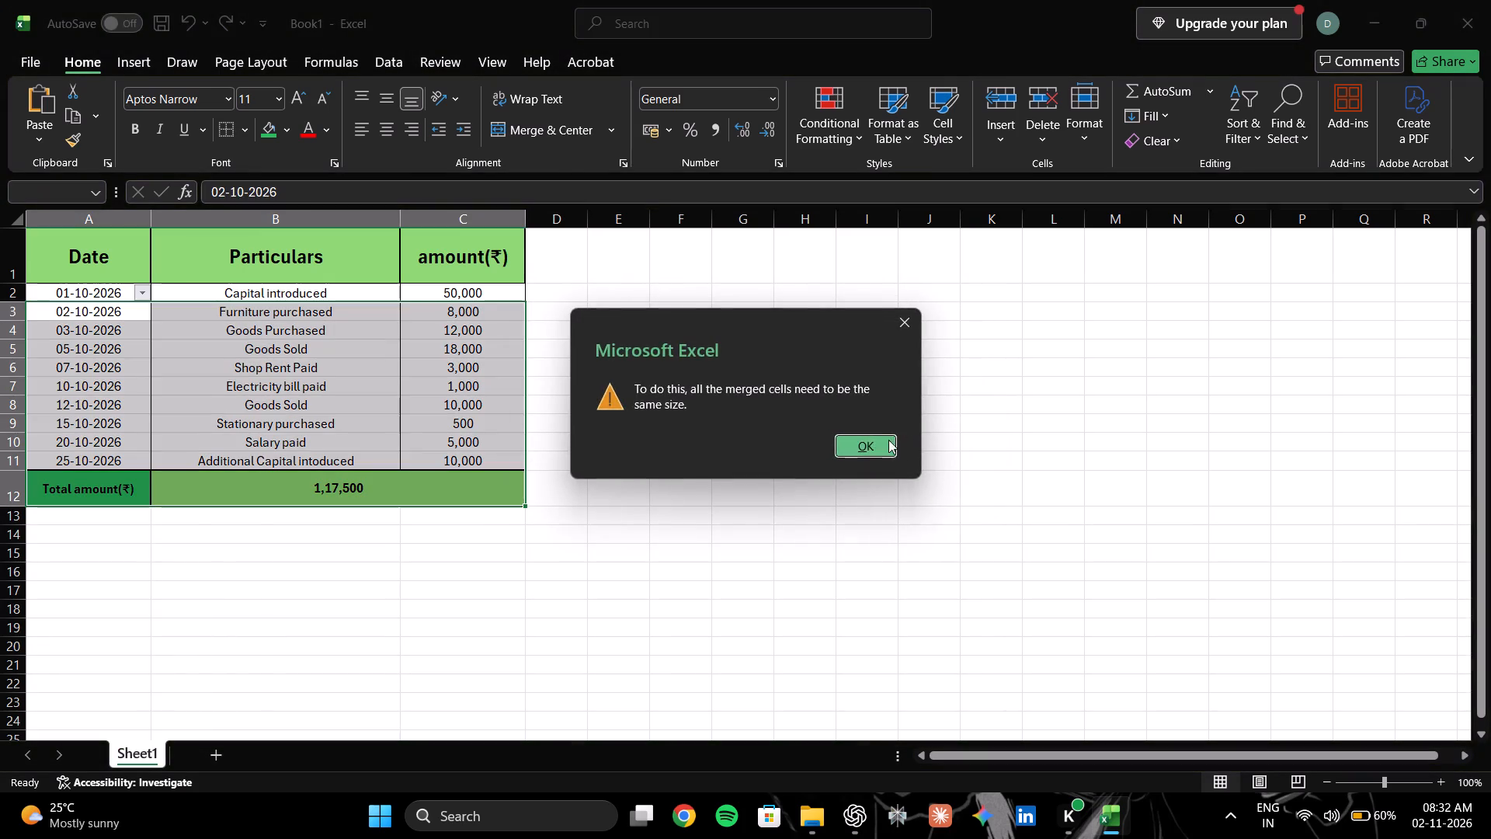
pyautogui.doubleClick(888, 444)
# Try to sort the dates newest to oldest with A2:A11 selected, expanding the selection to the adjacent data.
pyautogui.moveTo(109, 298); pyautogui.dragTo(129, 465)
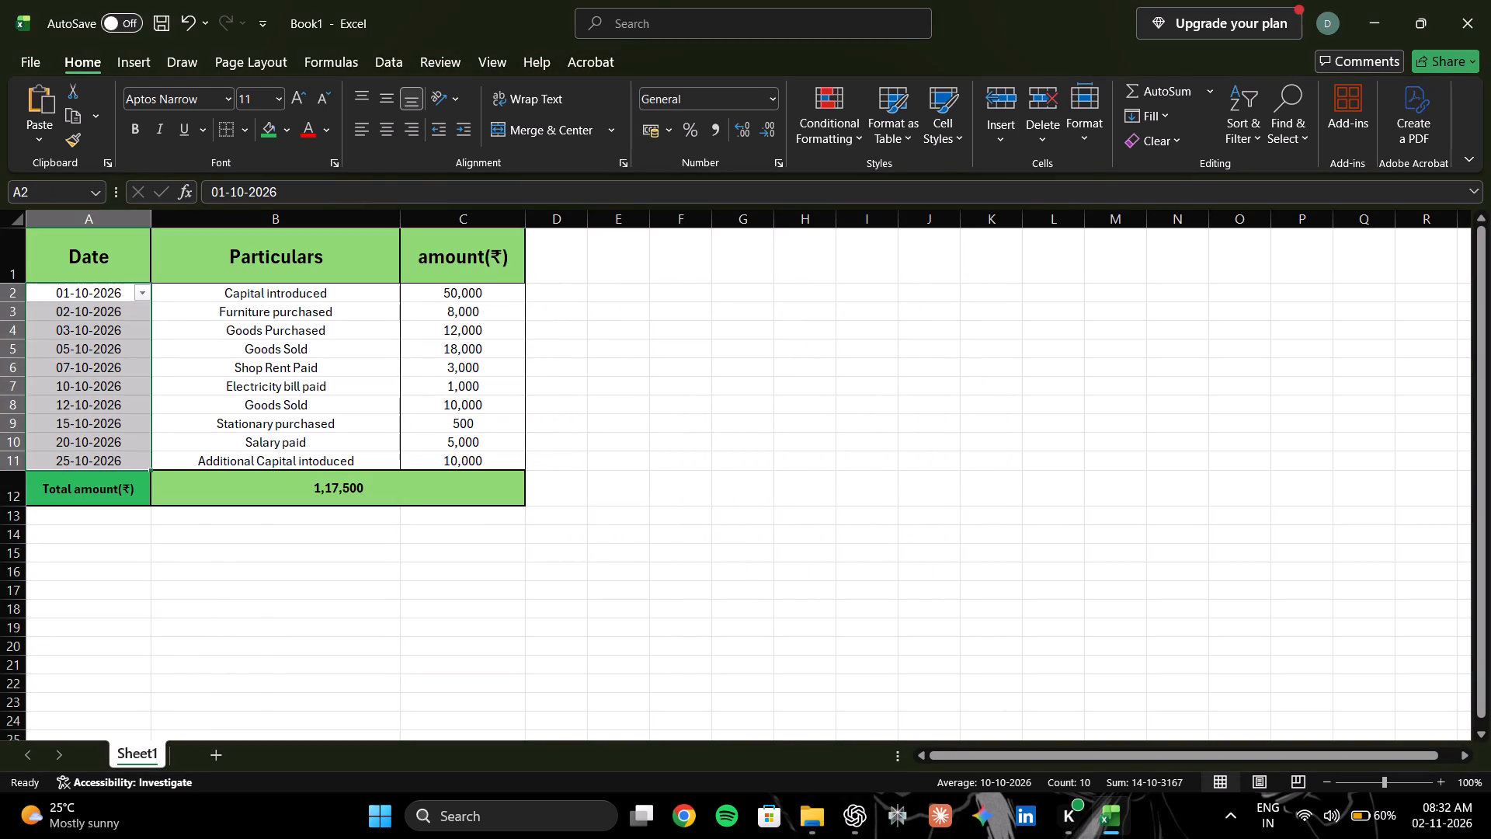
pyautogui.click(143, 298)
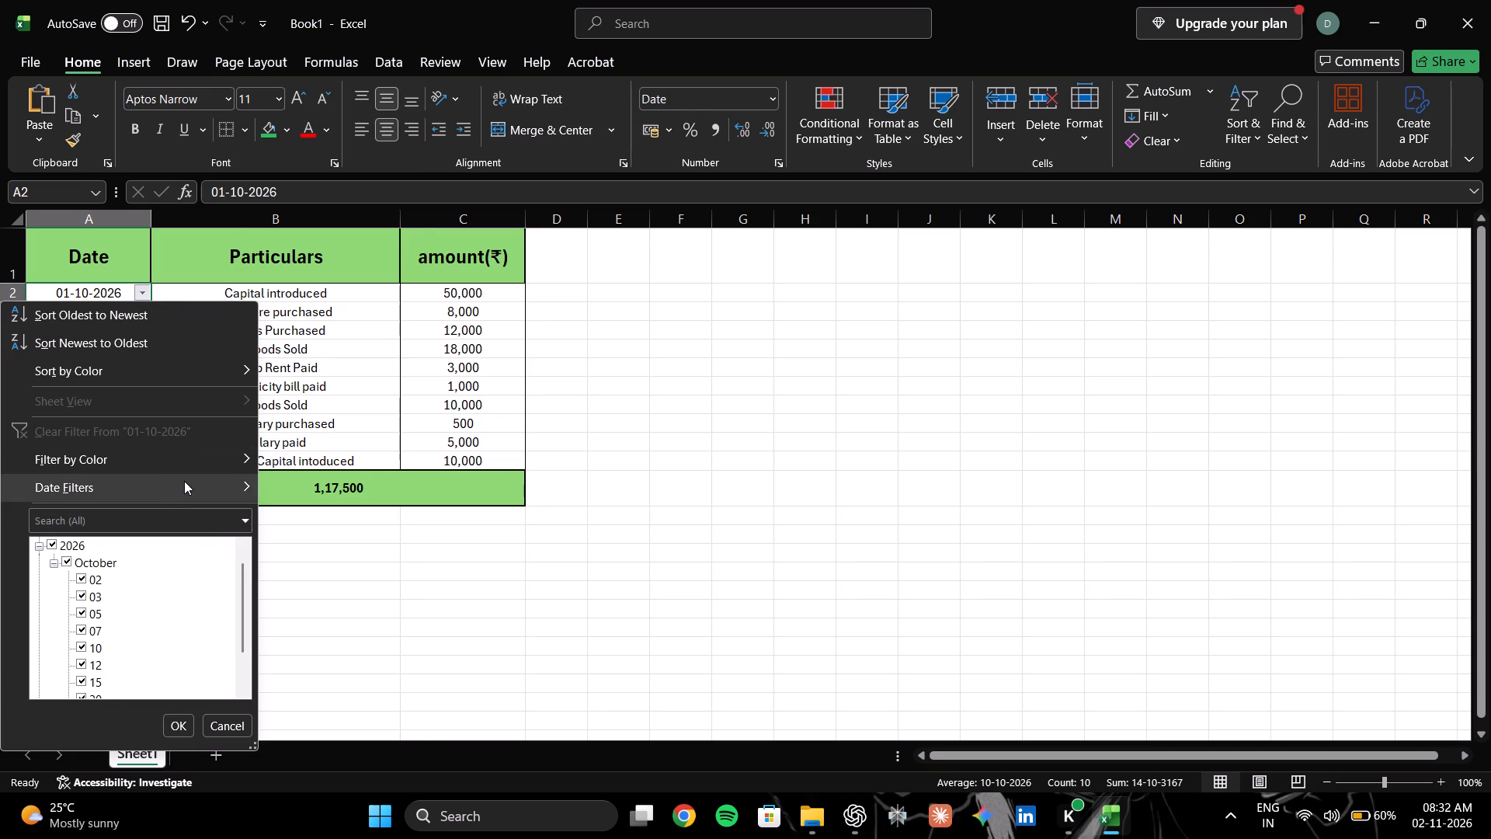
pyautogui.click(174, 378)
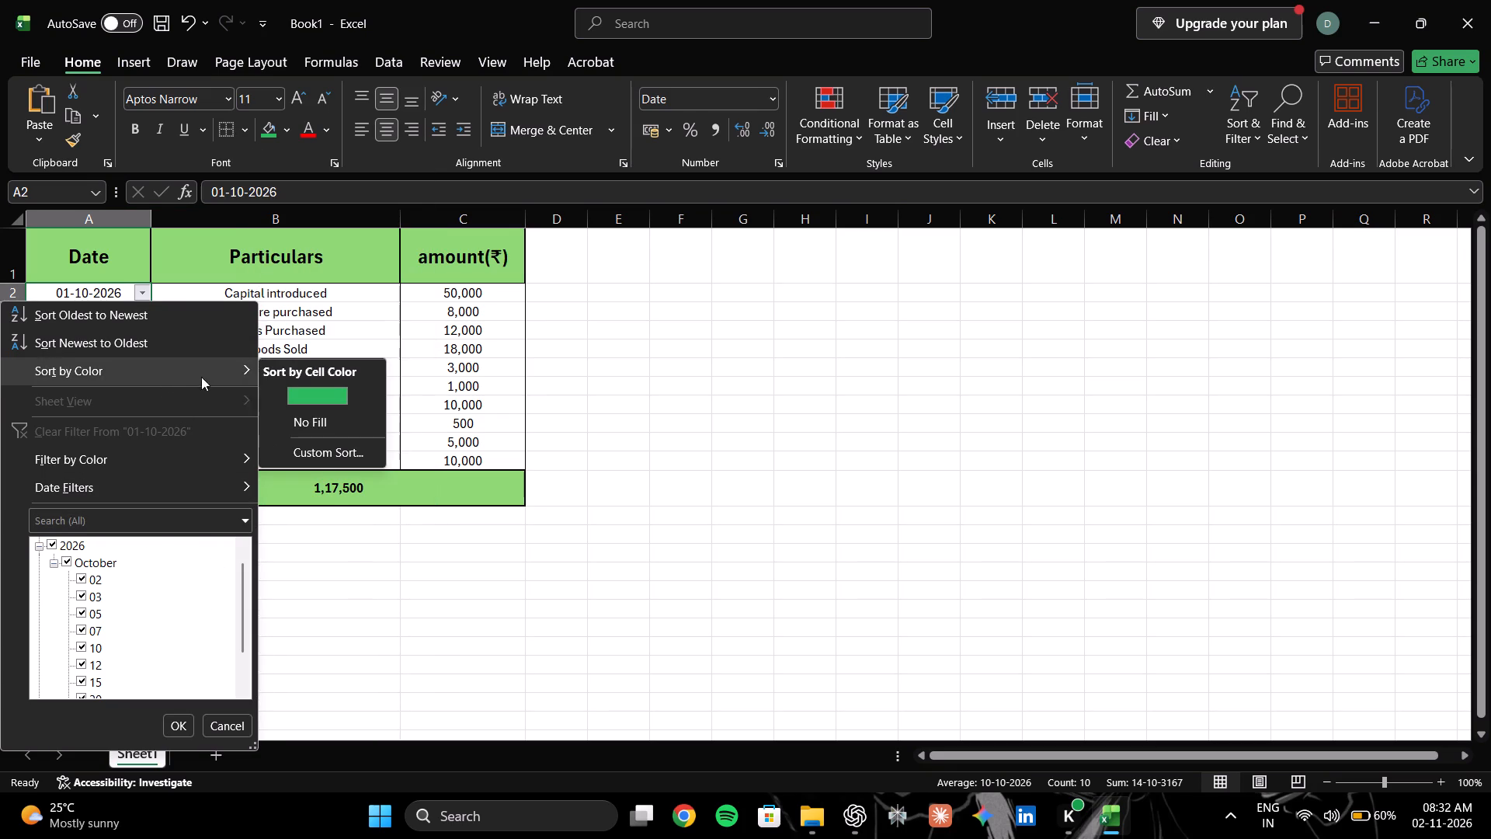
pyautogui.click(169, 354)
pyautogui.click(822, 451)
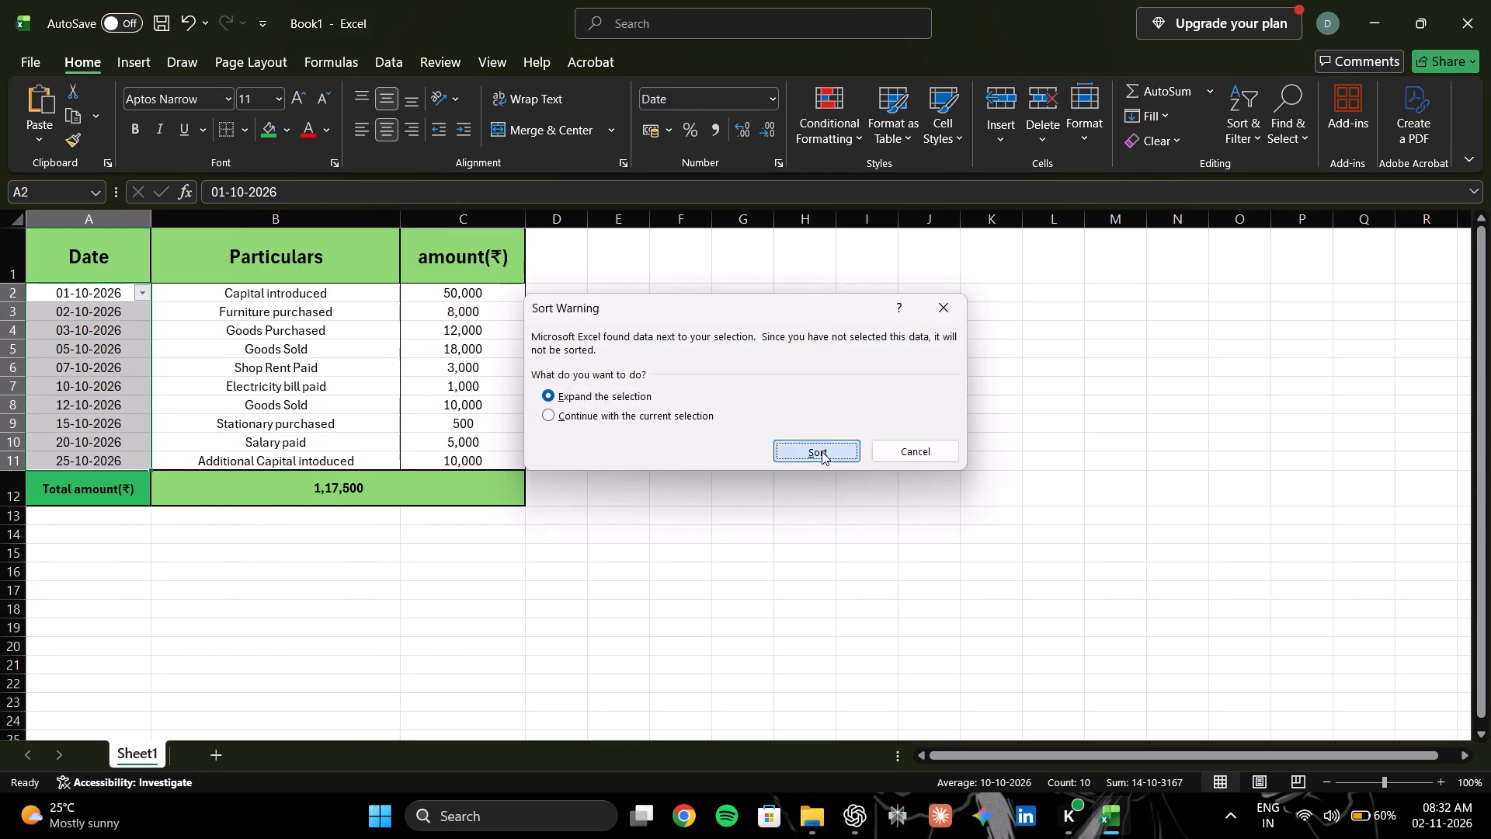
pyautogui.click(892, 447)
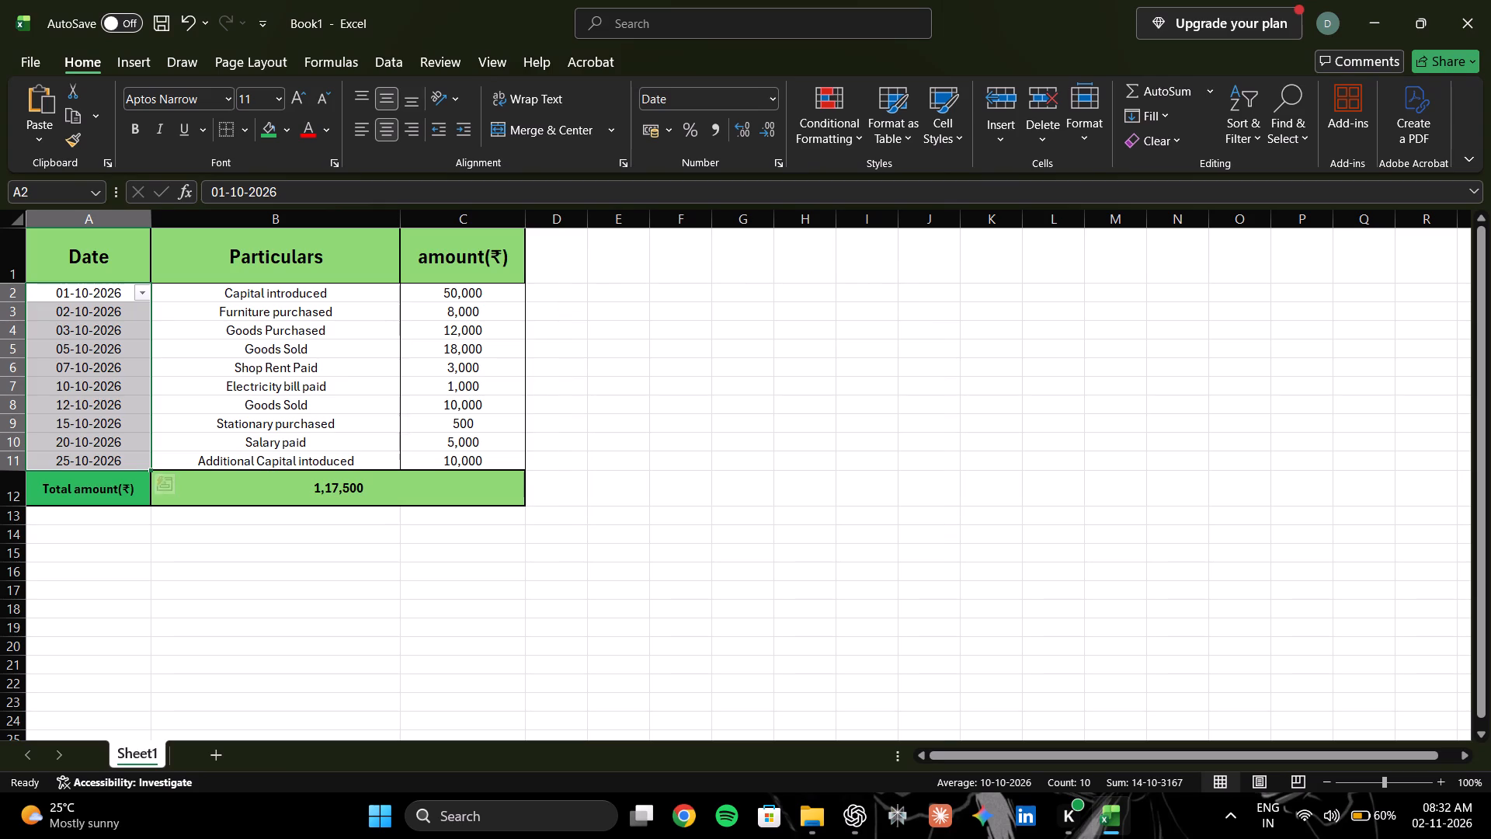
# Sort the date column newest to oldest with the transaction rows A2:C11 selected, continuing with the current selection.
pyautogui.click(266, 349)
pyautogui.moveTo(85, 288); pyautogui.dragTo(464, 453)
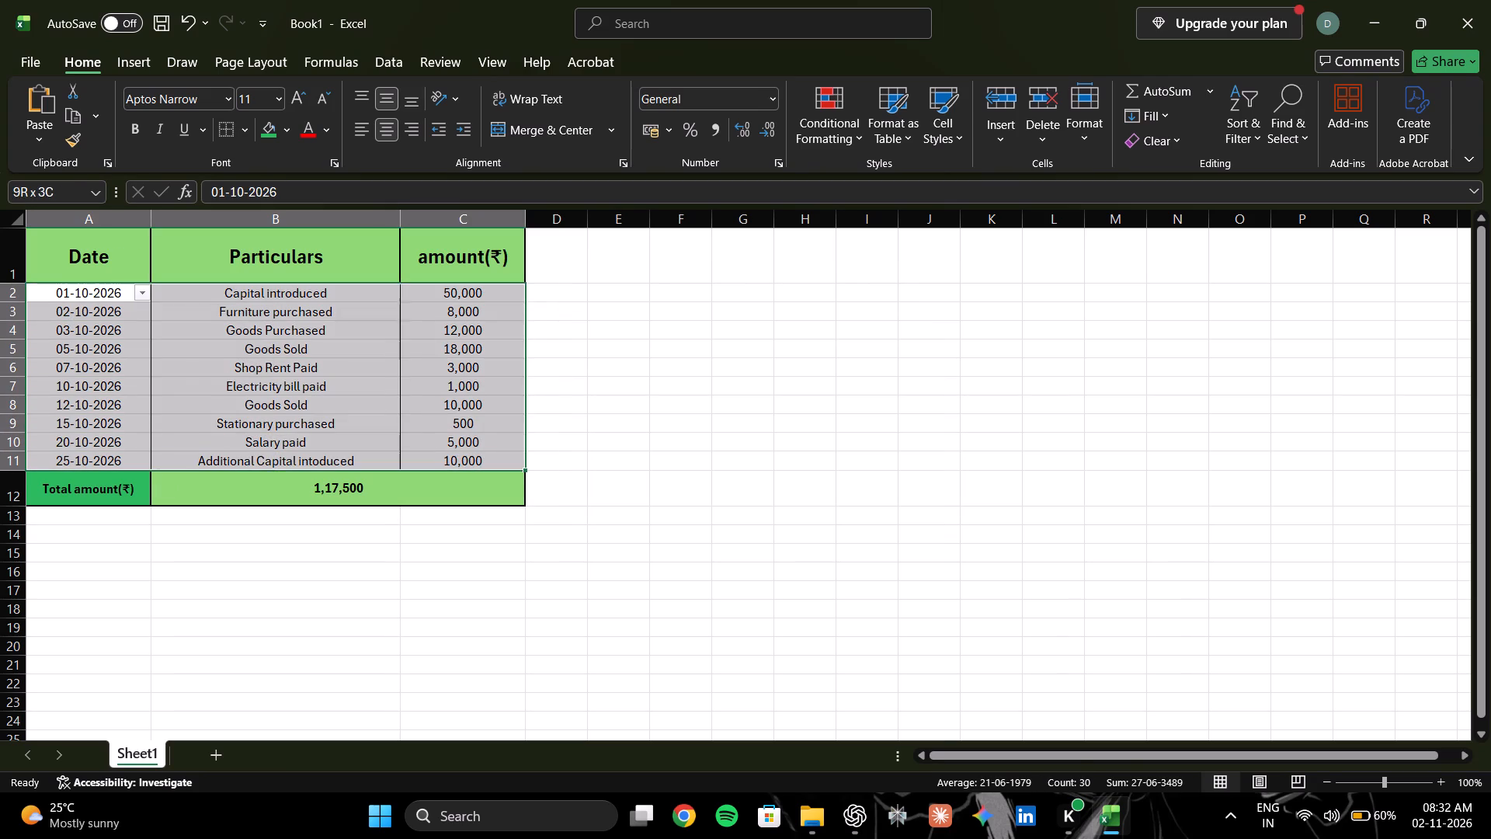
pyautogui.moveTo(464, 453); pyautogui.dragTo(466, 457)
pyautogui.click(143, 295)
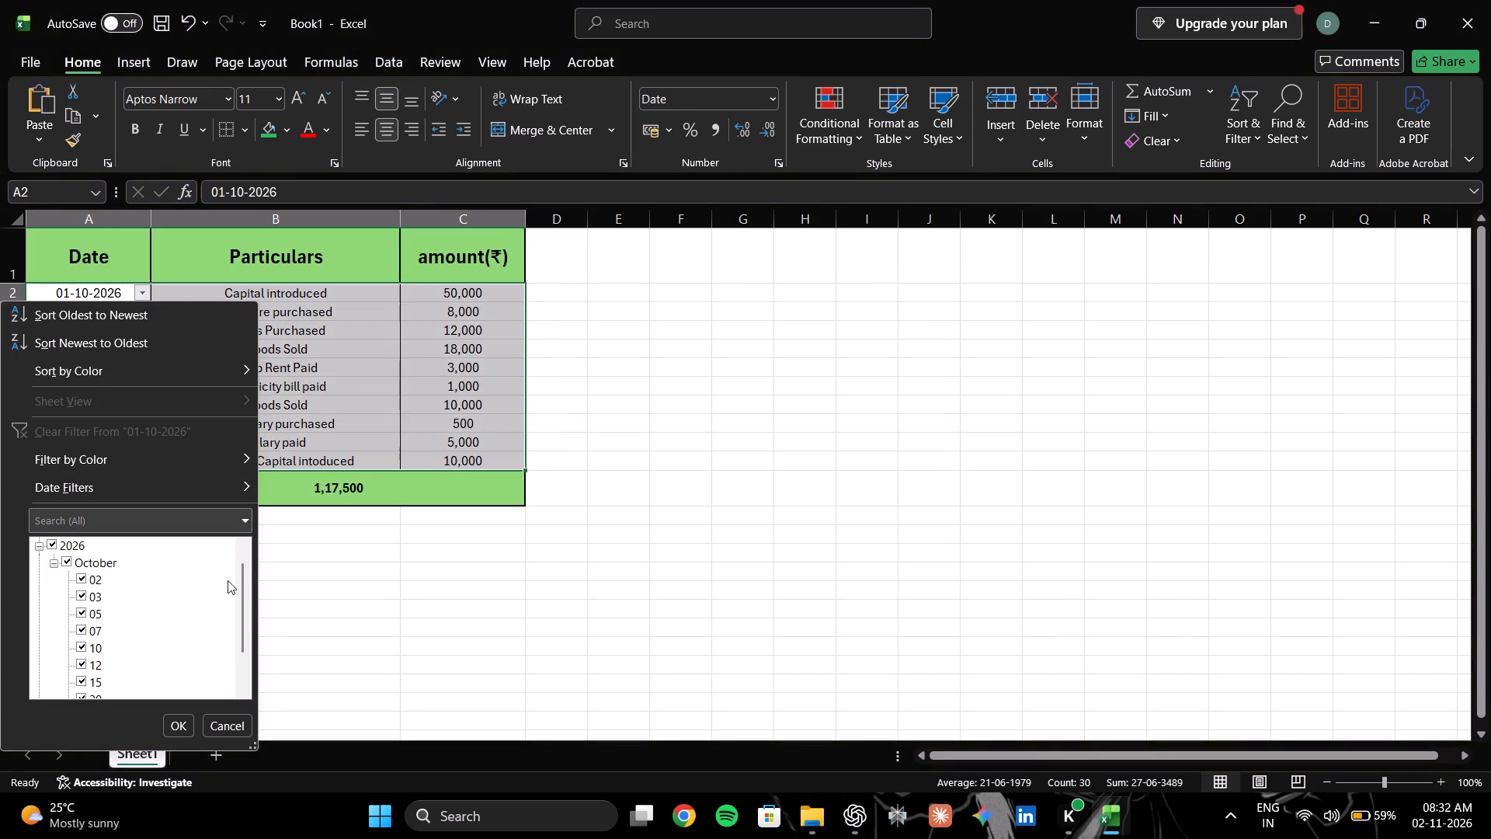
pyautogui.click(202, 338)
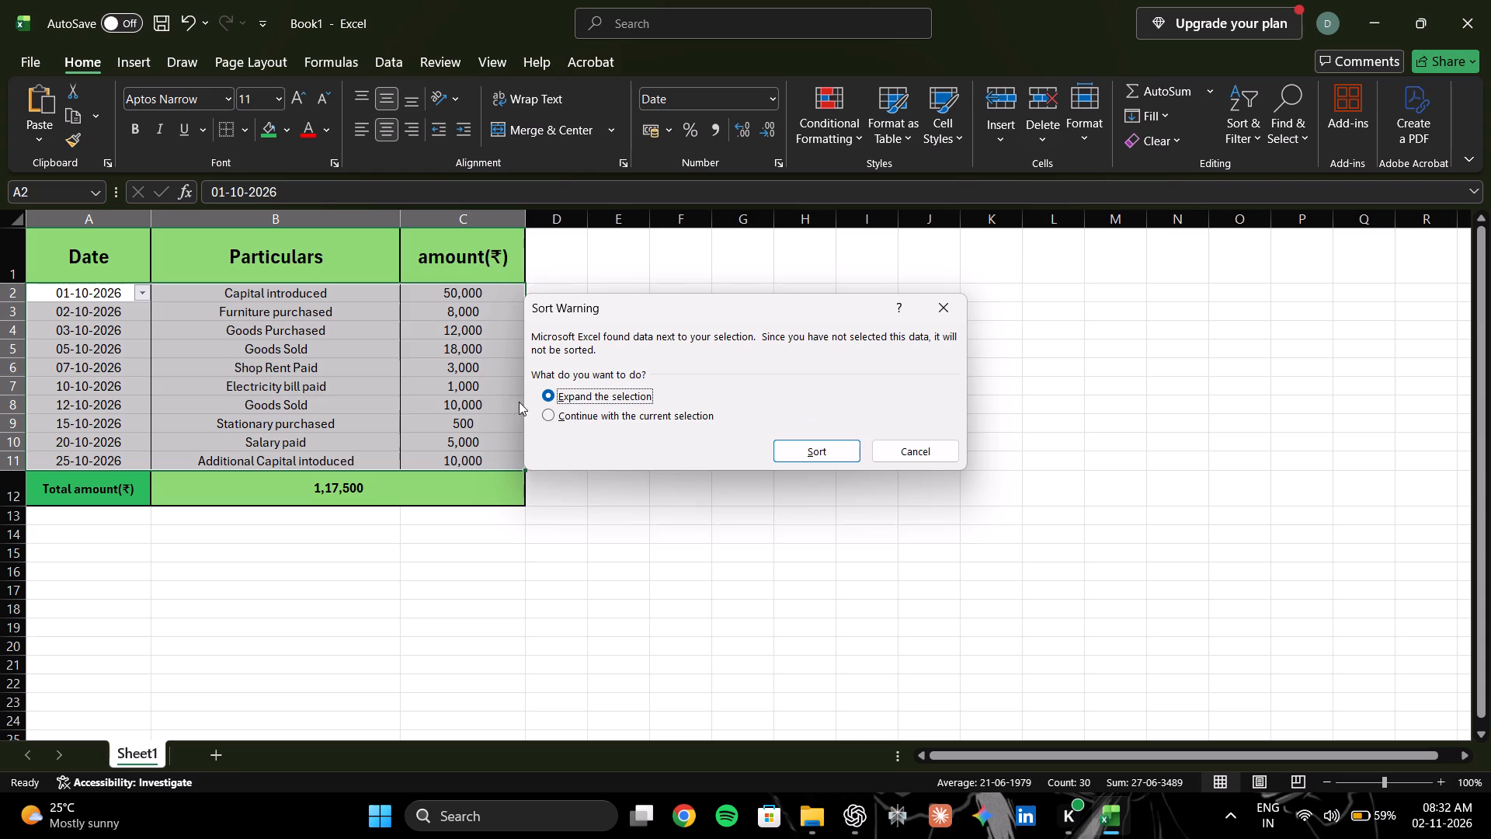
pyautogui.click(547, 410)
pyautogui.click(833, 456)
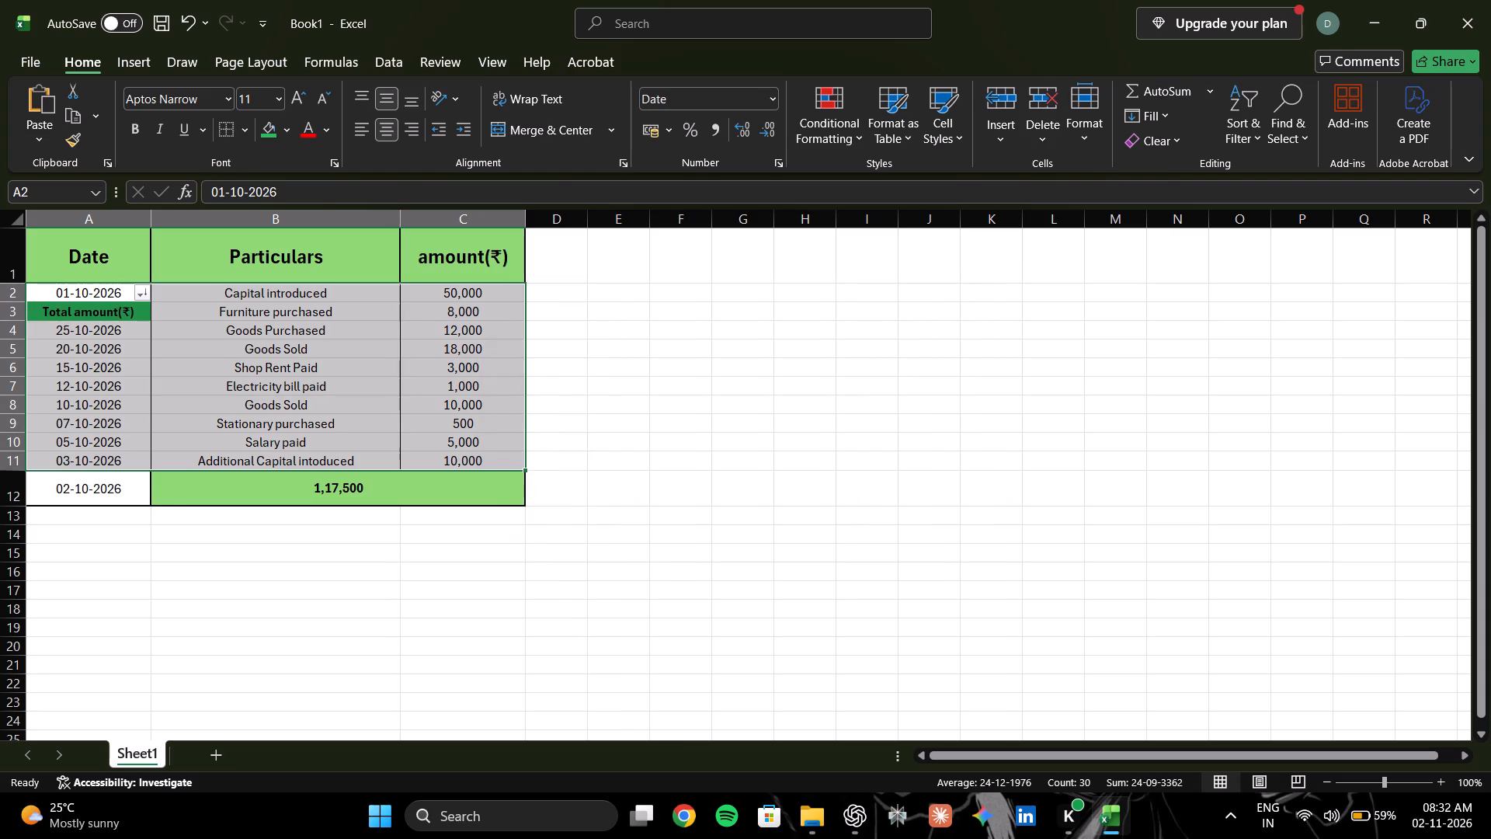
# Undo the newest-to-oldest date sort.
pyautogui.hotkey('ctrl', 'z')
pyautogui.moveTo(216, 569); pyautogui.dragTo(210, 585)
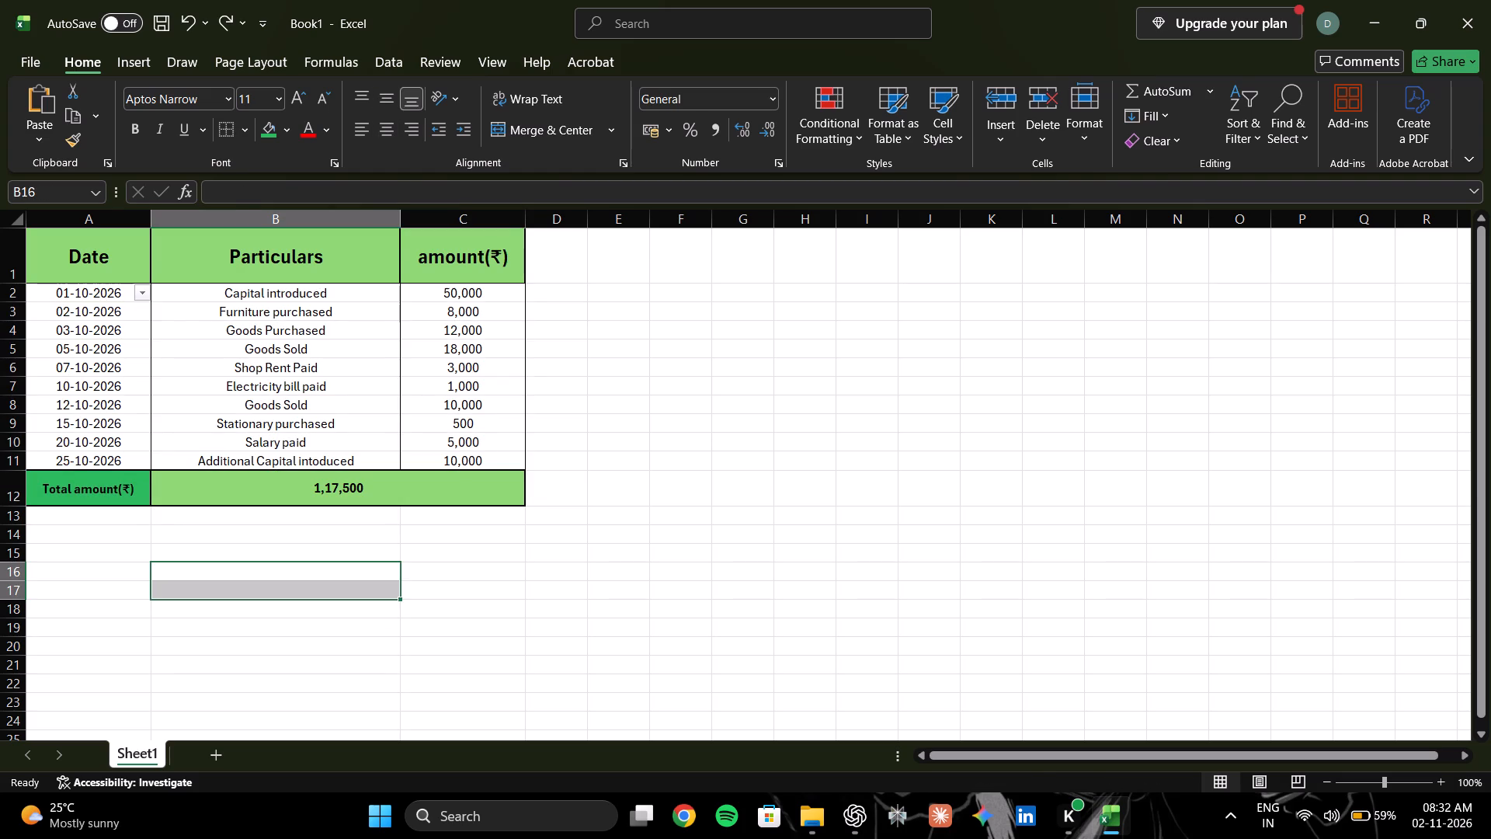
# Sort the date column oldest to newest with A2:C11 selected, continuing with the current selection.
pyautogui.moveTo(102, 294); pyautogui.dragTo(340, 468)
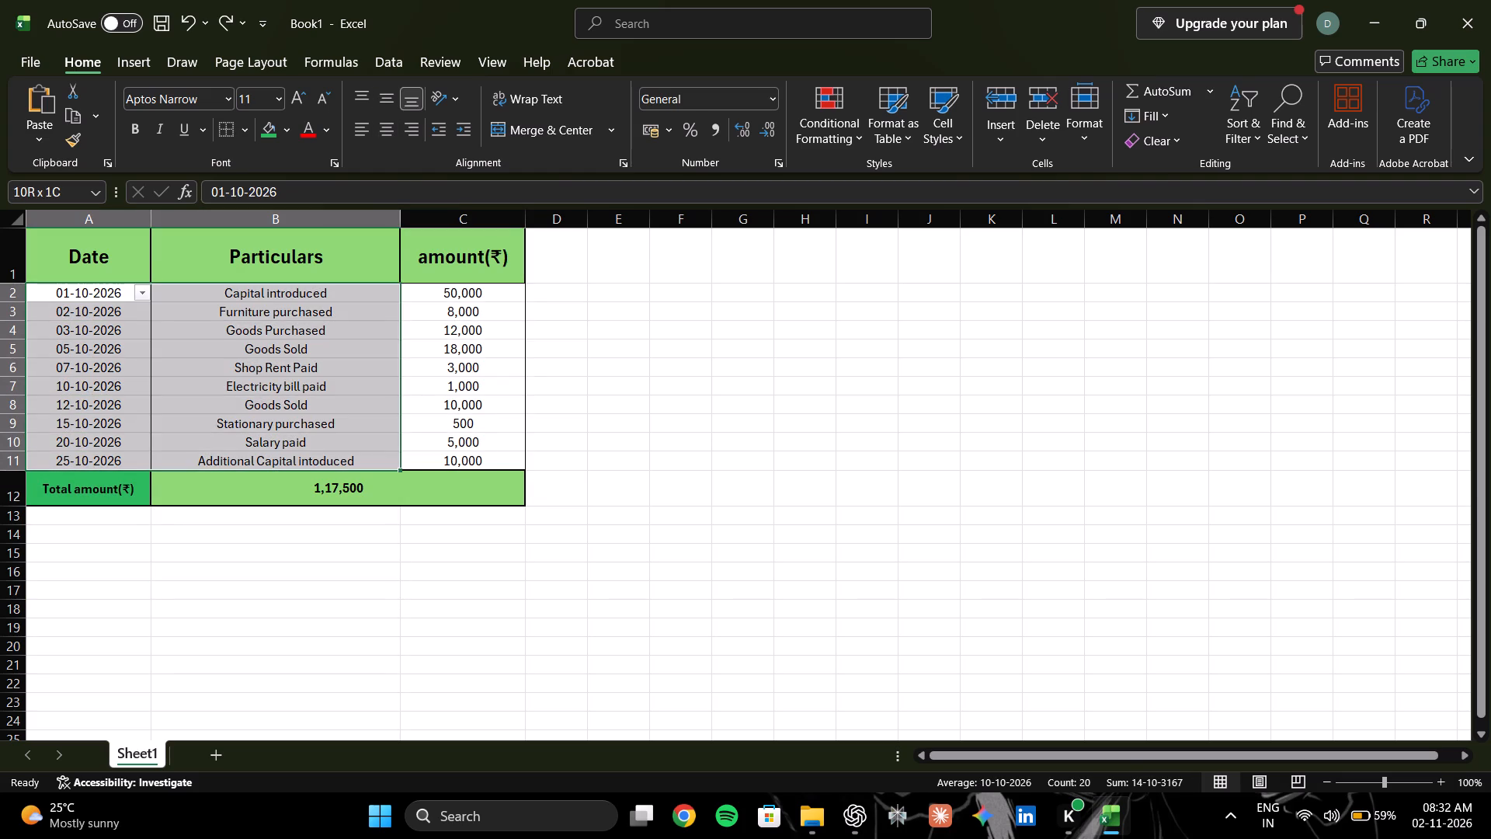
pyautogui.moveTo(340, 468); pyautogui.dragTo(430, 461)
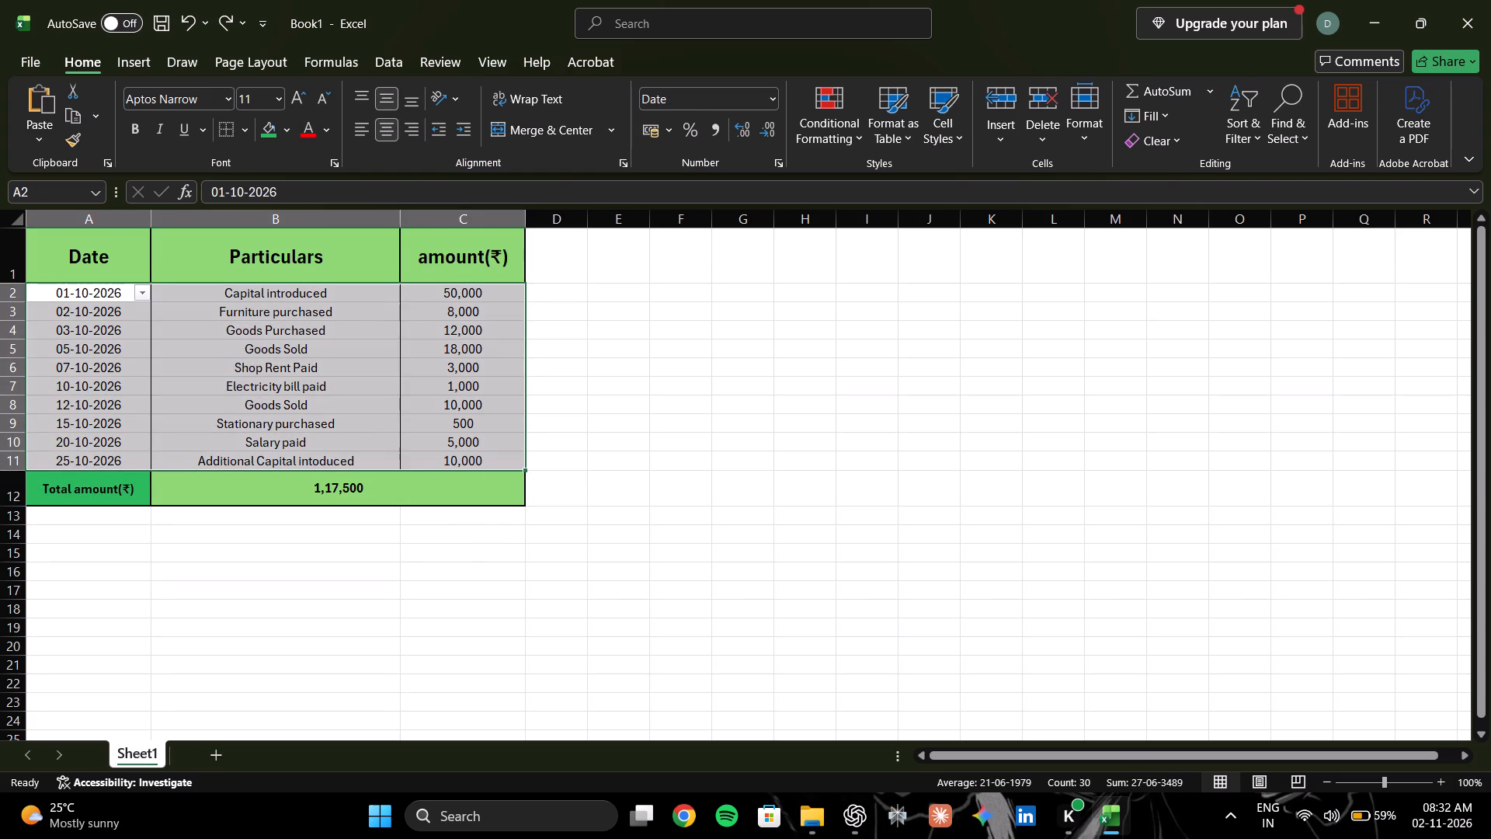
pyautogui.click(146, 299)
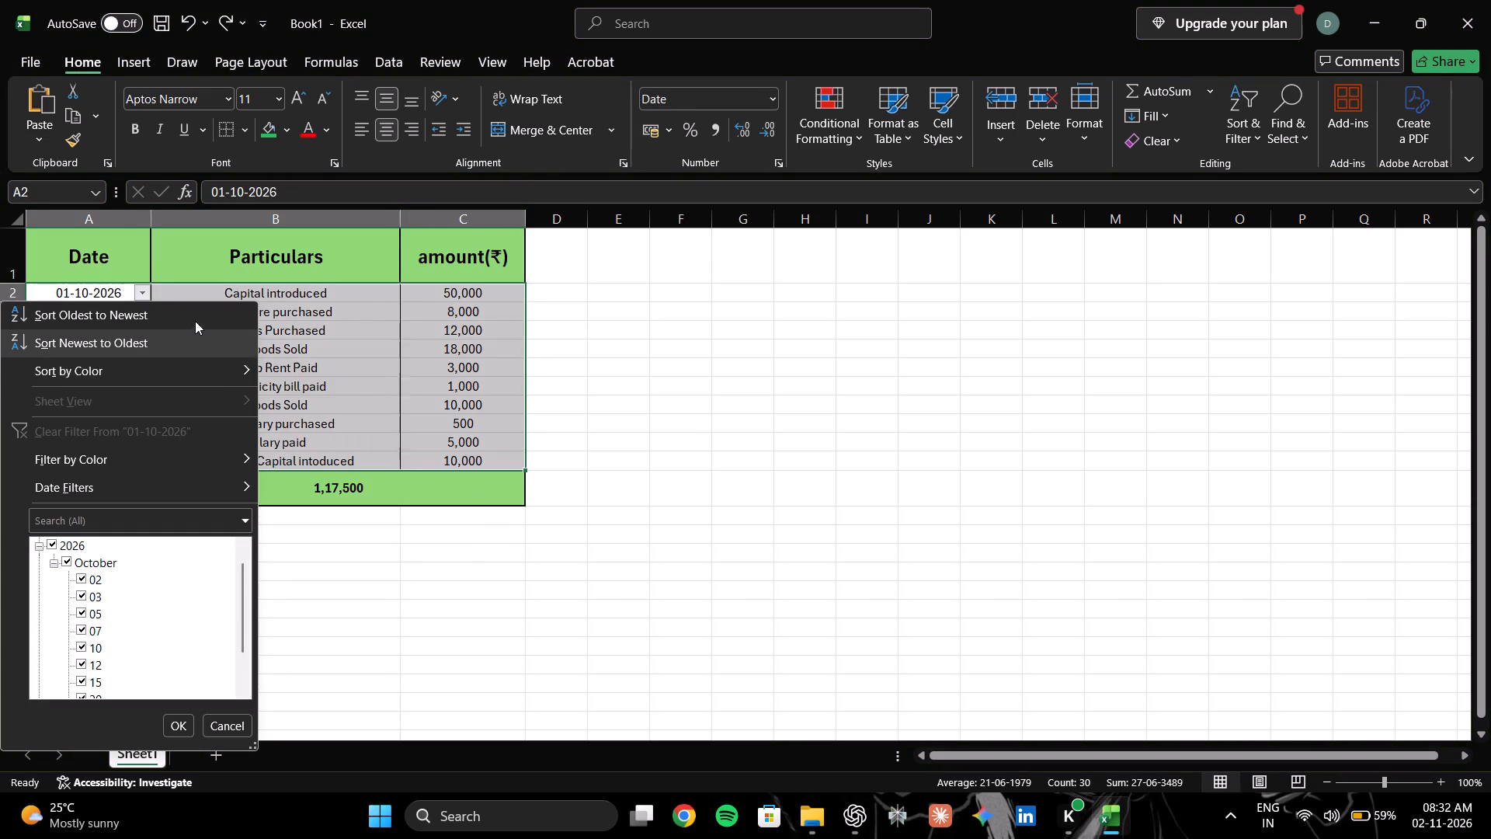
pyautogui.click(196, 318)
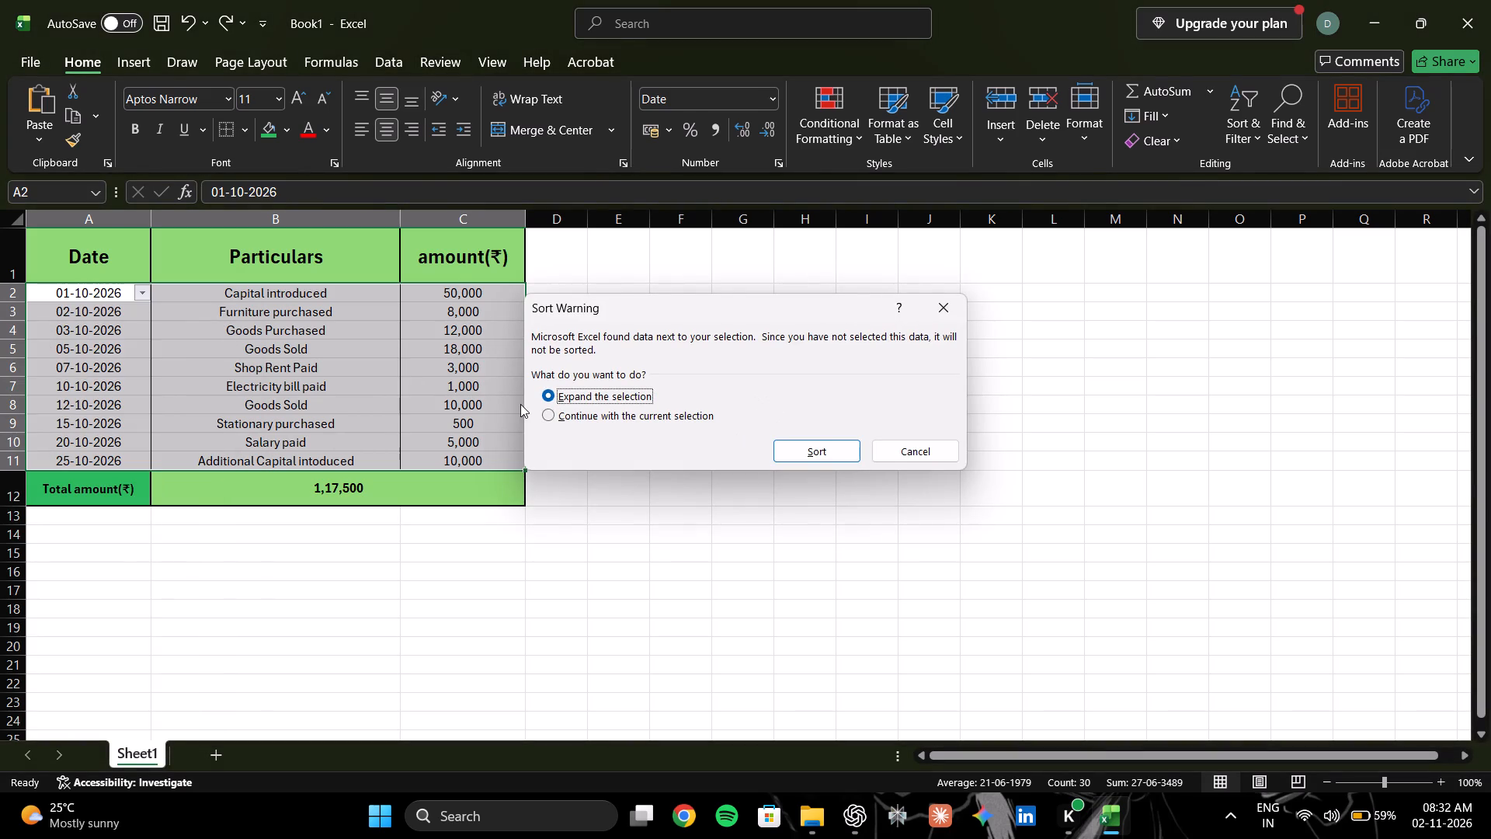
pyautogui.click(553, 412)
pyautogui.click(791, 448)
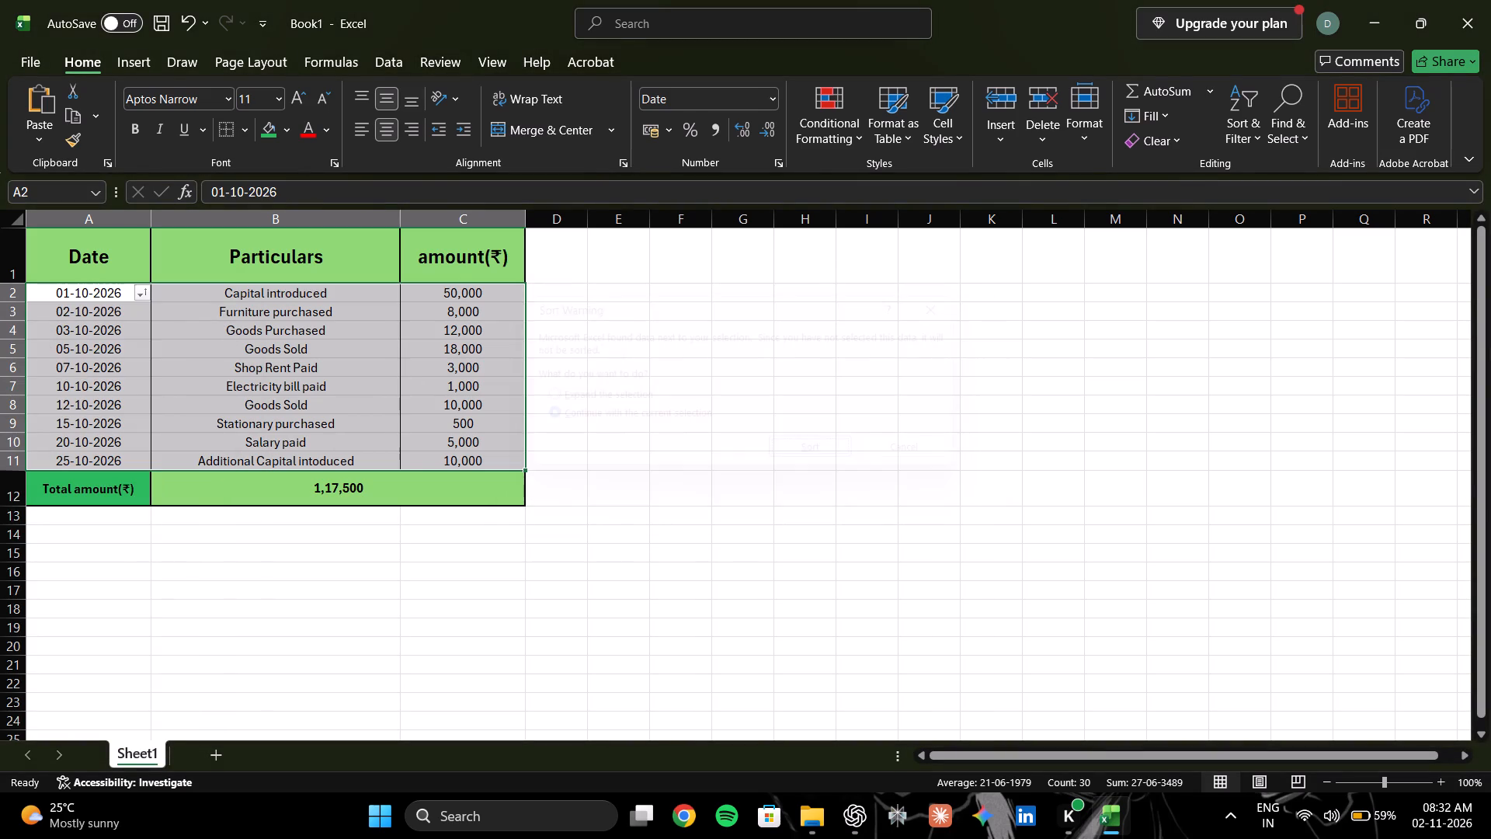
# Reapply the oldest-to-newest sort to the date column, continuing with the current selection.
pyautogui.click(143, 299)
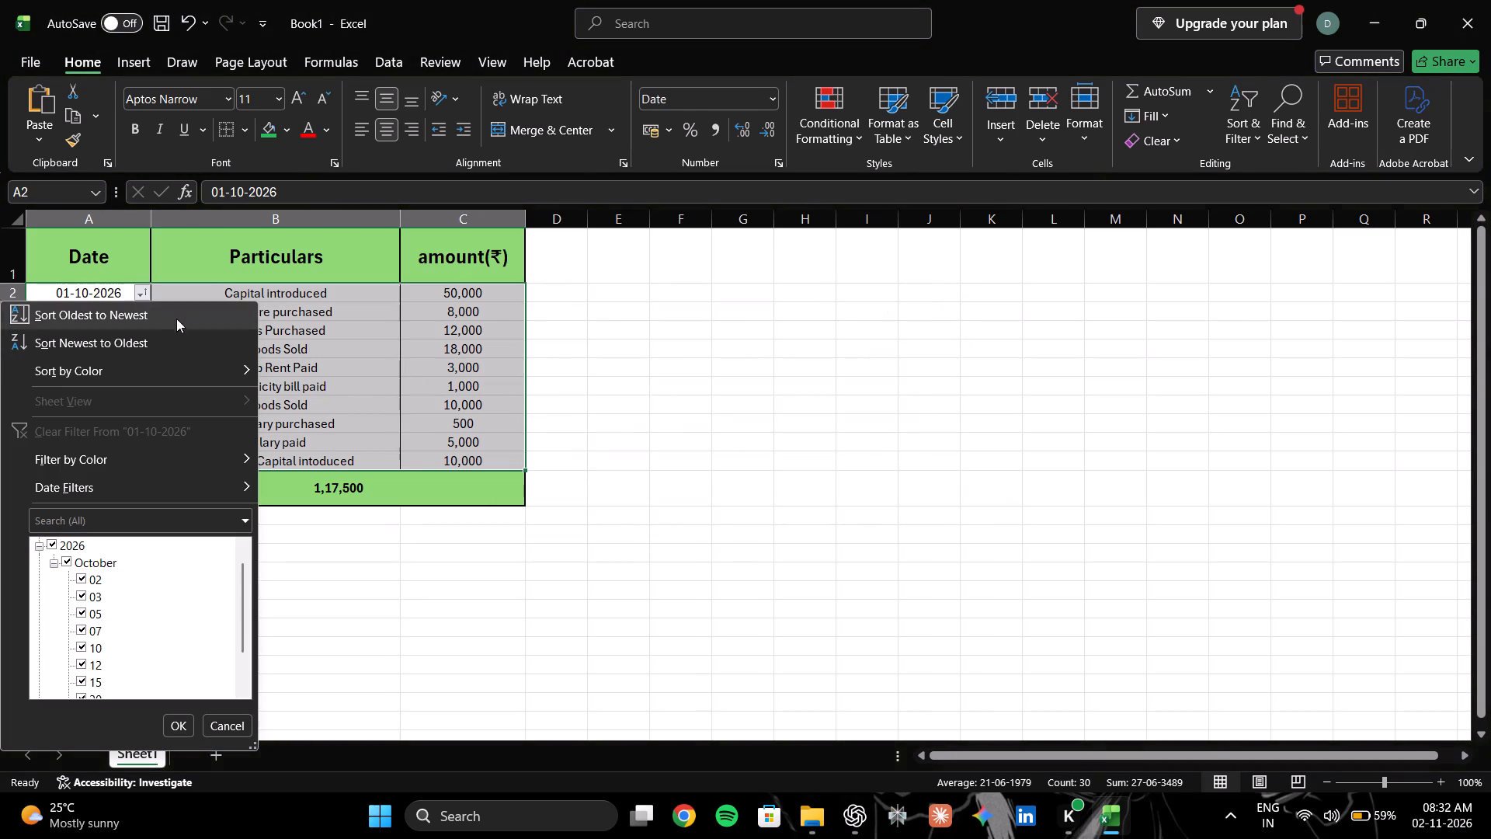
pyautogui.click(184, 319)
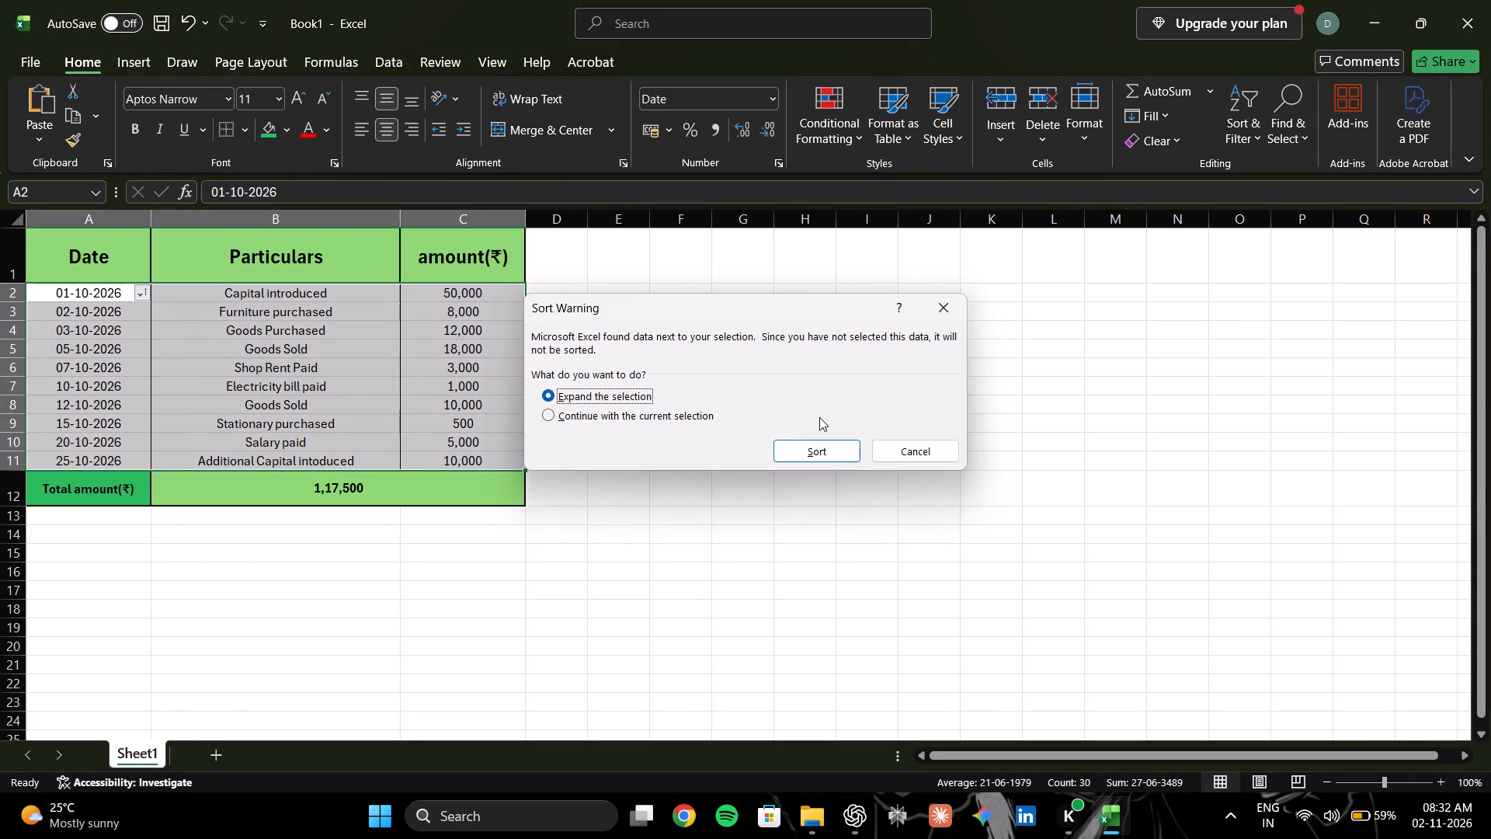
pyautogui.click(545, 409)
pyautogui.click(829, 450)
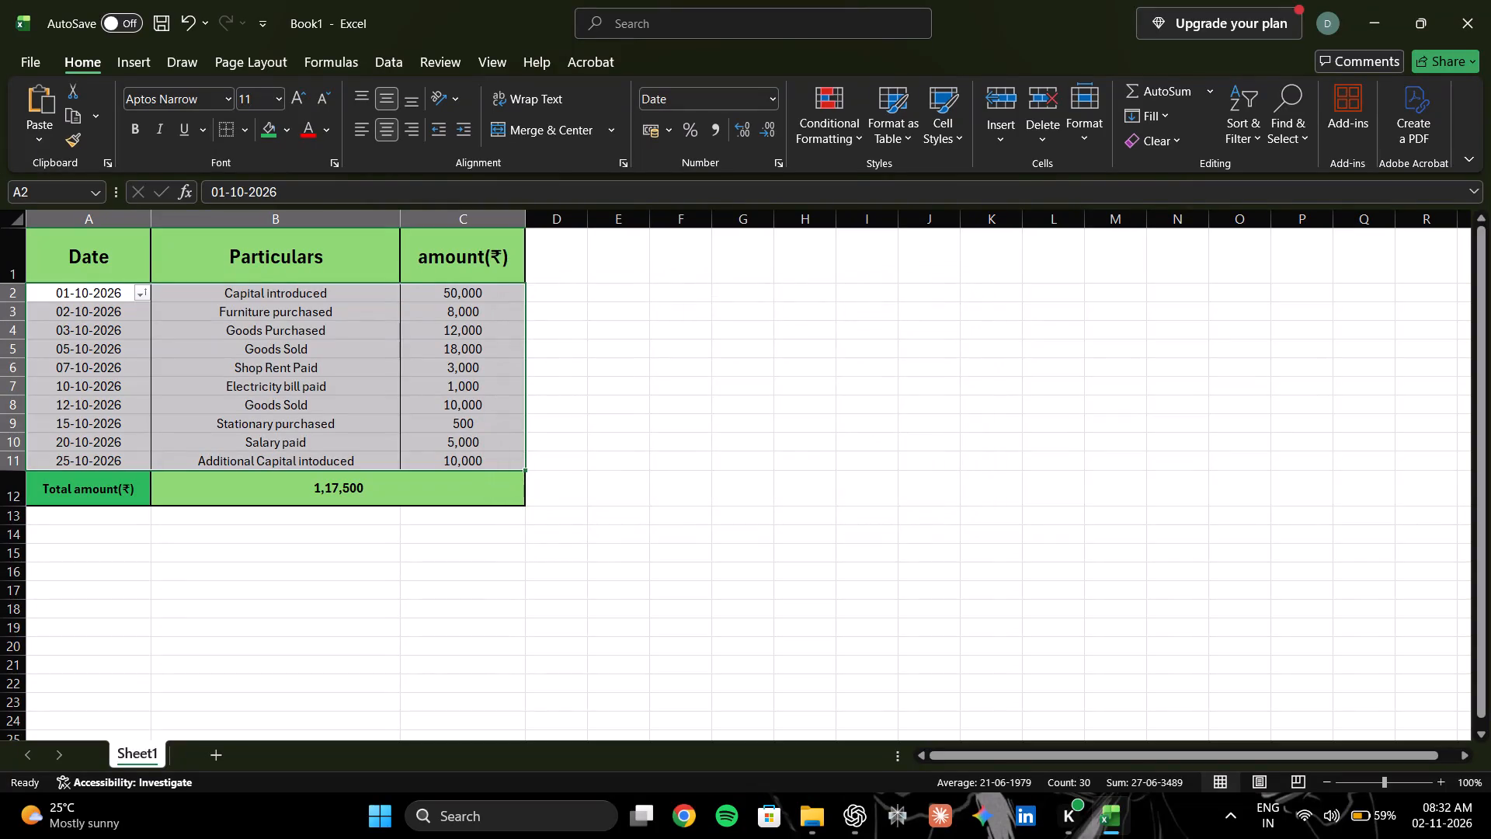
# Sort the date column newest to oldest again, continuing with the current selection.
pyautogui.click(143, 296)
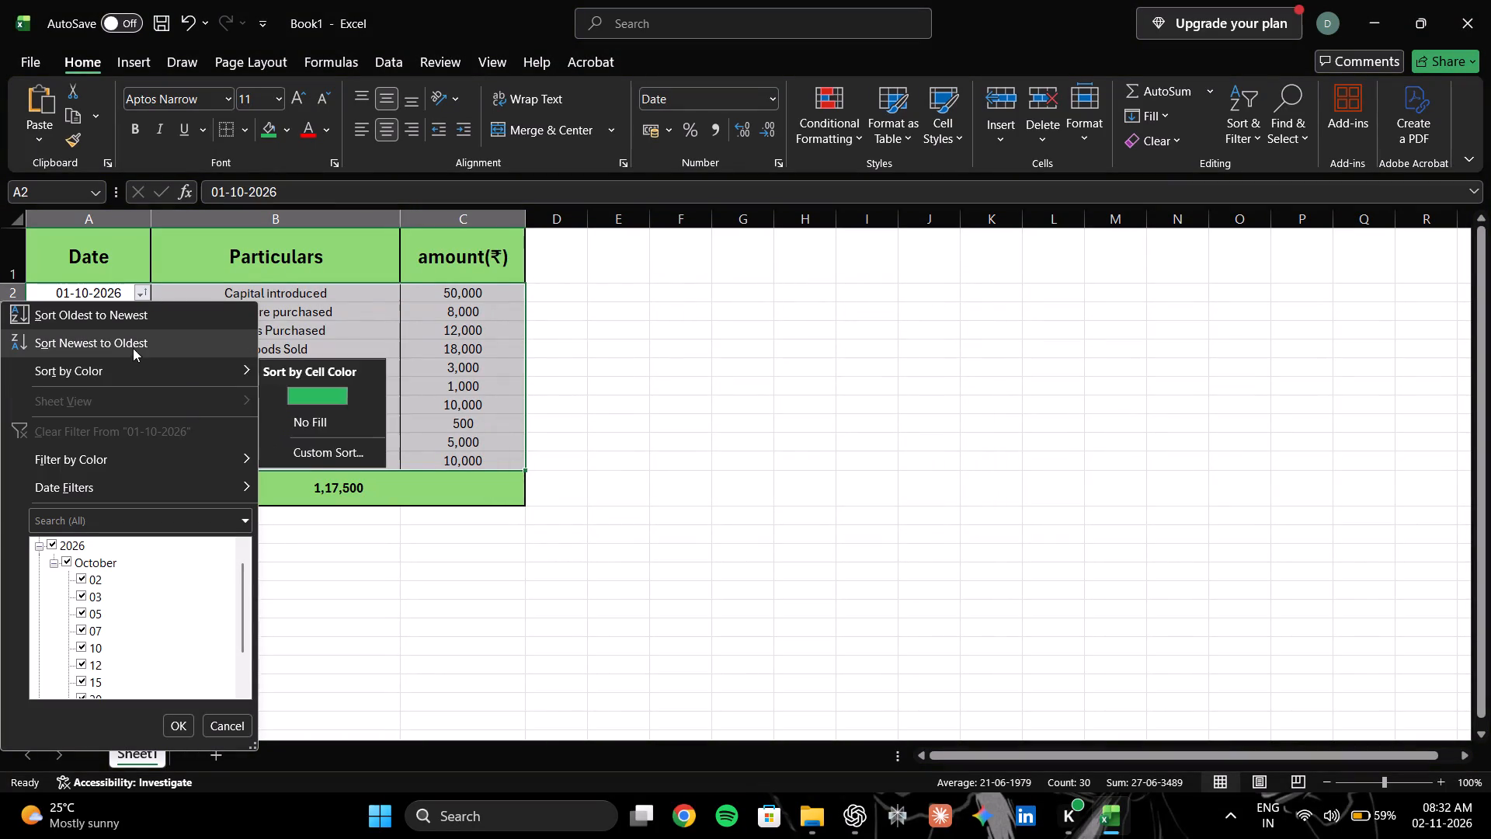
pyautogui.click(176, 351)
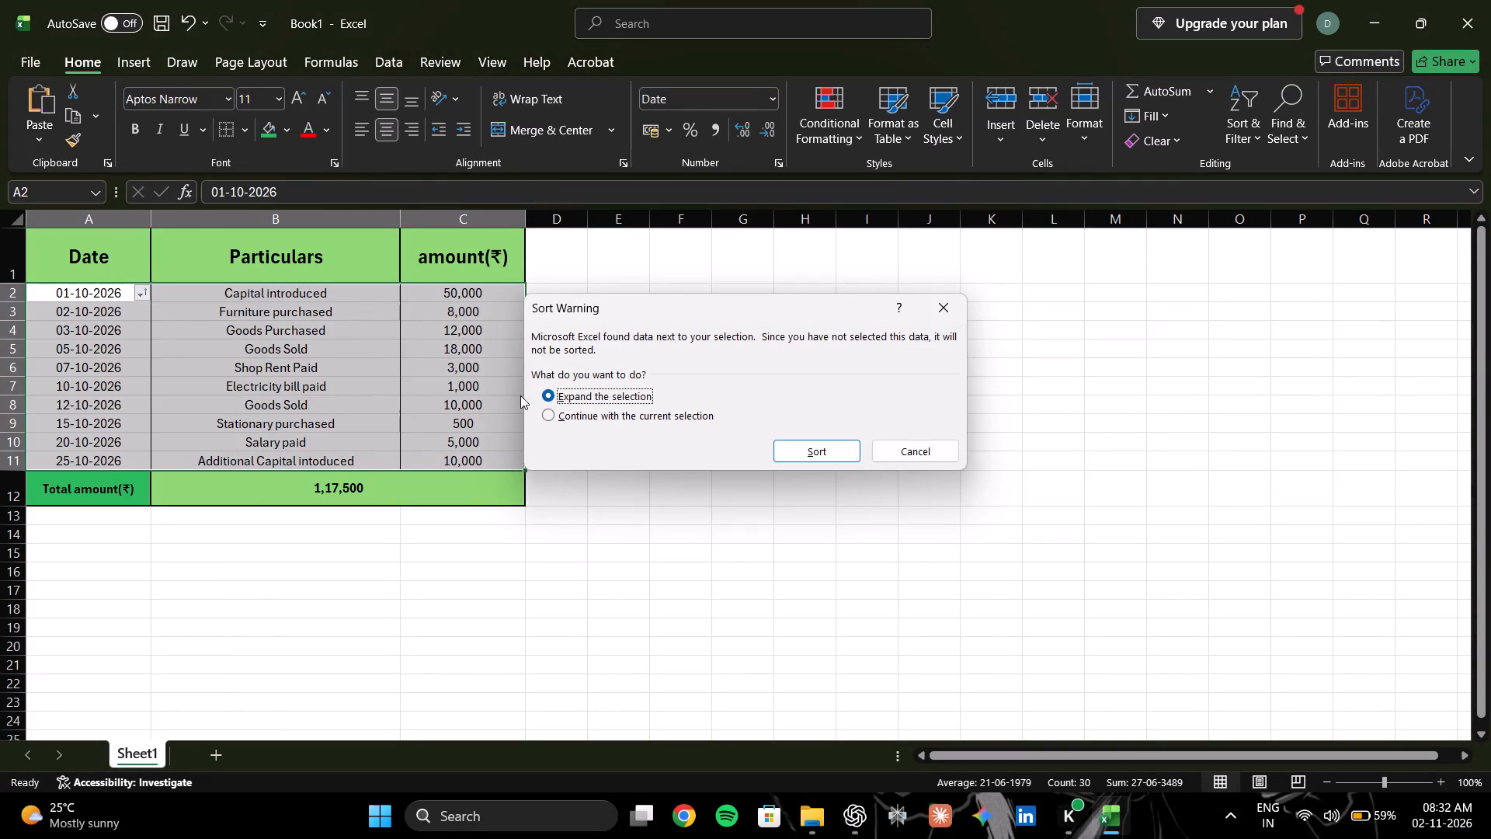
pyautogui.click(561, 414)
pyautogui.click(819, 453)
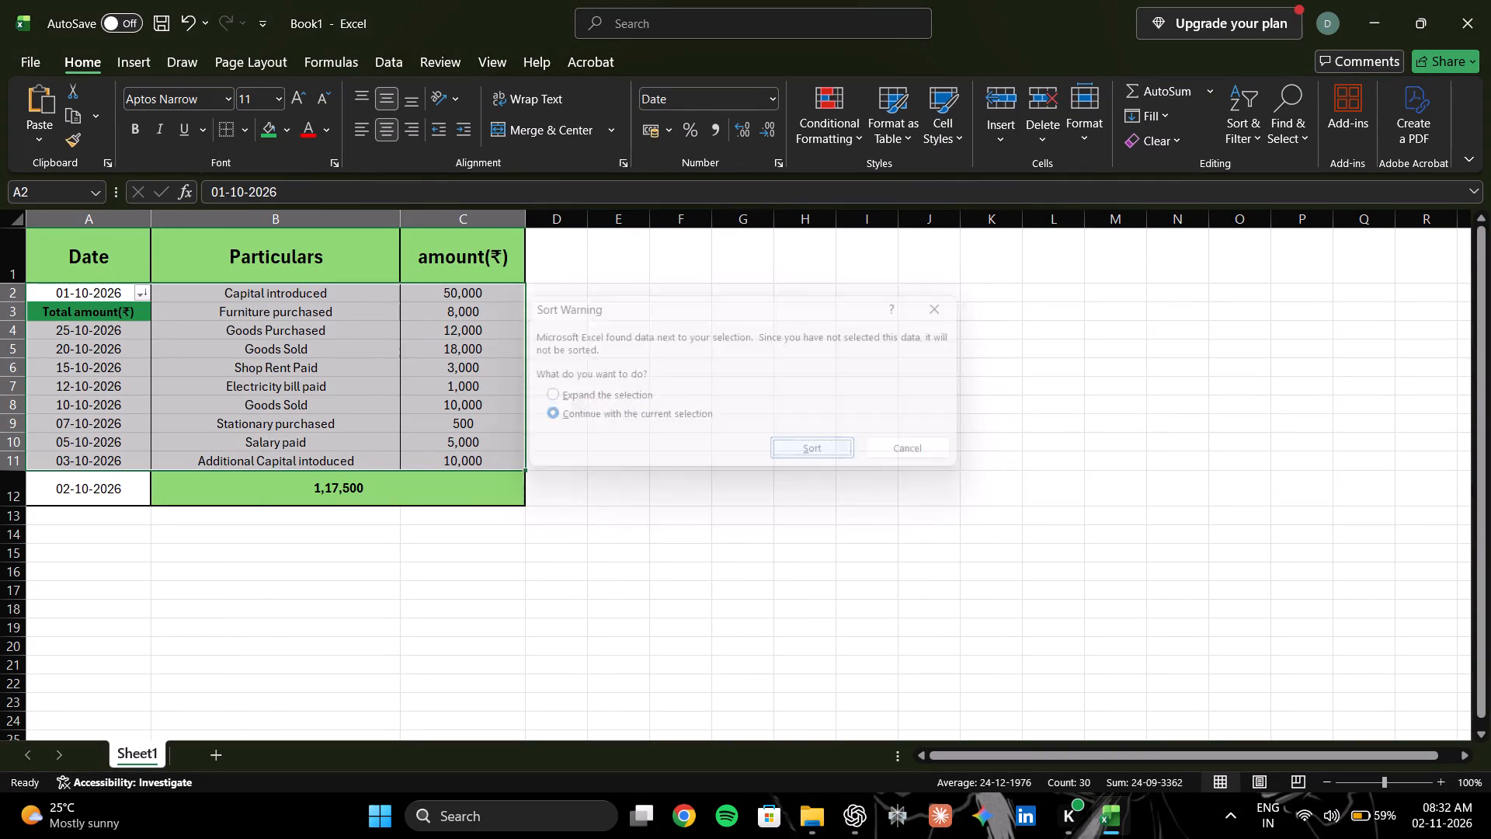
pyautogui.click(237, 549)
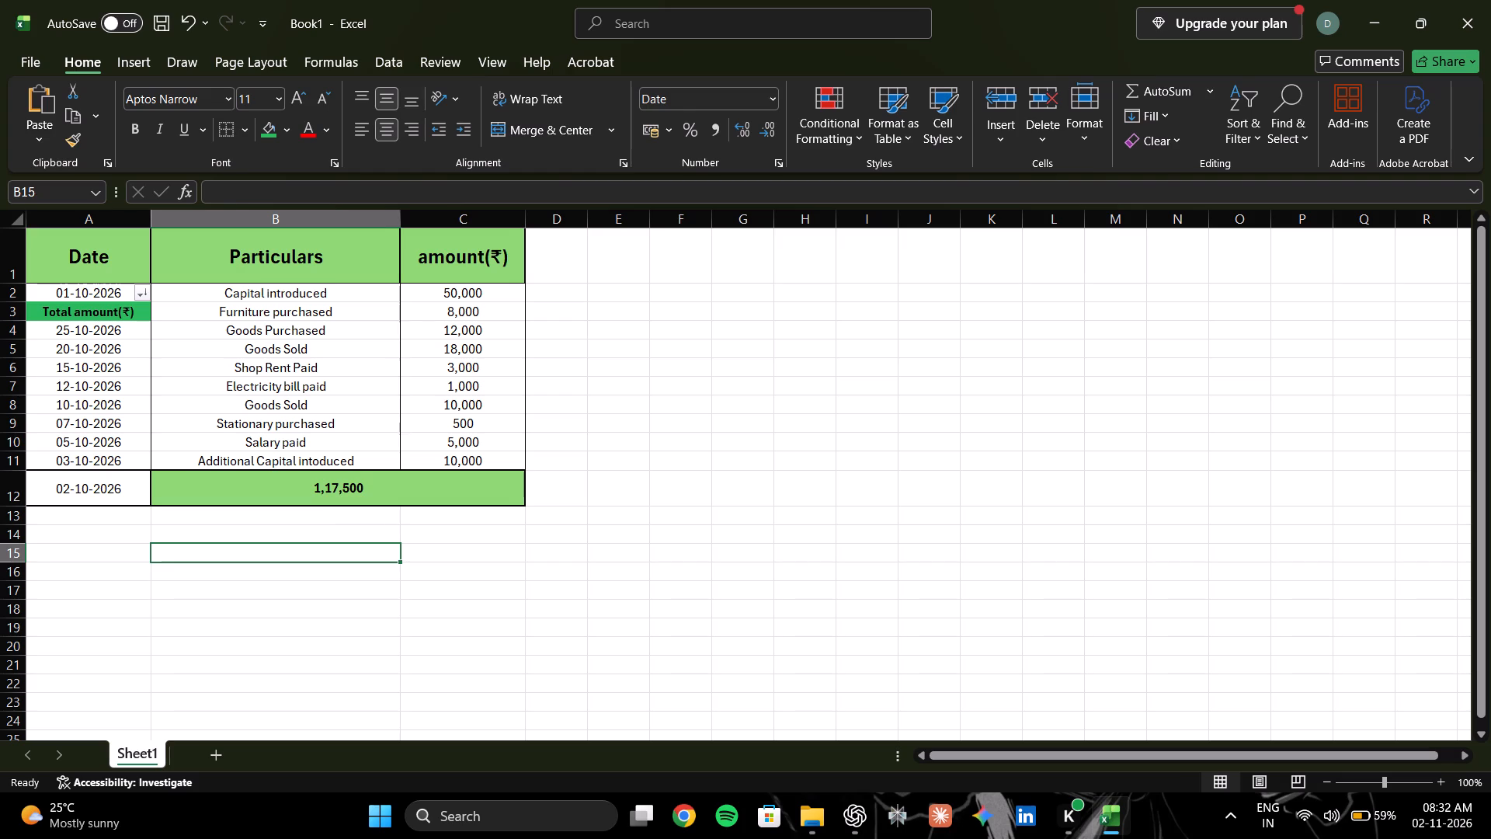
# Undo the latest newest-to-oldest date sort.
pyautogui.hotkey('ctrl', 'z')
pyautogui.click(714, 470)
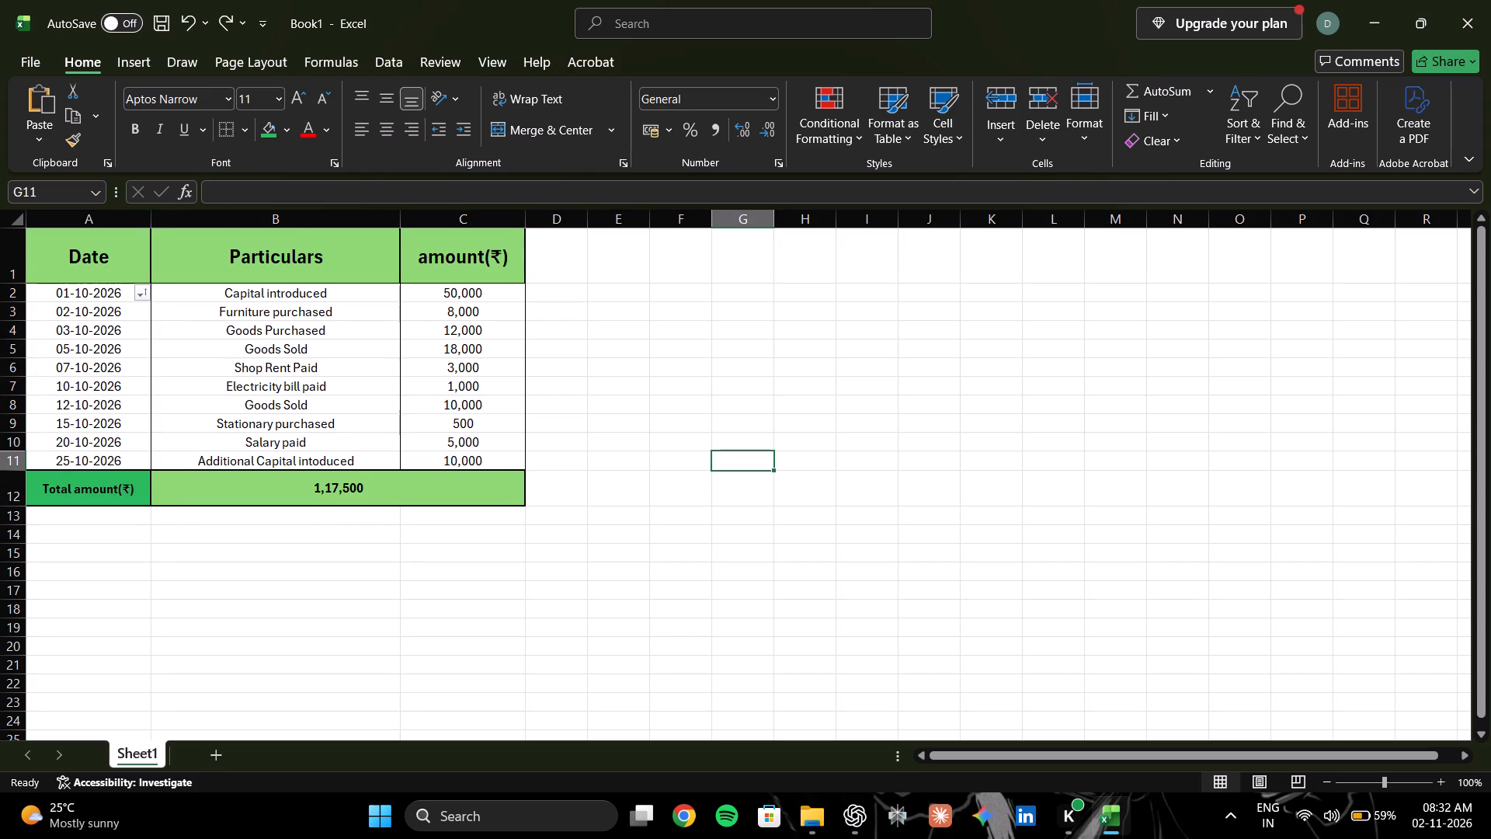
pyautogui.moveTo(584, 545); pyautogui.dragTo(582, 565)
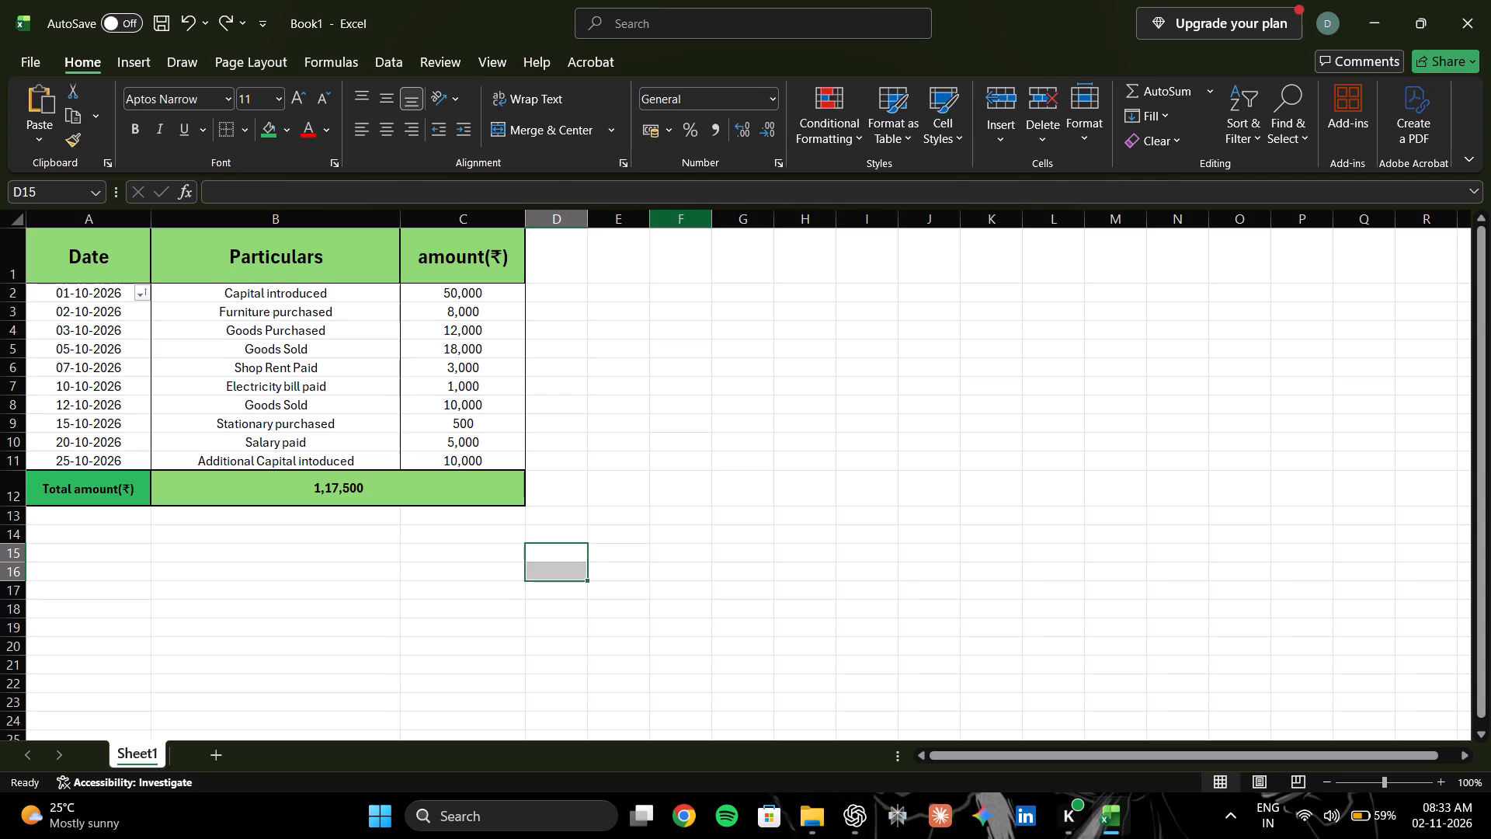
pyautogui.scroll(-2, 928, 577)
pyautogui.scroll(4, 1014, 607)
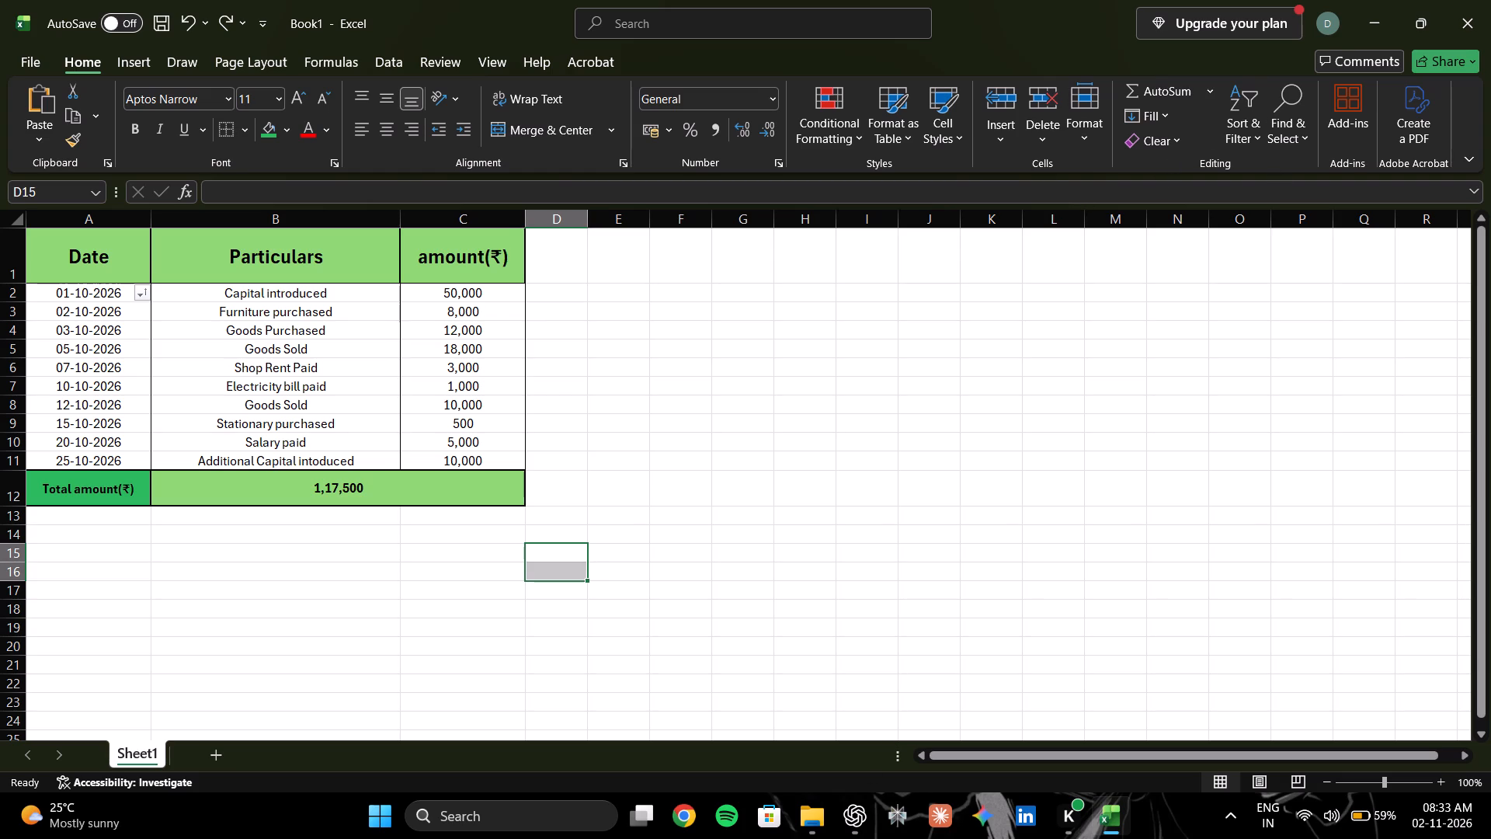
# Select the amount column from its header through the last transaction, cells C1:C11.
pyautogui.moveTo(486, 293); pyautogui.dragTo(495, 455)
pyautogui.click(632, 270)
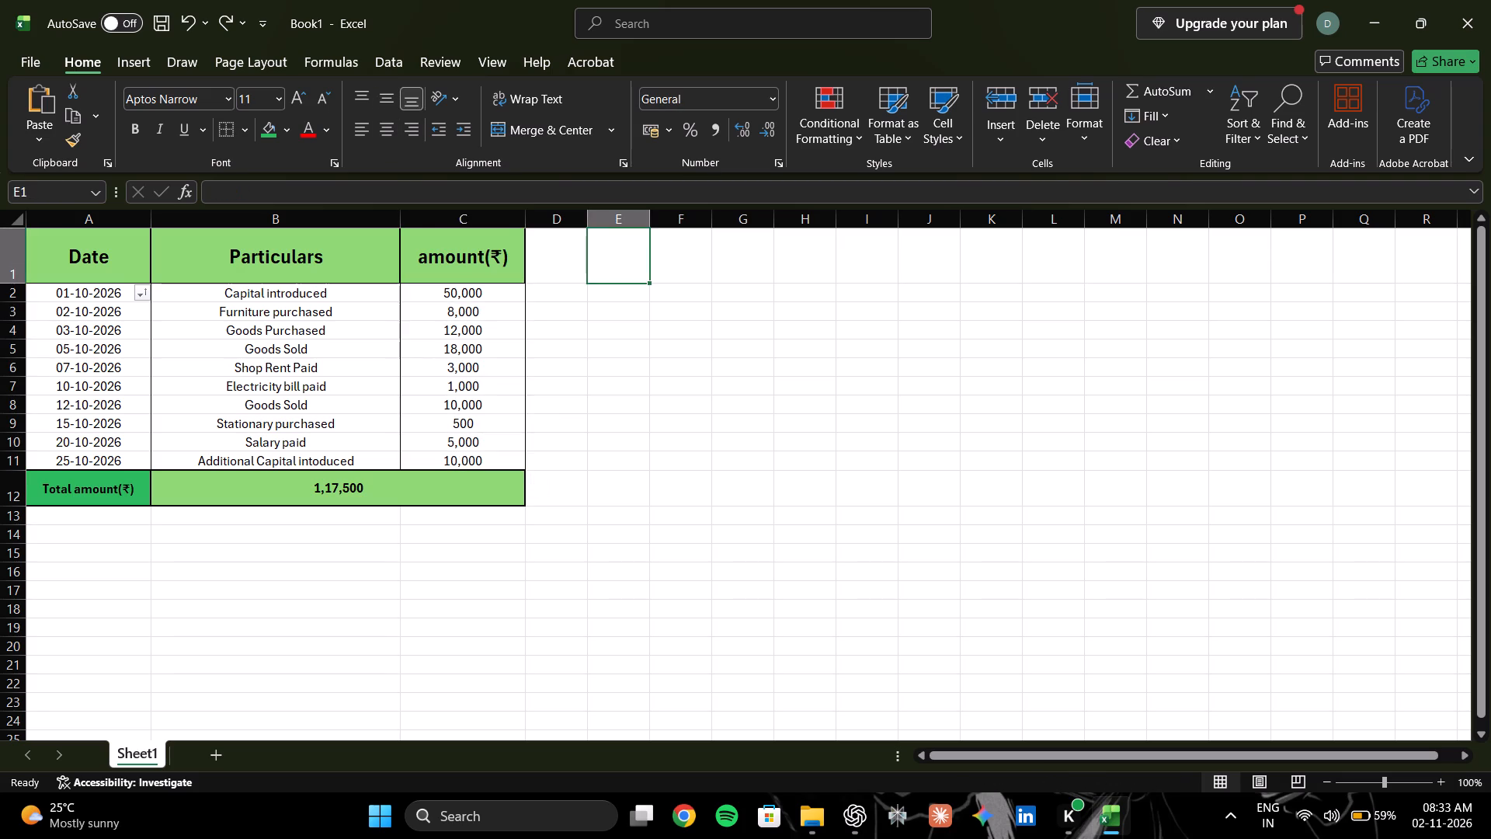
pyautogui.moveTo(488, 254); pyautogui.dragTo(494, 458)
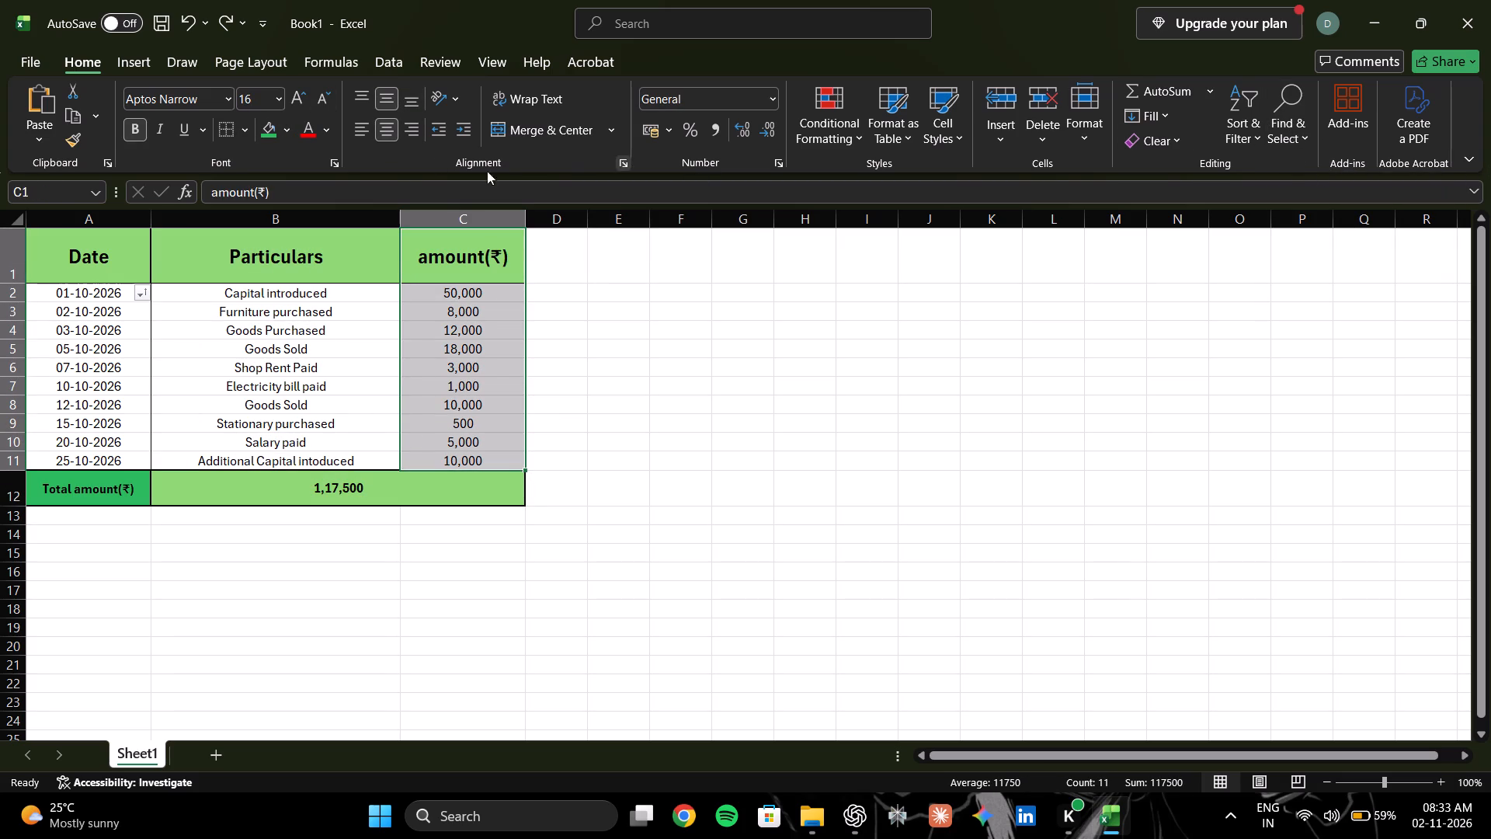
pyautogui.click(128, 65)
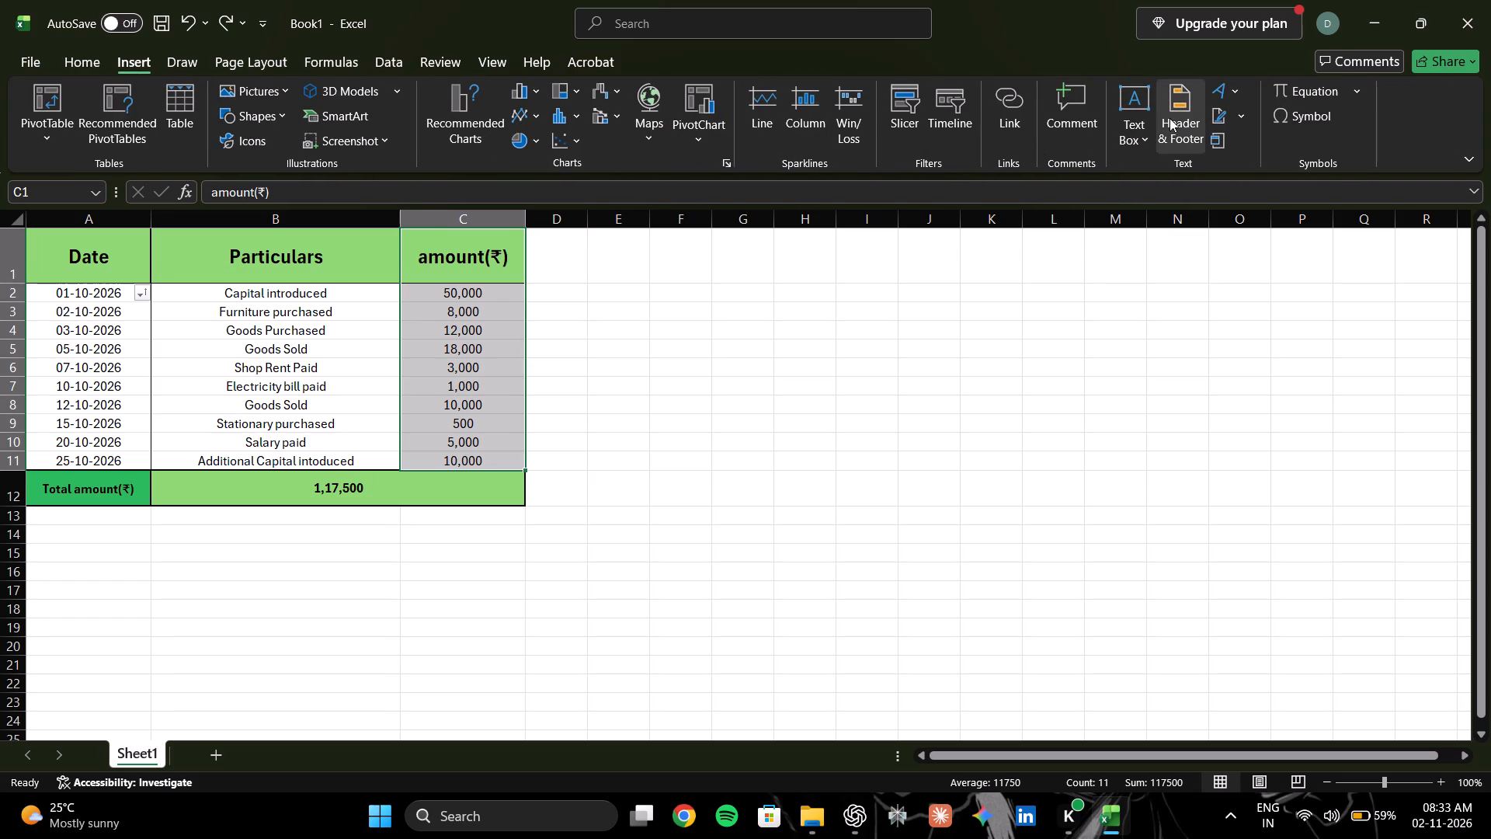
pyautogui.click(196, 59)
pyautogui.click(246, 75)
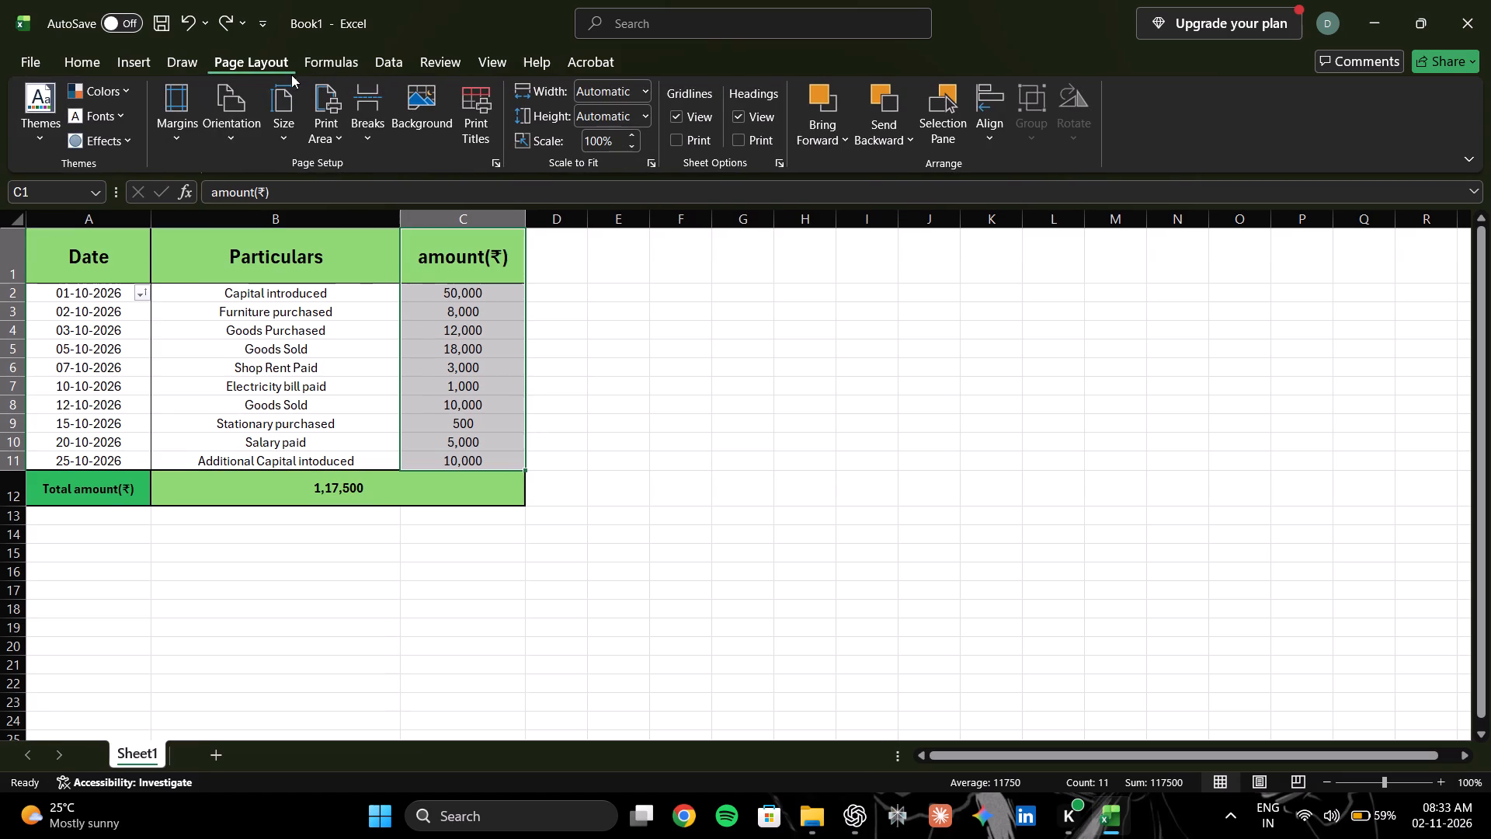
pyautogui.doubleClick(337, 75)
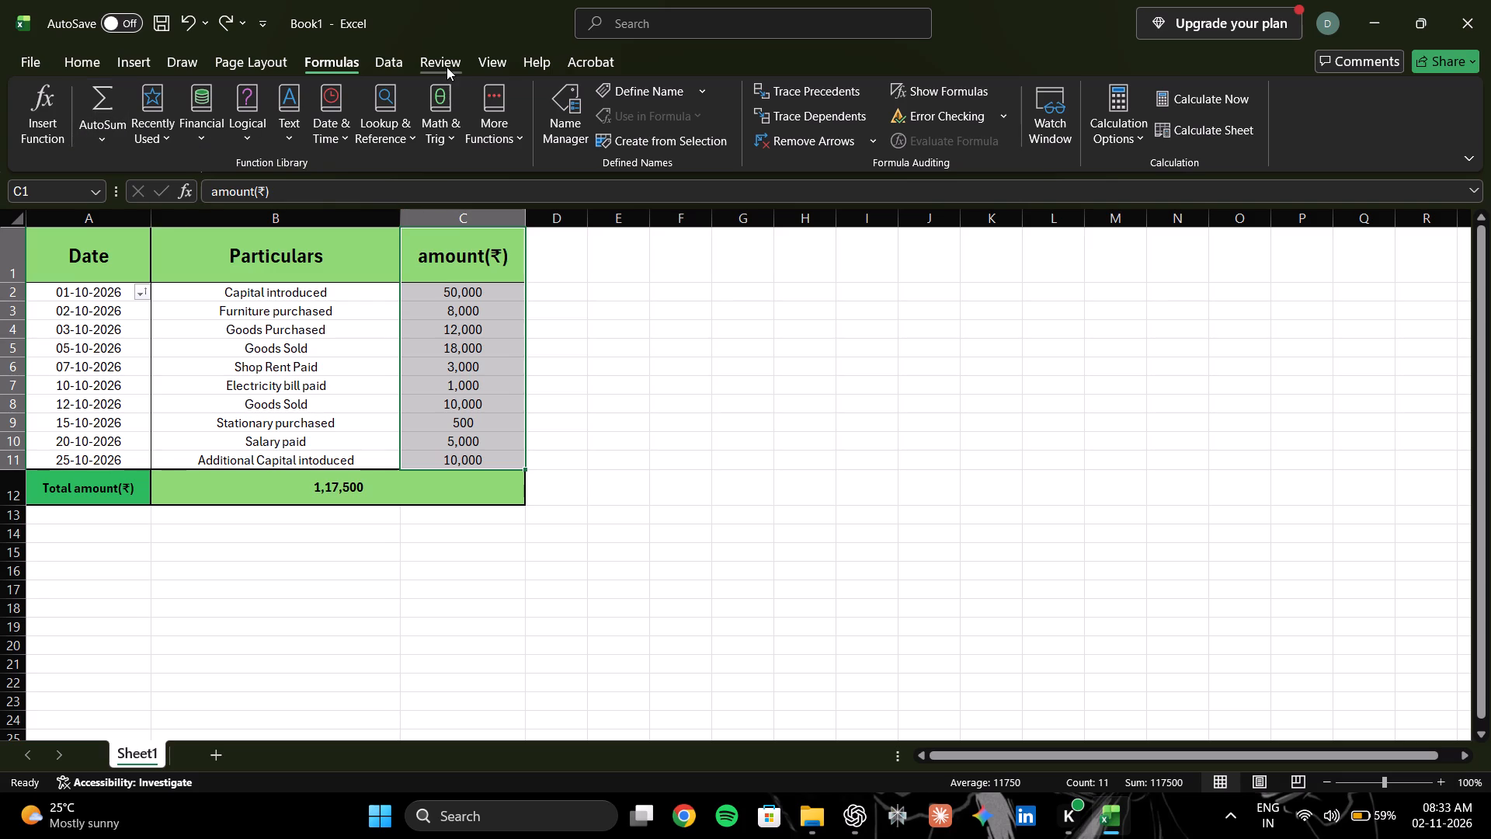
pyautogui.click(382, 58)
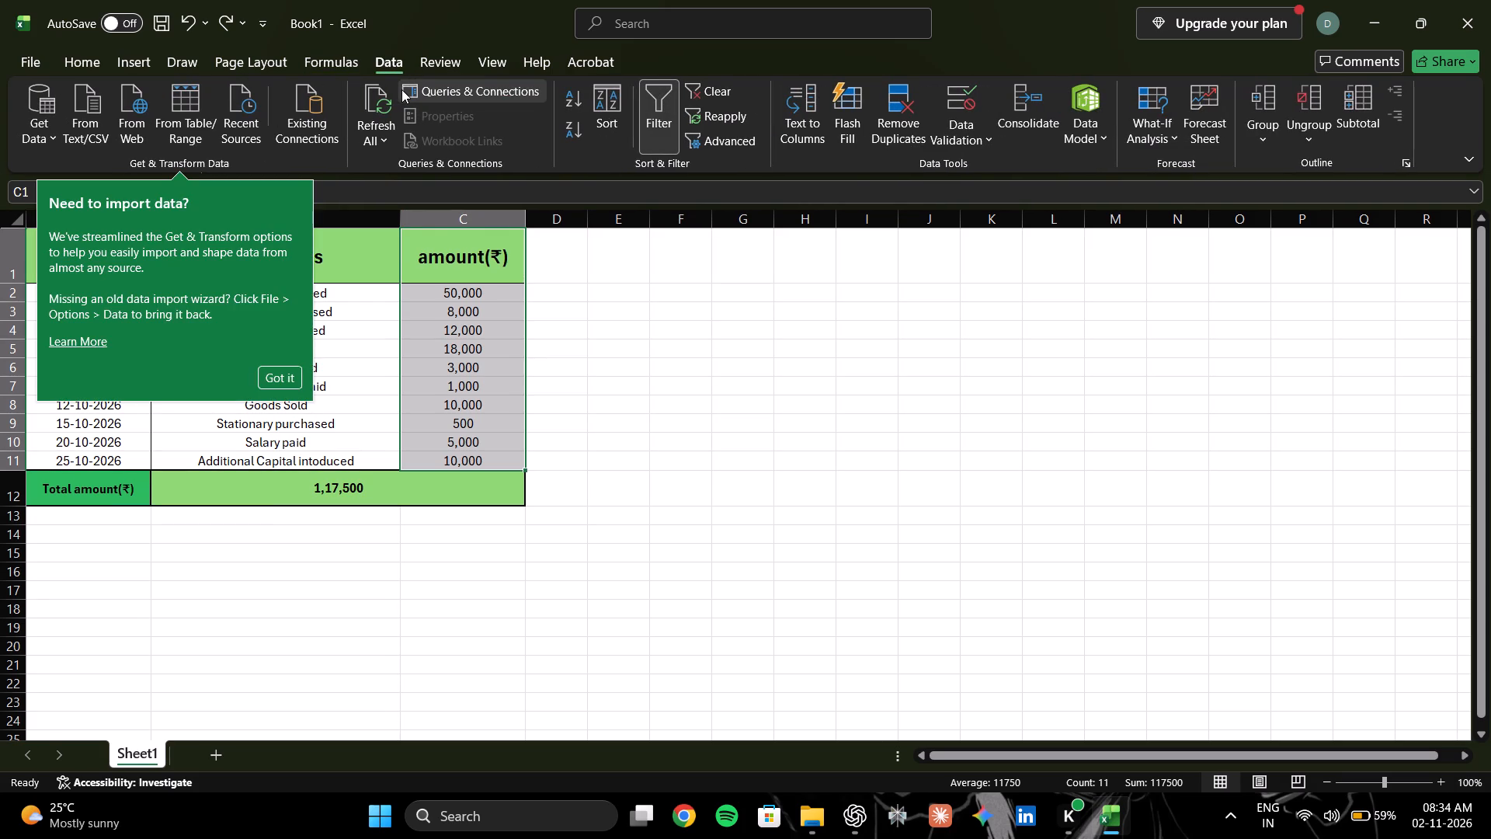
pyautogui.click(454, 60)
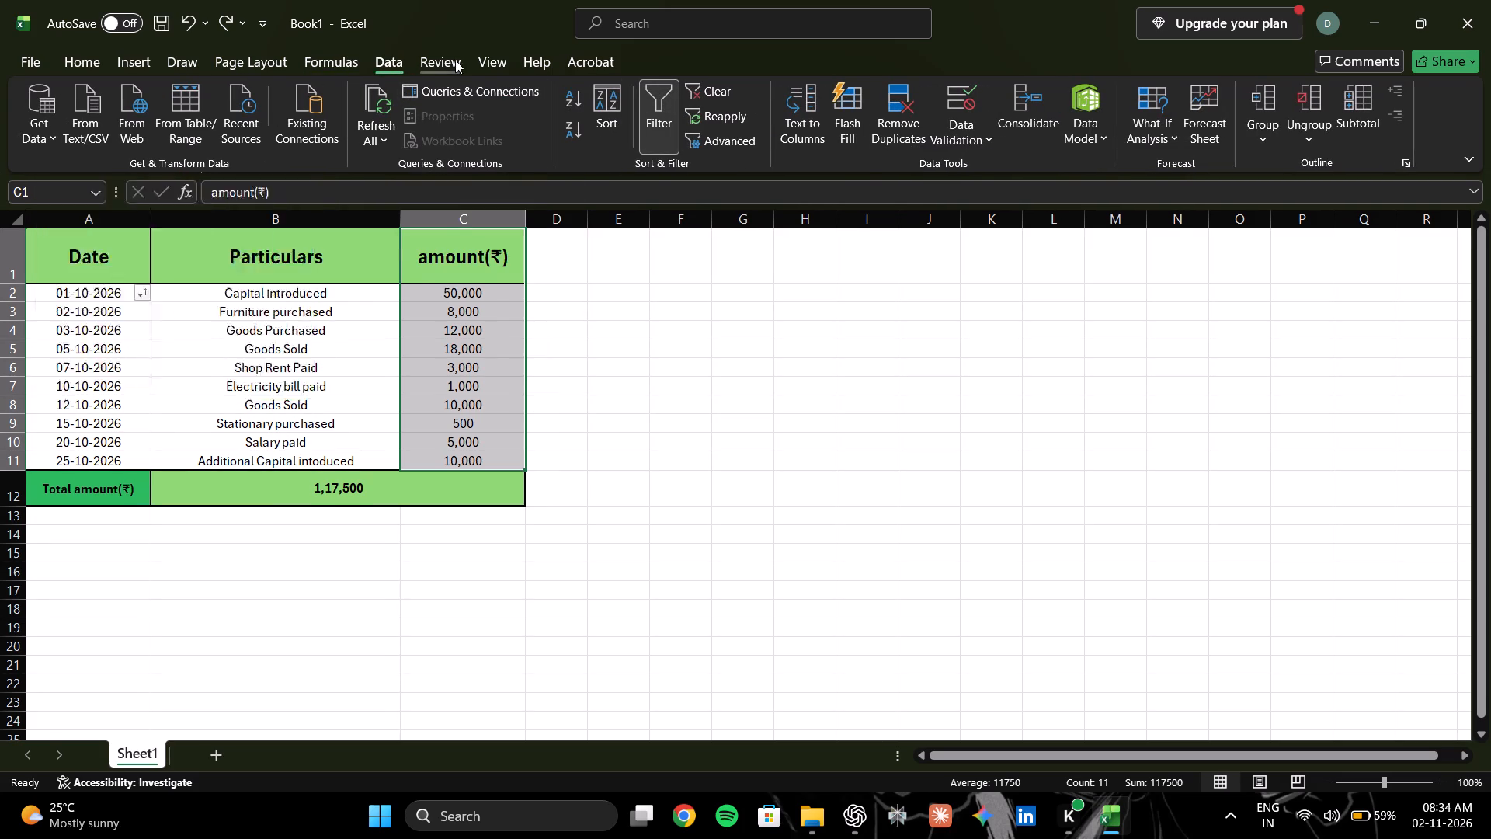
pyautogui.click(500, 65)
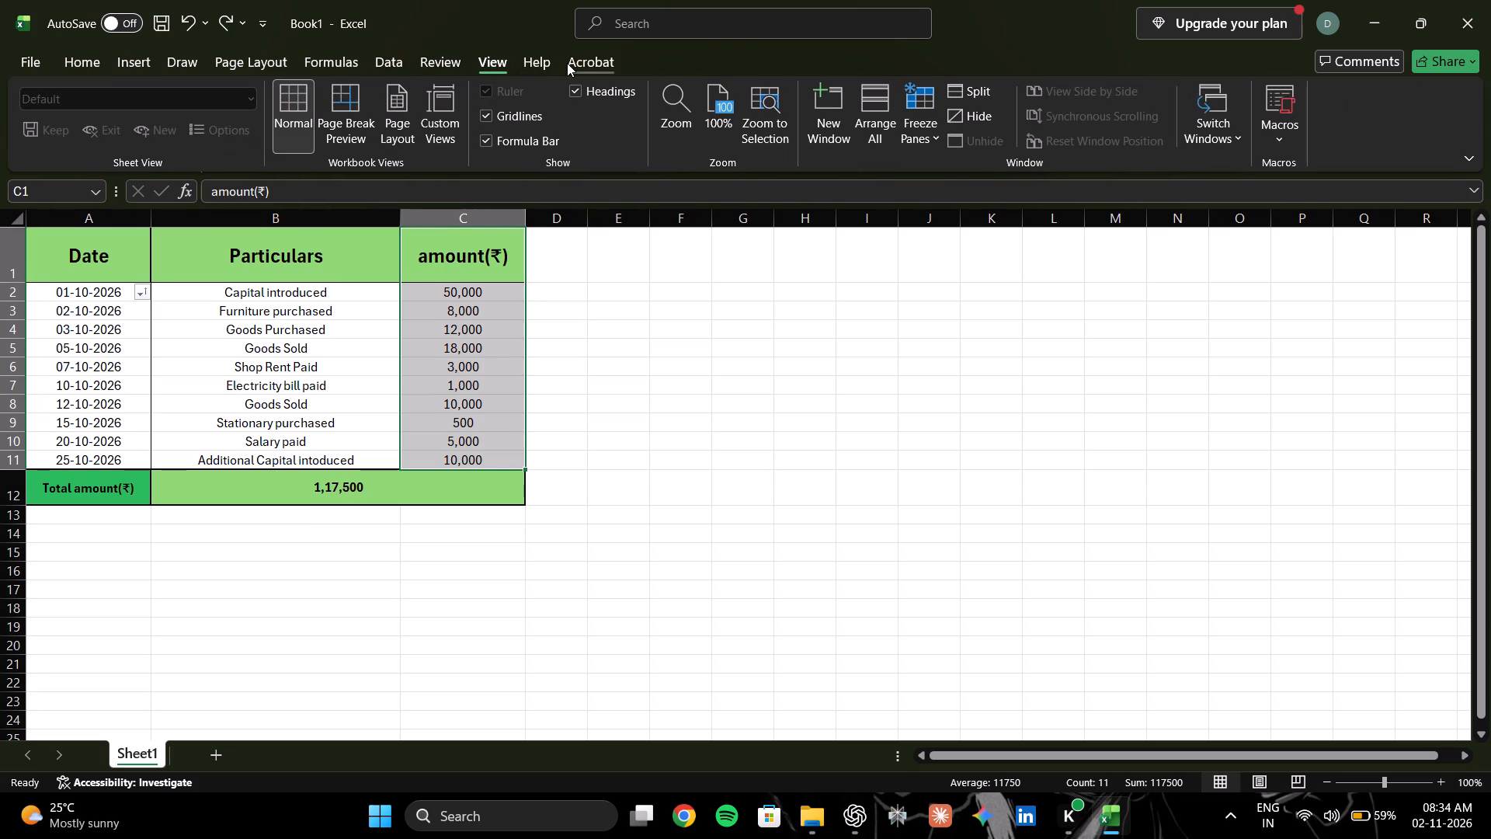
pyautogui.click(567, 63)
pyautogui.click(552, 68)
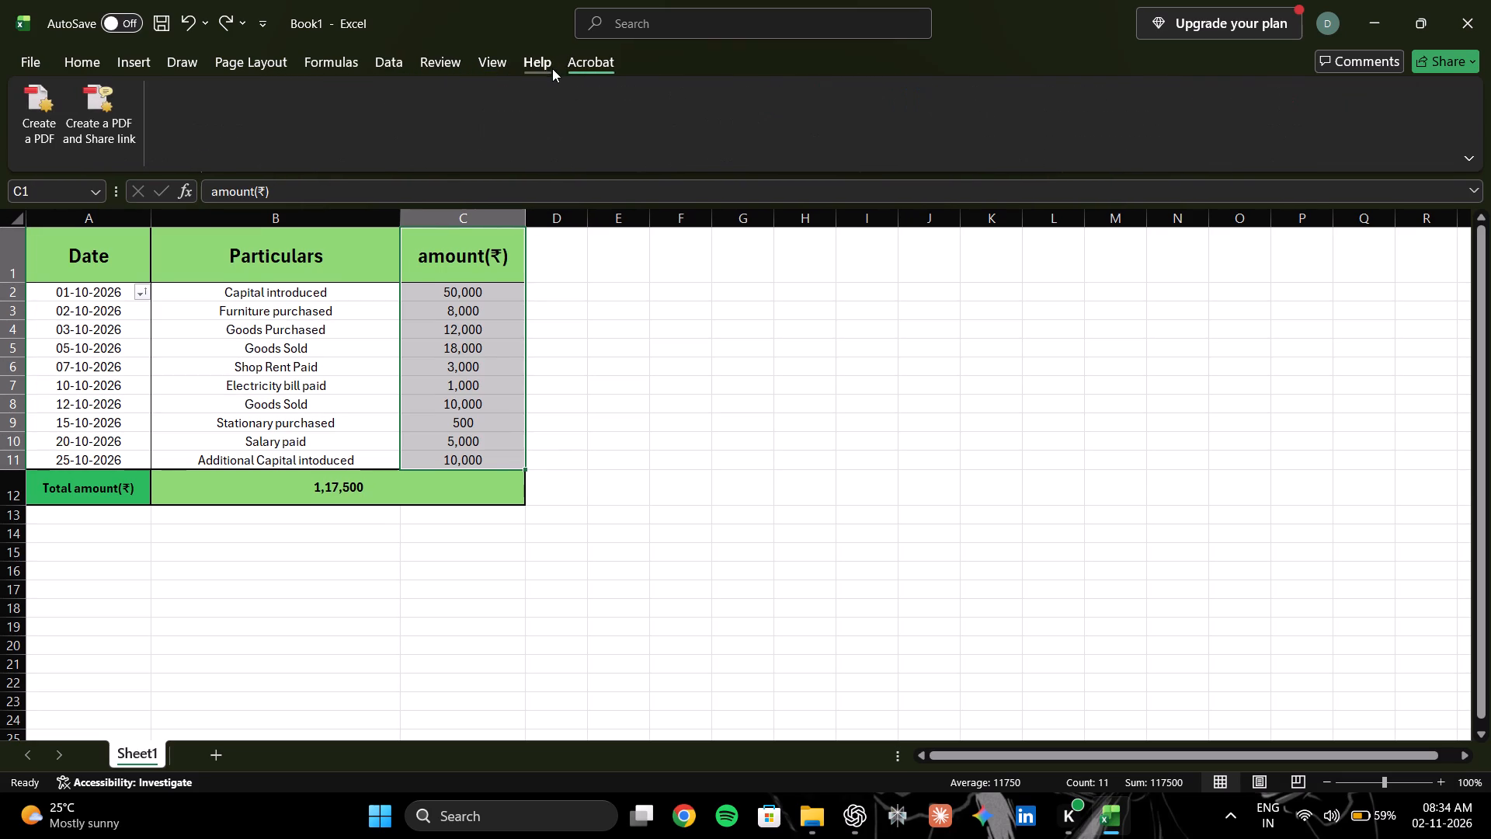
# Switch to Chrome and search Google for "how to apply date and currency format".
pyautogui.click(688, 829)
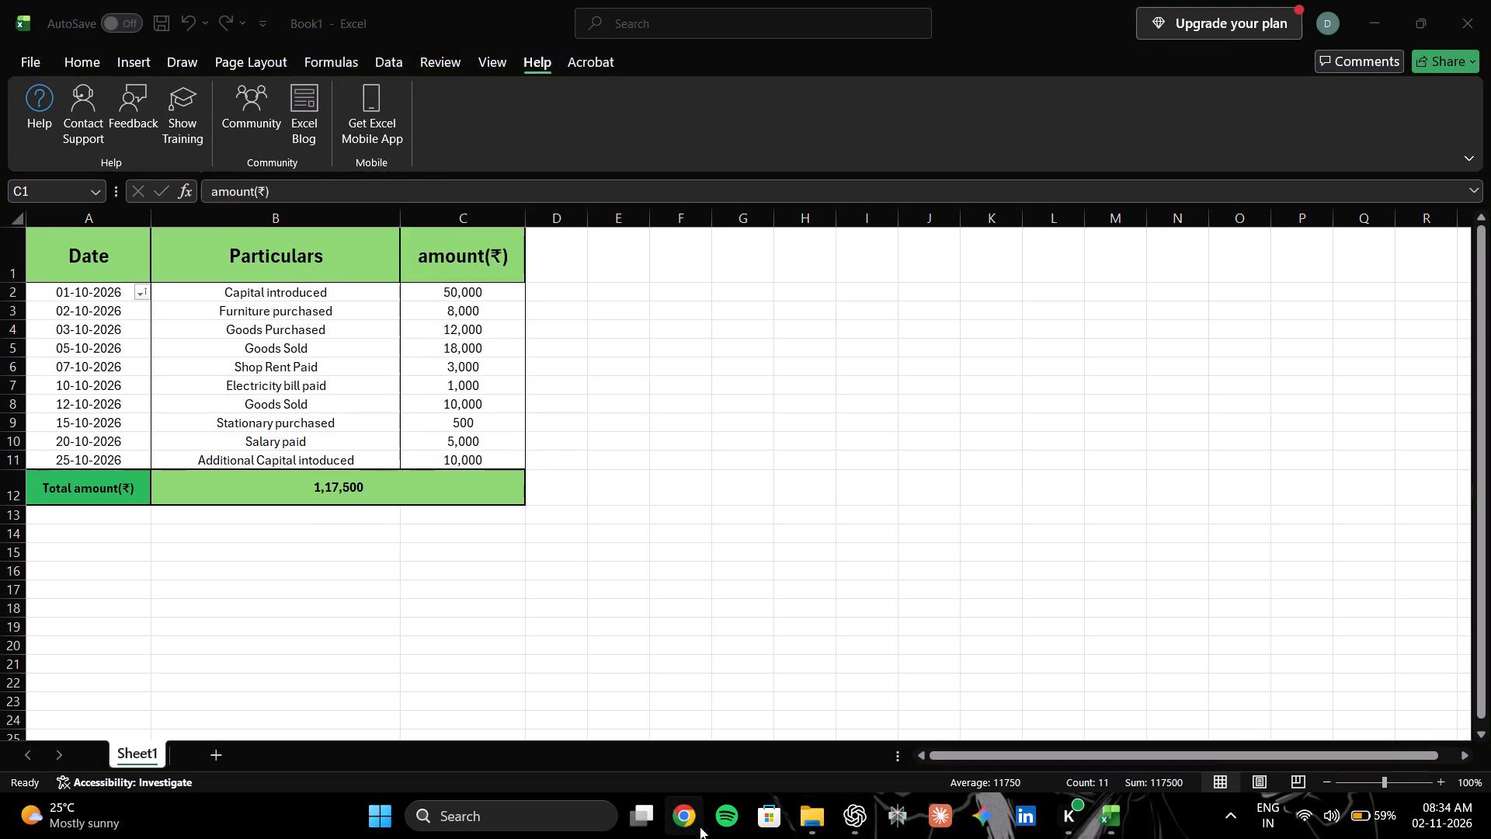
pyautogui.click(801, 585)
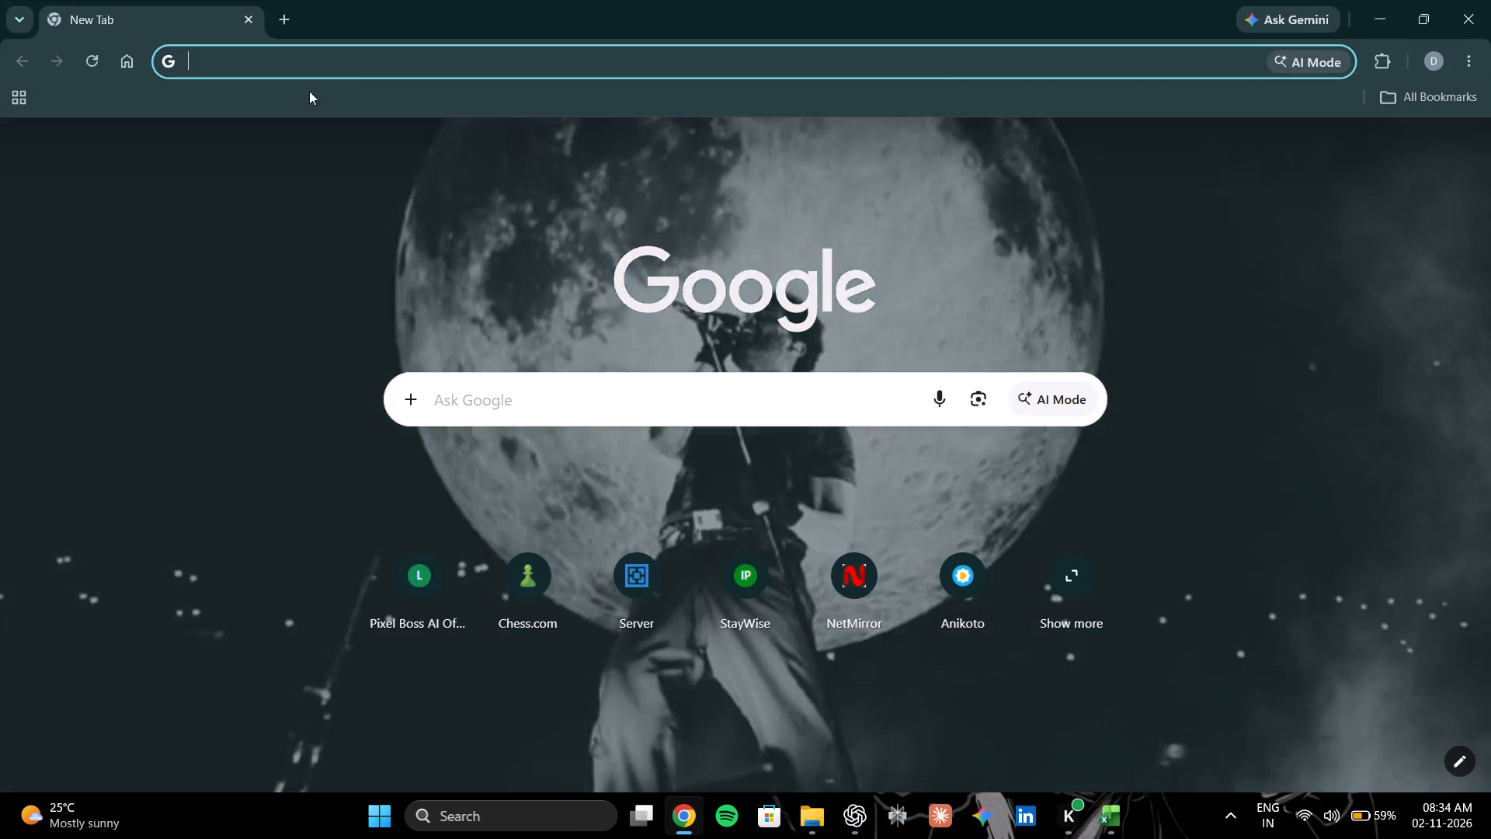
pyautogui.click(391, 68)
pyautogui.write('how to apply date a')
pyautogui.press('b')
pyautogui.press('BackSpace')
pyautogui.write("nd currency formart'")
pyautogui.press('BackSpace')
pyautogui.press('BackSpace')
pyautogui.press('t')
pyautogui.press('BackSpace')
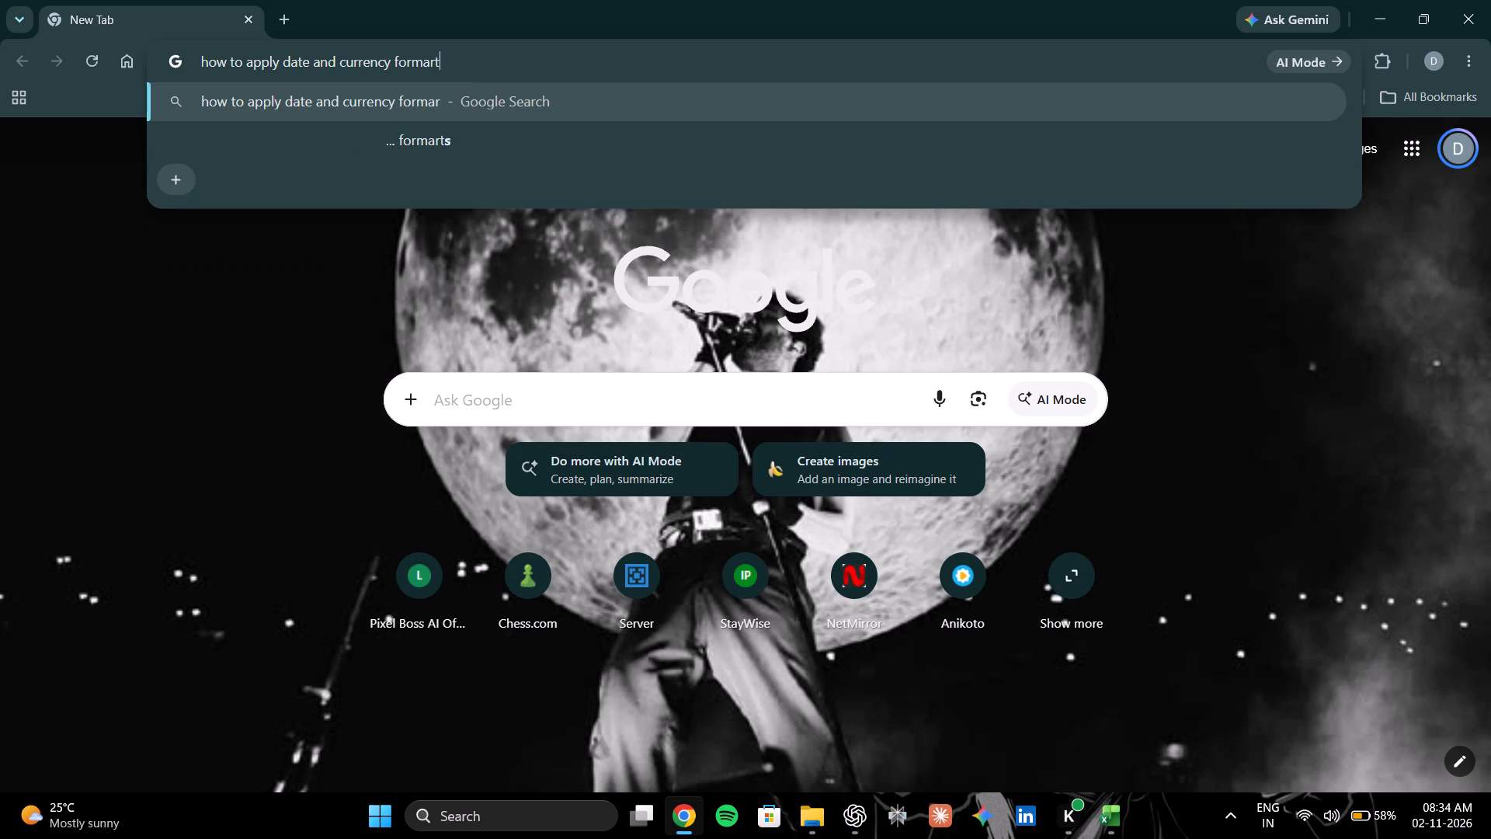
pyautogui.press('BackSpace')
pyautogui.press('t')
pyautogui.press('Return')
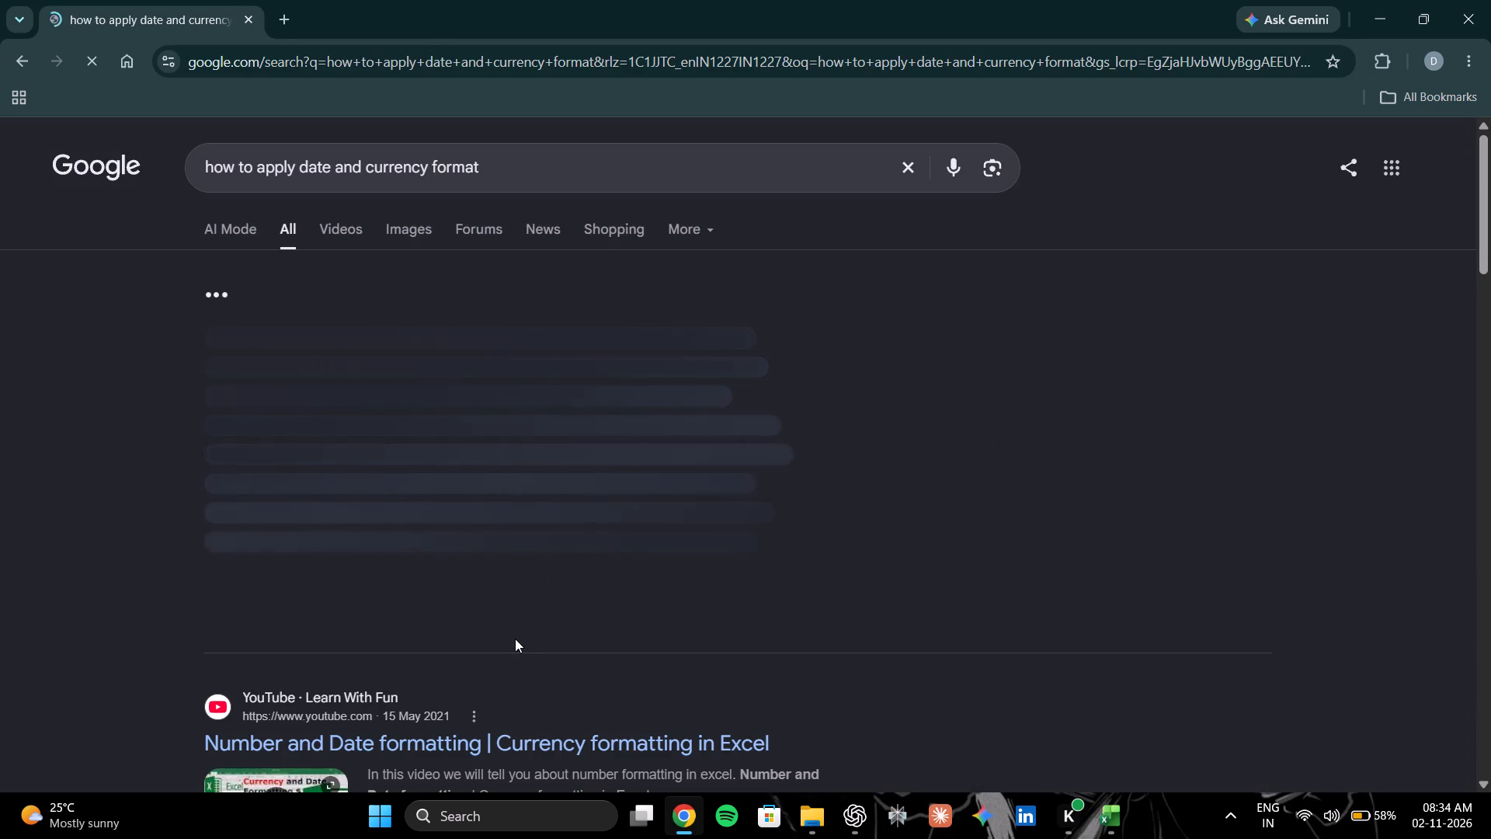
# Expand the AI overview and read its instructions for applying currency and date formats in Excel.
pyautogui.scroll(-2, 514, 618)
pyautogui.scroll(2, 516, 632)
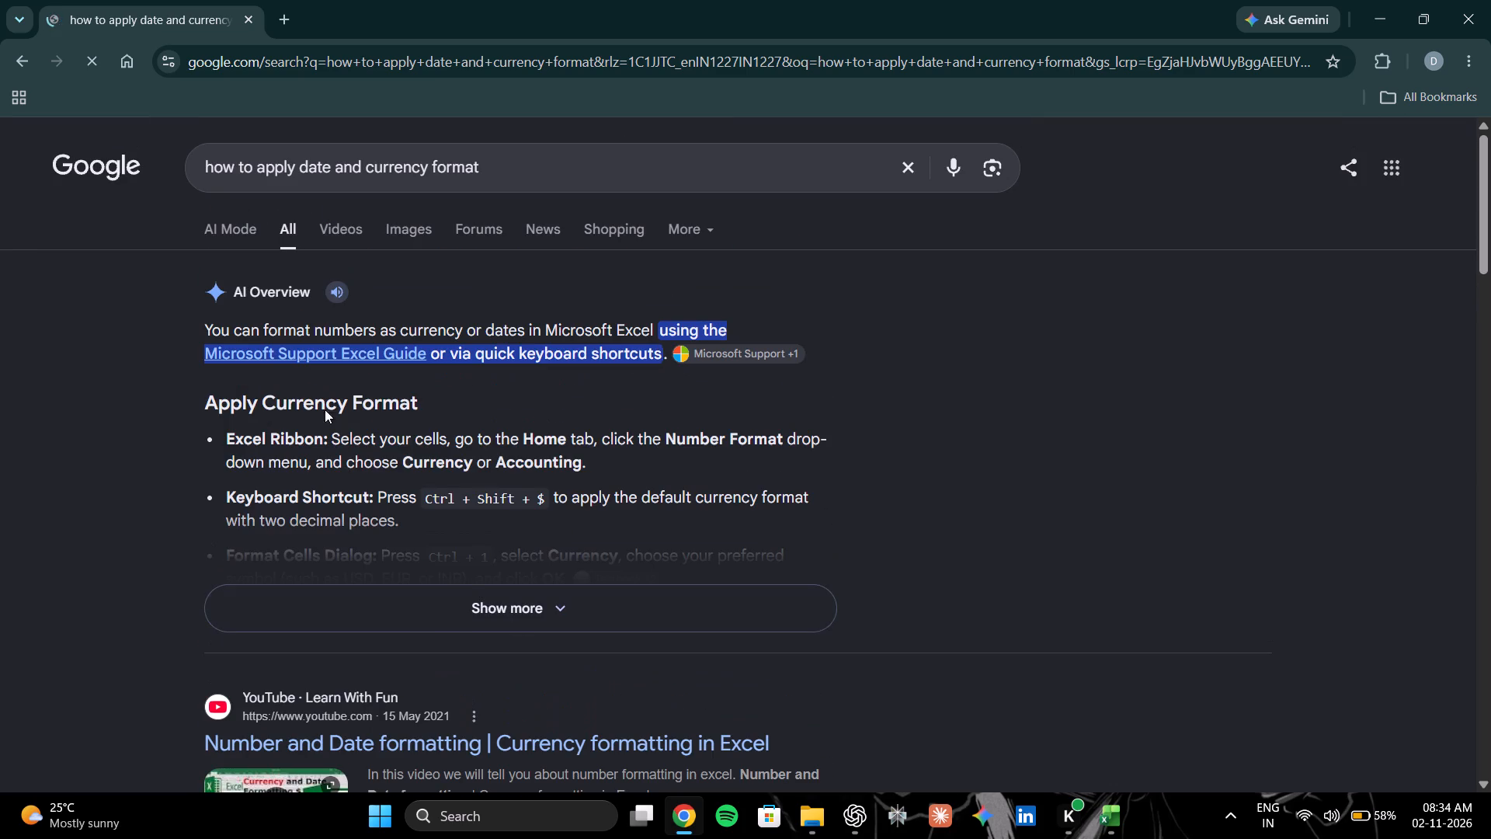
pyautogui.click(537, 614)
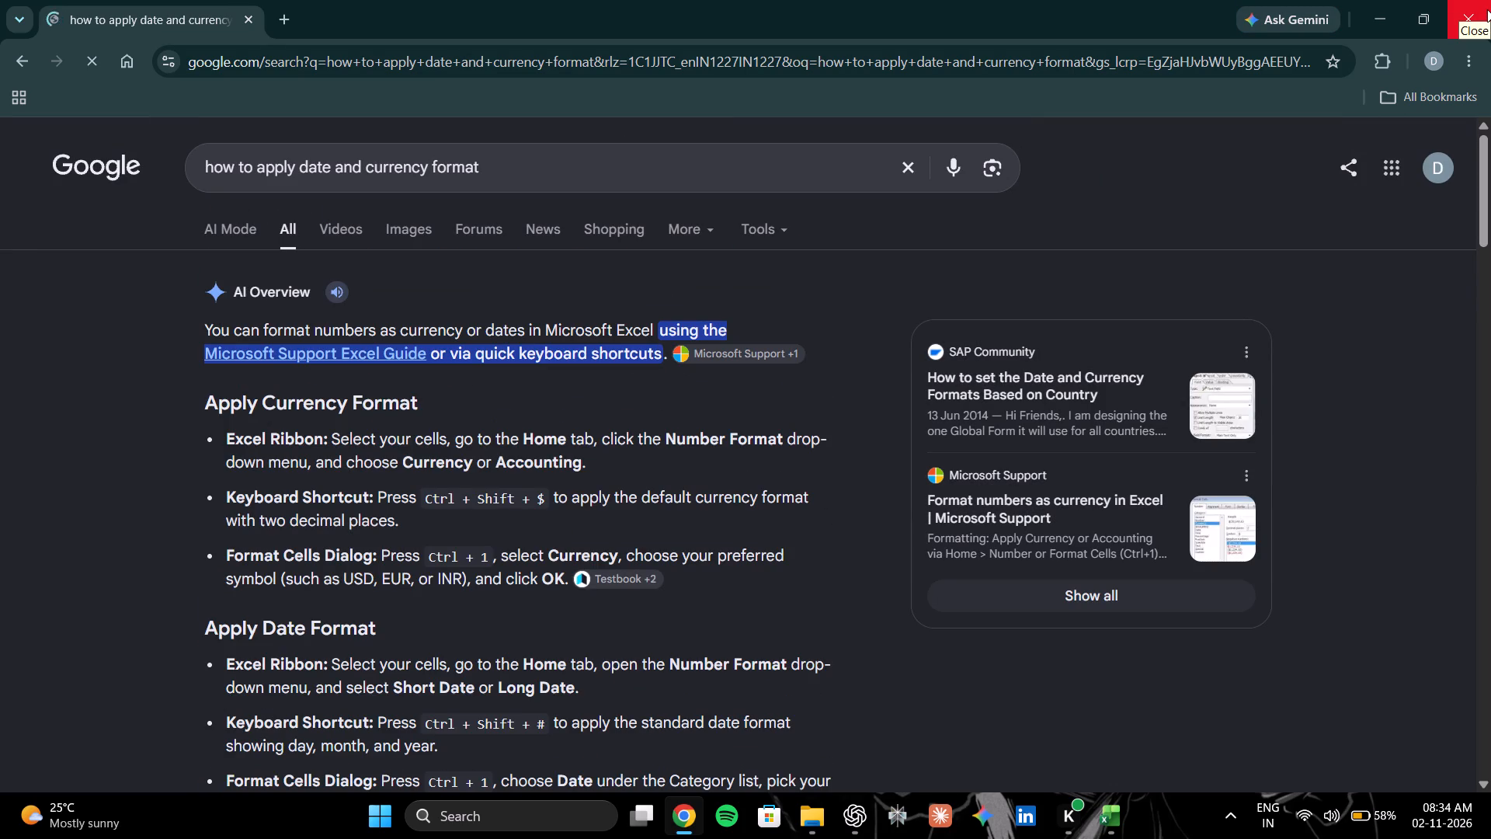
pyautogui.scroll(-2, 714, 444)
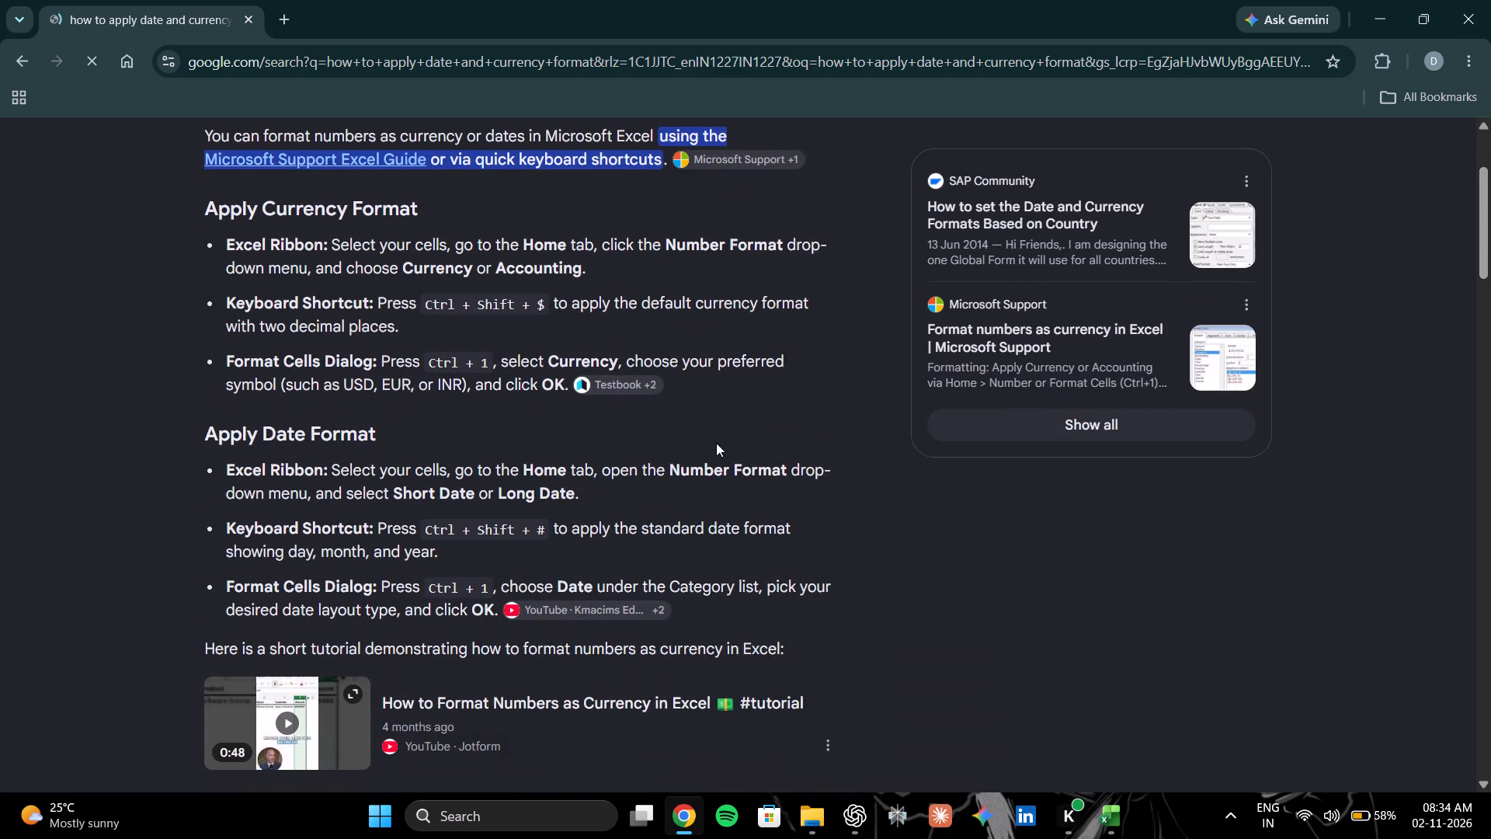
pyautogui.scroll(-1, 731, 430)
pyautogui.scroll(2, 740, 426)
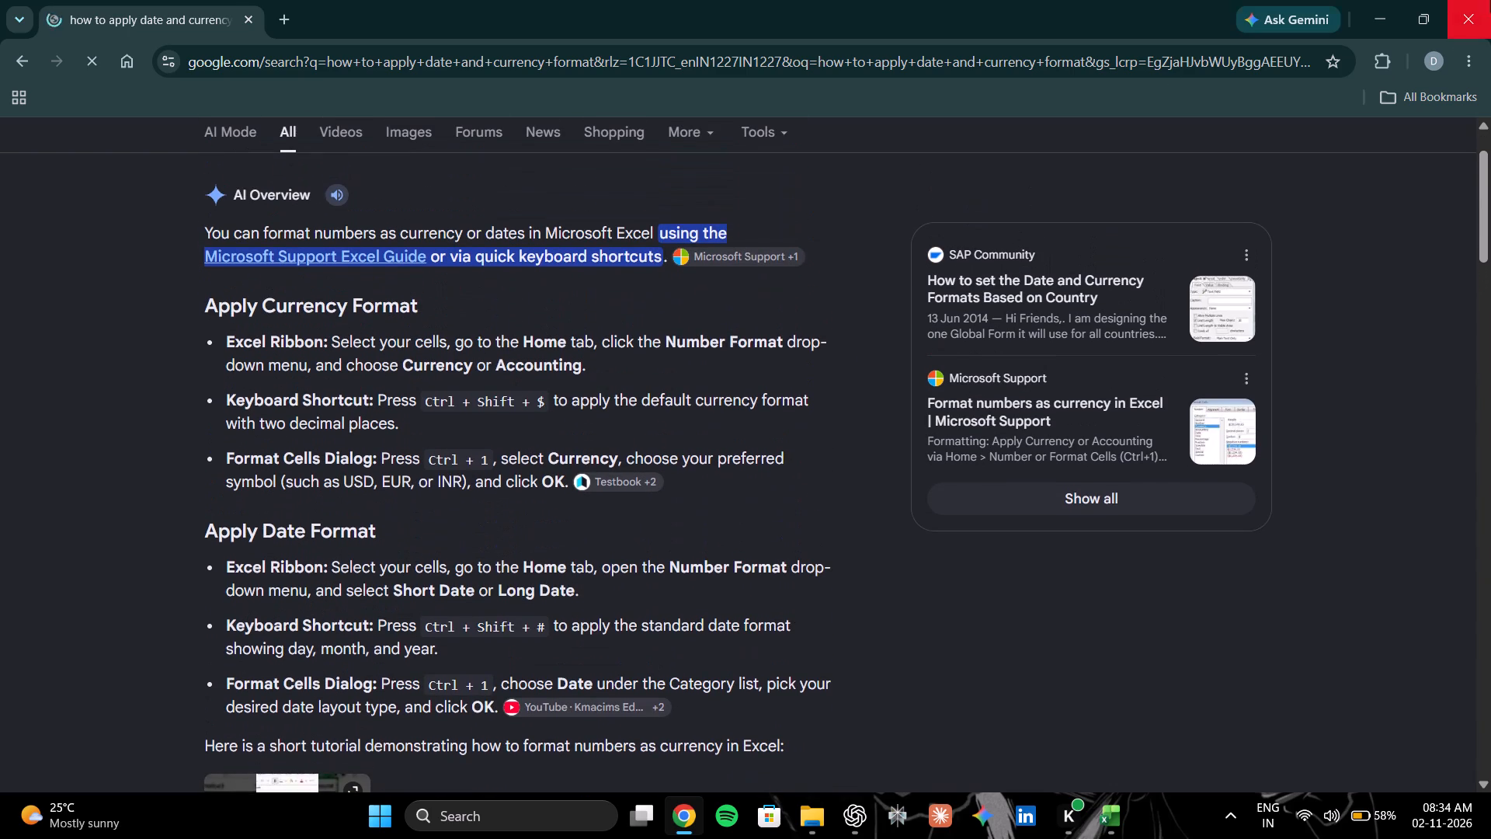
# Return to Excel and format the selected amount column C1:C11 as Currency with the ₹ symbol and 2 decimal places.
pyautogui.click(1105, 808)
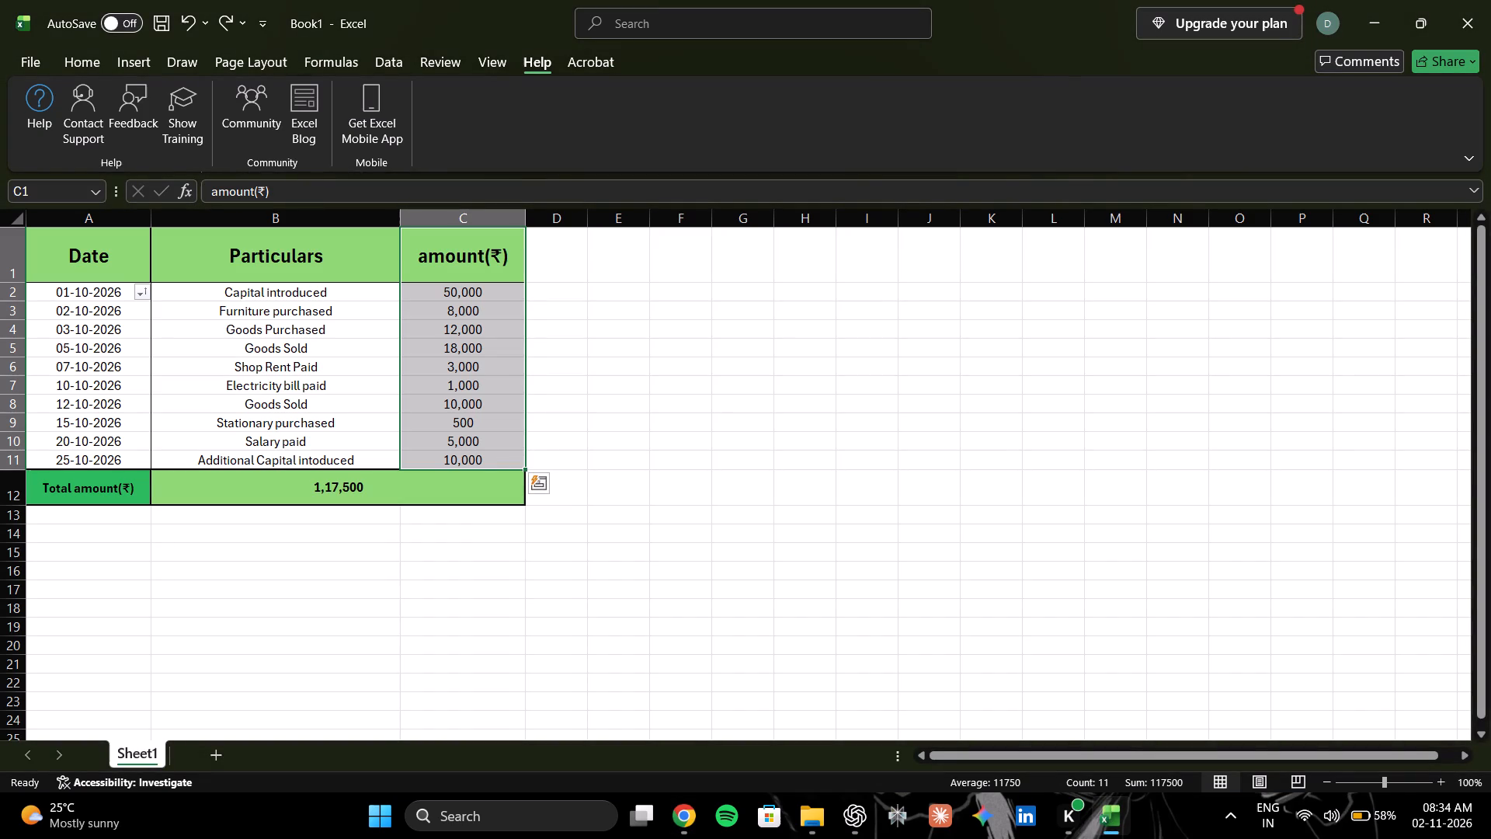
pyautogui.hotkey('ctrl', '1')
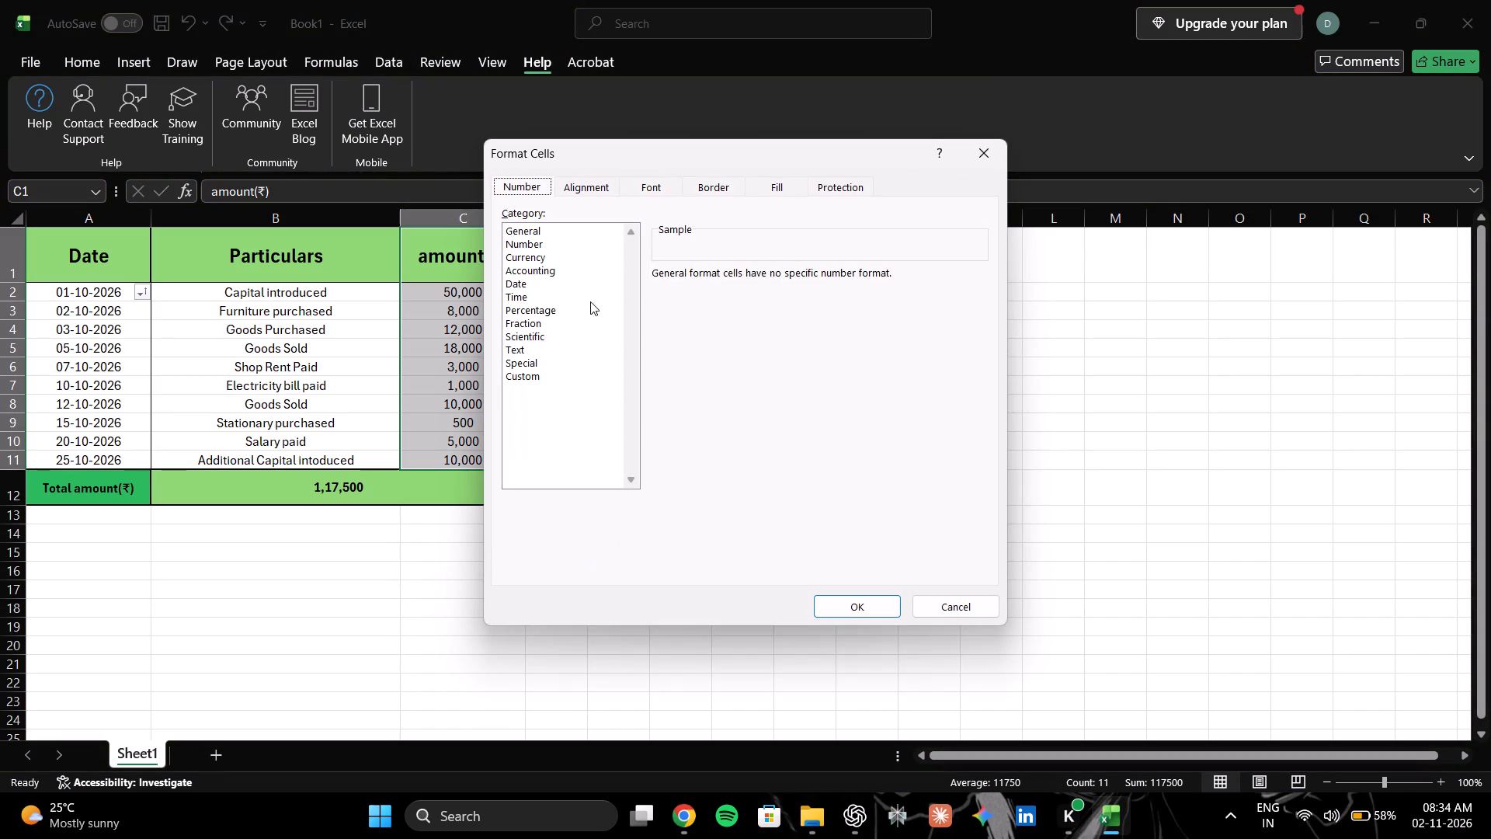
pyautogui.click(531, 258)
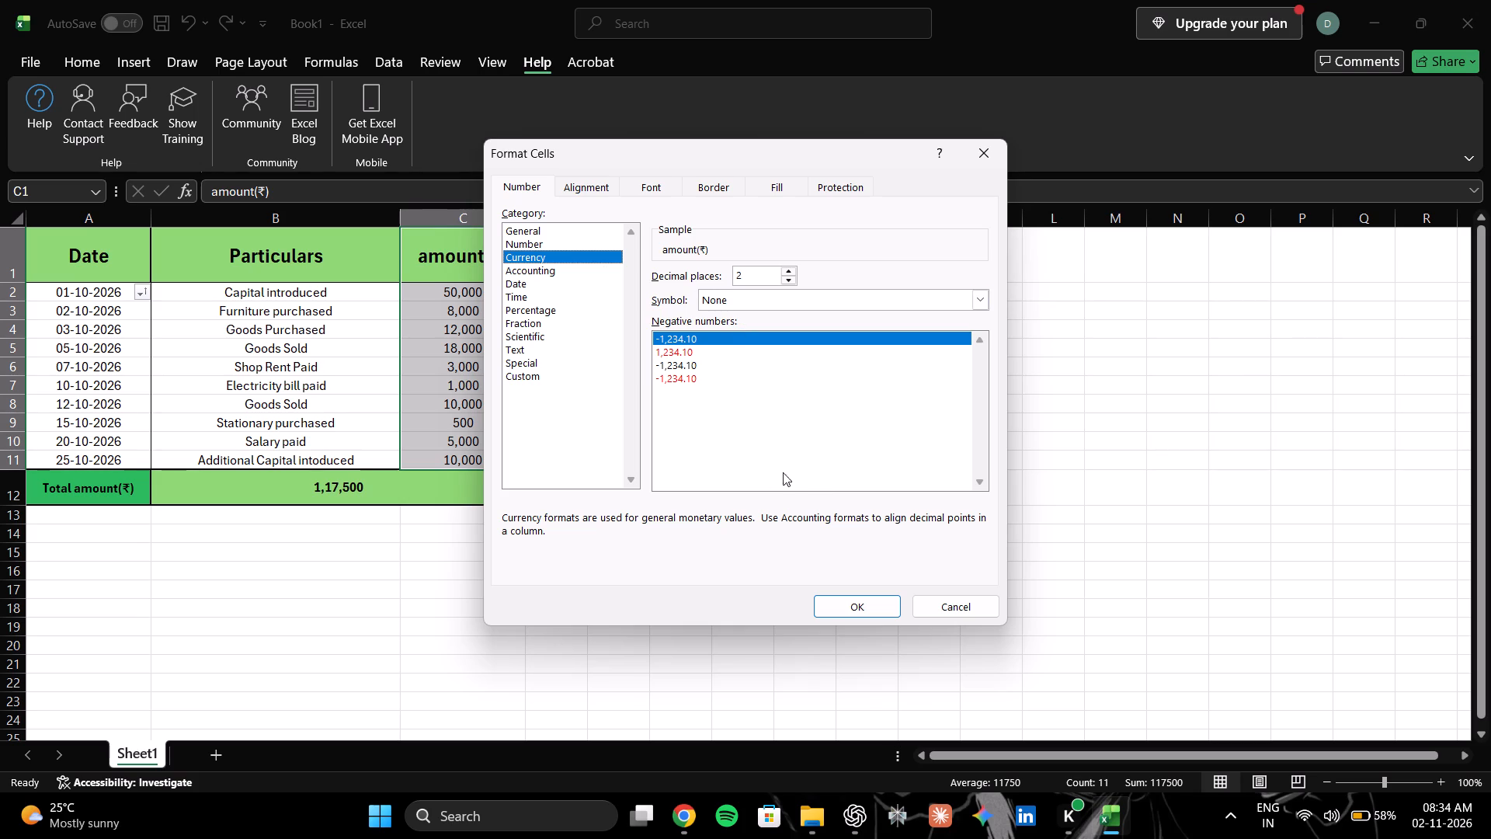
pyautogui.click(753, 250)
pyautogui.click(933, 310)
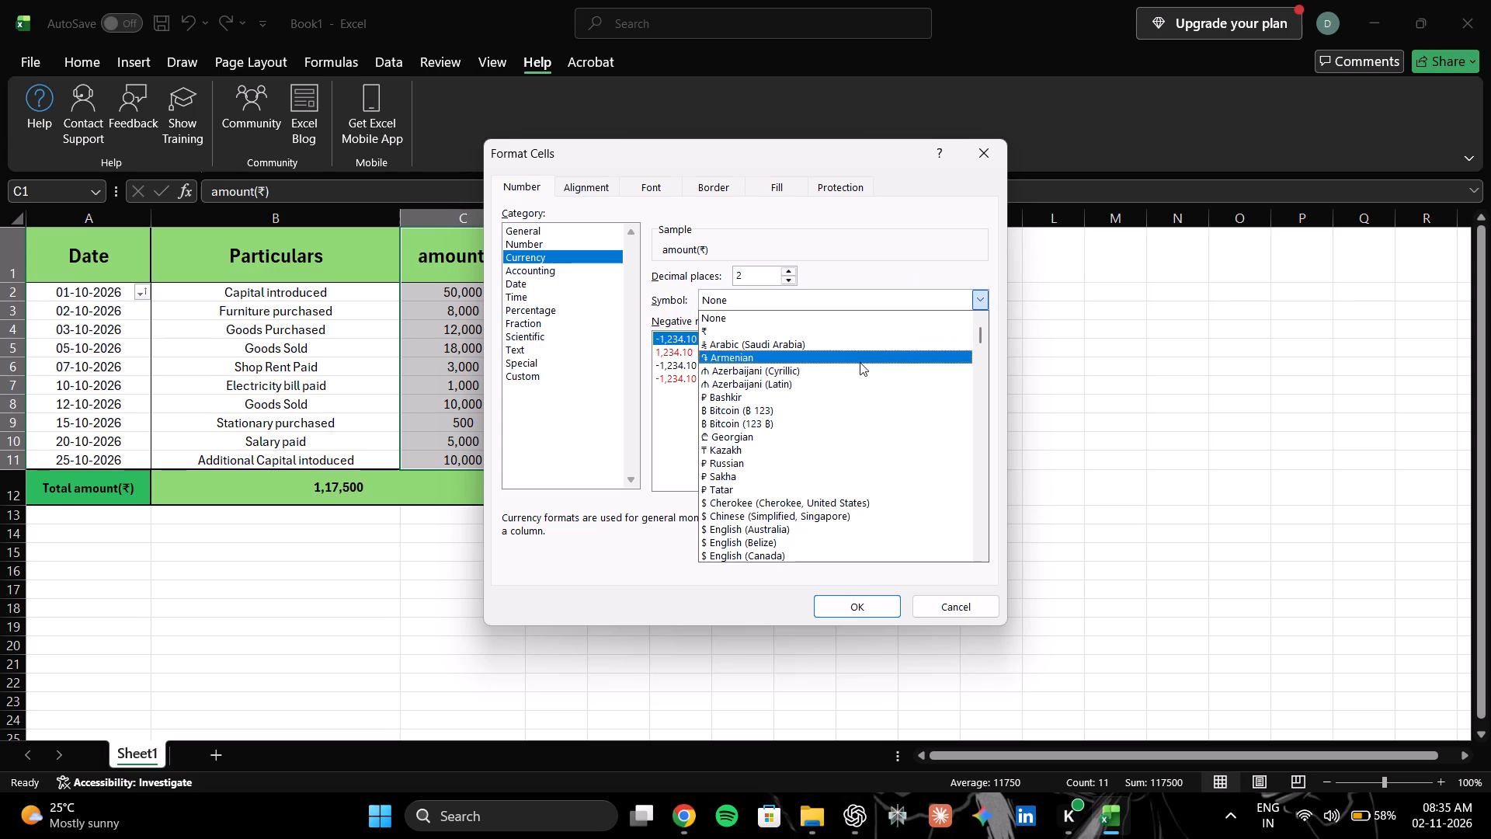
pyautogui.click(842, 331)
pyautogui.click(862, 605)
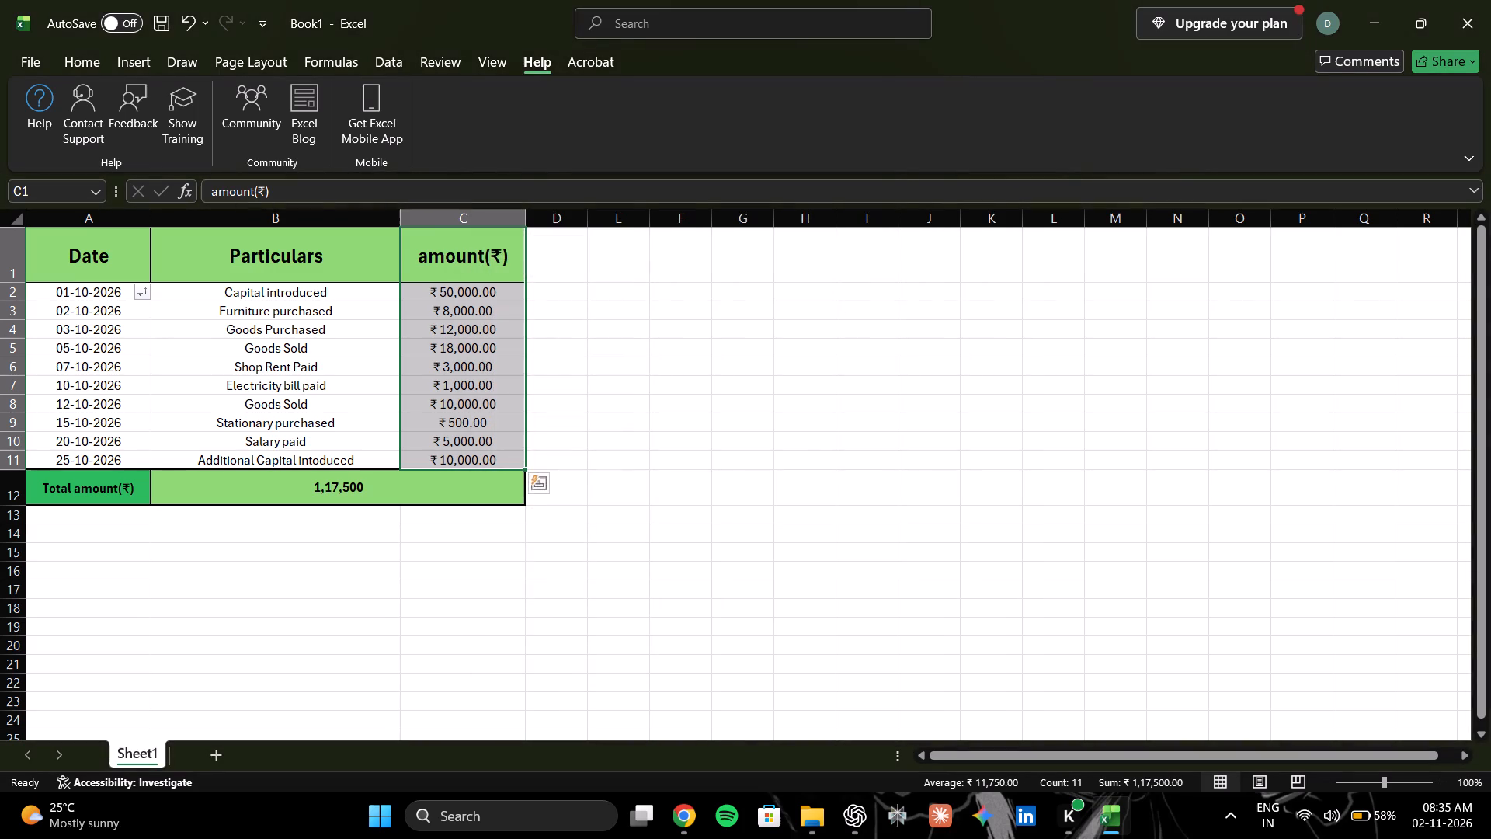
# Format the total amount in merged cell B12 as Currency with the ₹ symbol and 2 decimal places.
pyautogui.click(366, 514)
pyautogui.click(375, 486)
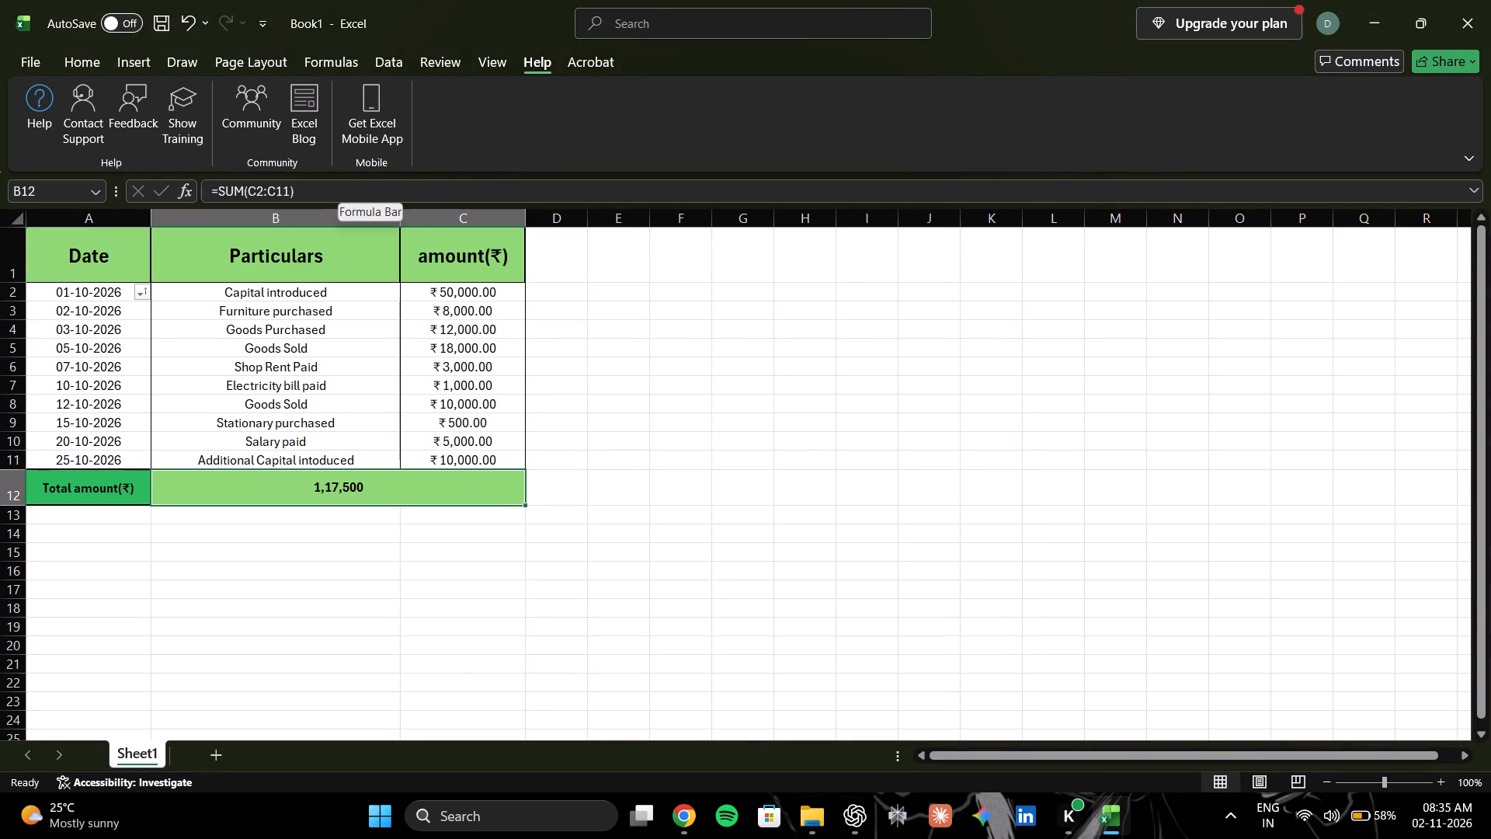
pyautogui.hotkey('ctrl', '1')
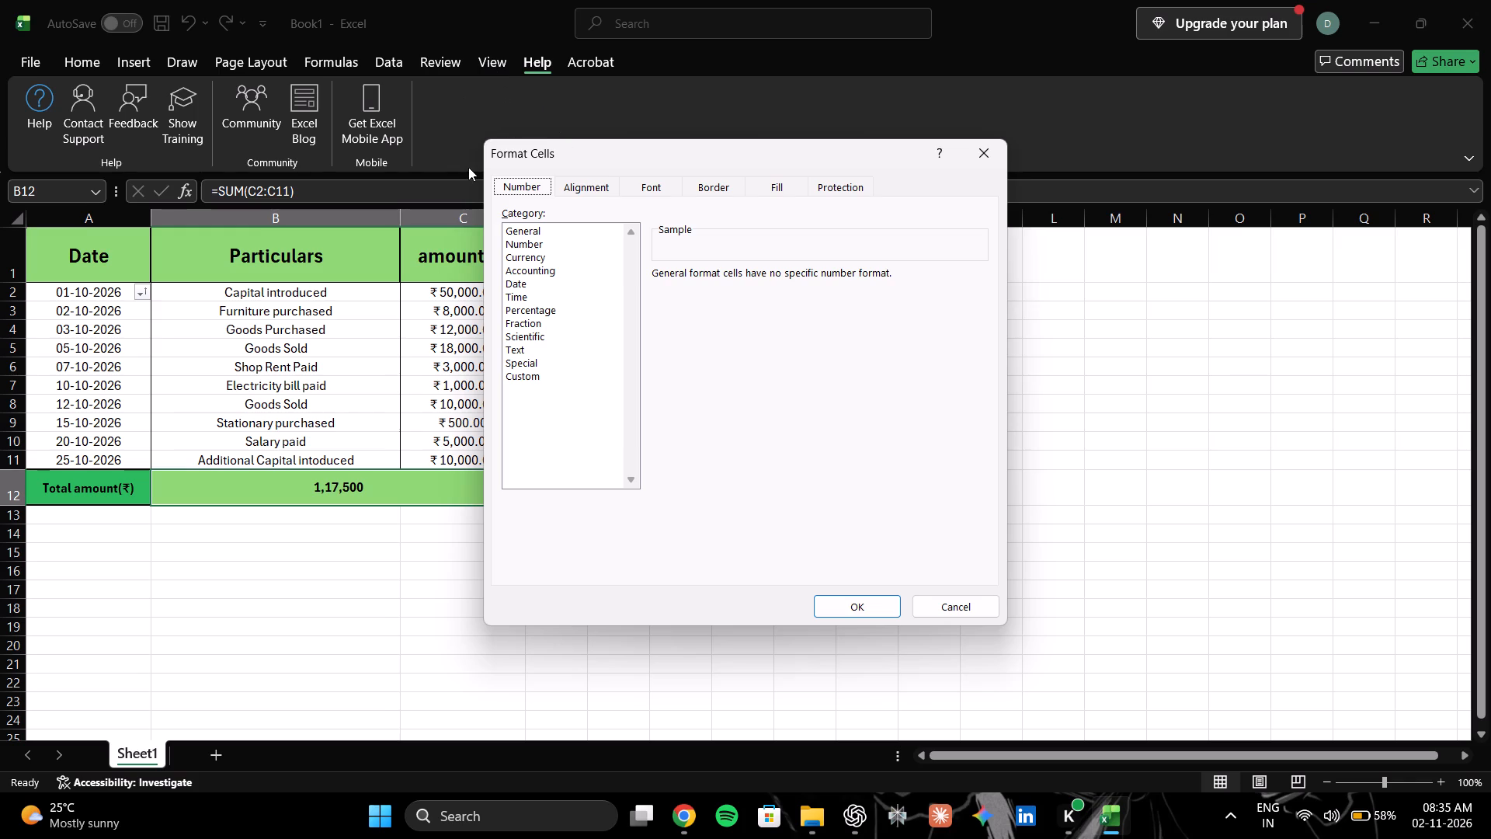
pyautogui.click(534, 231)
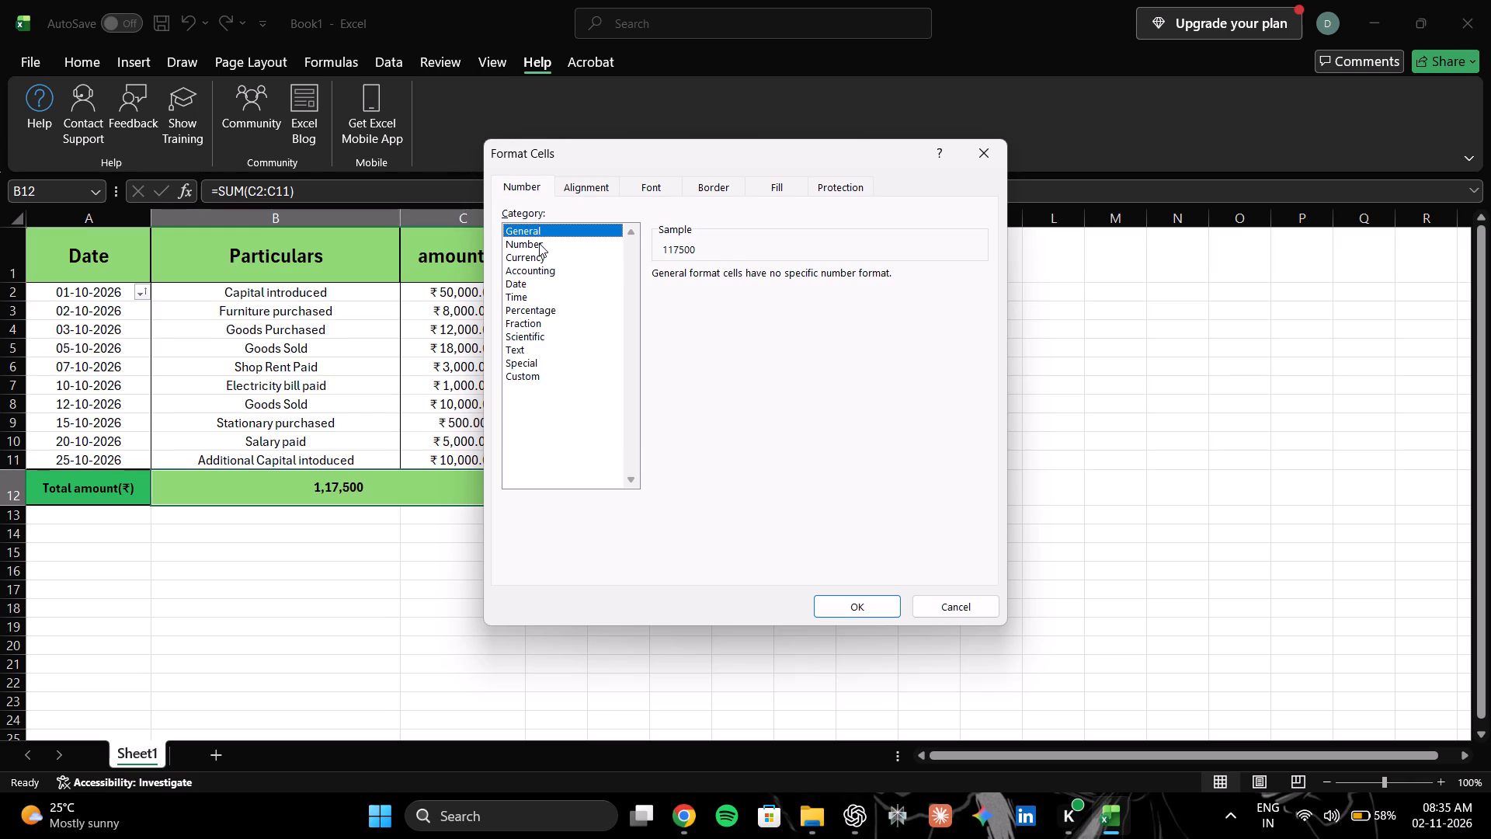
pyautogui.click(539, 243)
pyautogui.click(537, 262)
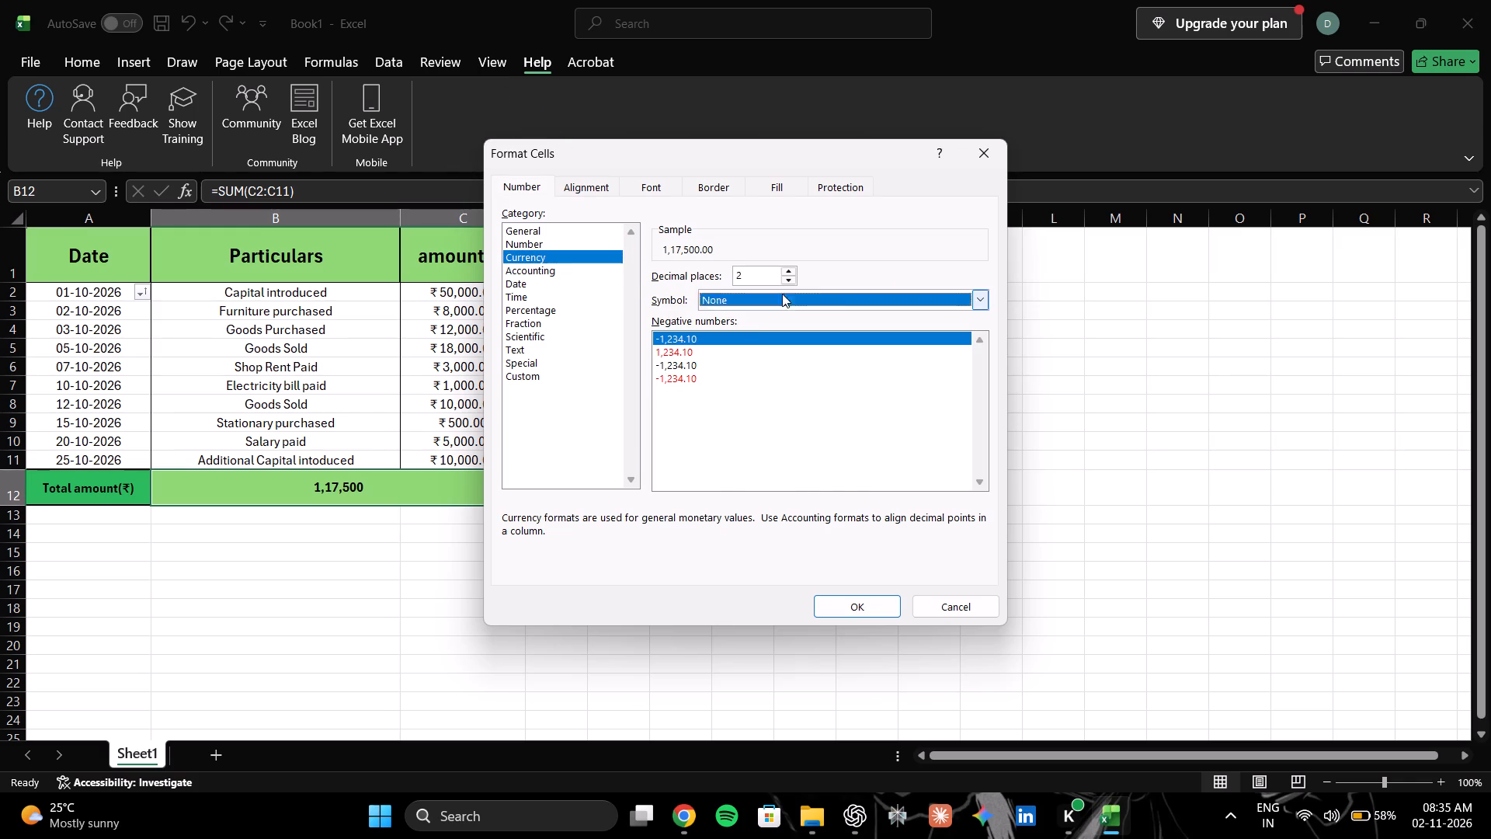
pyautogui.click(782, 294)
pyautogui.click(756, 332)
pyautogui.click(851, 601)
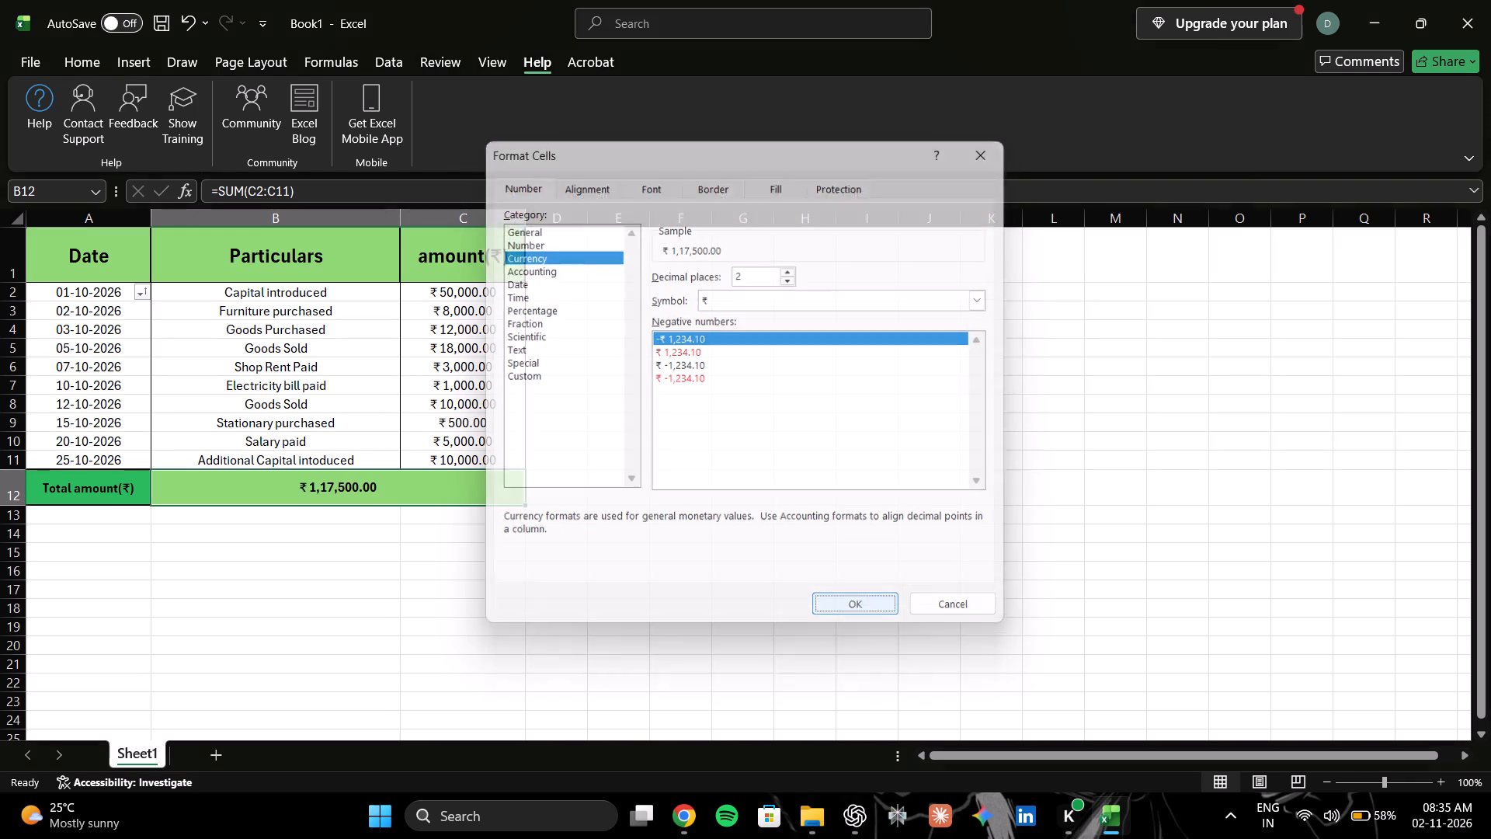
pyautogui.doubleClick(460, 558)
# Apply the Date number format to the date column, cells A1:A11.
pyautogui.click(75, 287)
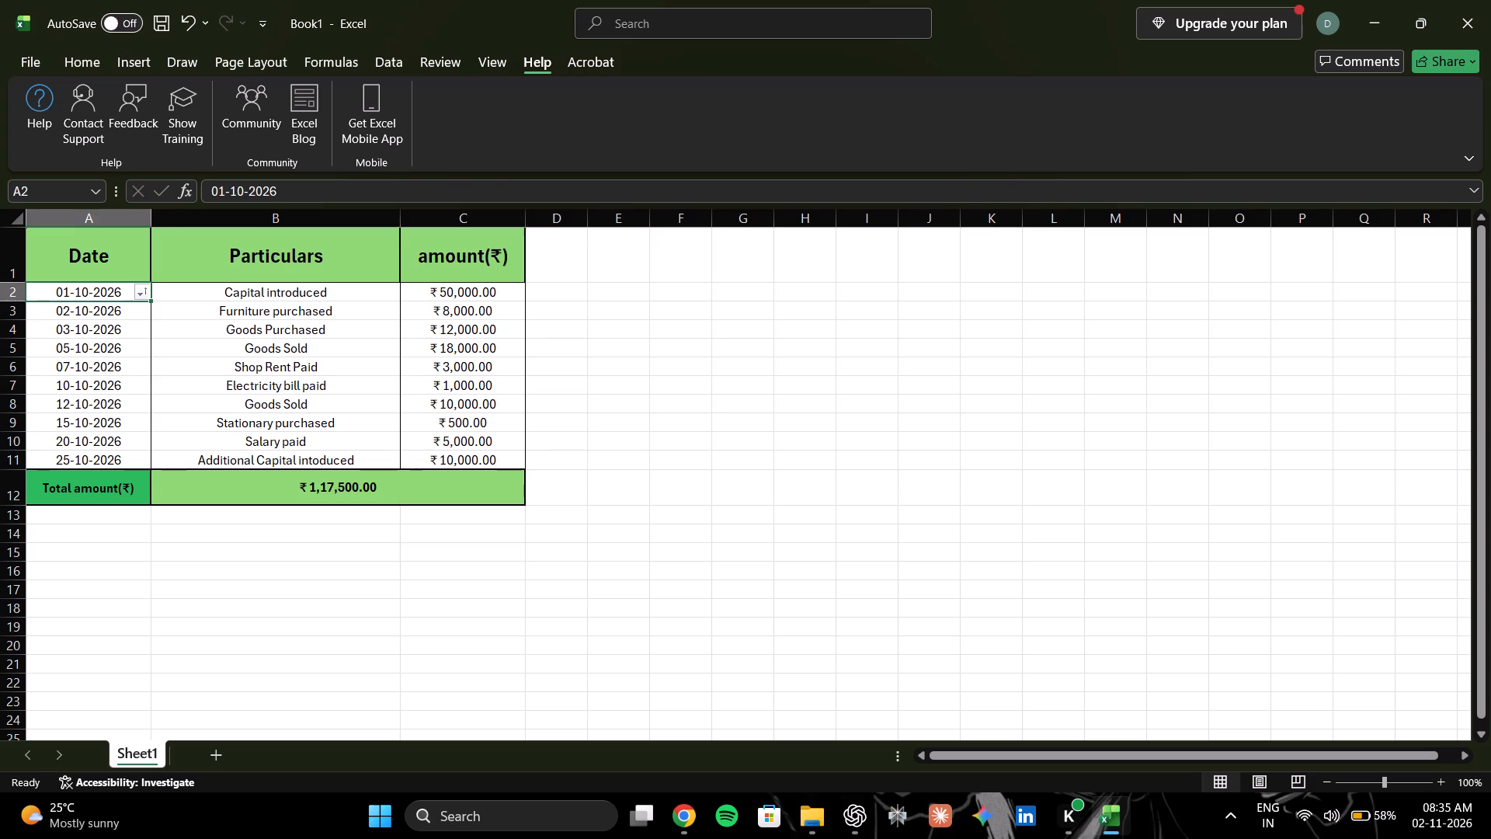
pyautogui.rightClick(1062, 422)
pyautogui.click(756, 367)
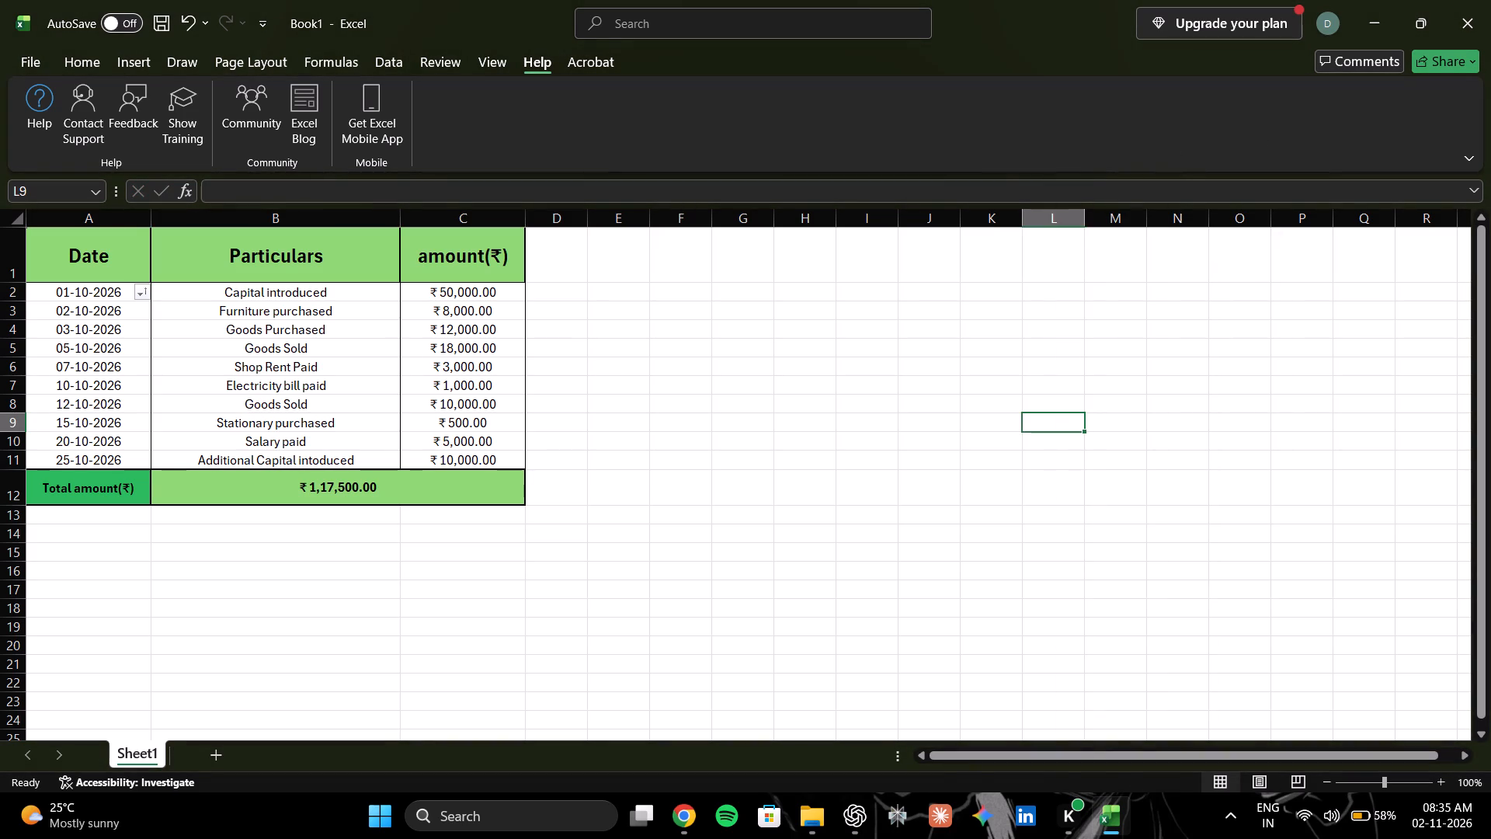
pyautogui.moveTo(82, 282); pyautogui.dragTo(68, 461)
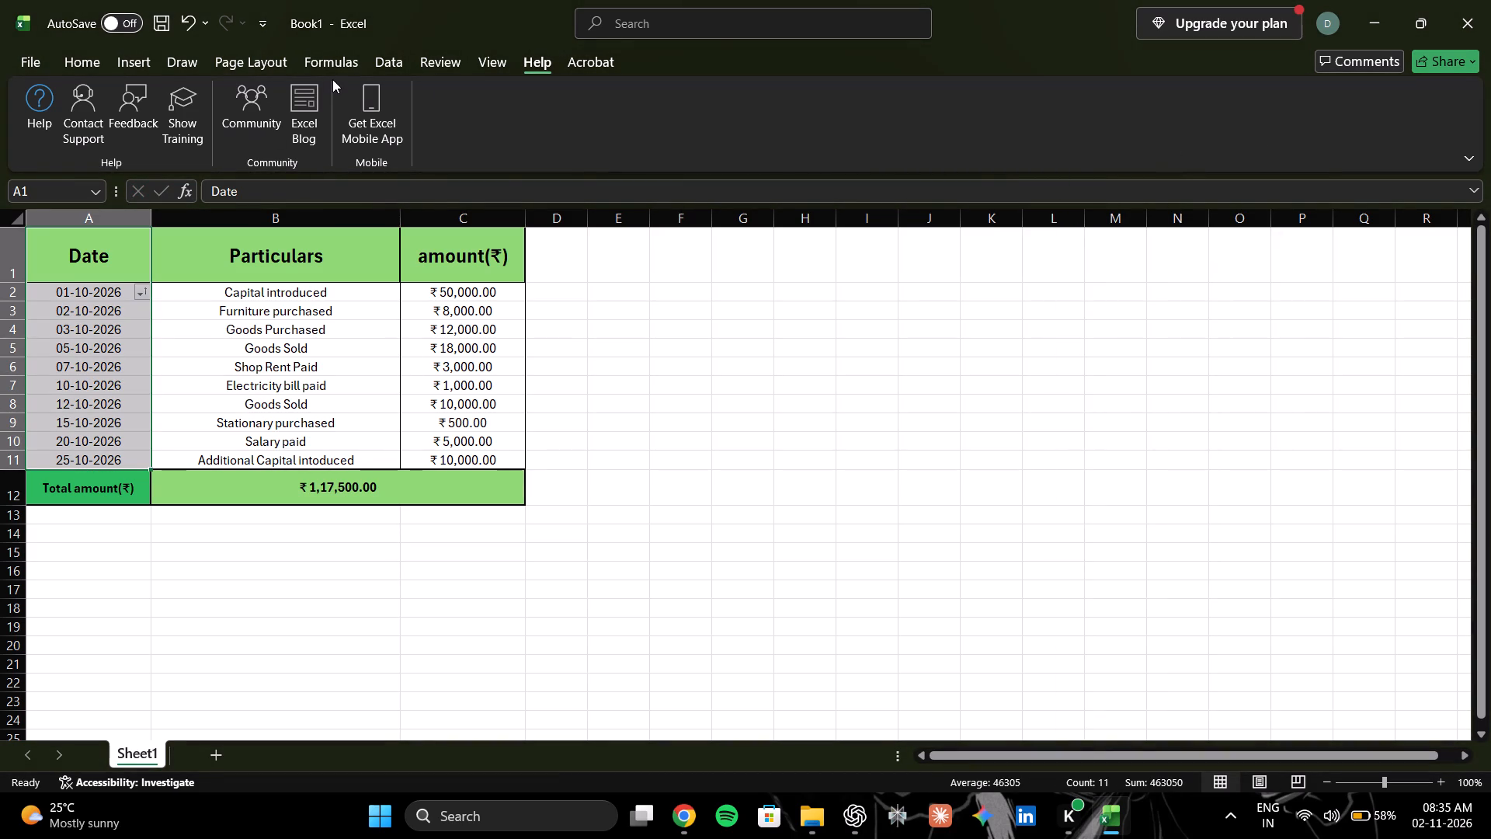
pyautogui.hotkey('ctrl', '1')
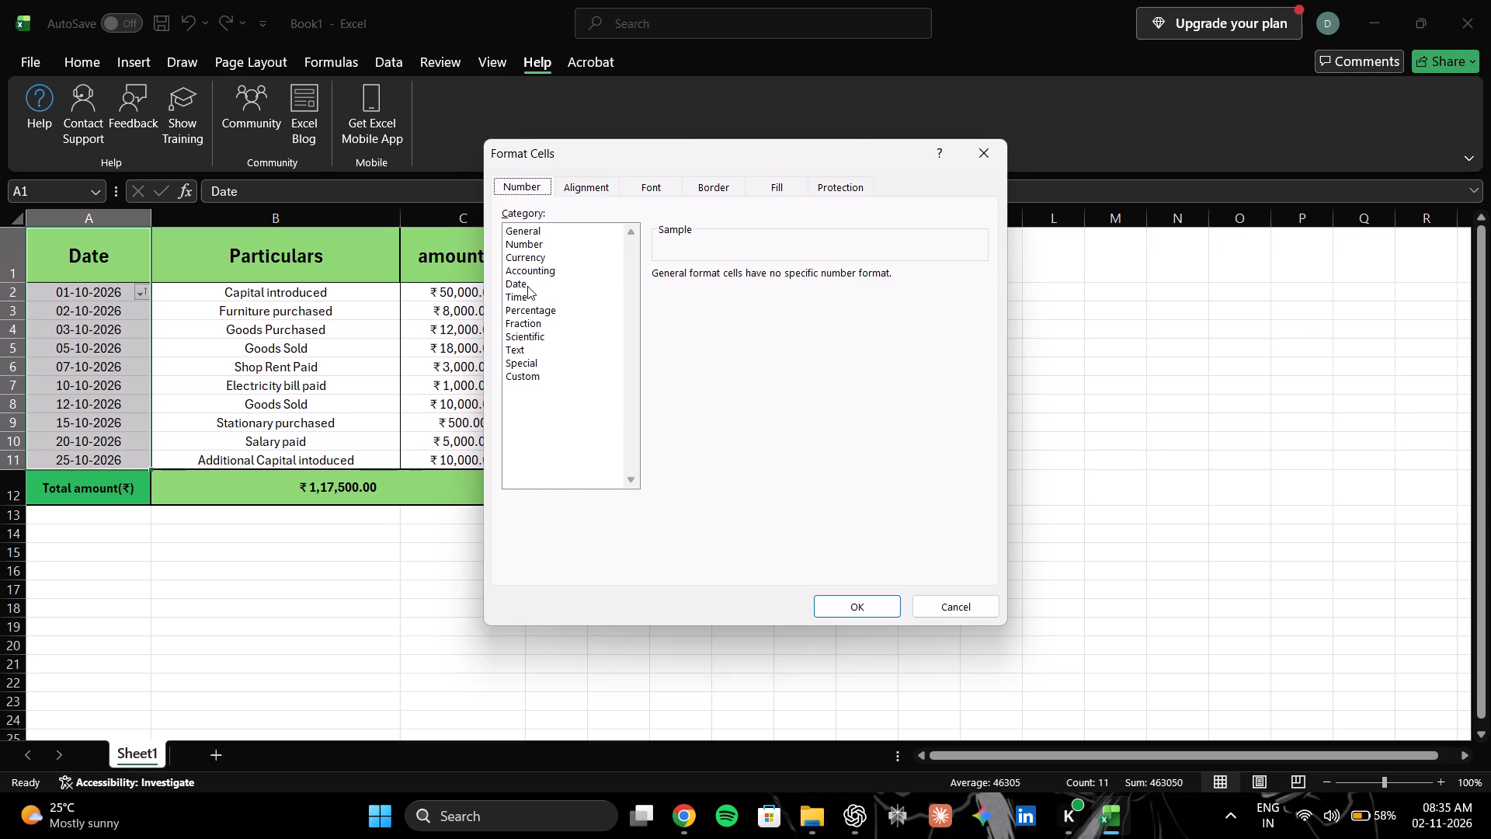
pyautogui.doubleClick(527, 286)
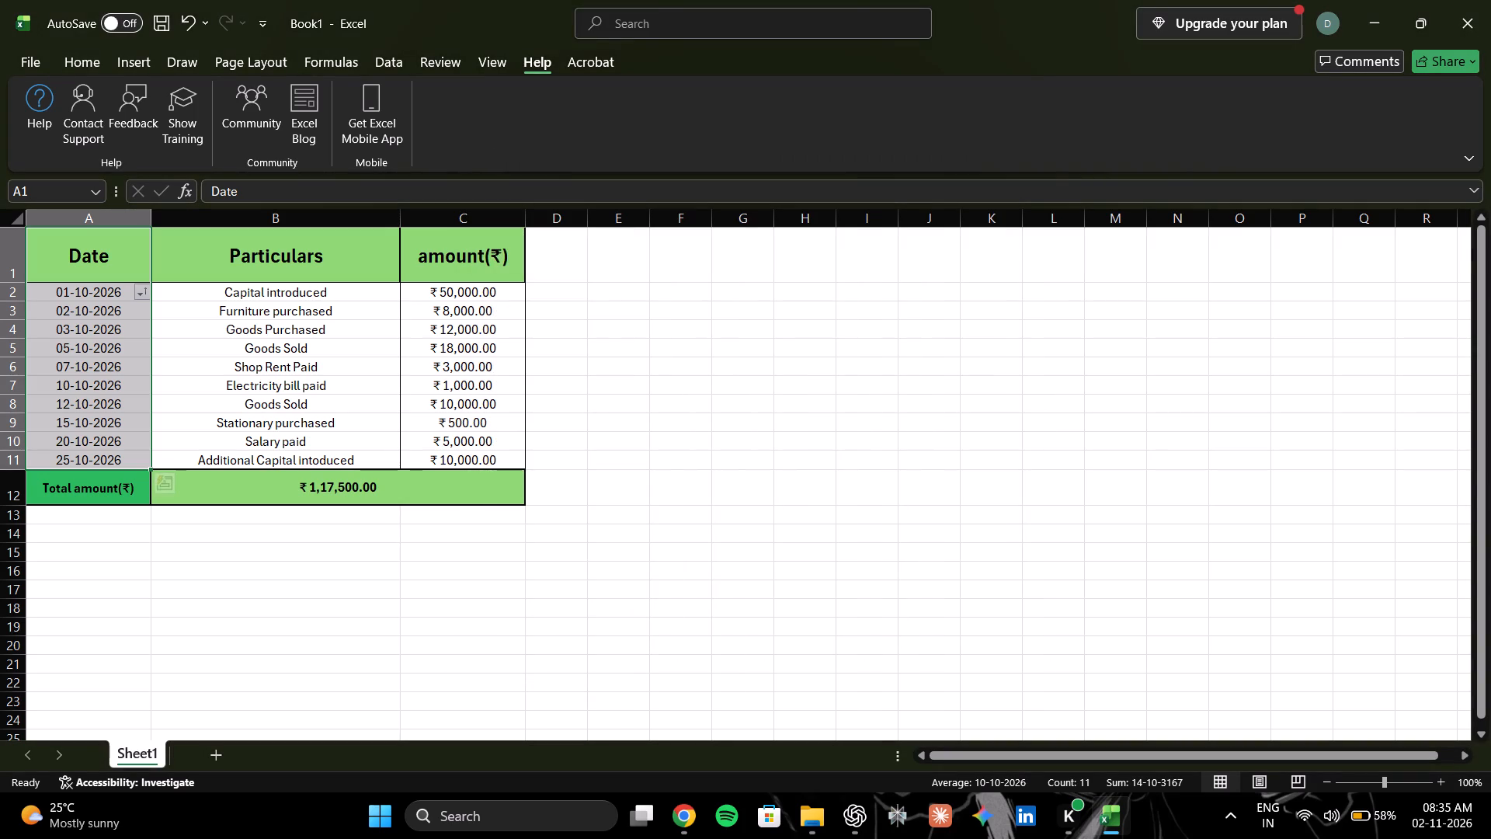
# Recheck the number format settings of cells A1:A11, keeping the Date type *14-03-2012 with the Gregorian calendar.
pyautogui.hotkey('ctrl', '1')
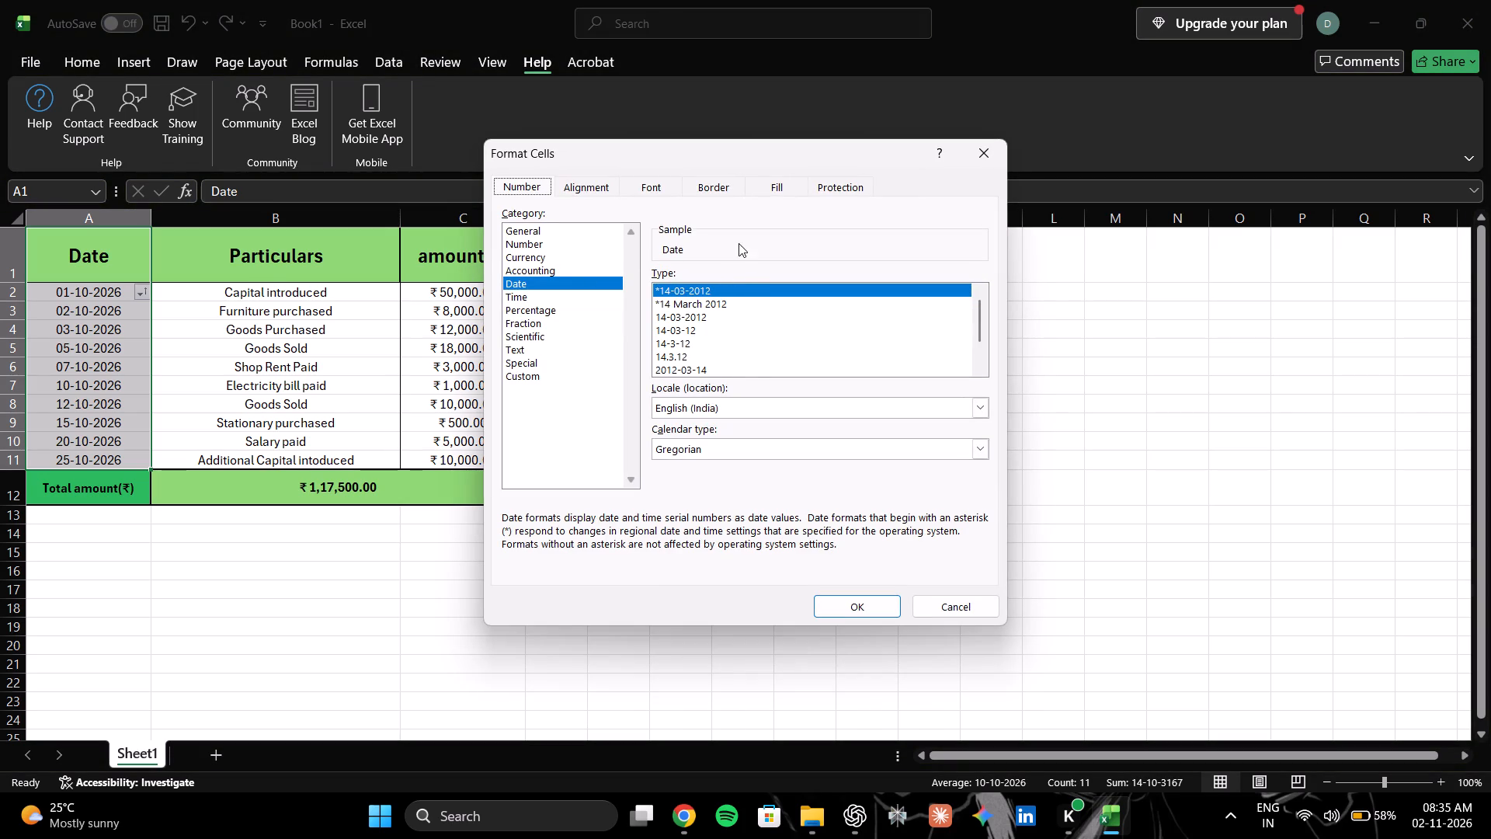
pyautogui.click(764, 446)
pyautogui.middleClick(610, 509)
pyautogui.click(610, 509)
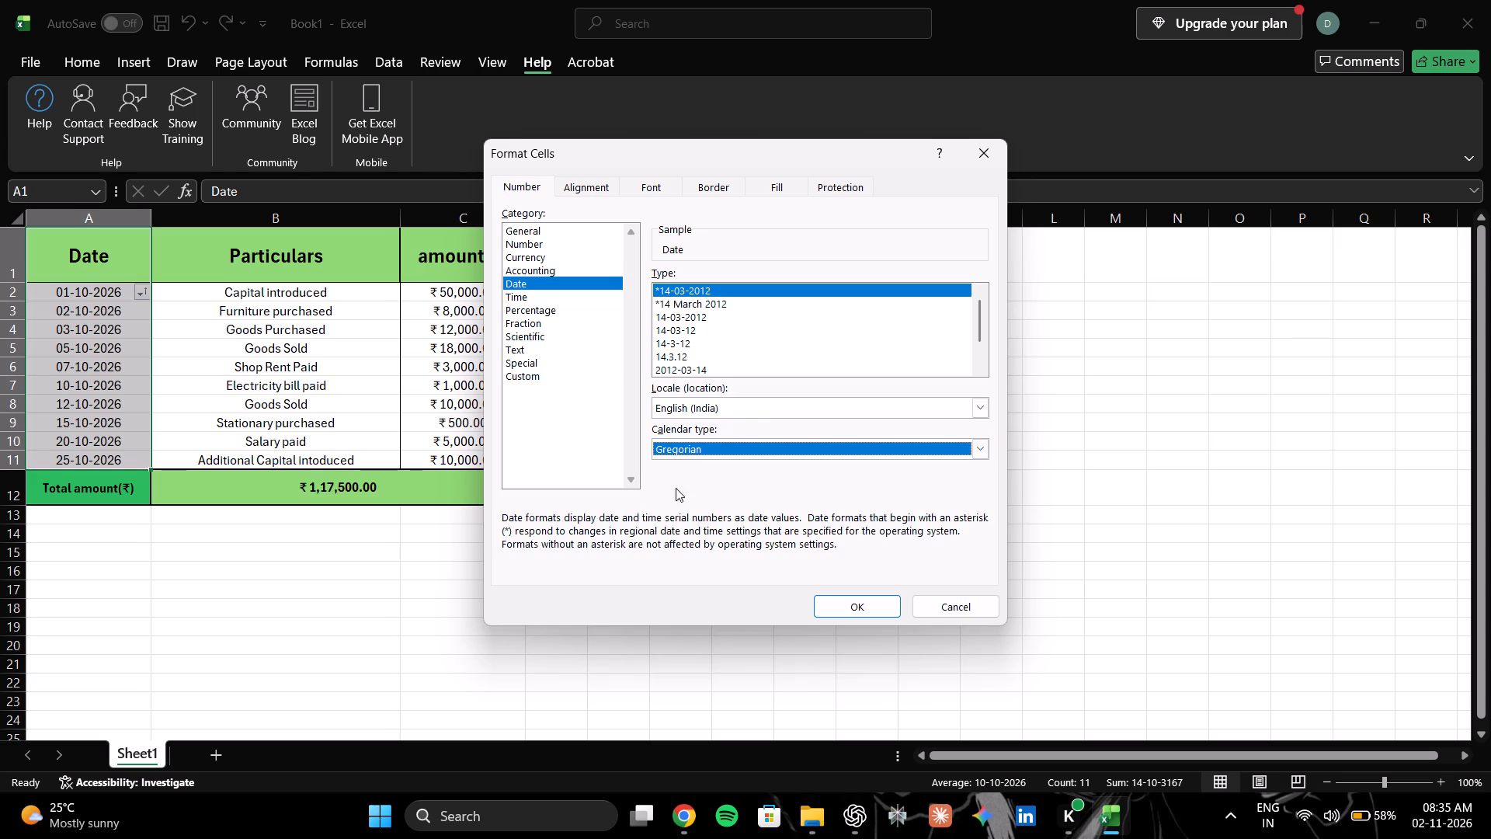
pyautogui.scroll(1, 693, 250)
pyautogui.click(865, 609)
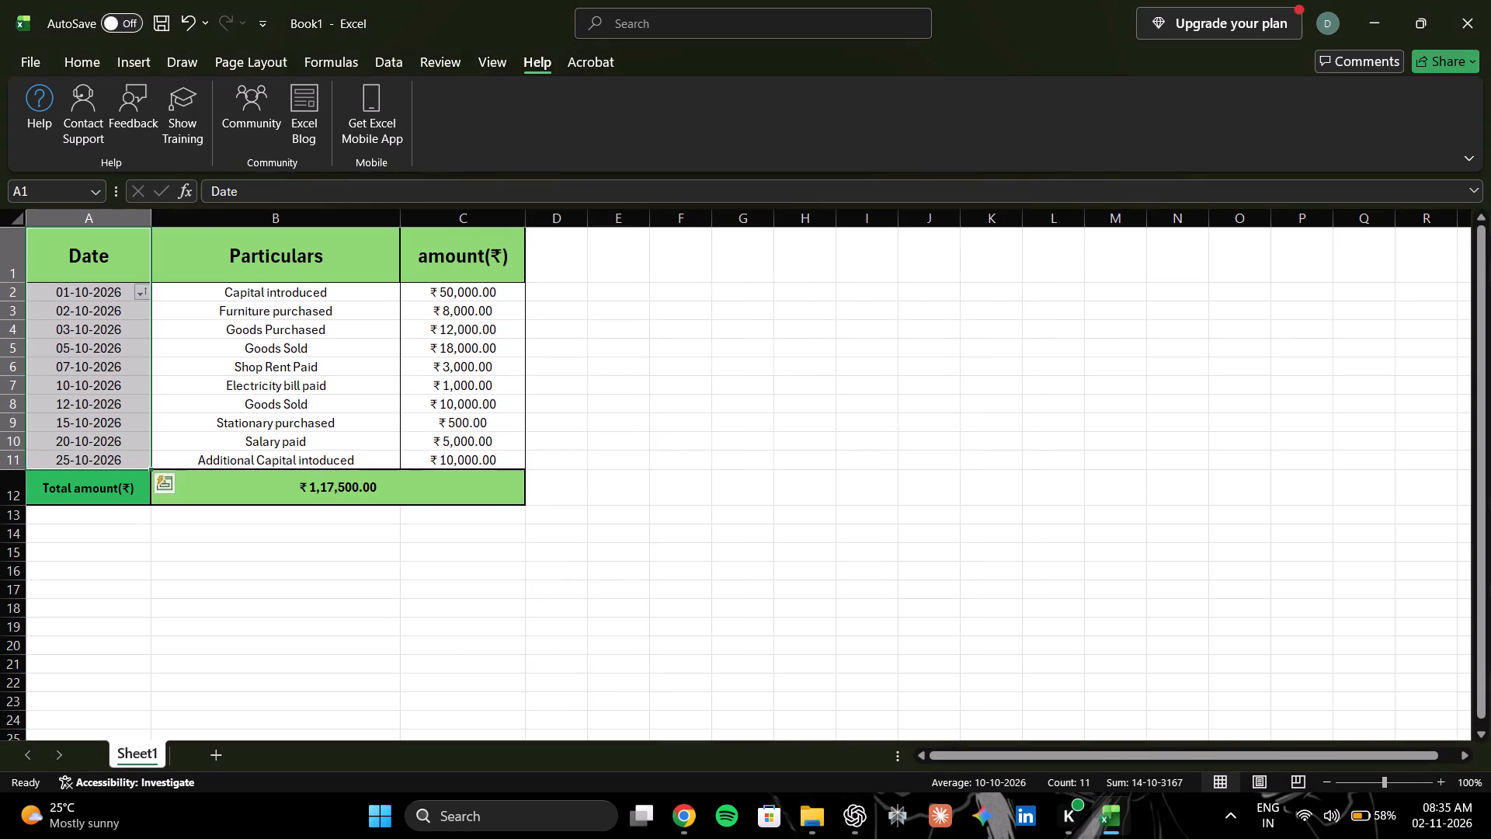
# Sort the date column from oldest to newest, continuing with the current selection only.
pyautogui.doubleClick(296, 546)
pyautogui.click(148, 294)
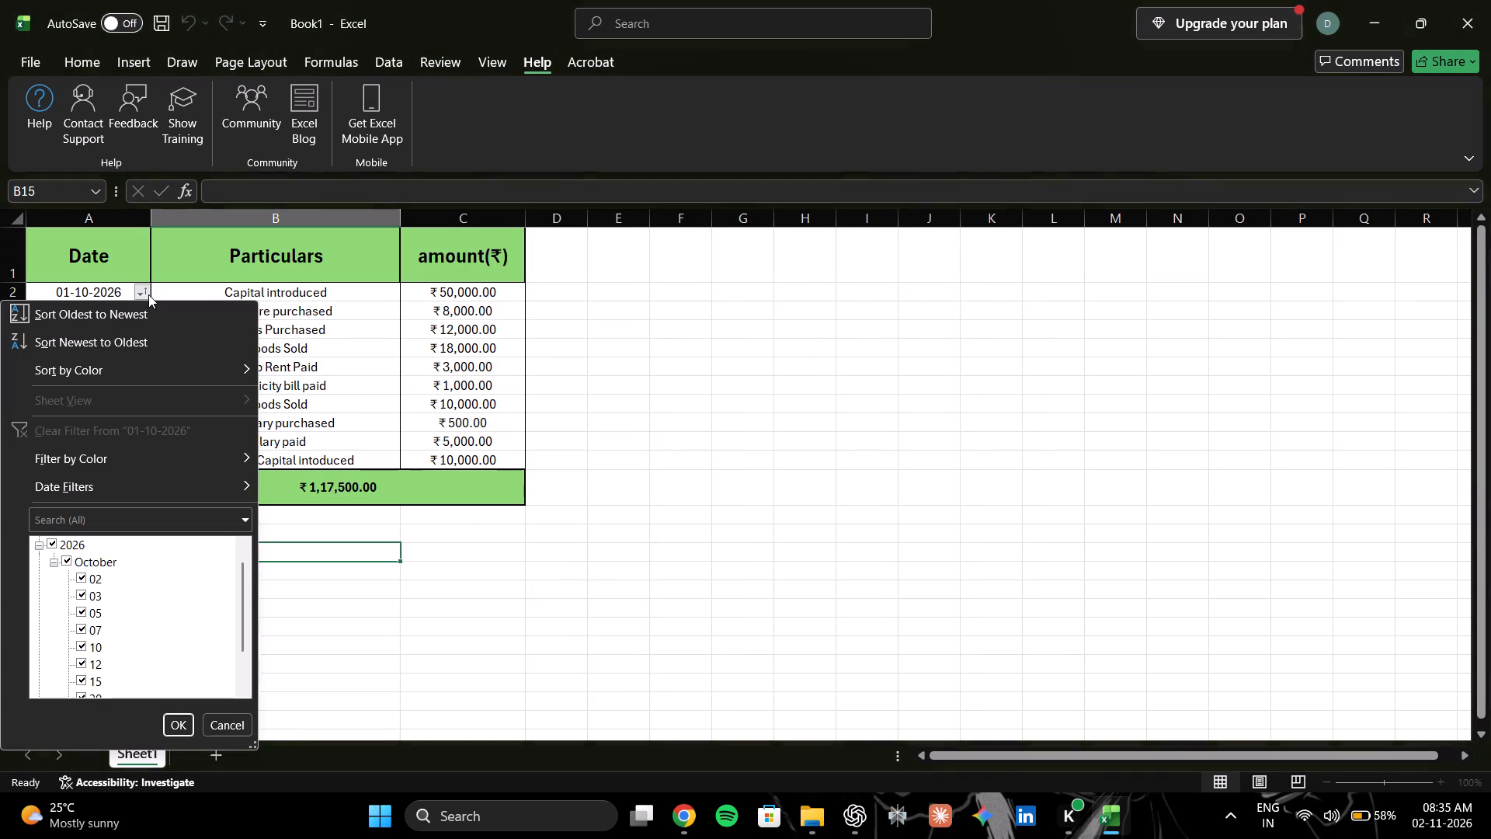
pyautogui.click(154, 316)
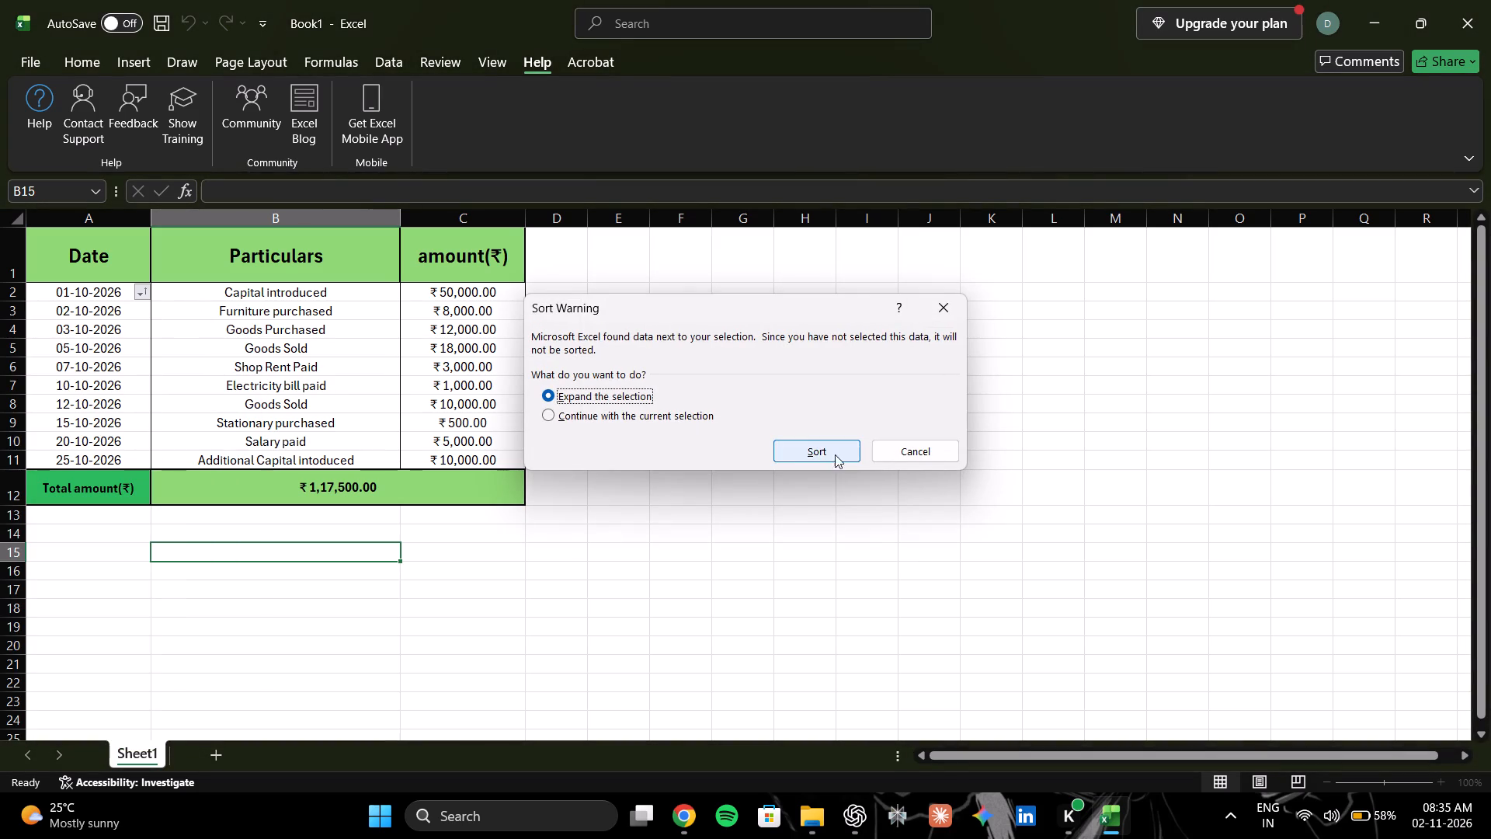
pyautogui.click(541, 419)
pyautogui.click(541, 413)
pyautogui.click(549, 416)
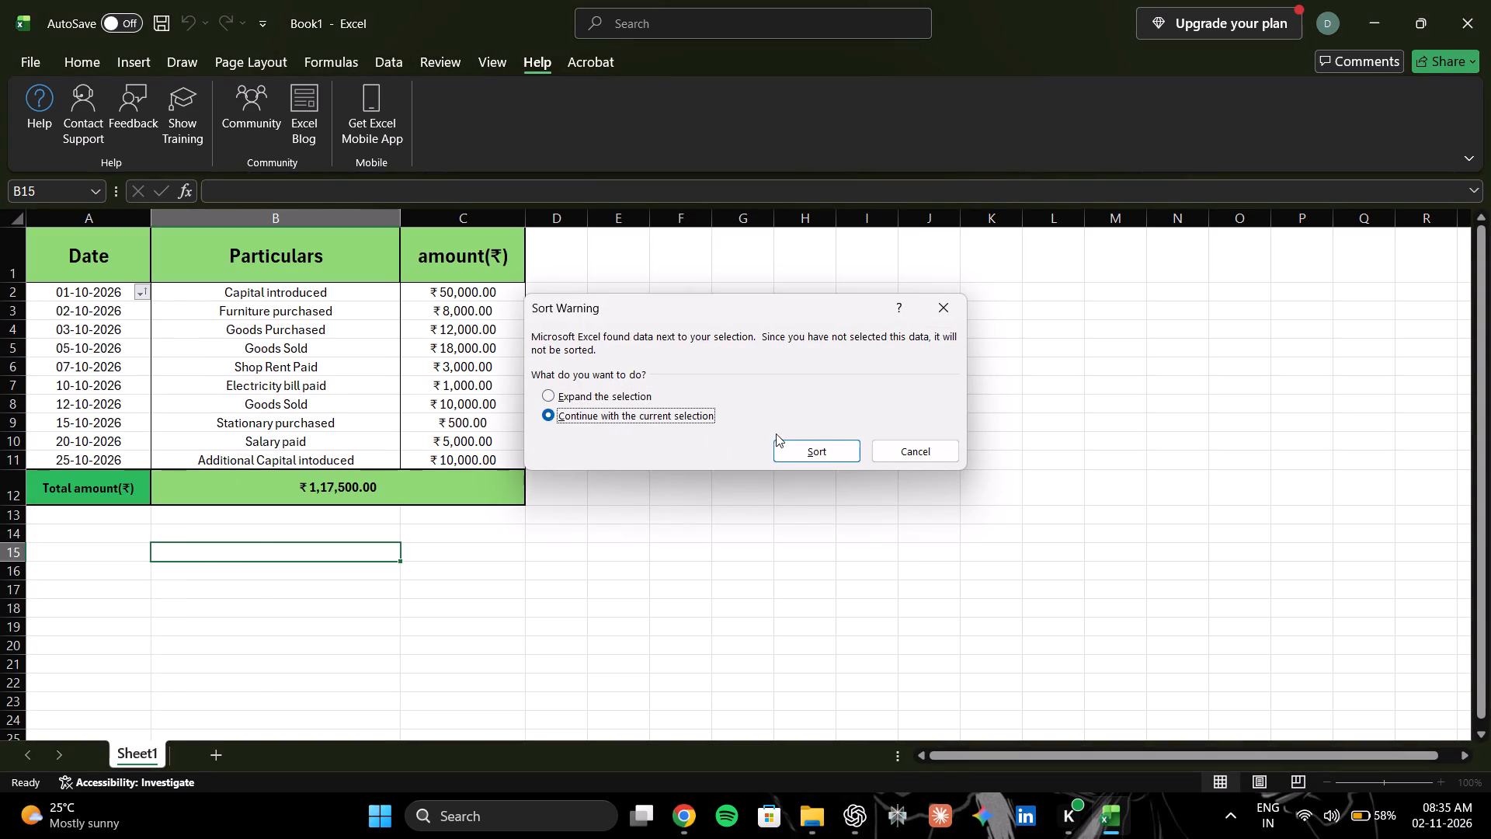
pyautogui.doubleClick(802, 451)
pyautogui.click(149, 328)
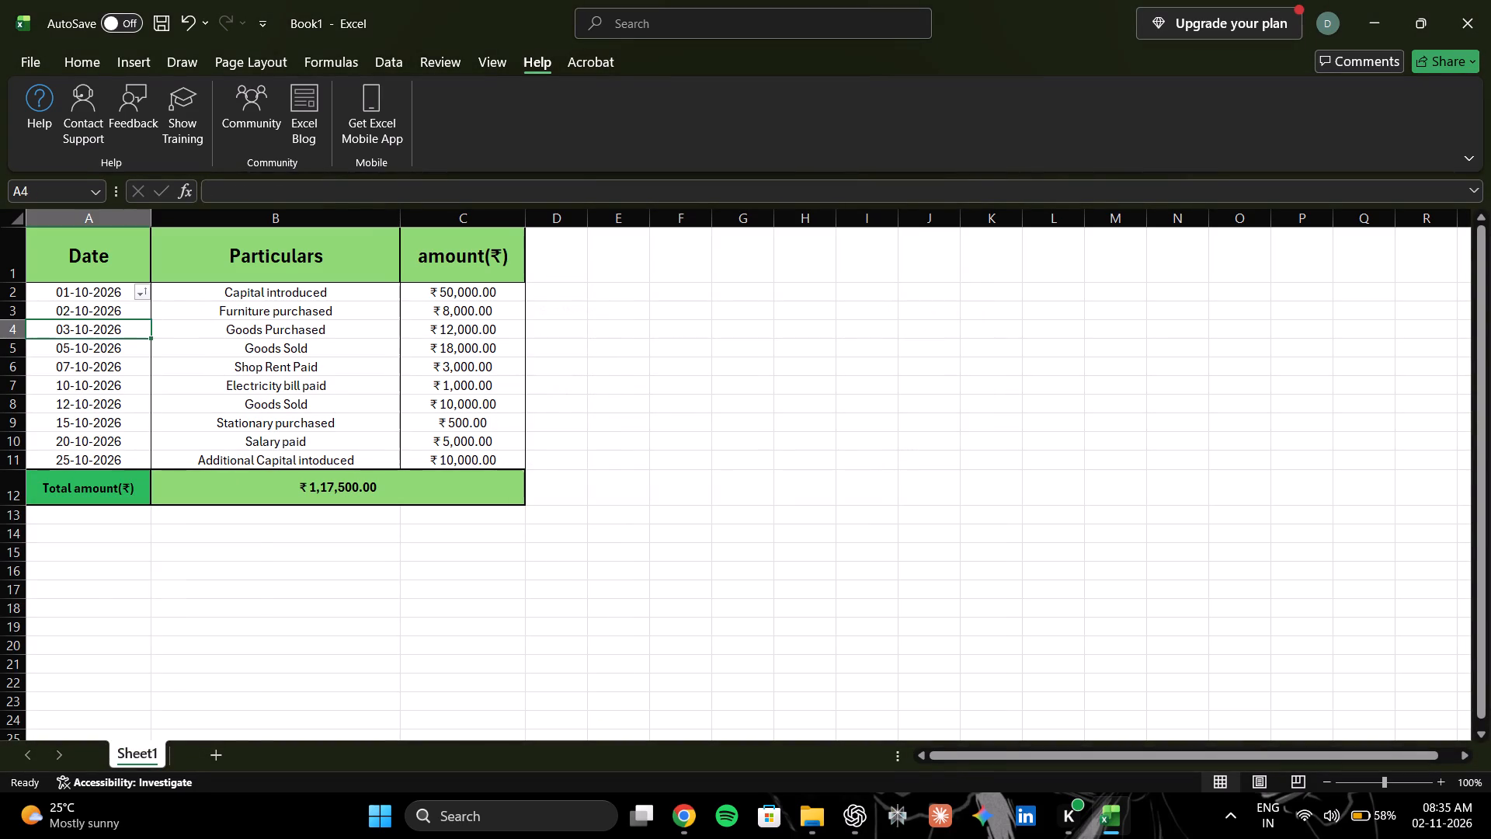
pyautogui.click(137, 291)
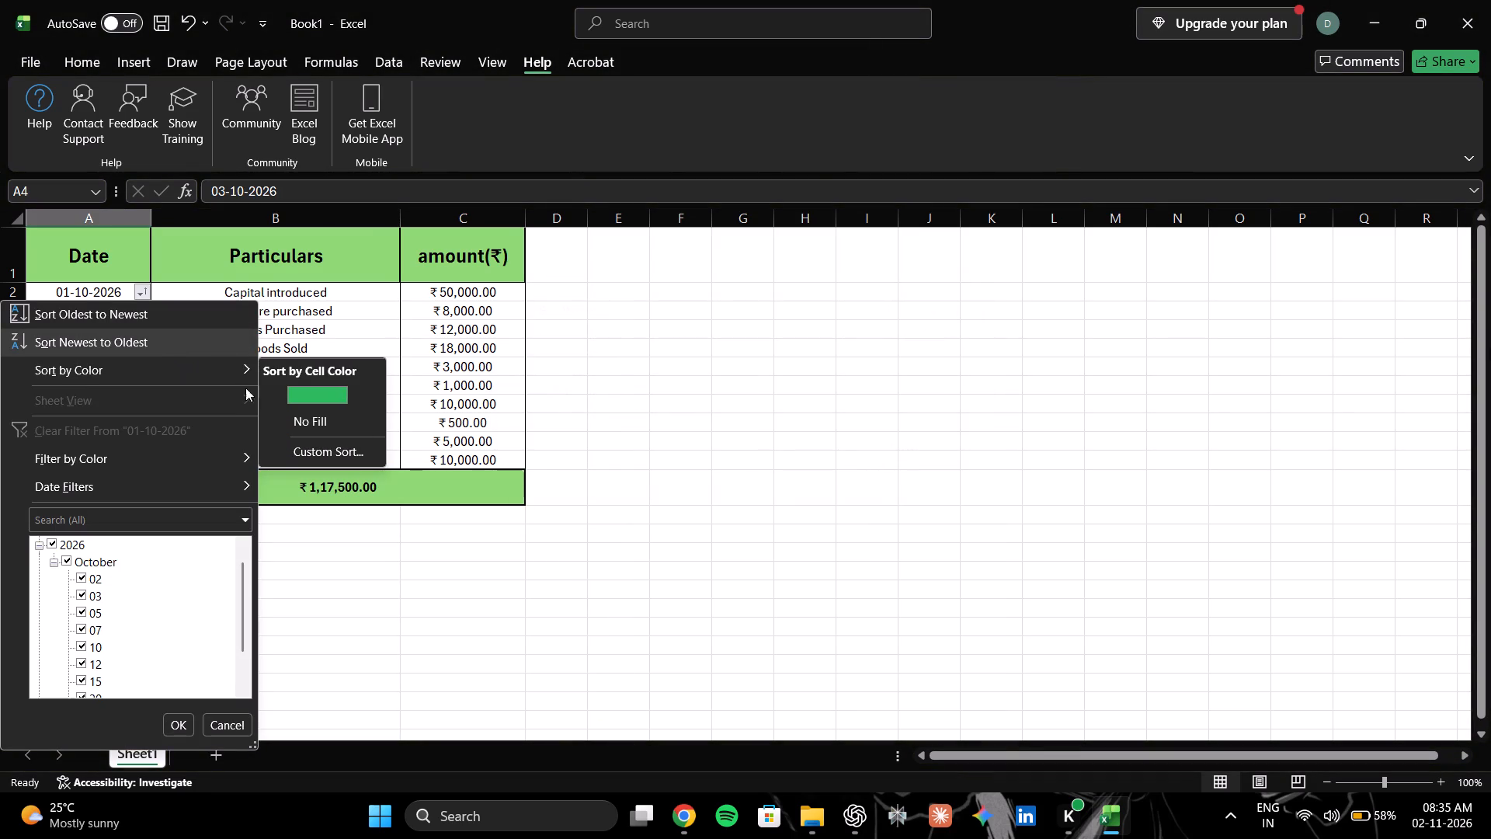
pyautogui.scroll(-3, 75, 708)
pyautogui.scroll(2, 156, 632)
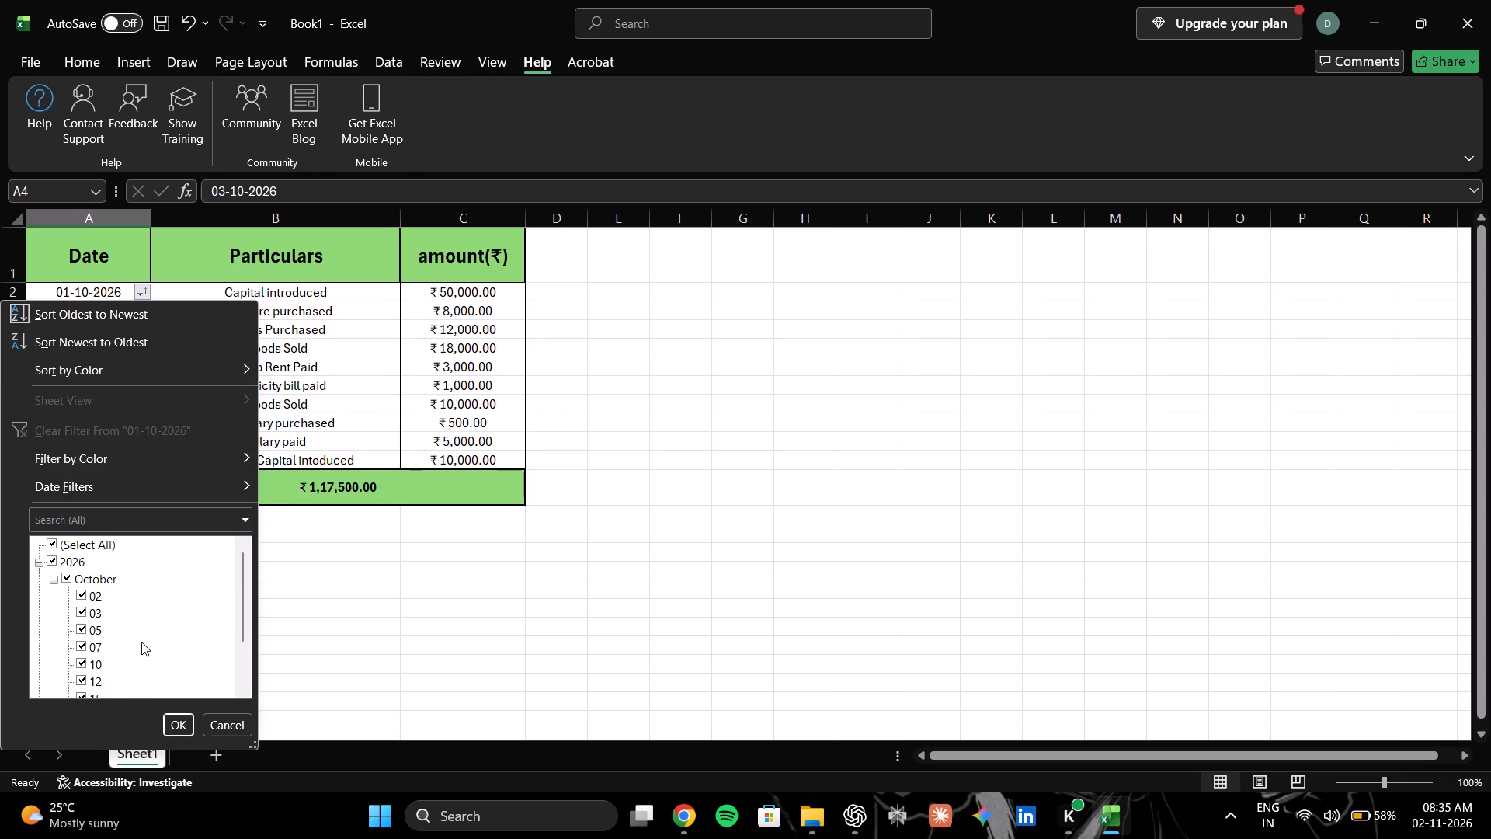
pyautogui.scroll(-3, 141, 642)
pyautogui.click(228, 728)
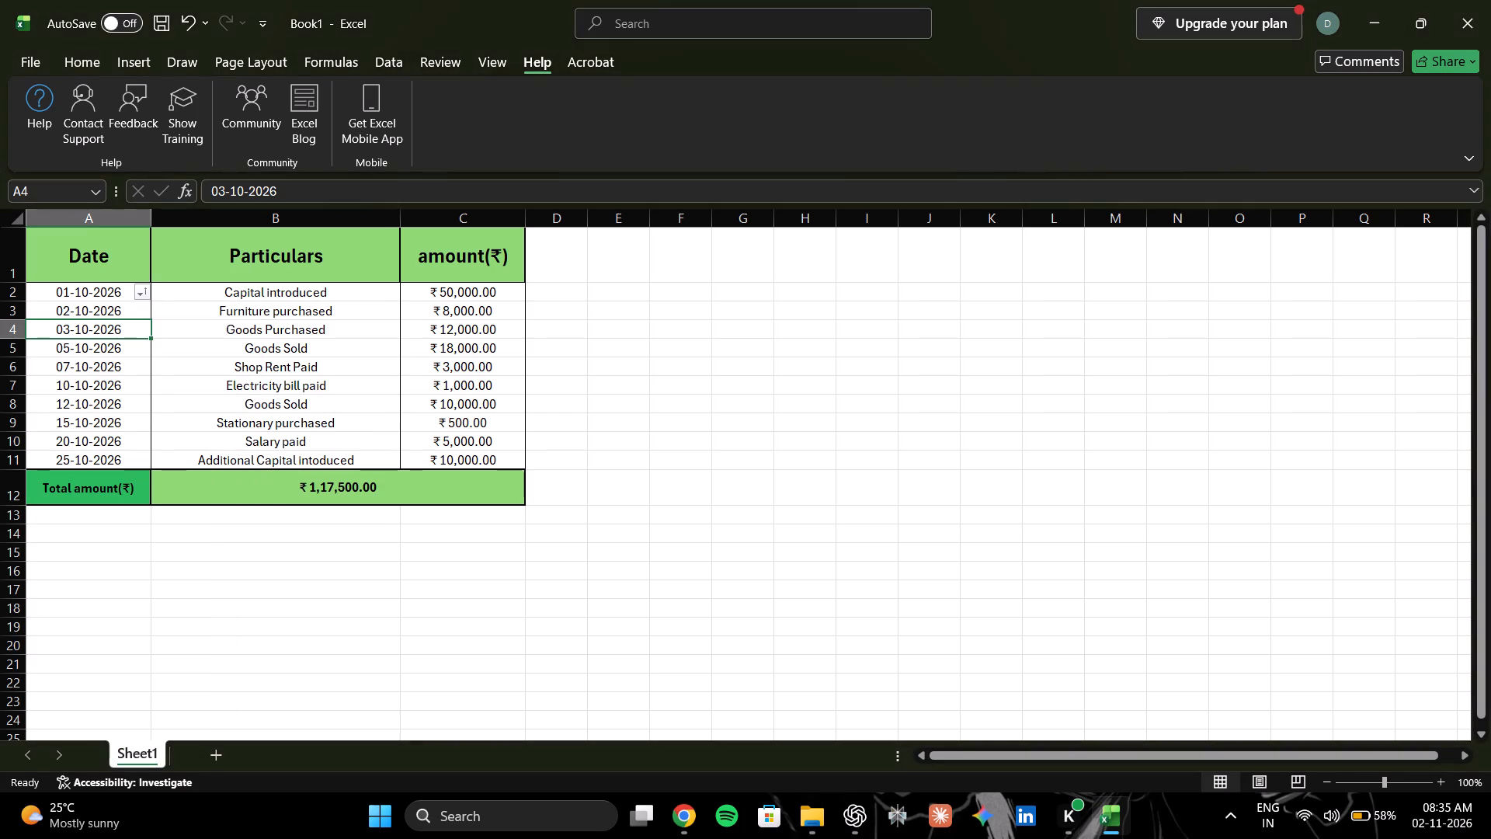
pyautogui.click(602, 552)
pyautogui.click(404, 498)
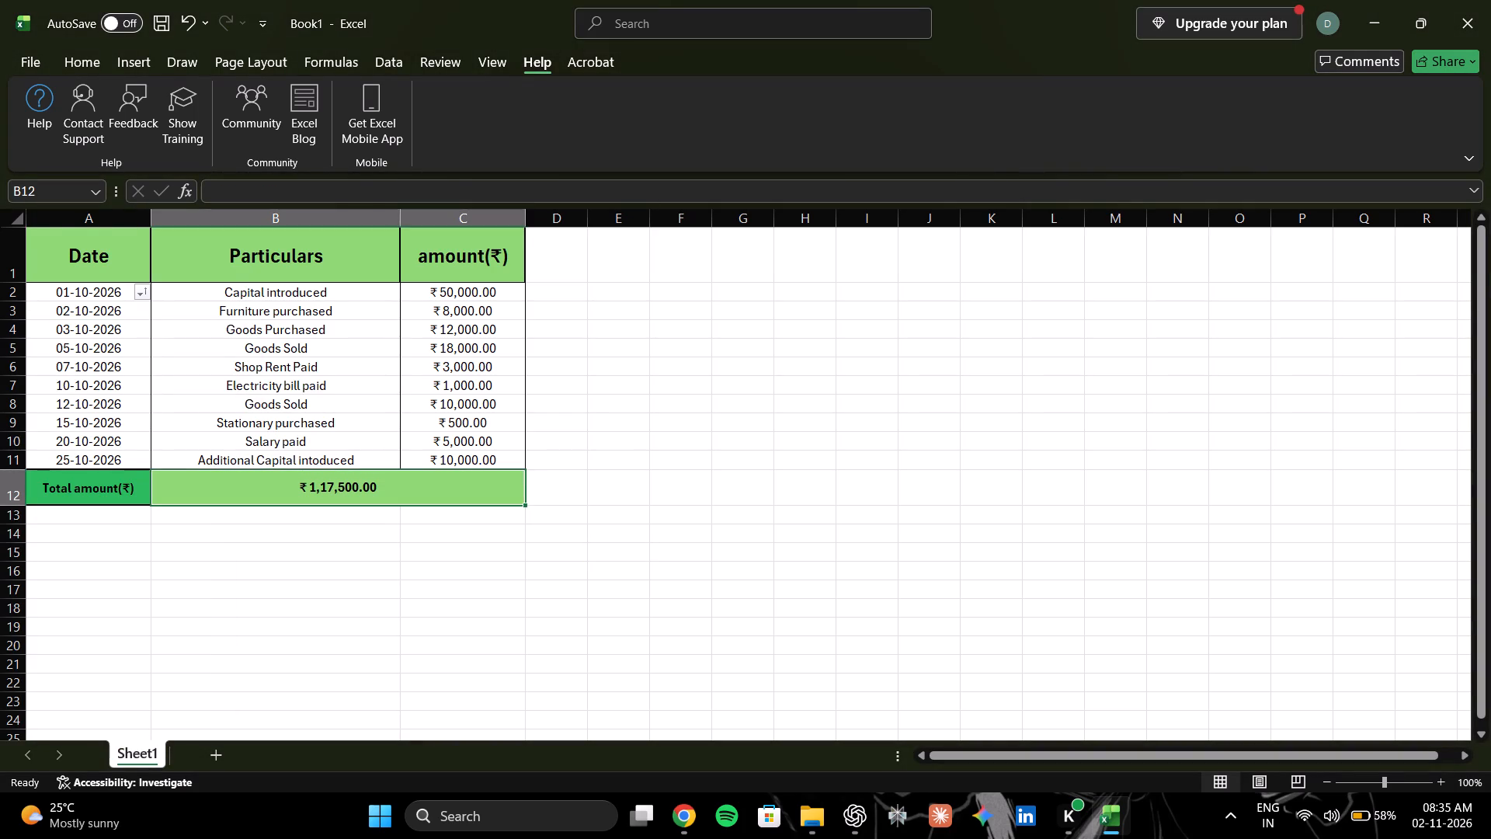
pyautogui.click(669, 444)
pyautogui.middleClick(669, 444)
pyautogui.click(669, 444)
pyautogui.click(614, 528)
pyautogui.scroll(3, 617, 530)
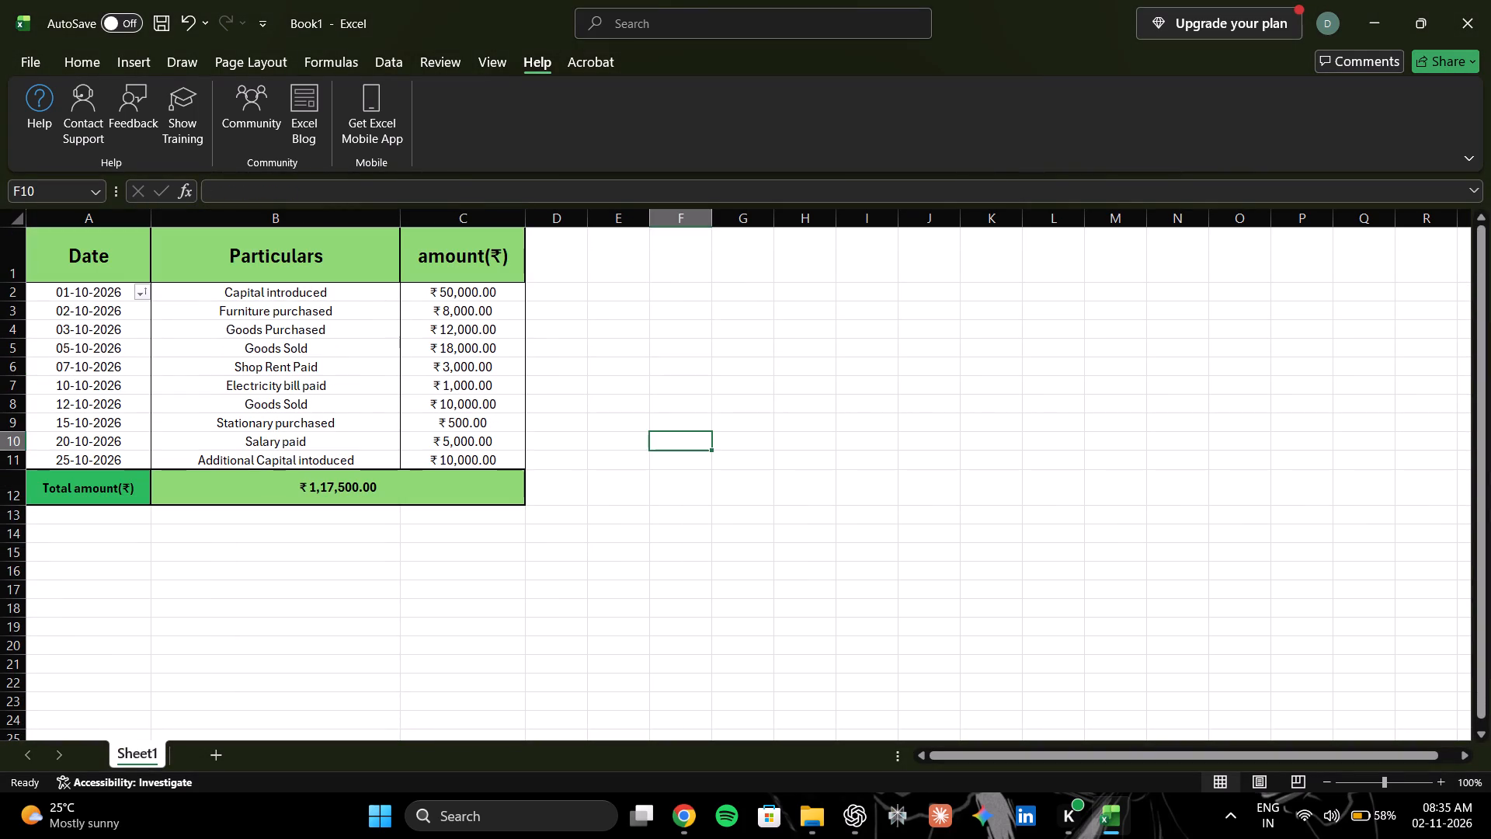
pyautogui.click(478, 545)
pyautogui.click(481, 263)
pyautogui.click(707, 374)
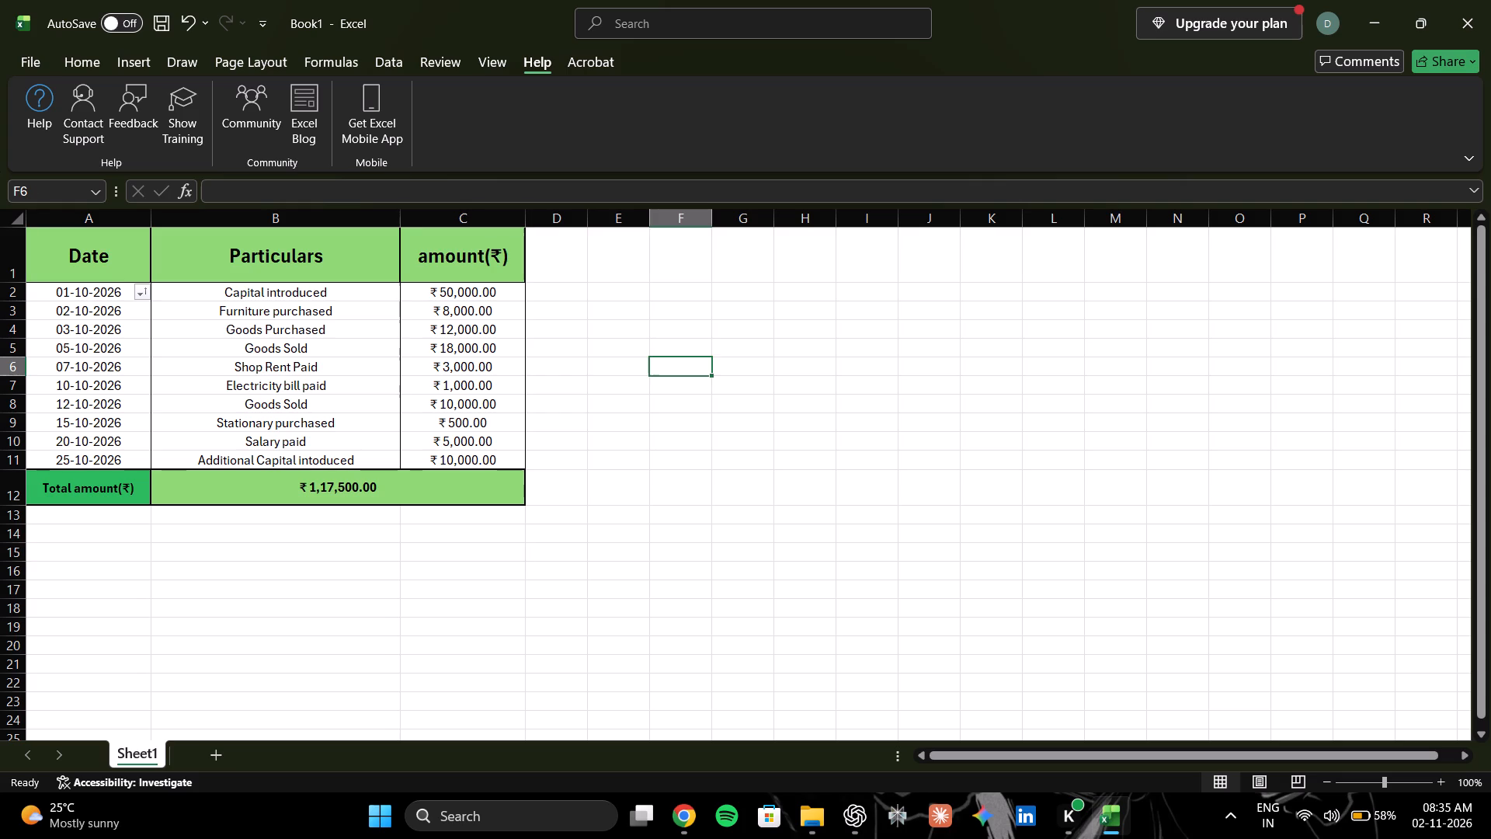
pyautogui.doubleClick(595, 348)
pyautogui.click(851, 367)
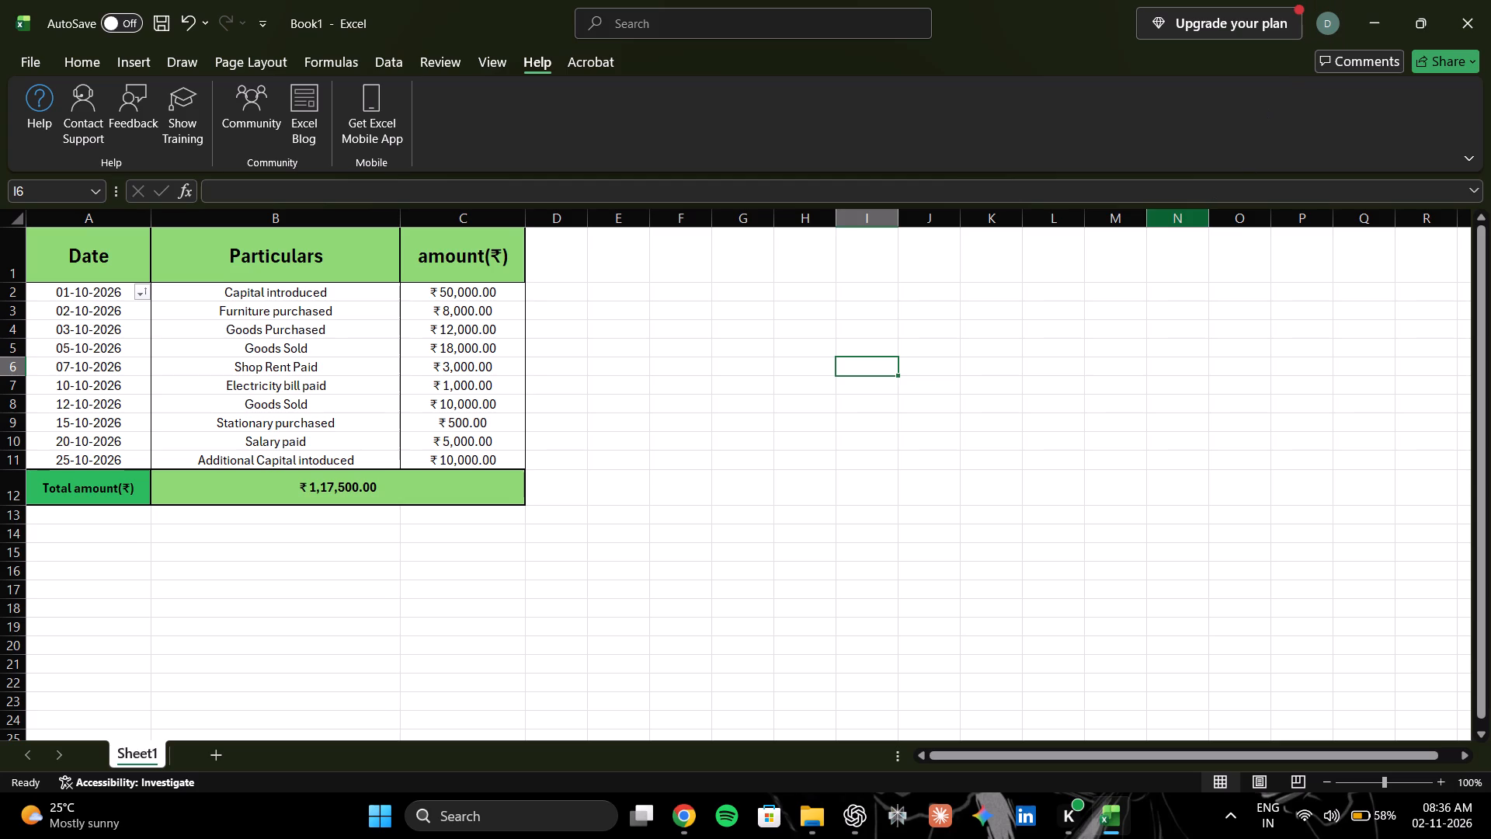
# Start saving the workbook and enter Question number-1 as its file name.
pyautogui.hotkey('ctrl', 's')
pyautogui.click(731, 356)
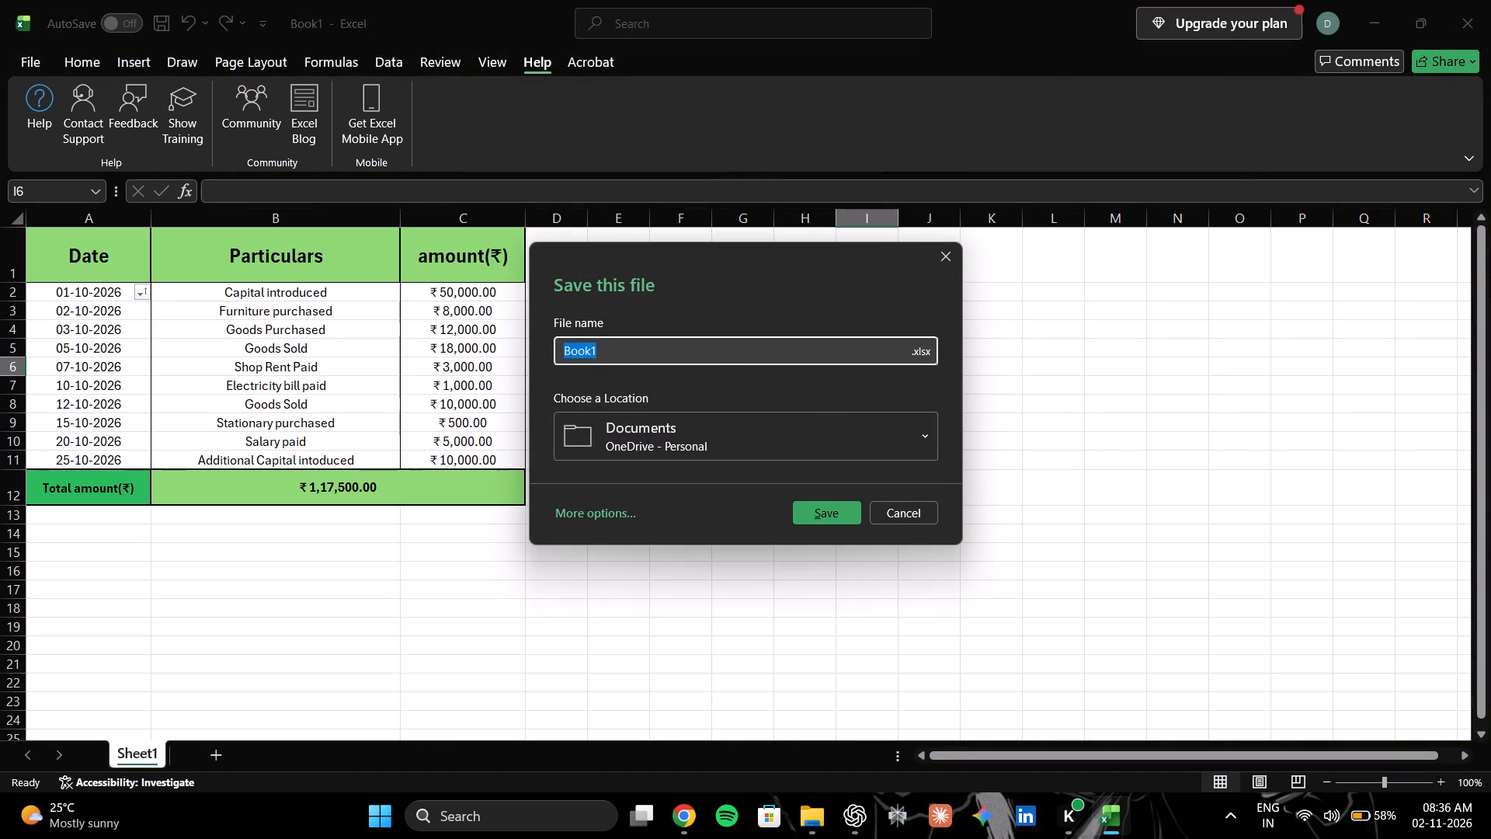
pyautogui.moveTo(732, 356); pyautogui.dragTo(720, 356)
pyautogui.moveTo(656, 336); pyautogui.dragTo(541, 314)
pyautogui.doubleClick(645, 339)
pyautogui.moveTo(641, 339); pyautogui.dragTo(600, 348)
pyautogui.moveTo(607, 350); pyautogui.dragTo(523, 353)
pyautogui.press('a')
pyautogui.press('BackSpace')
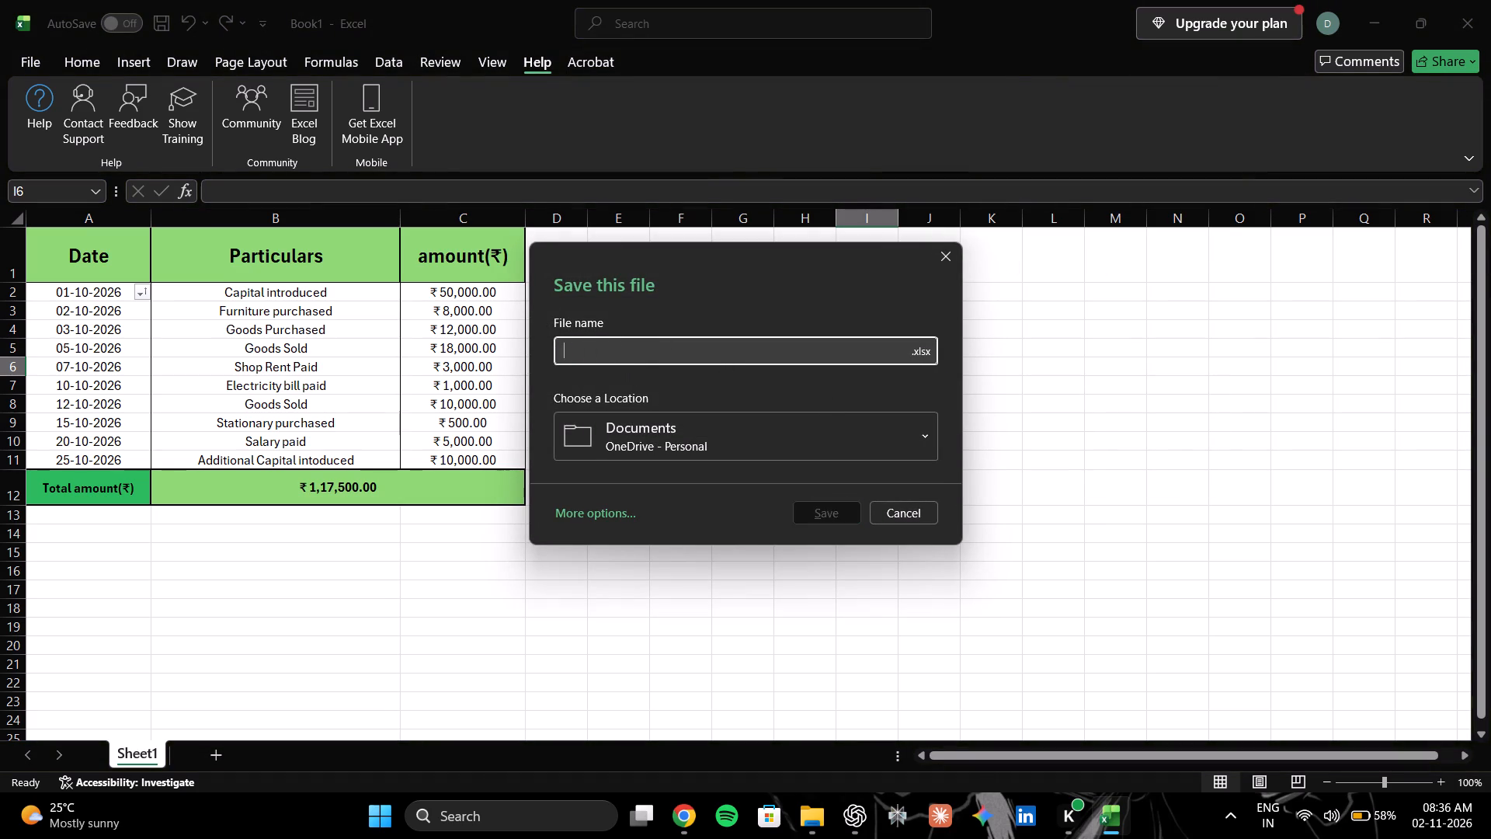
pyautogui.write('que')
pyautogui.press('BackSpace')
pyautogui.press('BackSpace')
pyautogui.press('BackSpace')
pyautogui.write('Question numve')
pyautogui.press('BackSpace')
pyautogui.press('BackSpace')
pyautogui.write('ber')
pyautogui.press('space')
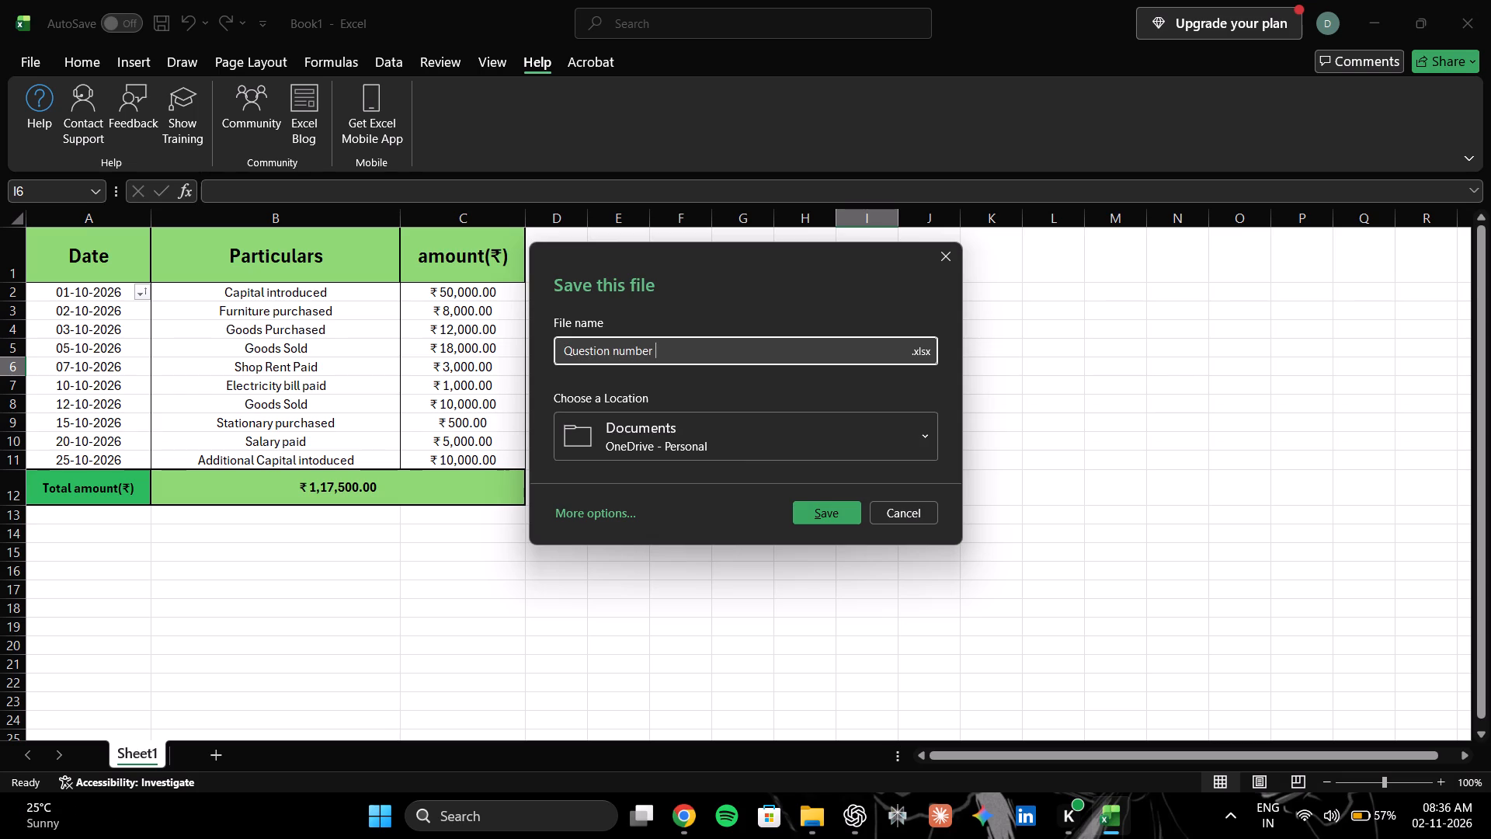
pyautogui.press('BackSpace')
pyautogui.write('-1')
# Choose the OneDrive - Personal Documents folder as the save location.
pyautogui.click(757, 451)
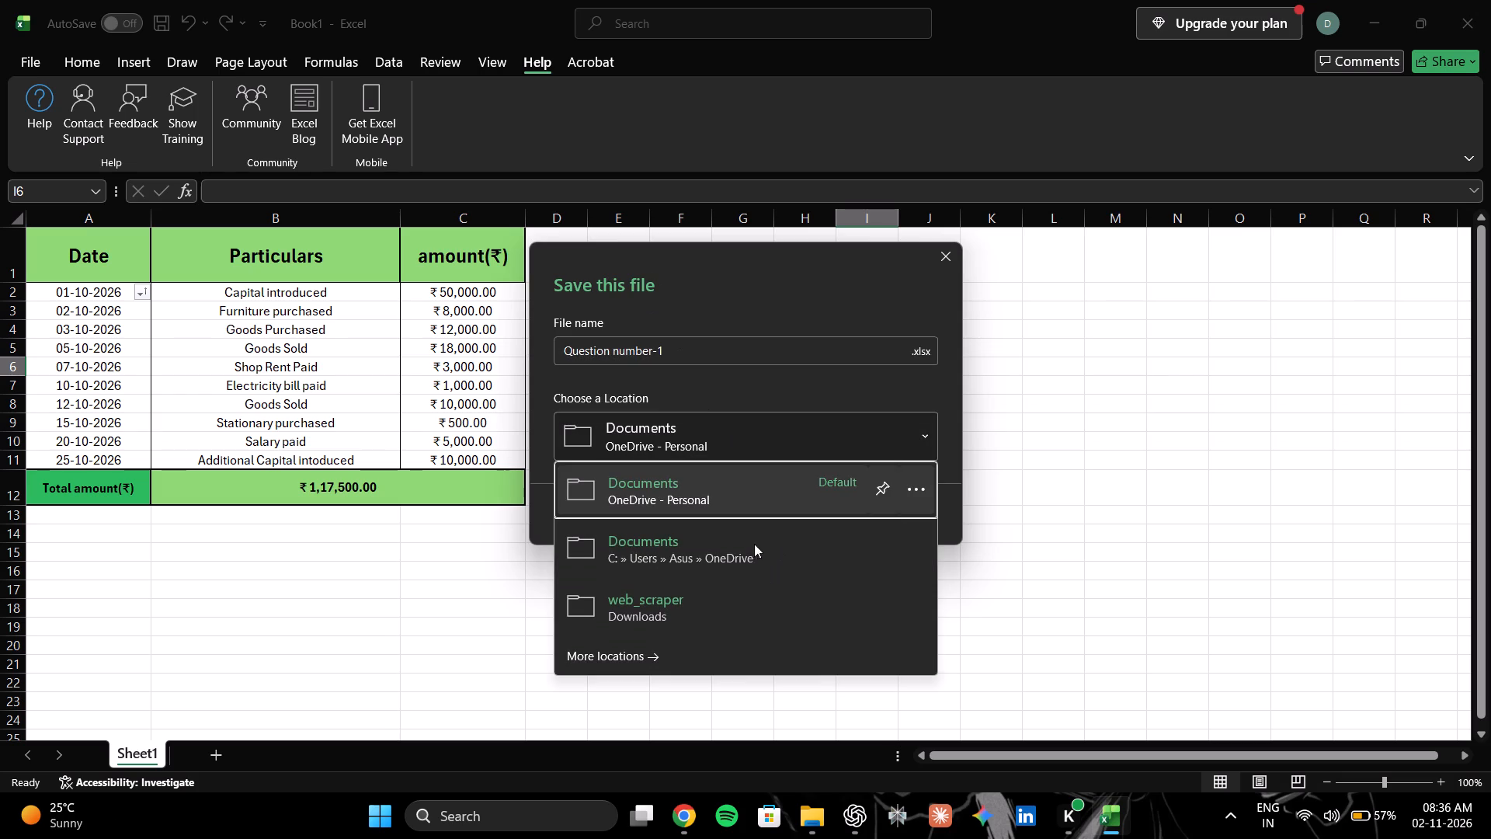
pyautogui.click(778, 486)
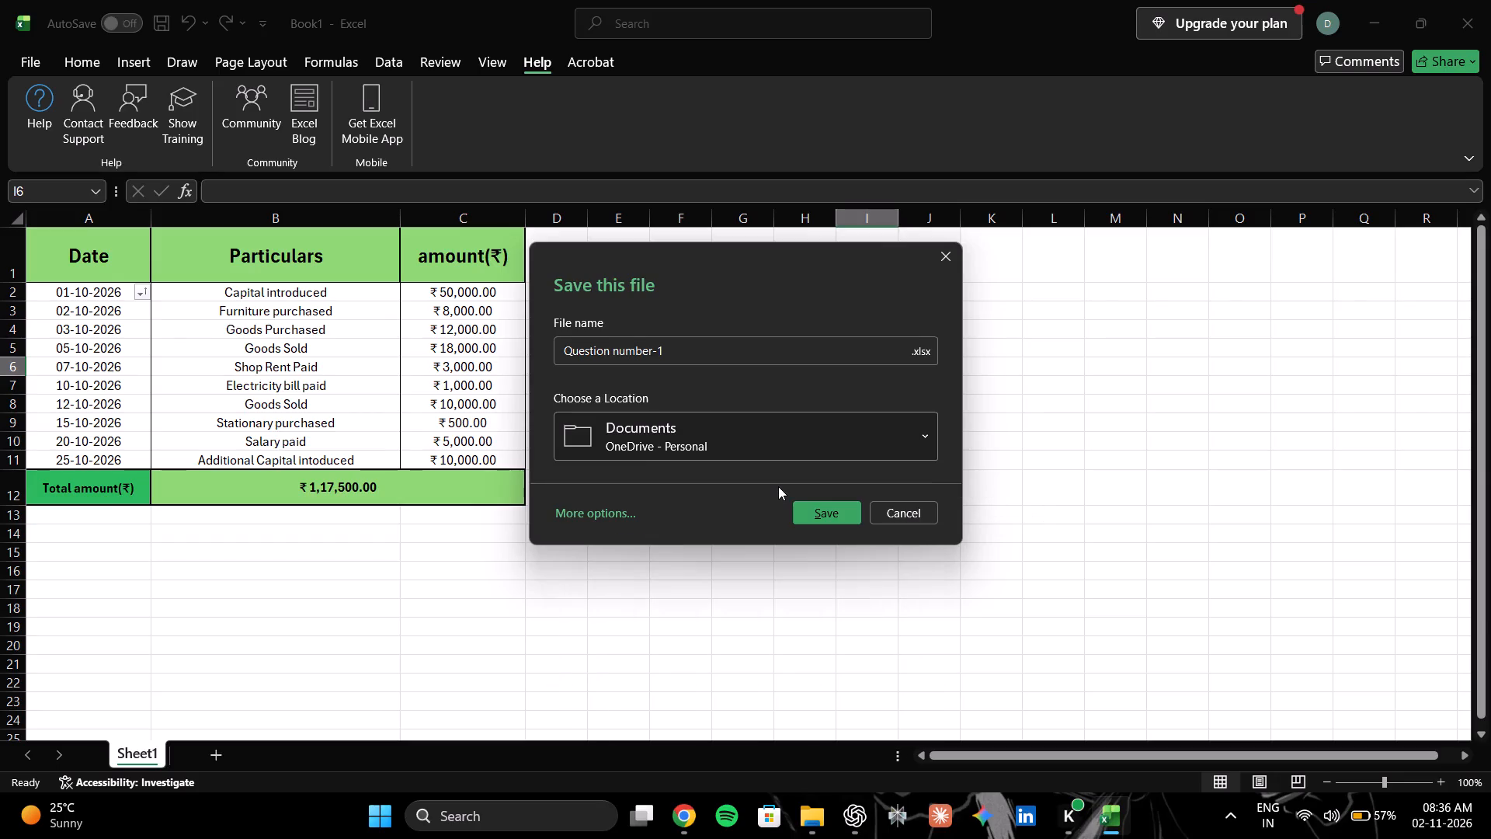
# Open the full Save As options and browse OneDrive - Personal for a save location.
pyautogui.click(627, 517)
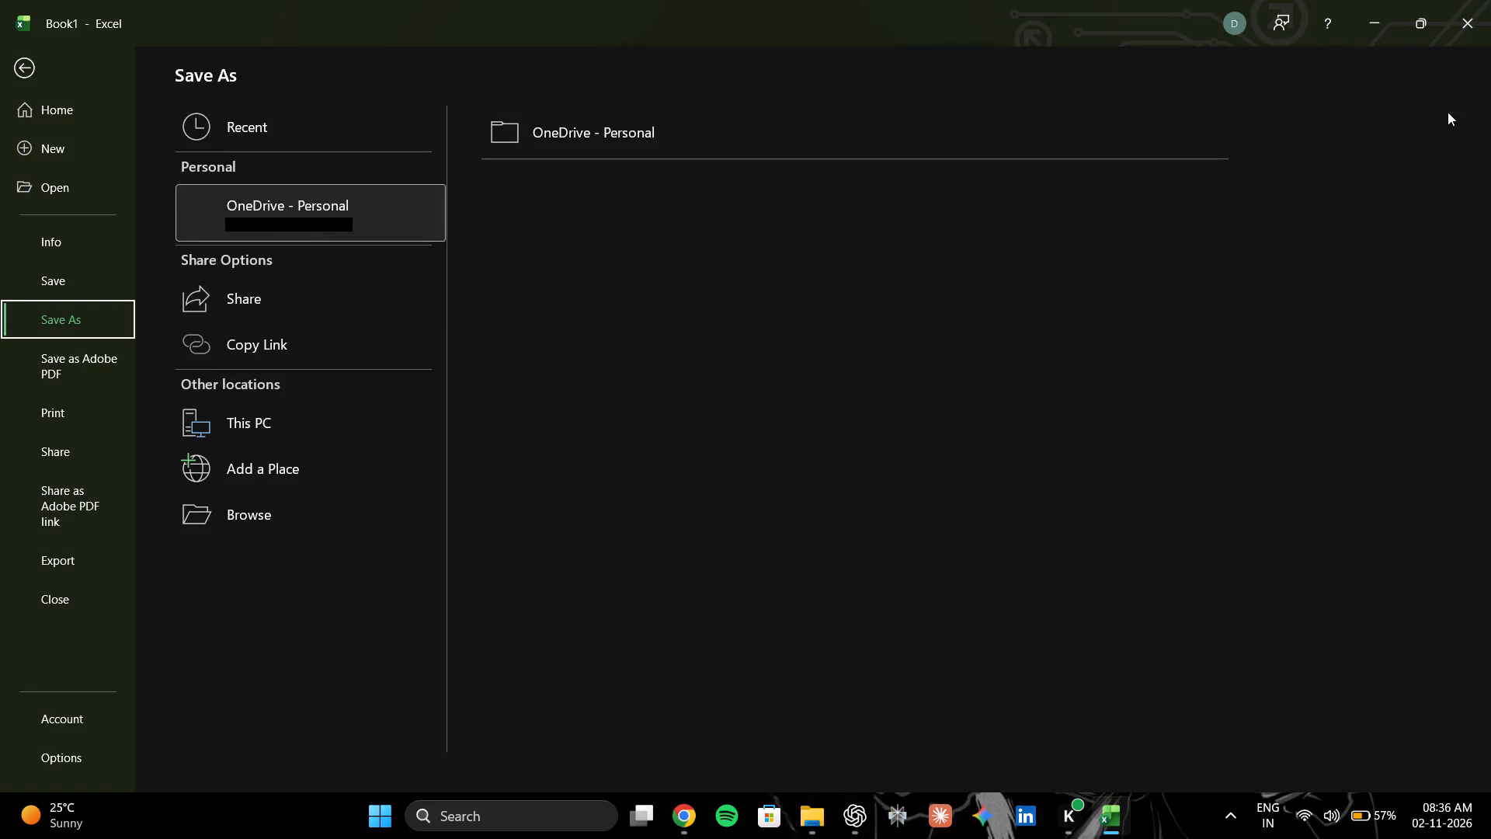
pyautogui.click(625, 141)
pyautogui.click(634, 144)
pyautogui.tripleClick(620, 143)
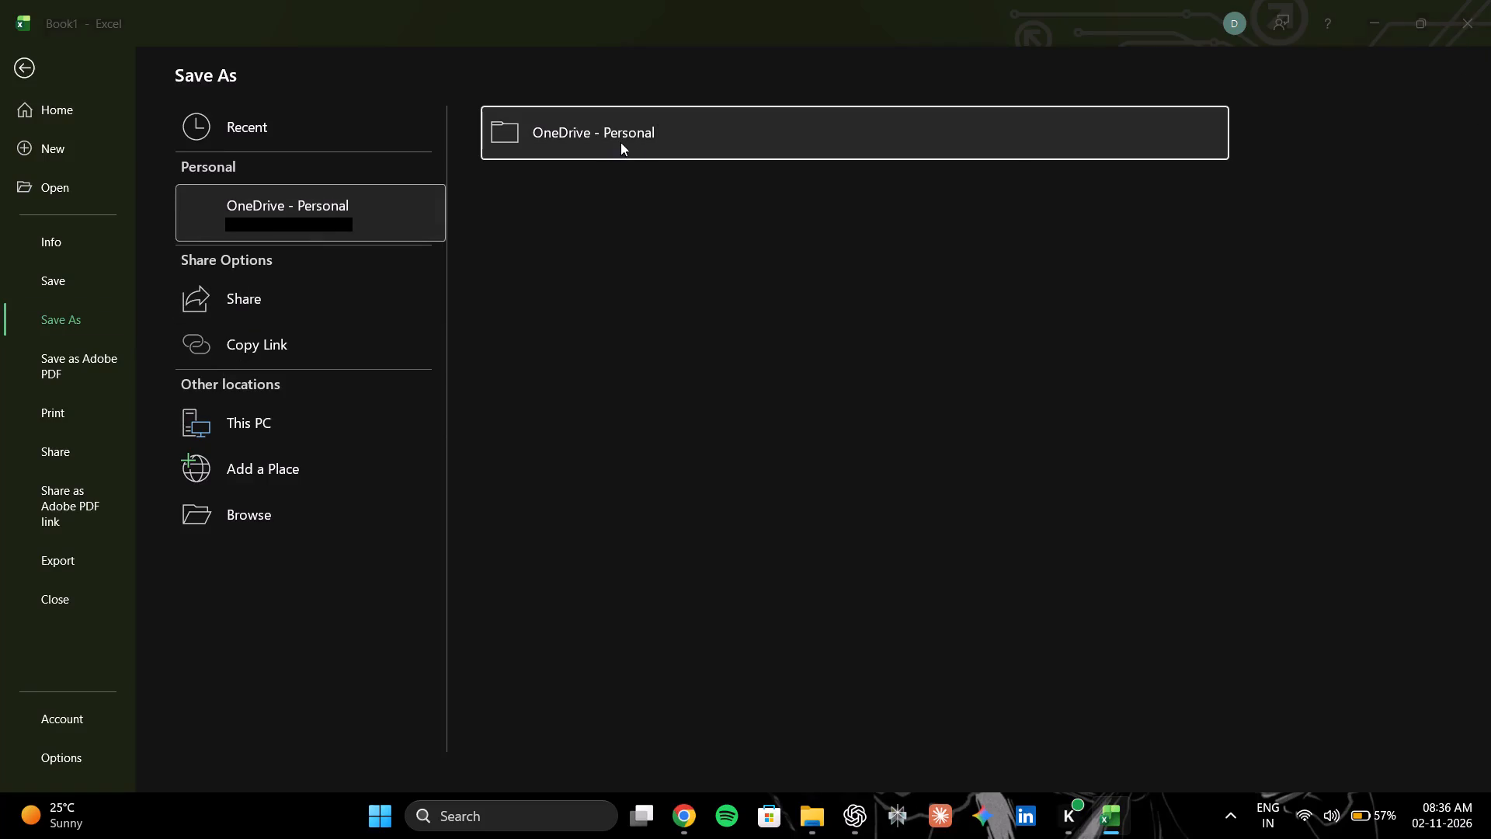
pyautogui.click(627, 143)
pyautogui.doubleClick(888, 339)
pyautogui.doubleClick(30, 71)
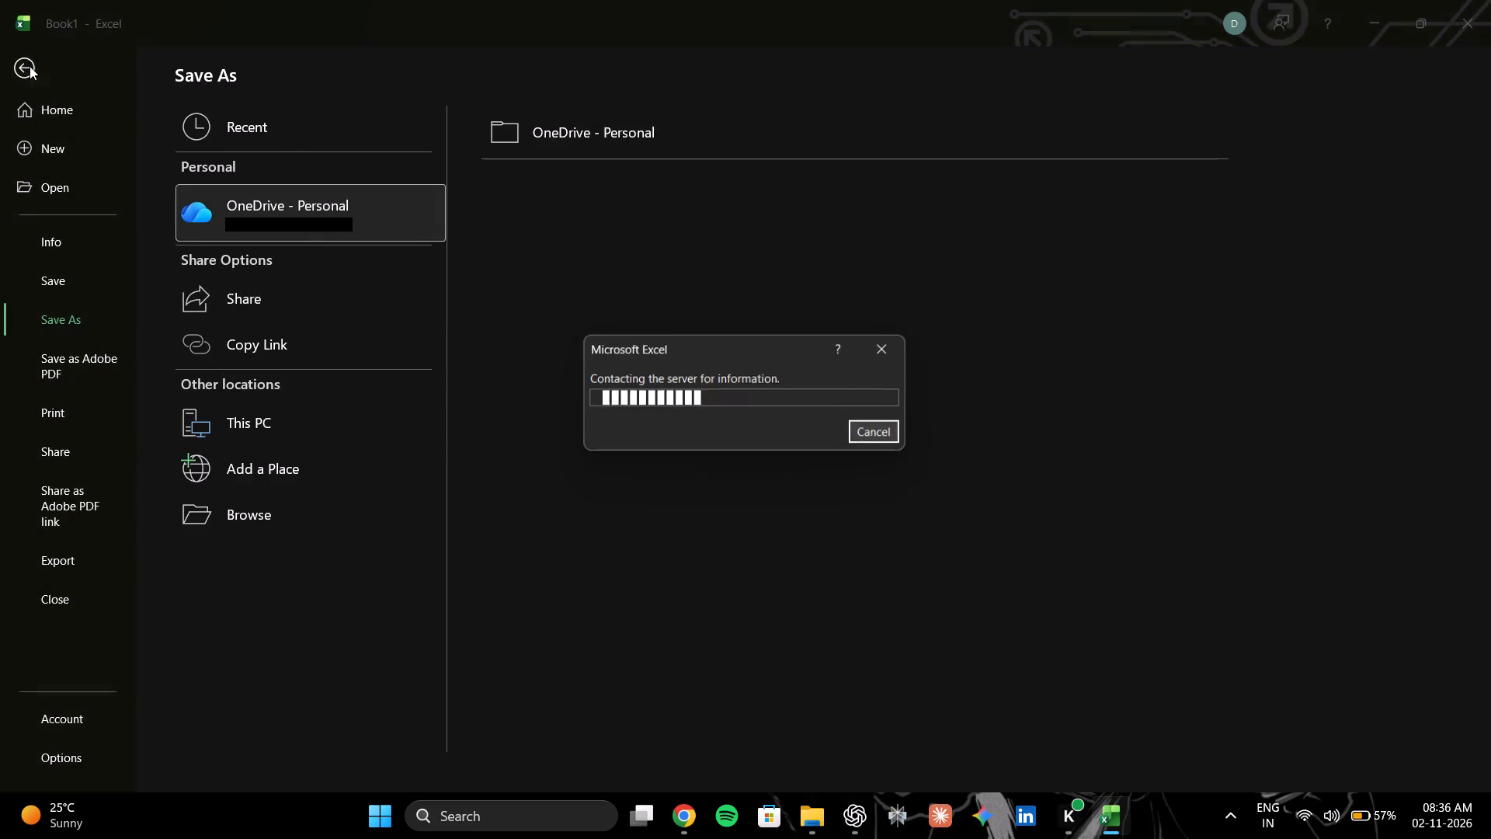
pyautogui.click(880, 431)
pyautogui.click(890, 433)
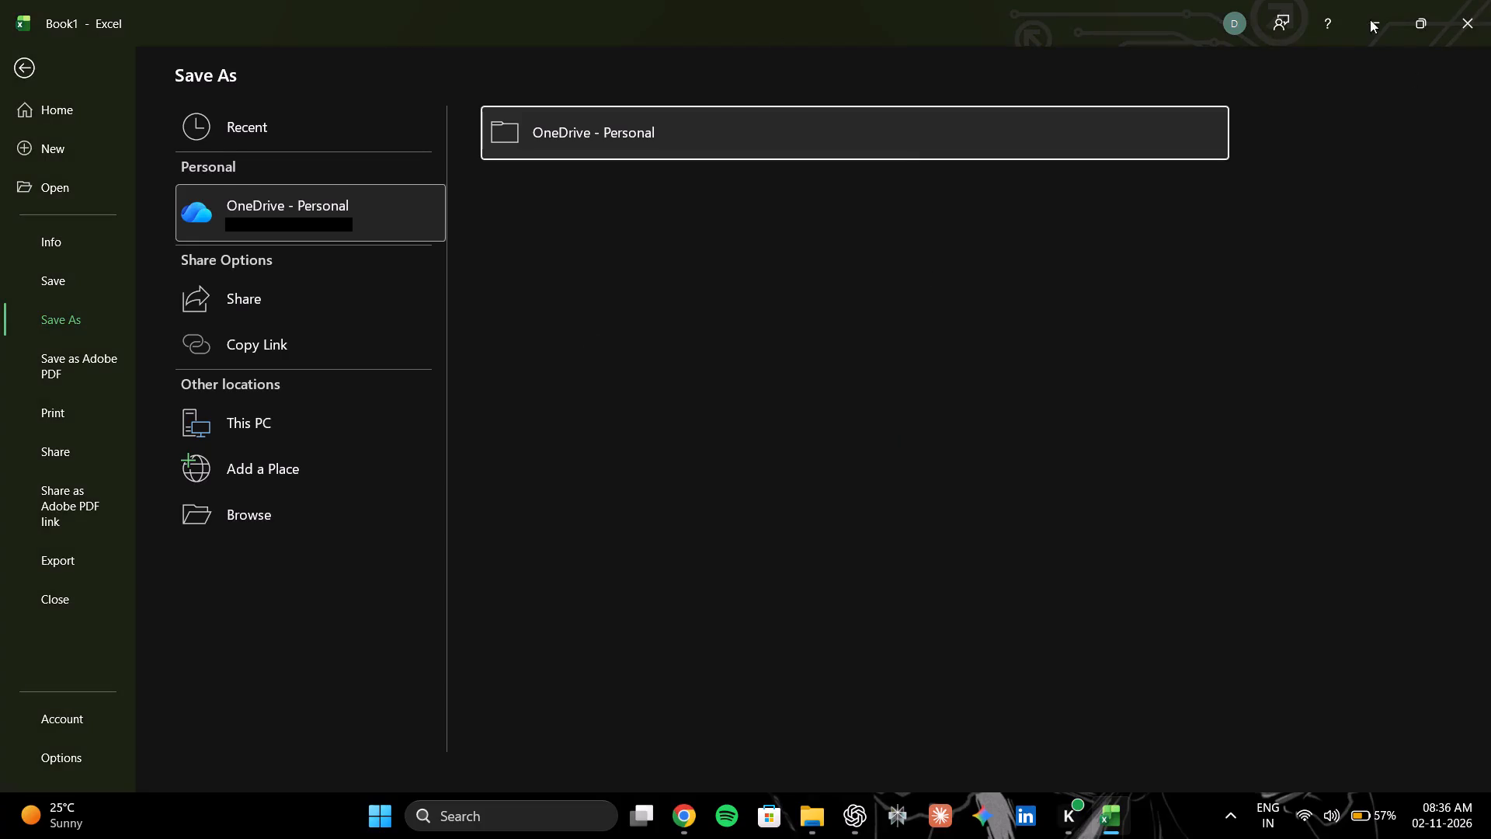
pyautogui.tripleClick(12, 60)
pyautogui.doubleClick(14, 61)
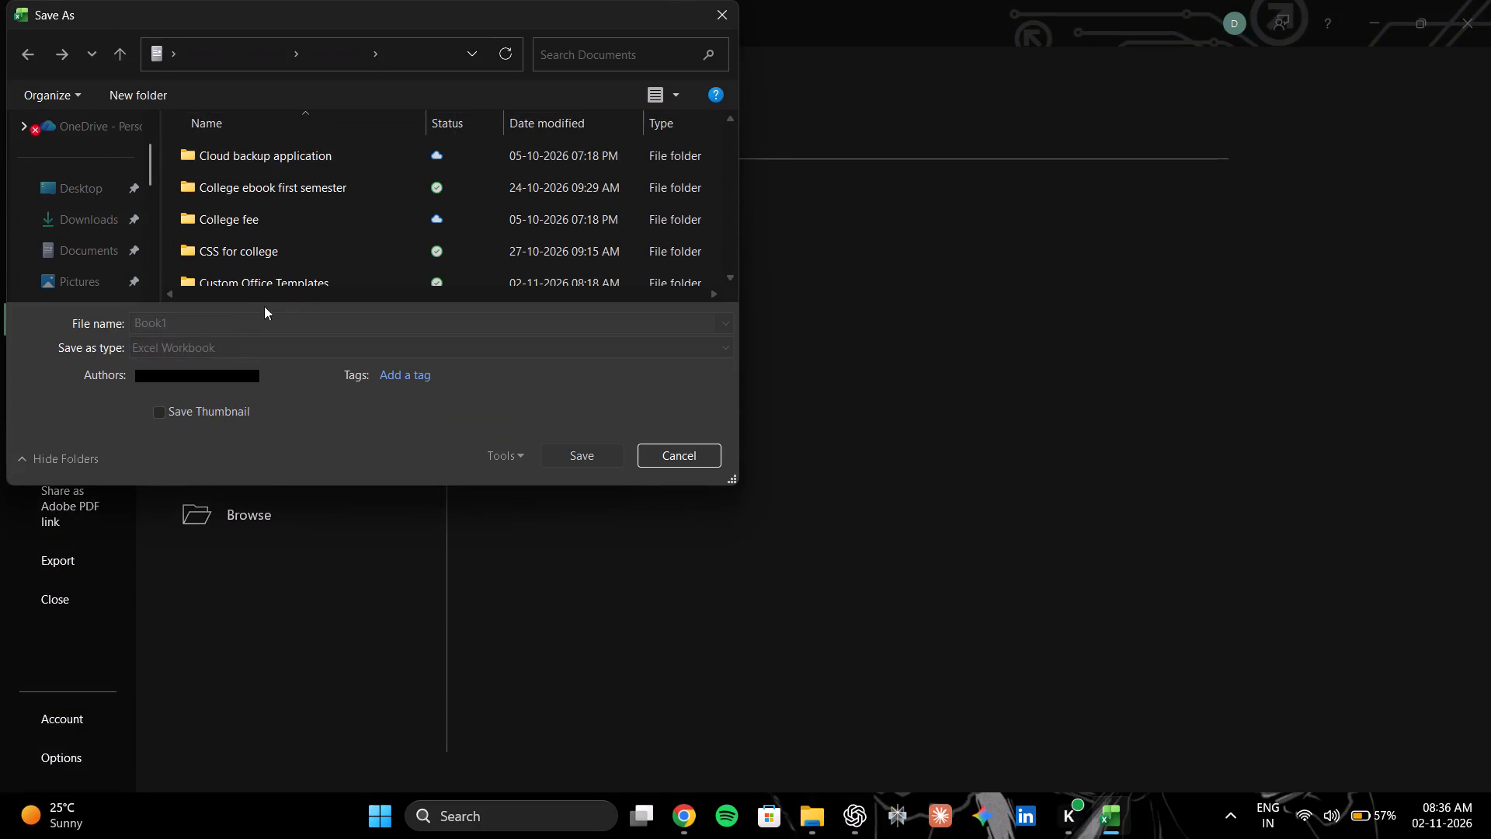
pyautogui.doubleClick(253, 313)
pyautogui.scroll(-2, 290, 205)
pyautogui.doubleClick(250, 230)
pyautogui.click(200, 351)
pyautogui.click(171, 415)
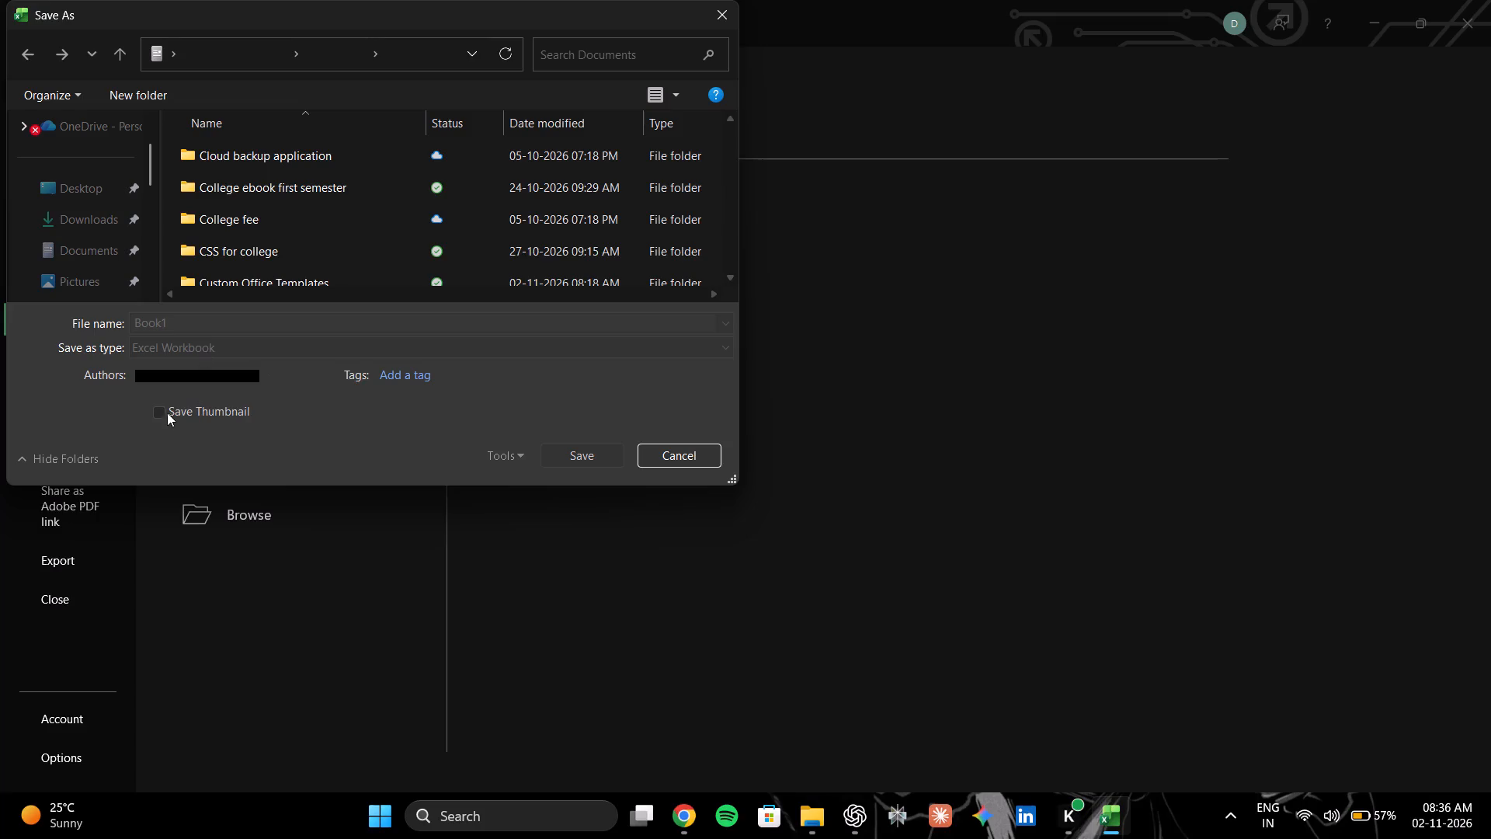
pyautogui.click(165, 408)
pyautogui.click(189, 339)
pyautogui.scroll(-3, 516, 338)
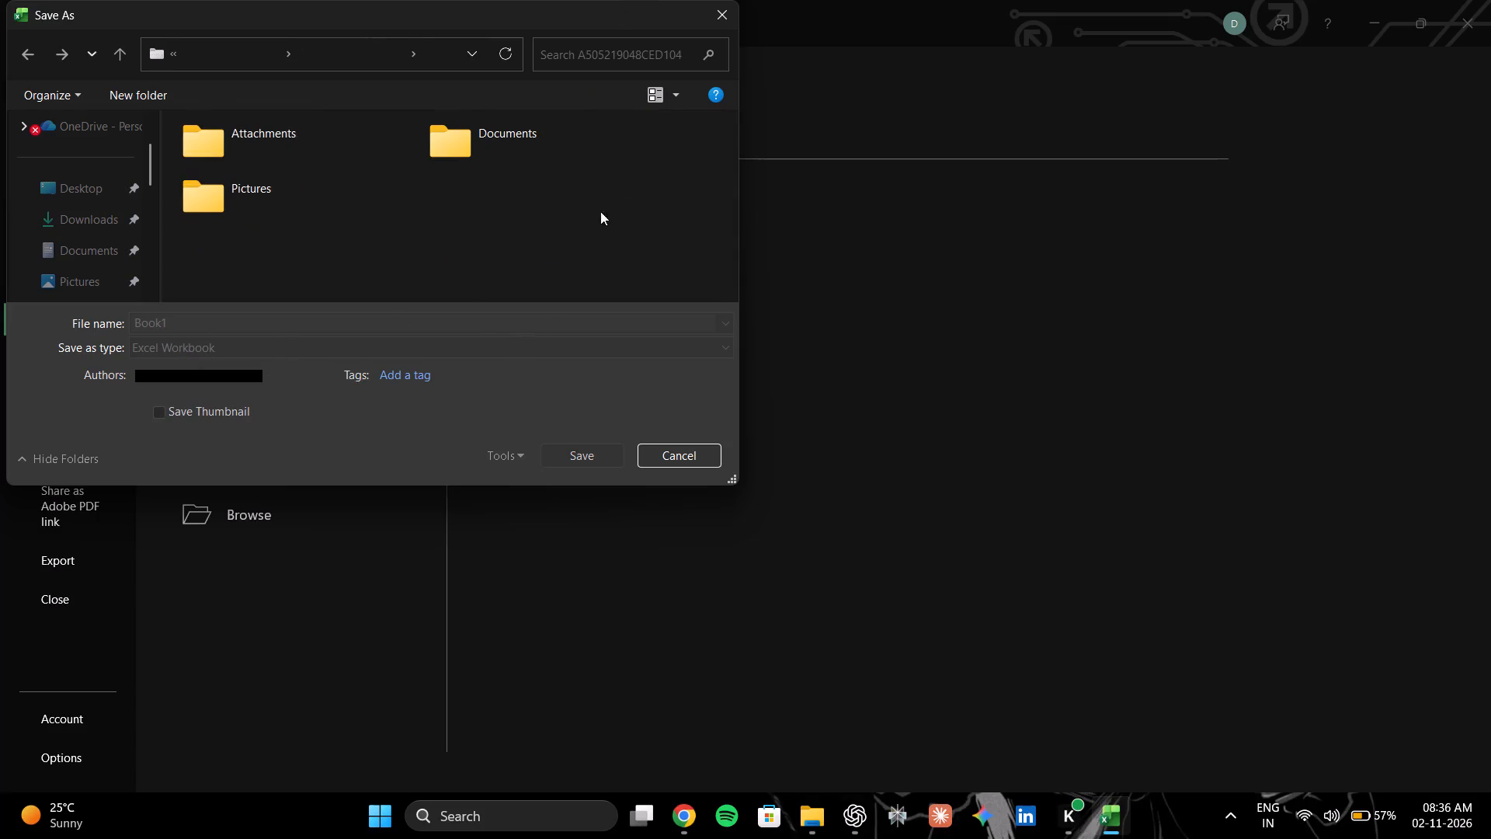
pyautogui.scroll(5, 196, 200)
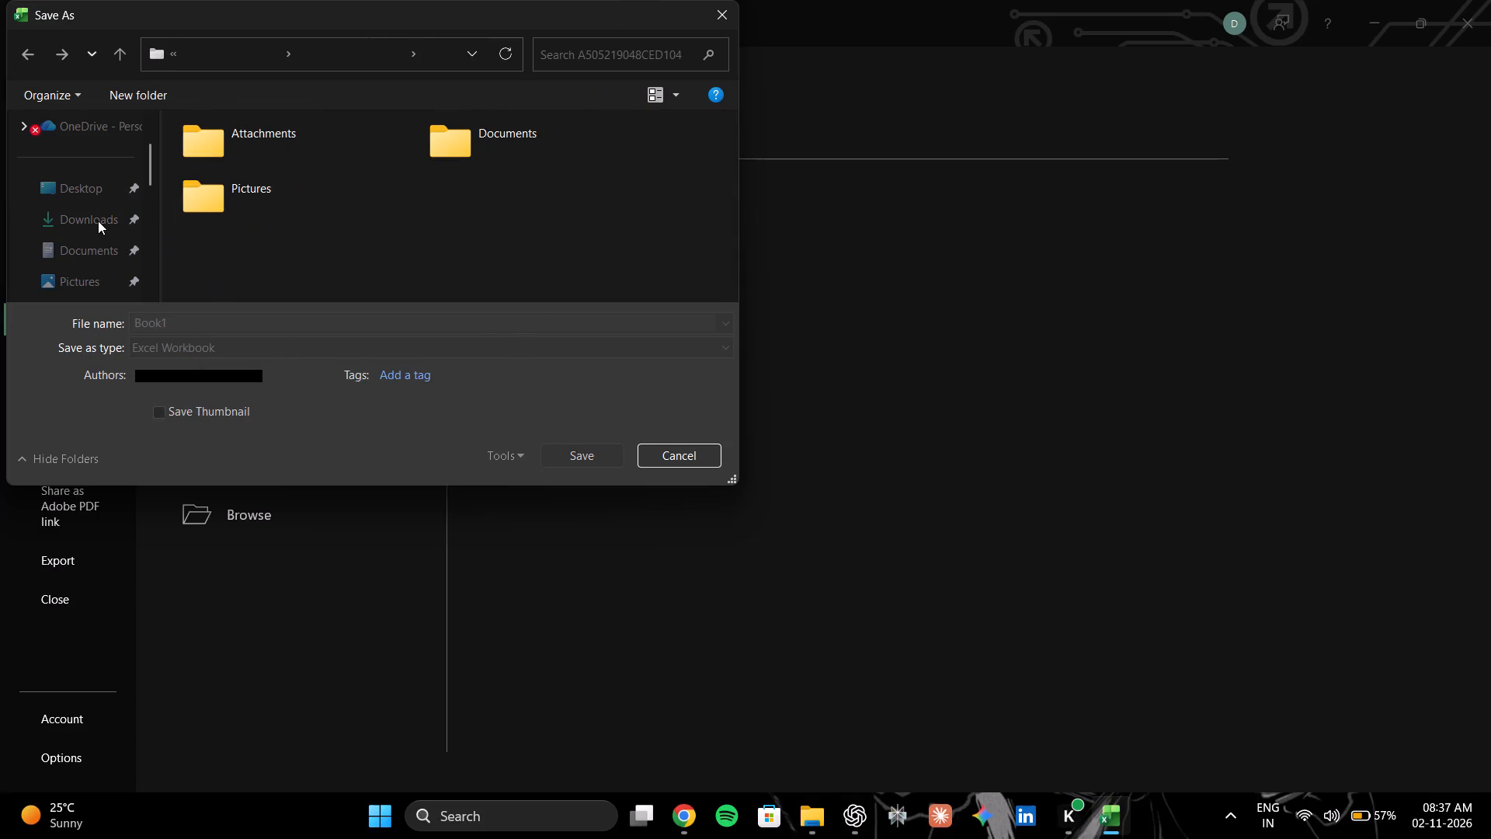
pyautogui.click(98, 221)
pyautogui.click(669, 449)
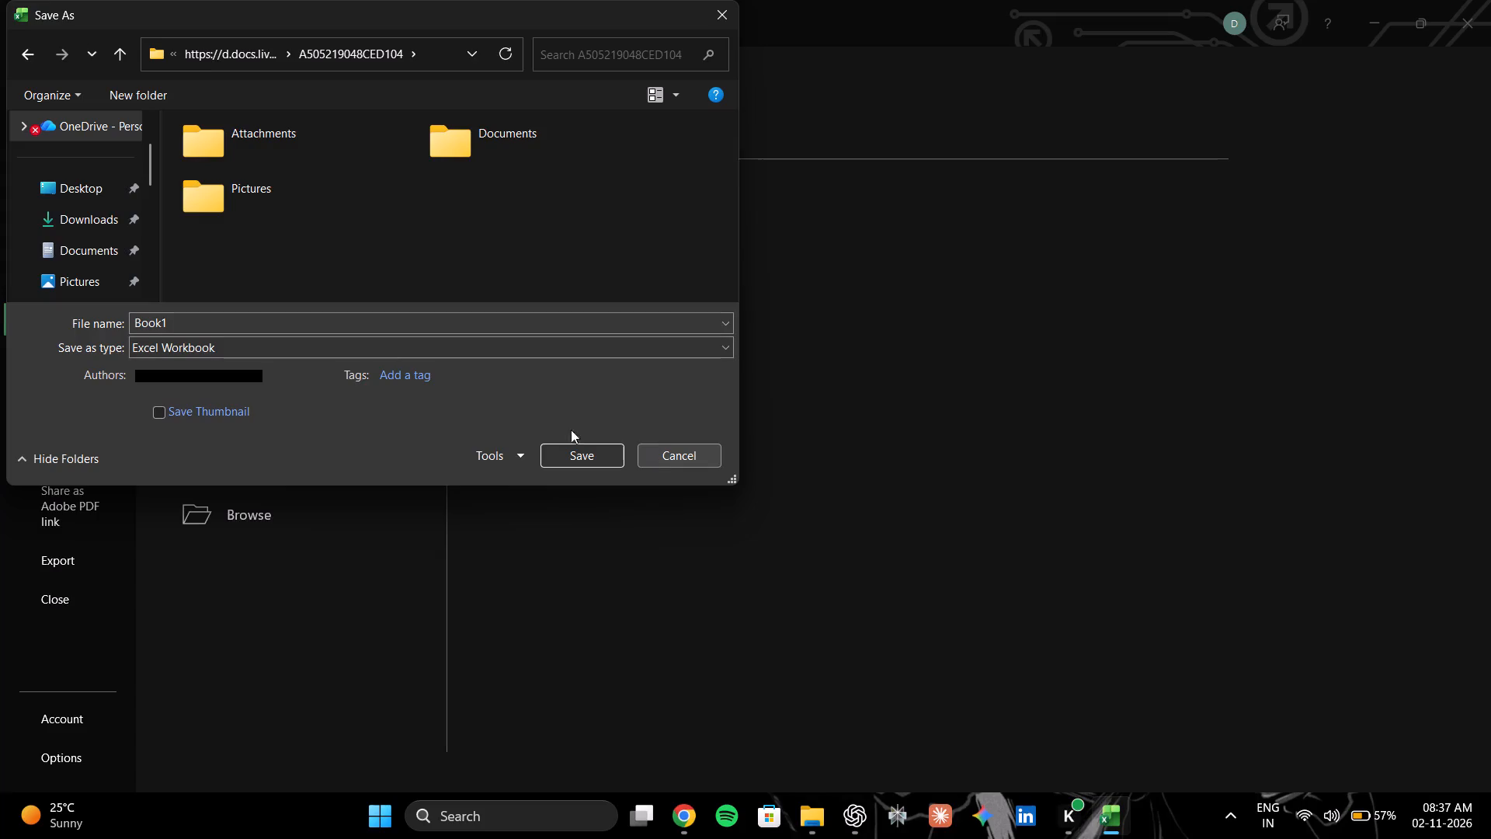
# Save the workbook as Question number-1 in the Excel task list programs folder inside Documents.
pyautogui.click(71, 240)
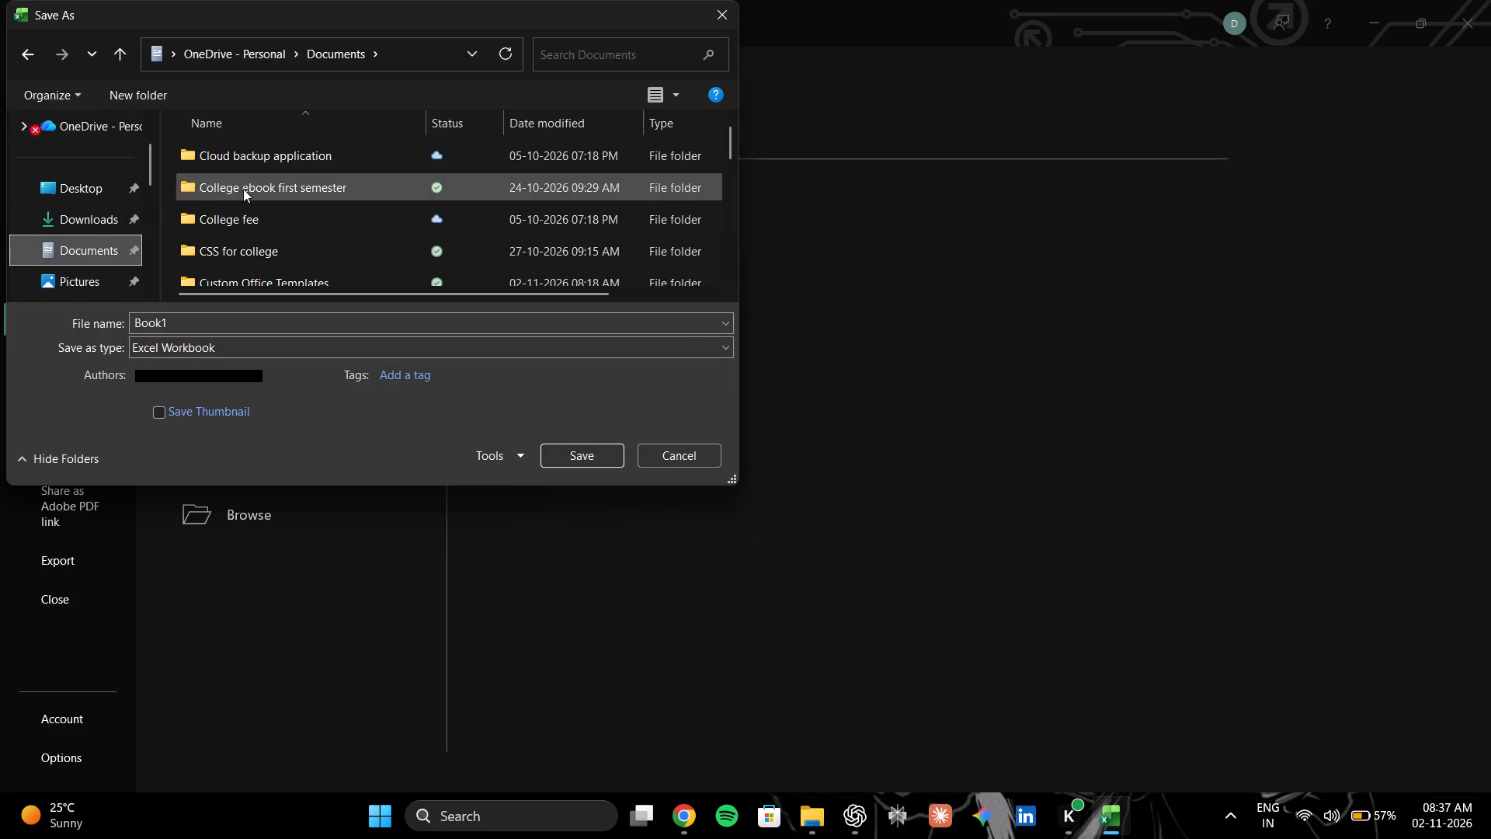
pyautogui.scroll(-2, 257, 205)
pyautogui.tripleClick(280, 183)
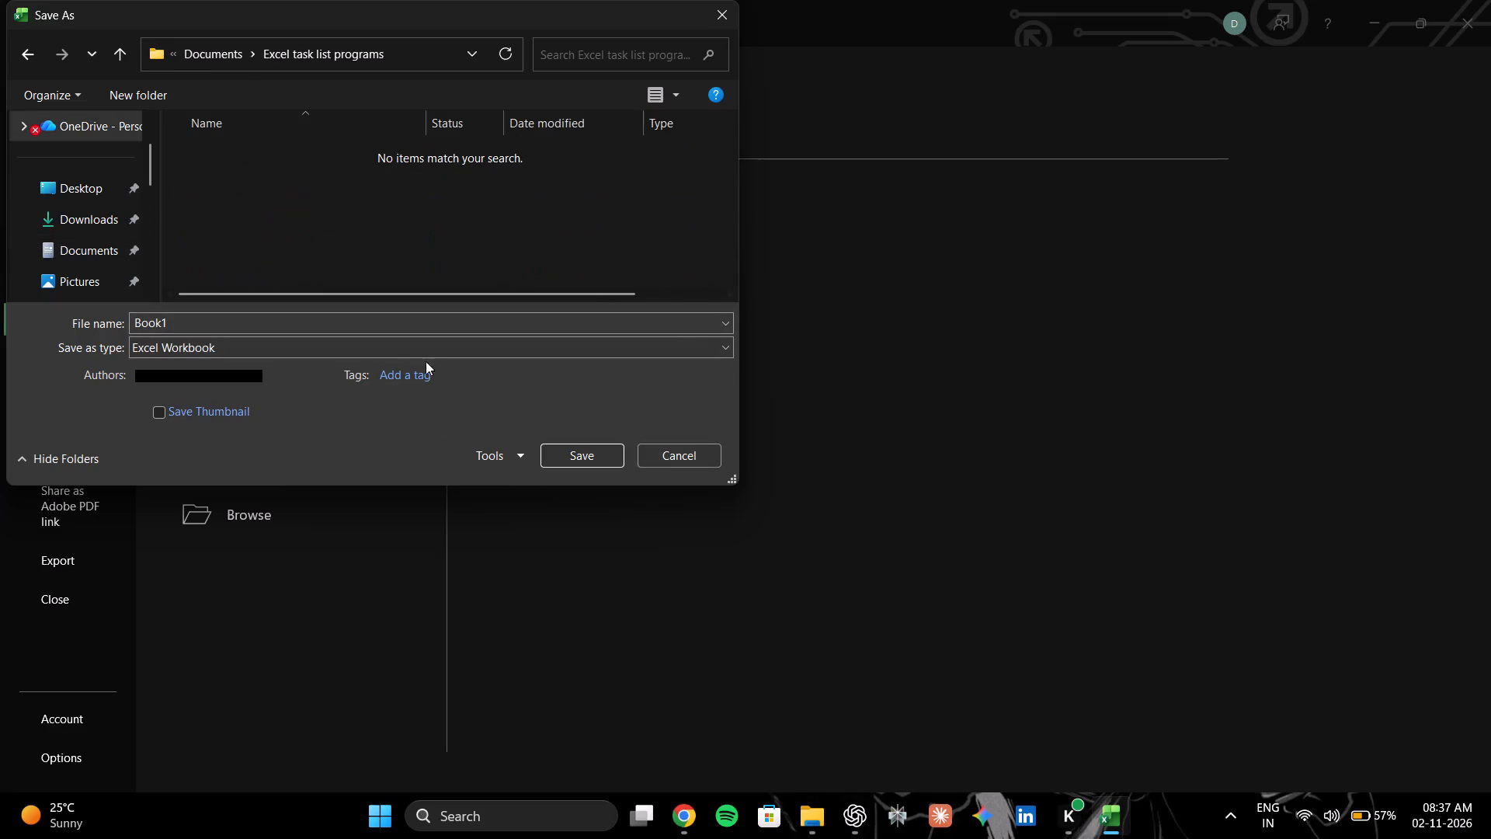
pyautogui.click(189, 310)
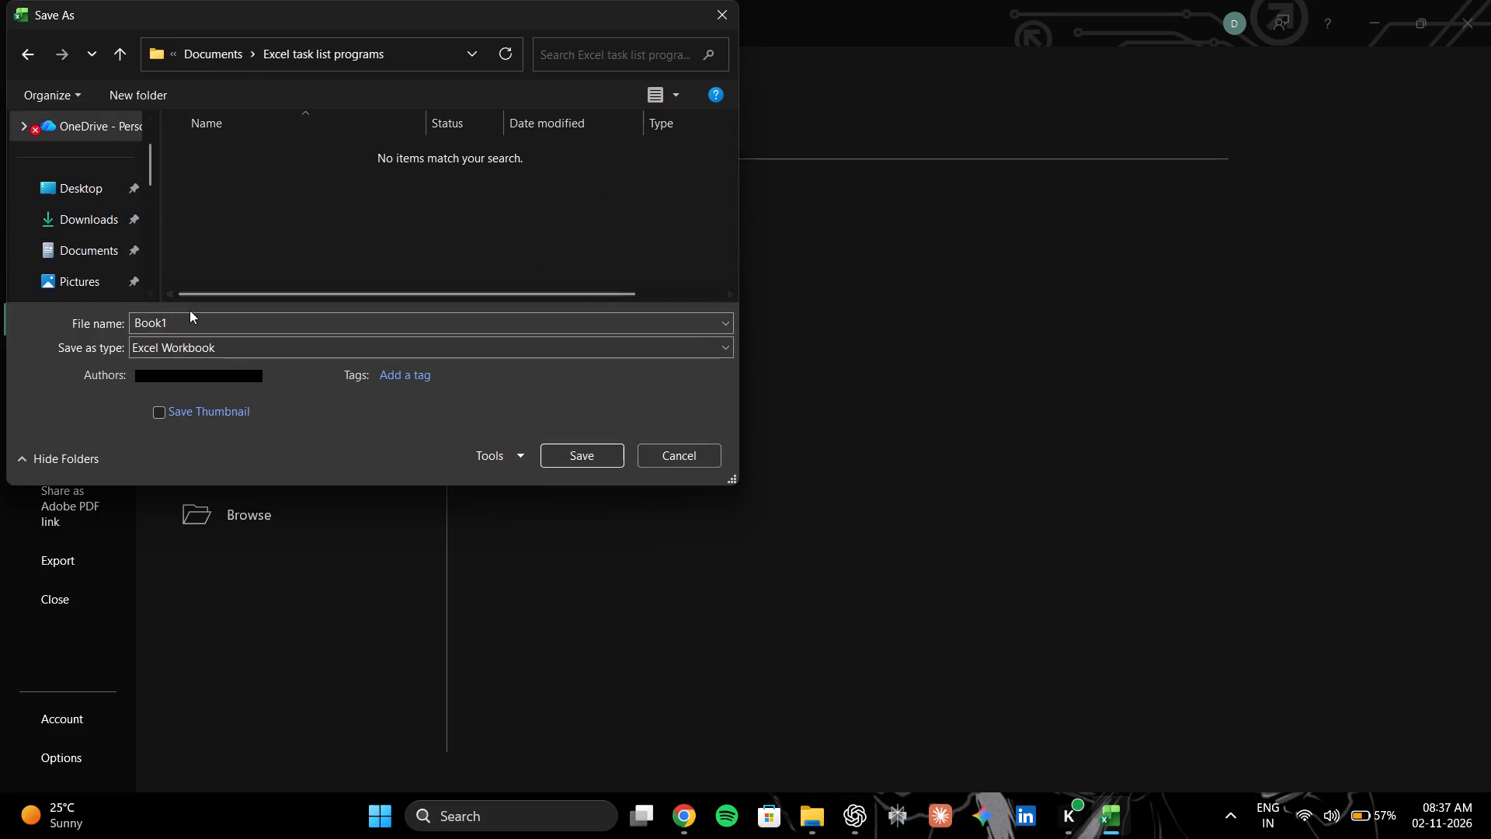
pyautogui.doubleClick(189, 324)
pyautogui.moveTo(189, 324); pyautogui.dragTo(99, 330)
pyautogui.write('Question number-1')
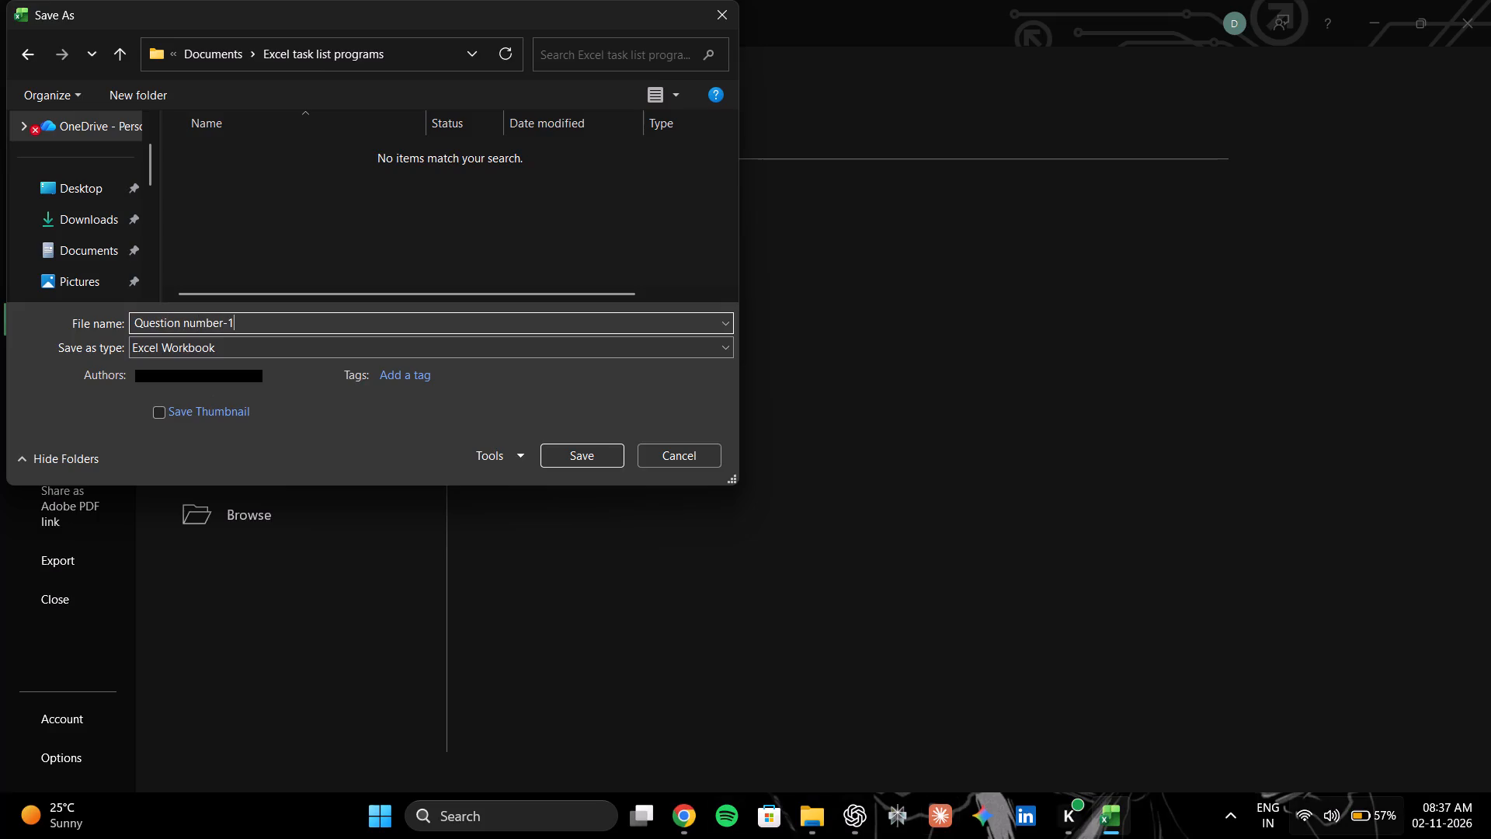
pyautogui.click(589, 450)
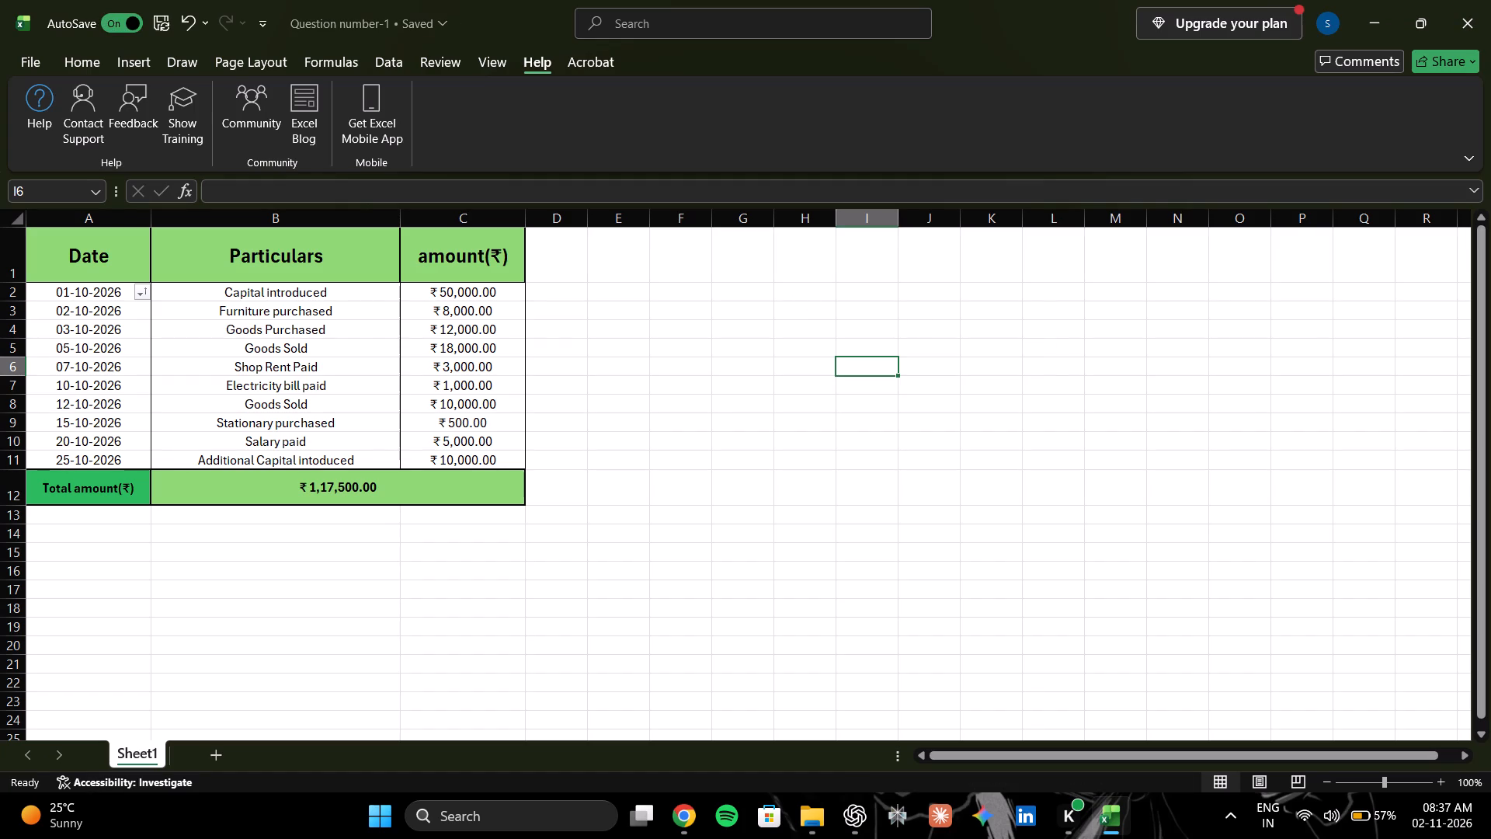
# Create a new blank workbook.
pyautogui.hotkey('ctrl', 'n')
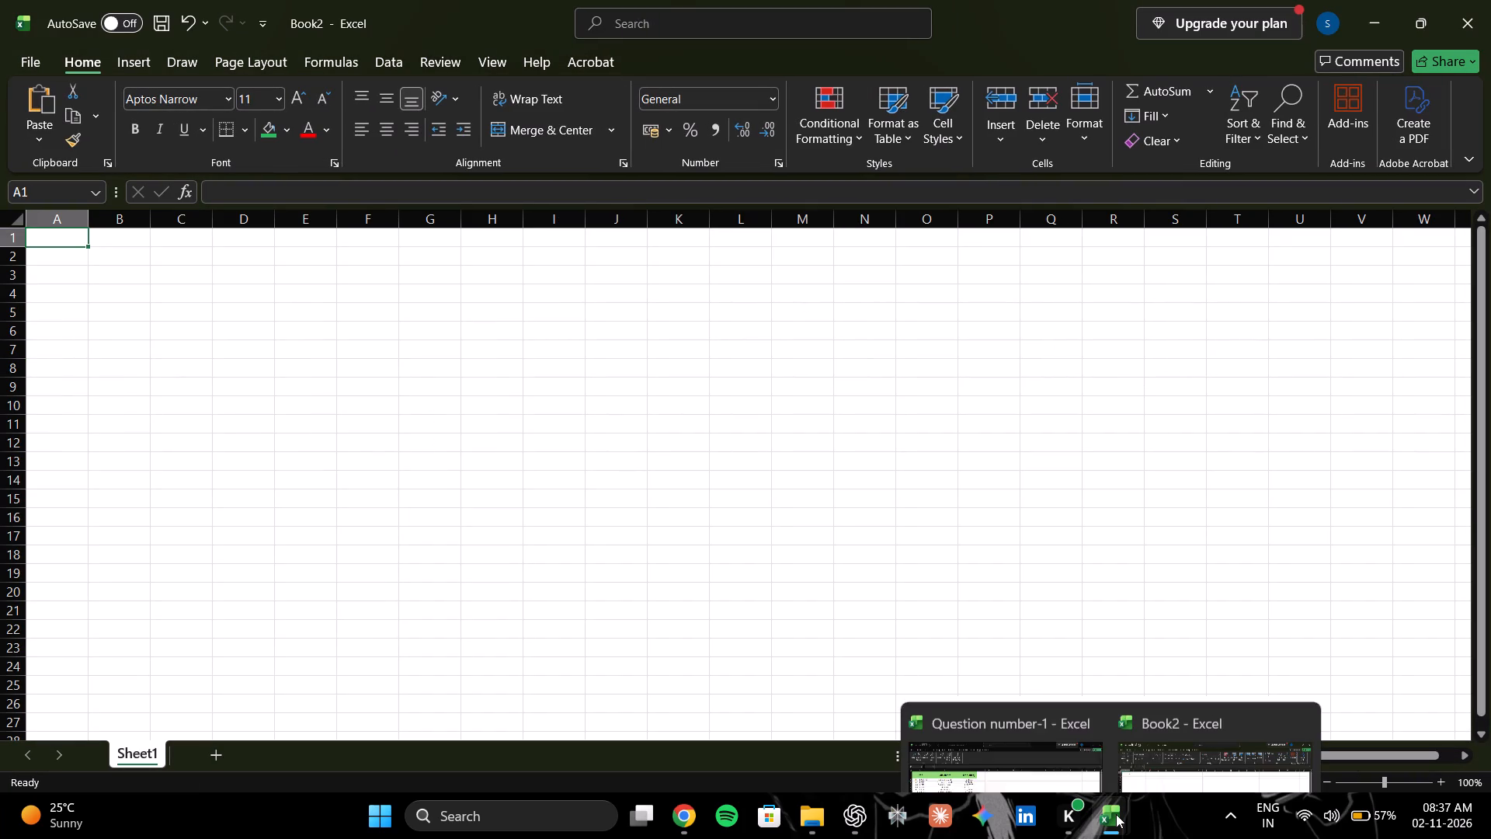
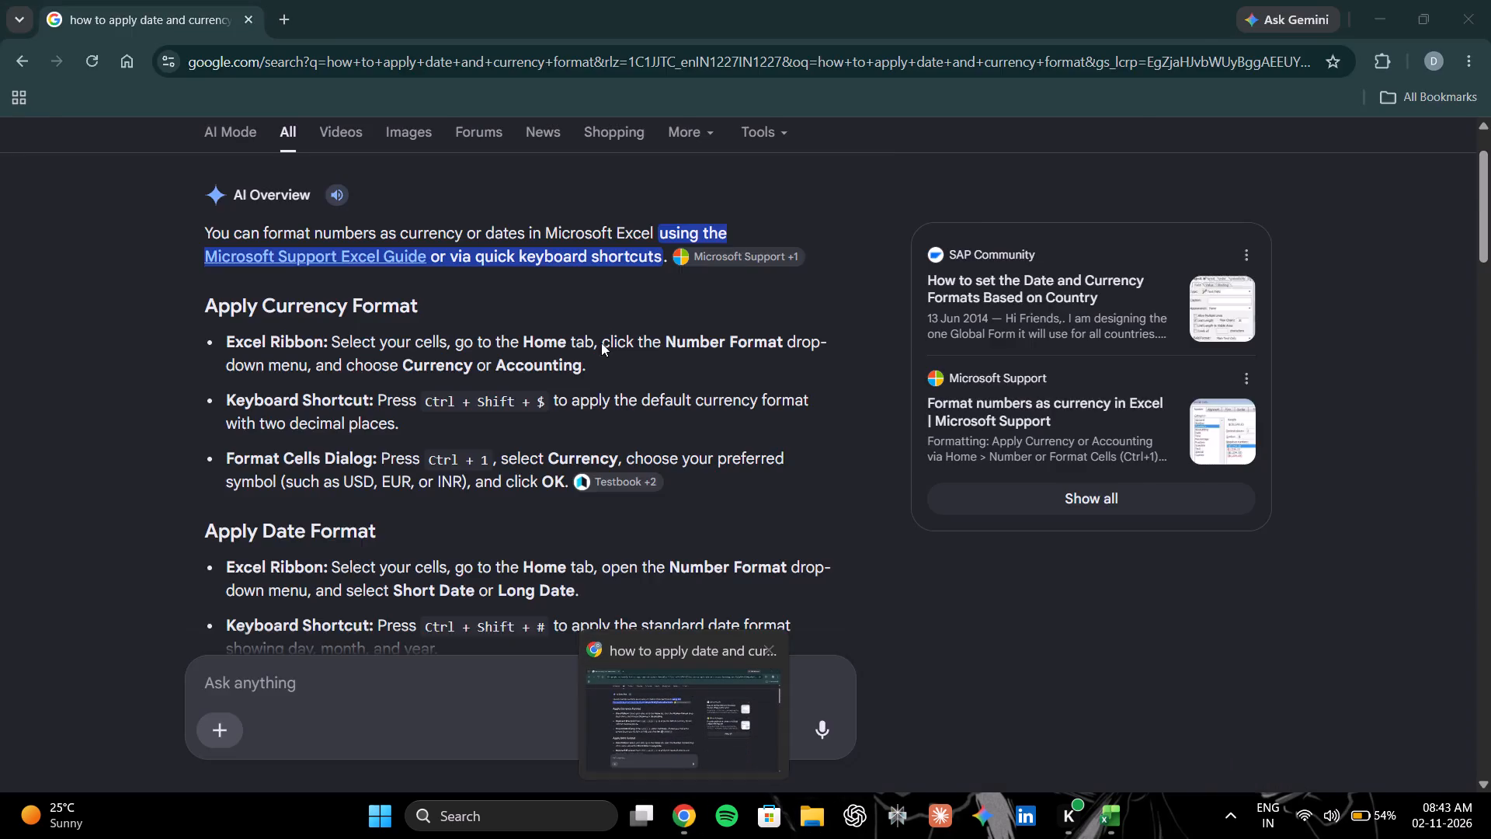
# Close the unused Book2 workbook and return to Sheet2 of the Question number-1 workbook.
pyautogui.scroll(-4, 565, 318)
pyautogui.click(1124, 838)
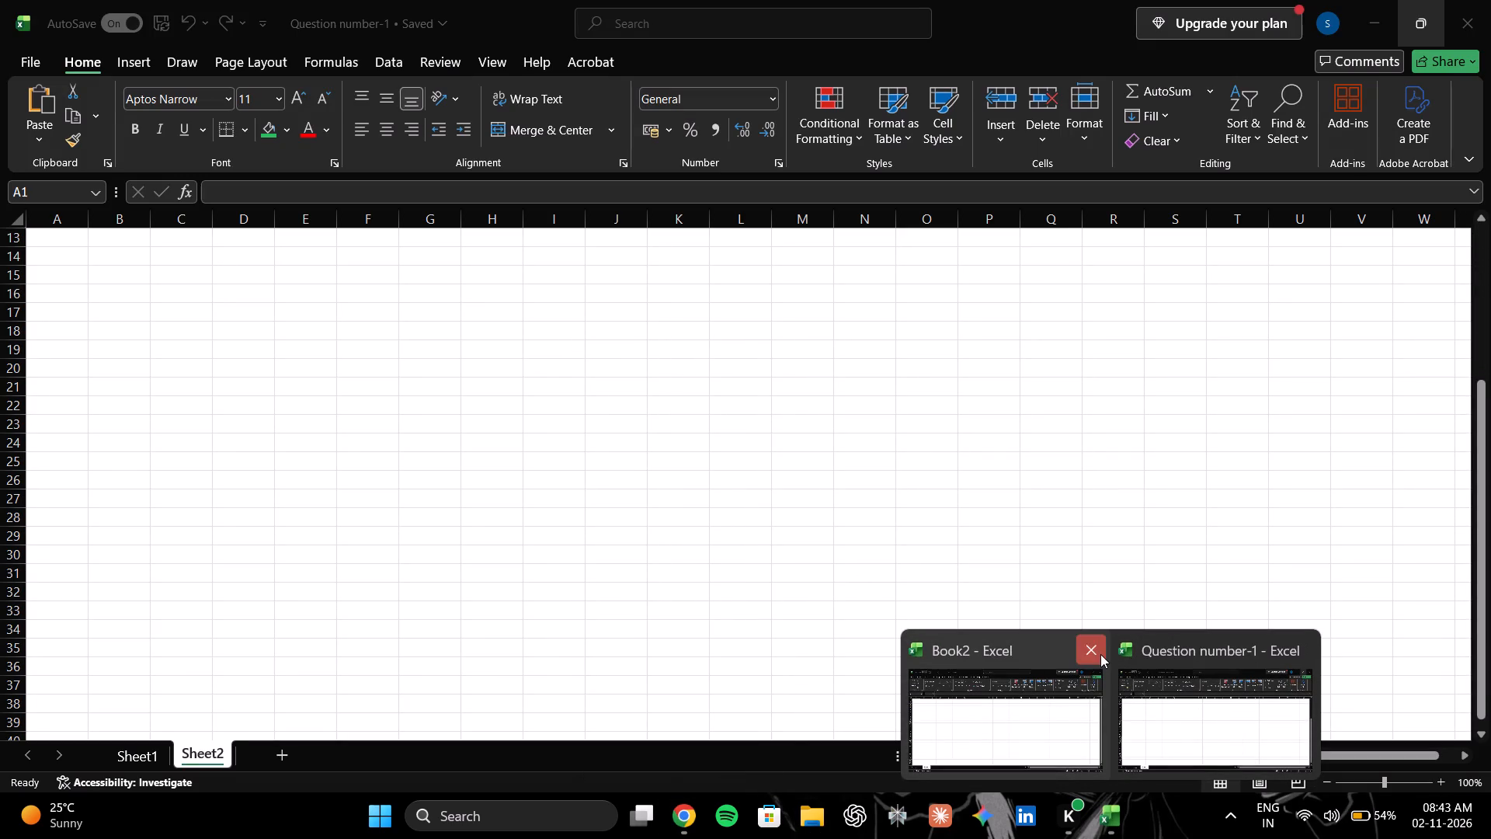
pyautogui.click(1100, 654)
pyautogui.click(805, 512)
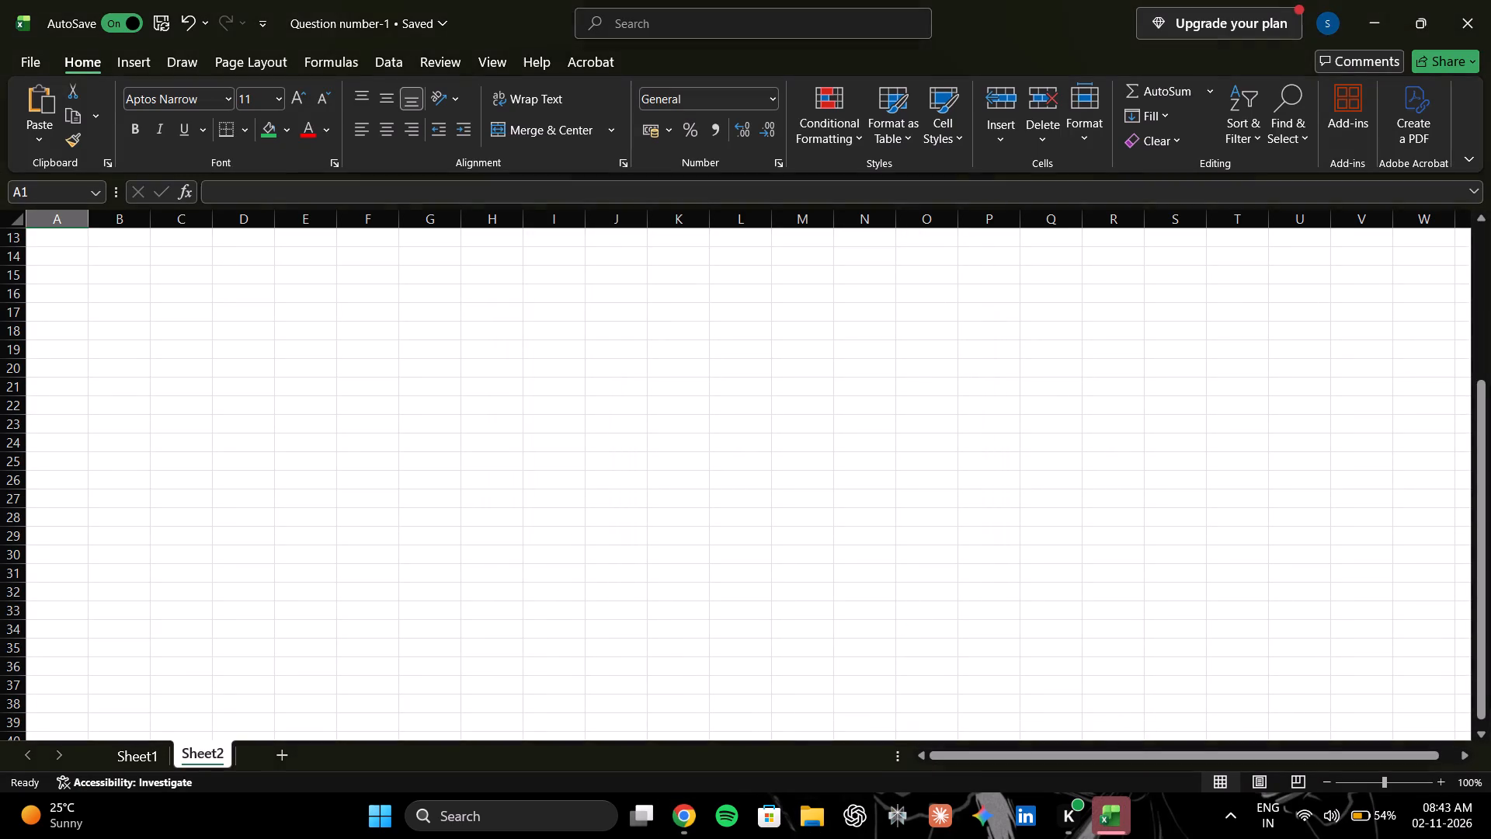
pyautogui.scroll(20, 609, 501)
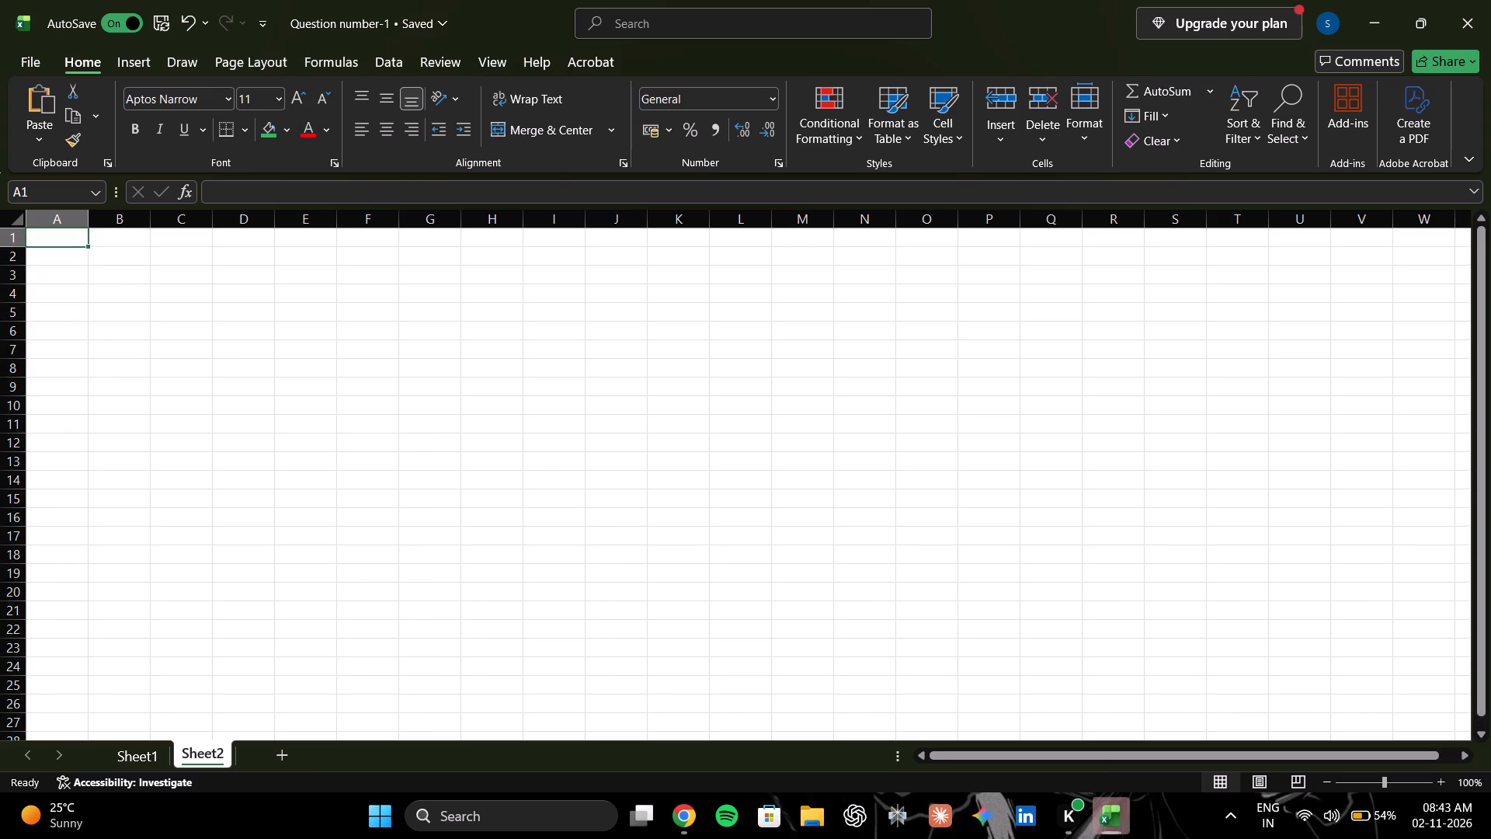
pyautogui.moveTo(1012, 761); pyautogui.dragTo(900, 754)
pyautogui.click(893, 752)
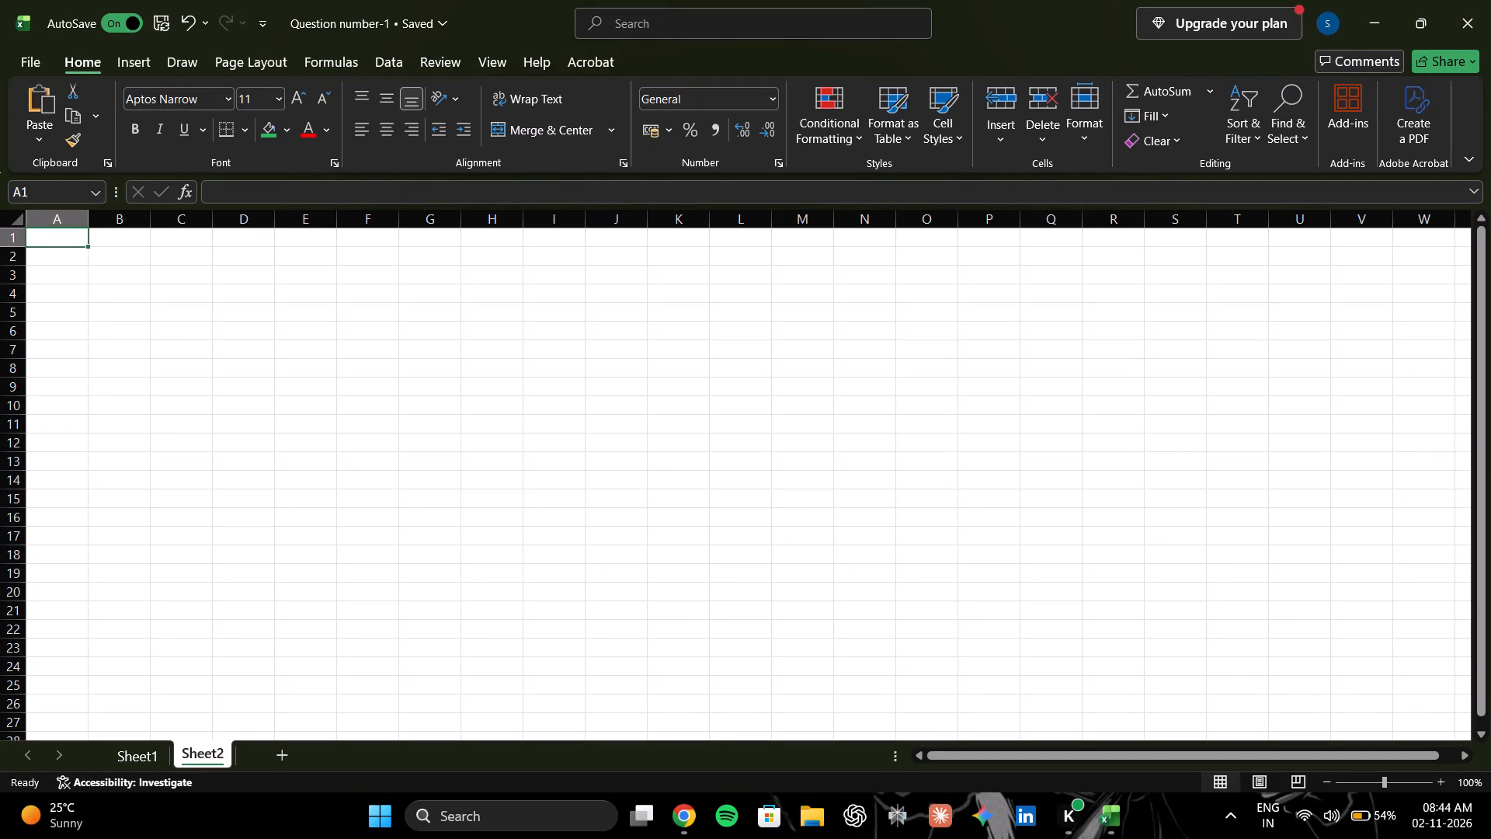
# Switch to Chrome and search Google in a new tab for "show me reference to a excel journel entery table".
pyautogui.click(696, 820)
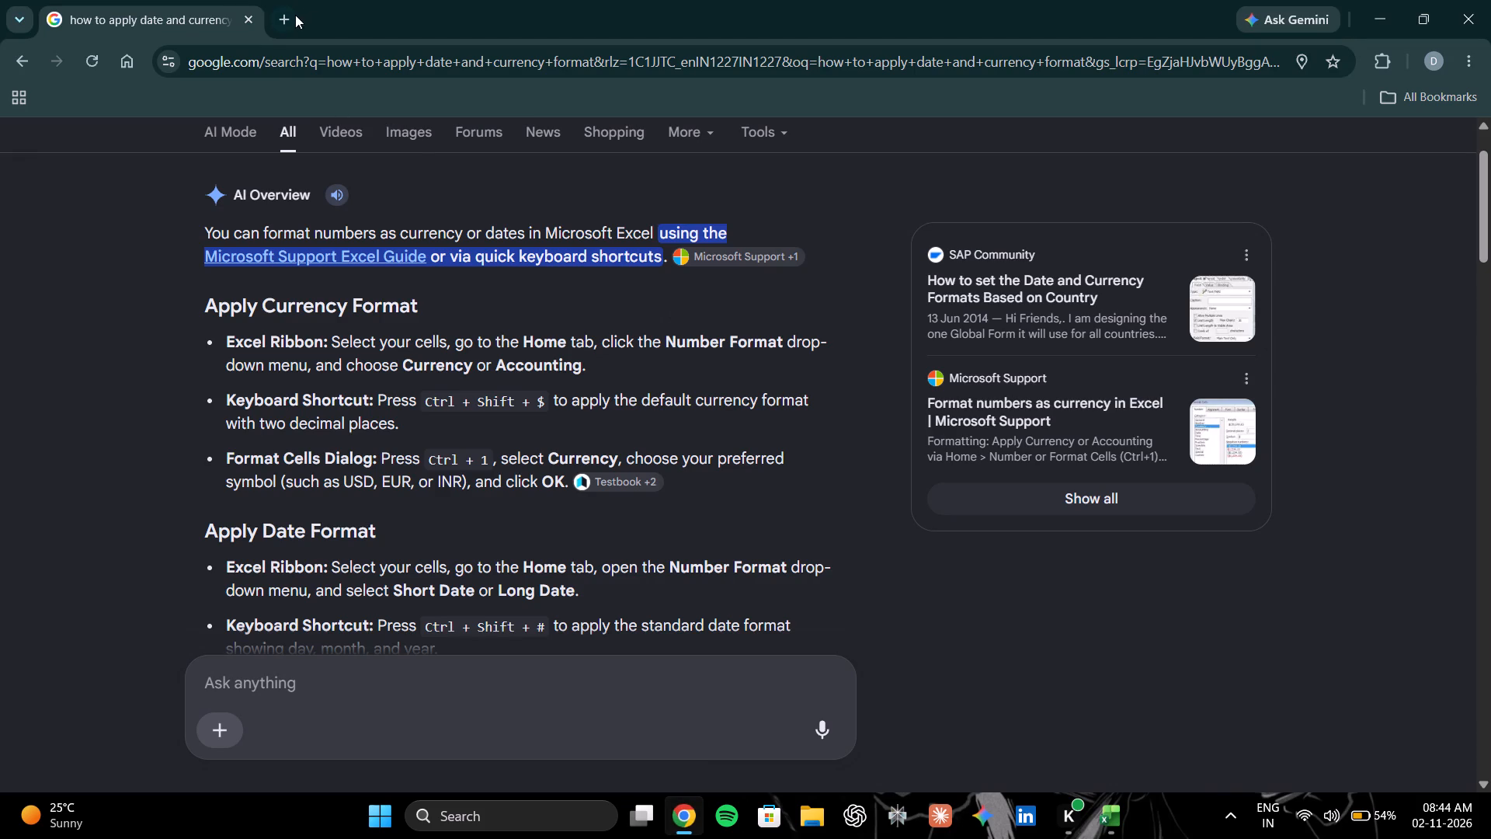
pyautogui.click(295, 15)
pyautogui.doubleClick(274, 54)
pyautogui.write('shoq m')
pyautogui.press('BackSpace')
pyautogui.press('BackSpace')
pyautogui.press('BackSpace')
pyautogui.press('BackSpace')
pyautogui.press('w')
pyautogui.press('BackSpace')
pyautogui.write('ow me reference tp')
pyautogui.press('BackSpace')
pyautogui.write('o a ec')
pyautogui.press('BackSpace')
pyautogui.write('xcel journel entery table')
pyautogui.press('space')
pyautogui.press('Return')
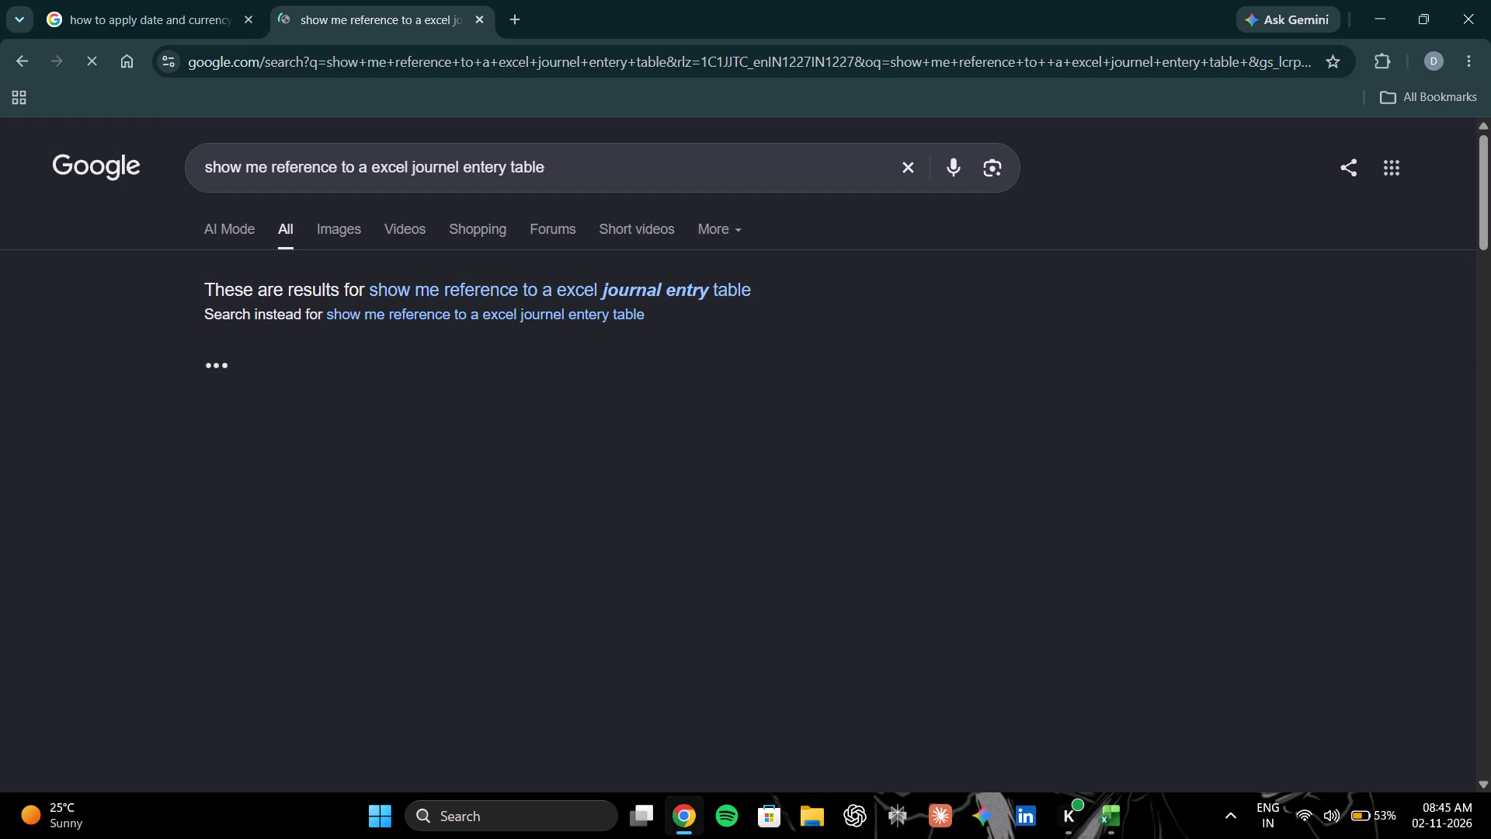
# Show the image results, preview ExcelDemy's Final Journal picture and open its source page.
pyautogui.click(325, 226)
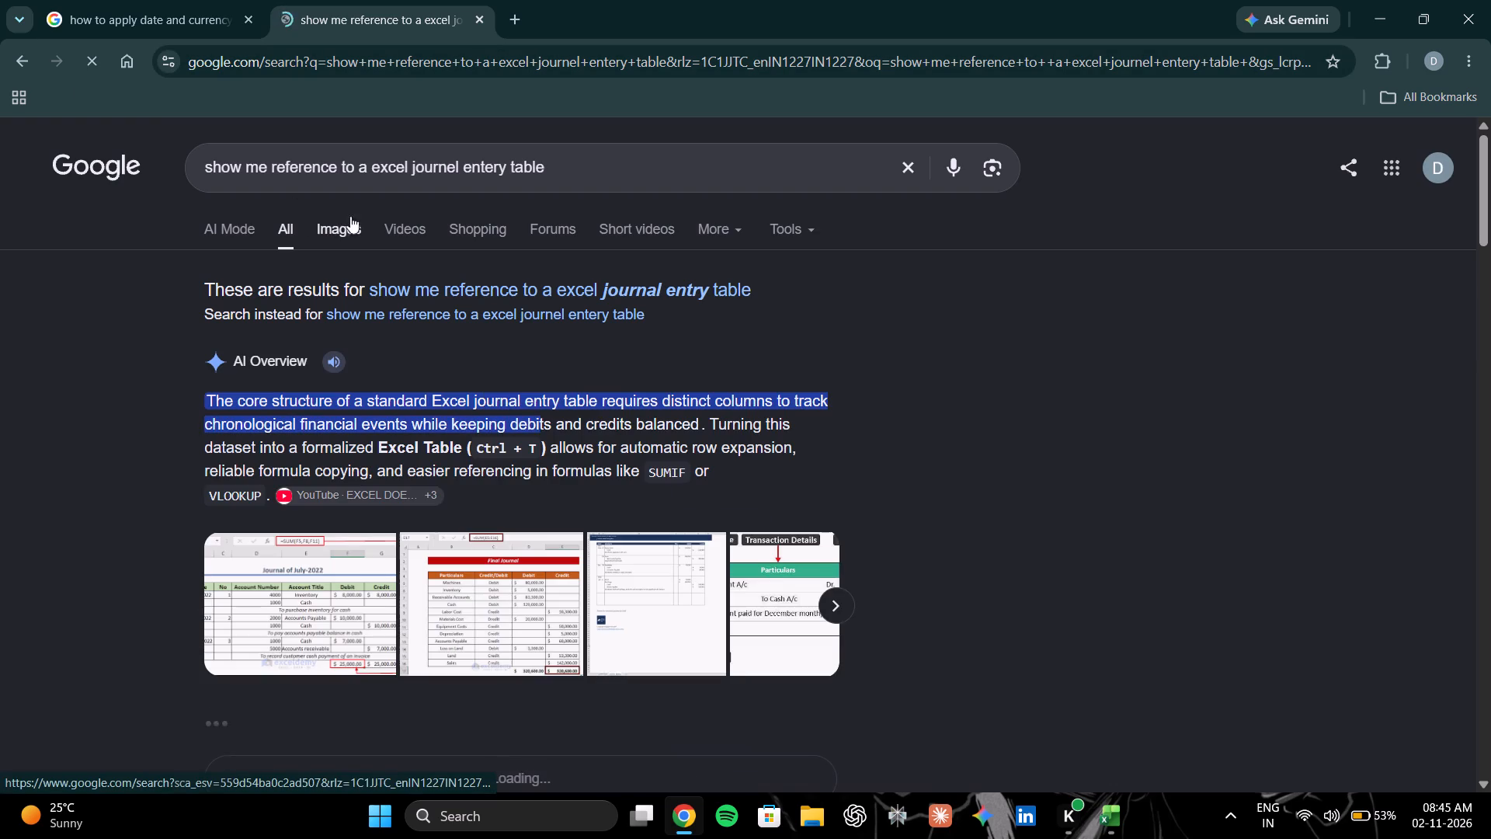
pyautogui.click(127, 416)
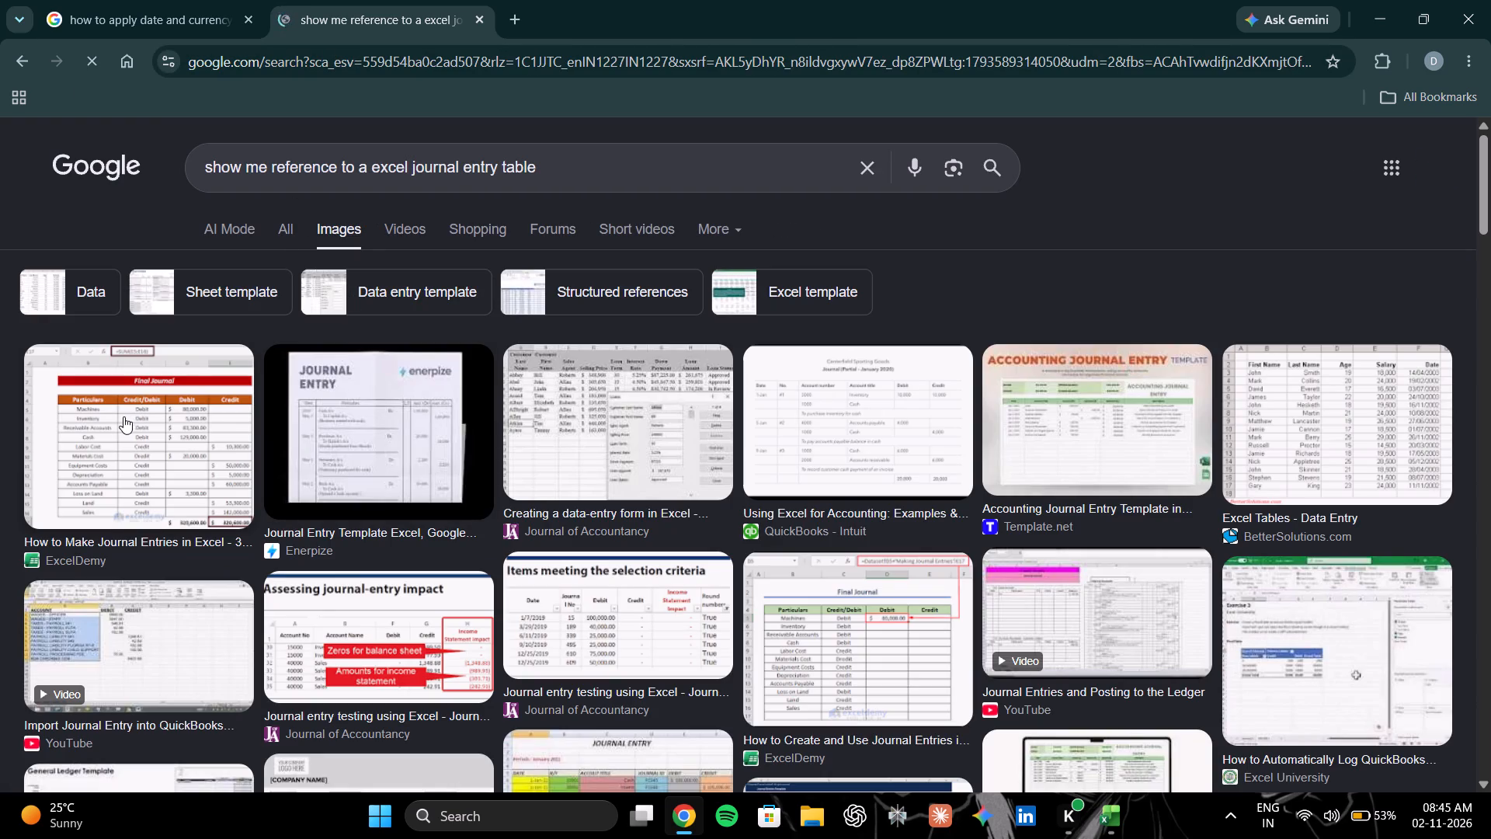
pyautogui.click(181, 444)
pyautogui.moveTo(181, 444); pyautogui.dragTo(181, 452)
pyautogui.click(181, 452)
pyautogui.doubleClick(181, 453)
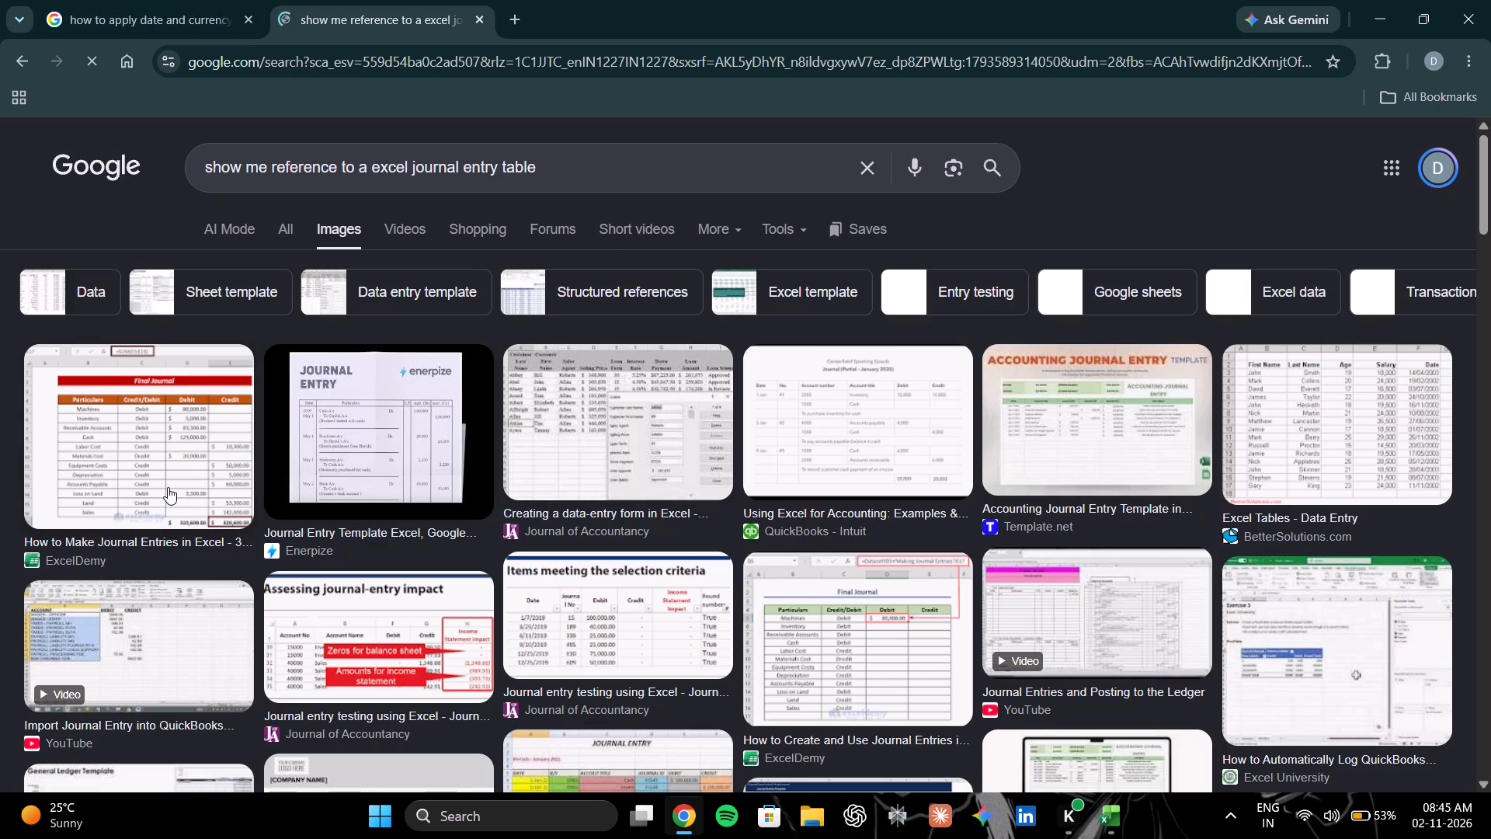
pyautogui.click(168, 487)
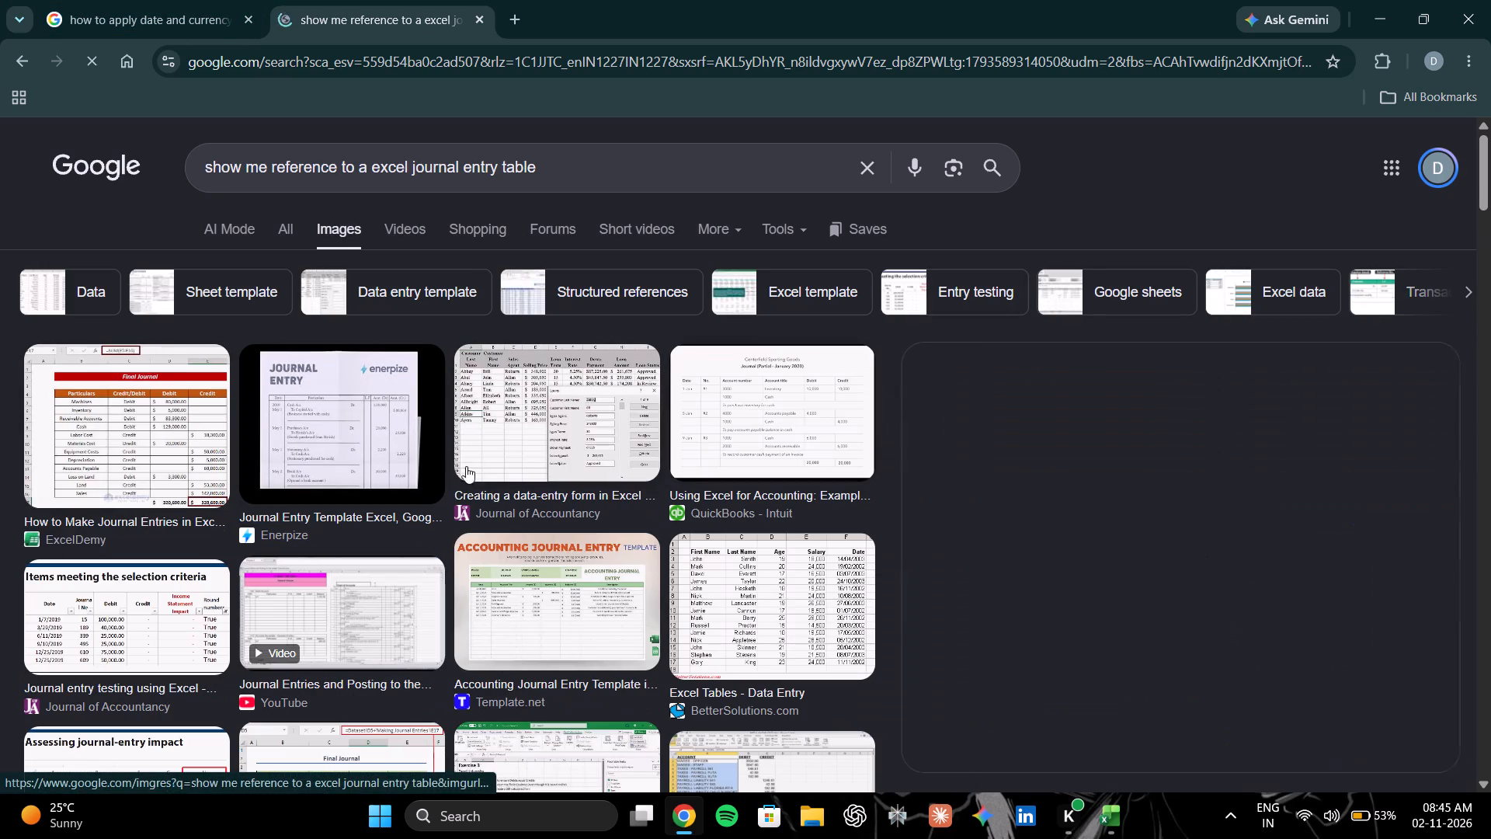
pyautogui.click(1263, 480)
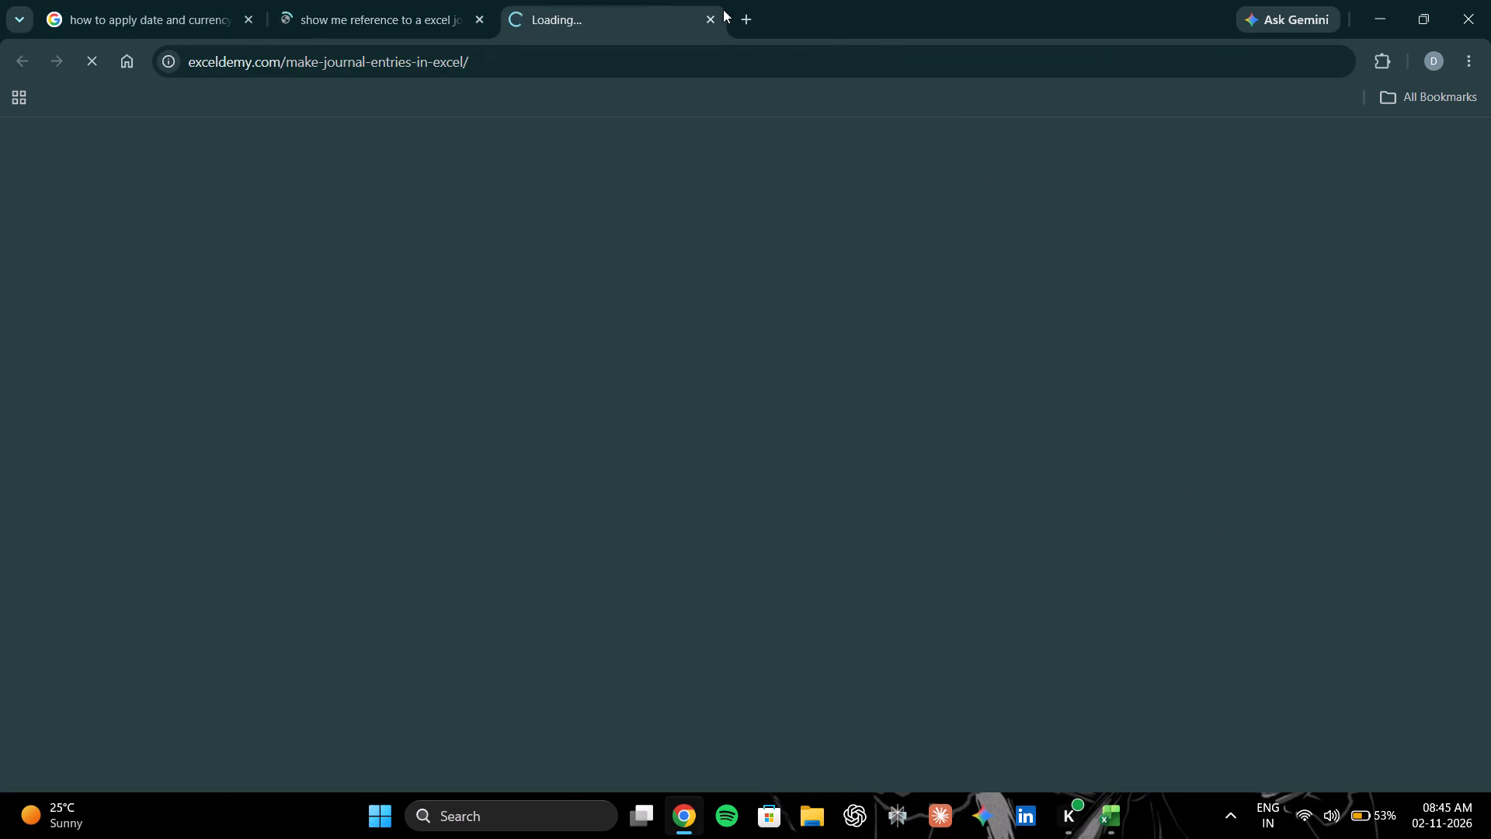
pyautogui.click(710, 19)
pyautogui.keyDown('ctrl'); pyautogui.scroll(3, 1229, 511); pyautogui.keyUp('ctrl')
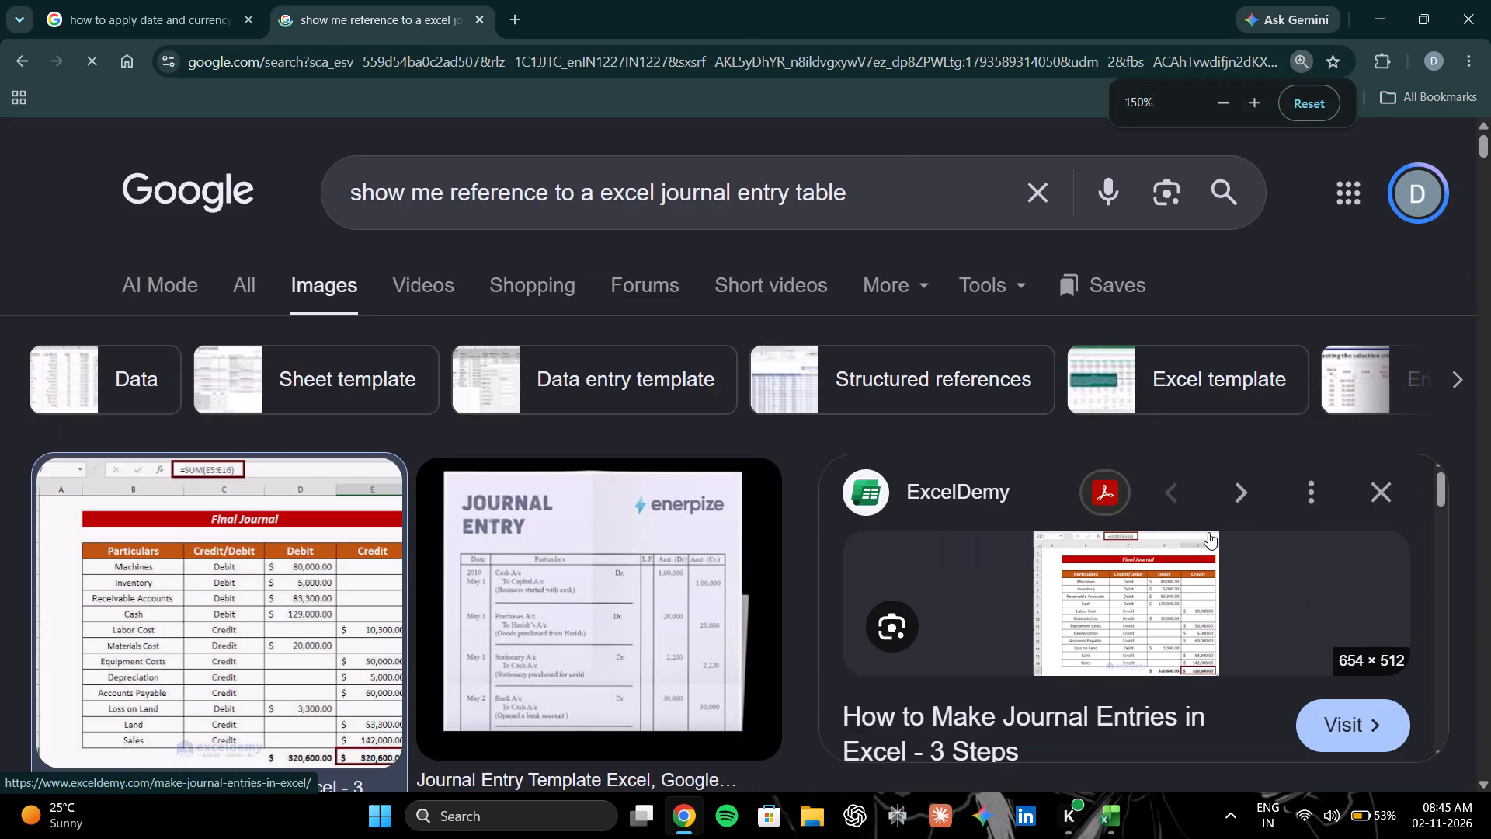
pyautogui.scroll(-4, 1172, 587)
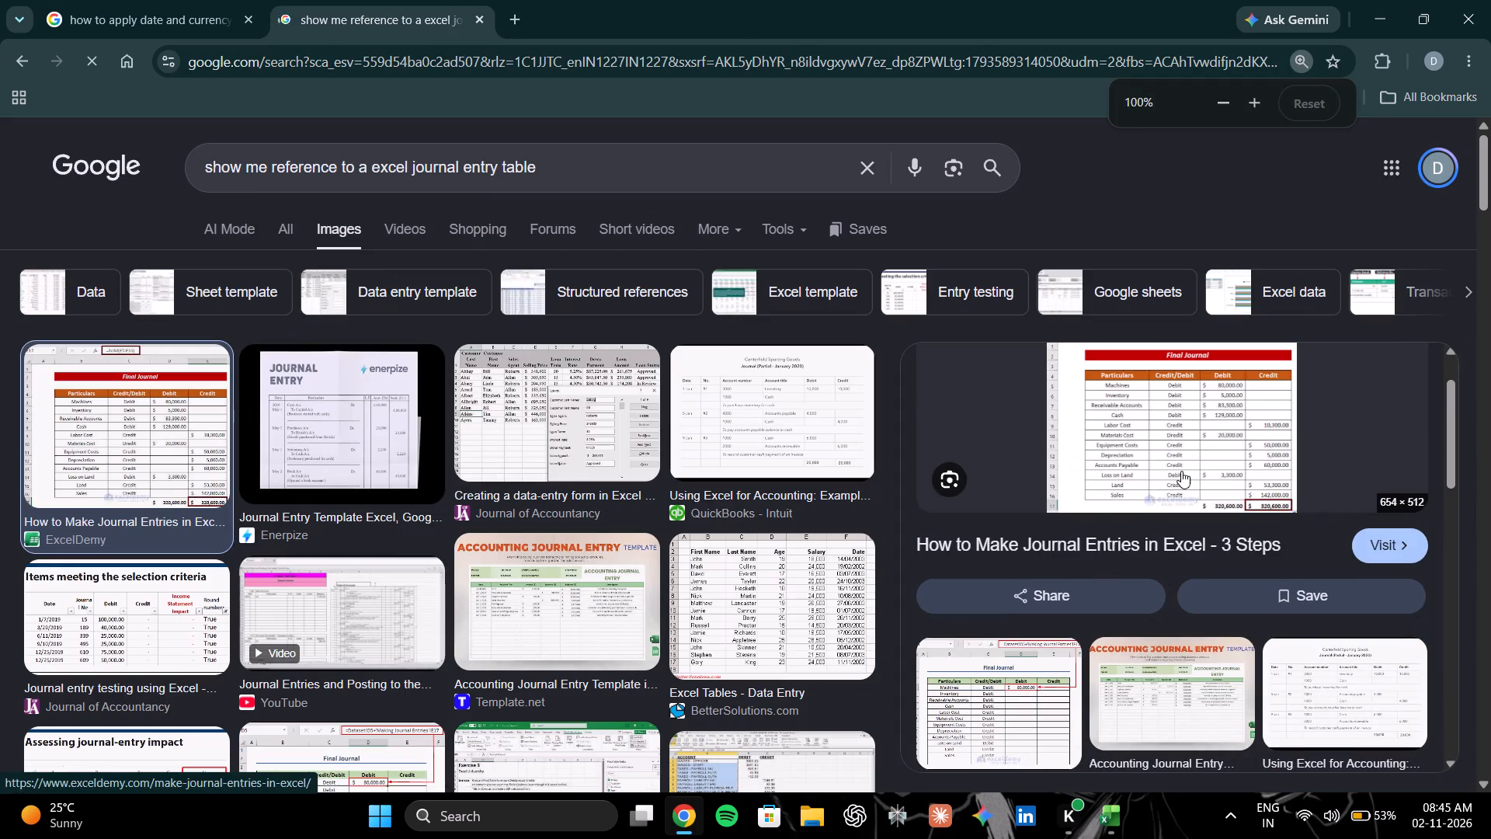
pyautogui.click(1181, 471)
# Go back to the image results and preview the QuickBooks journal example "Using Excel for Accounting".
pyautogui.doubleClick(377, 12)
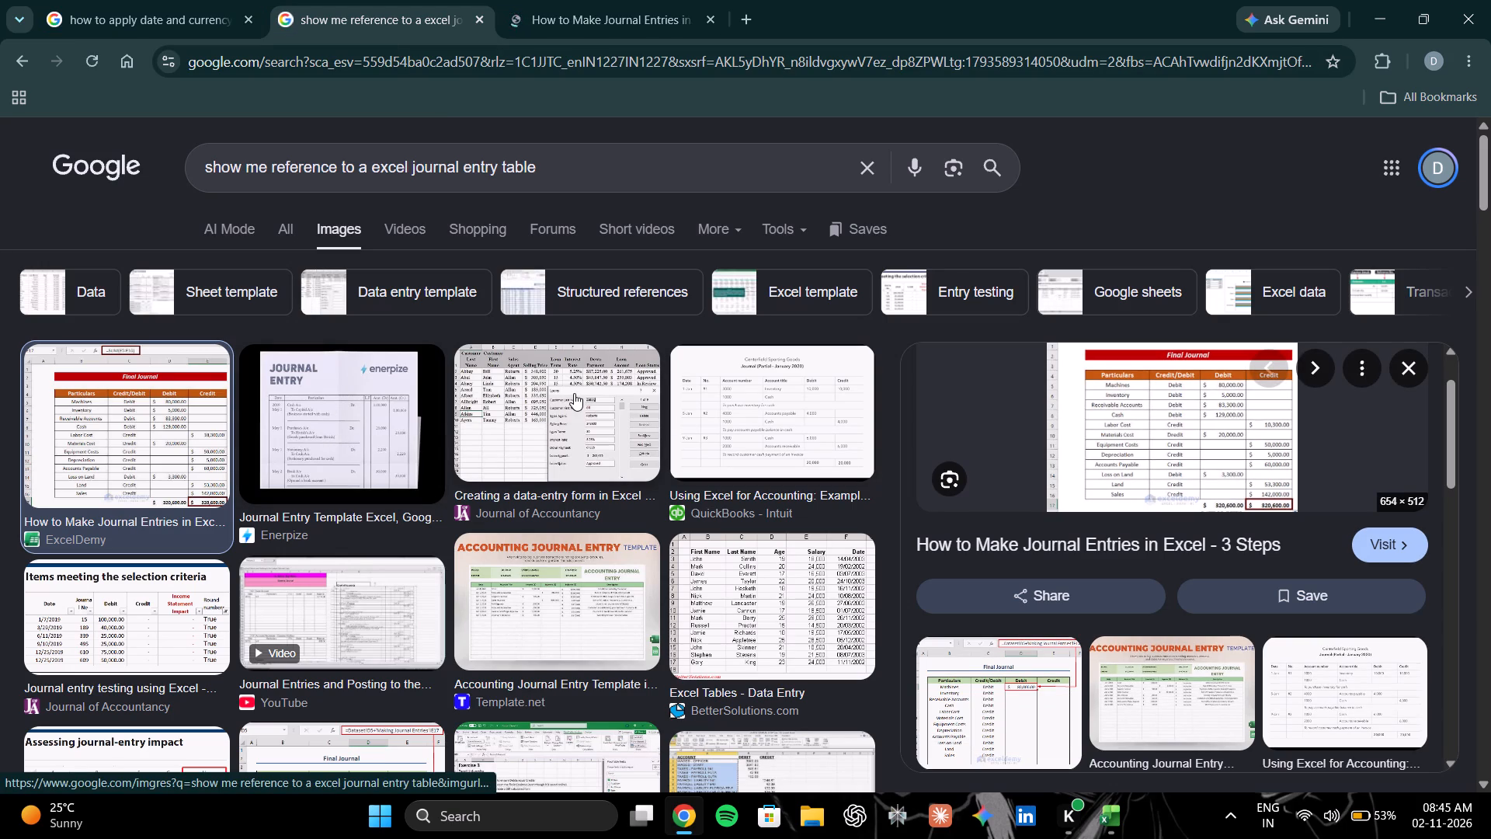
pyautogui.click(777, 409)
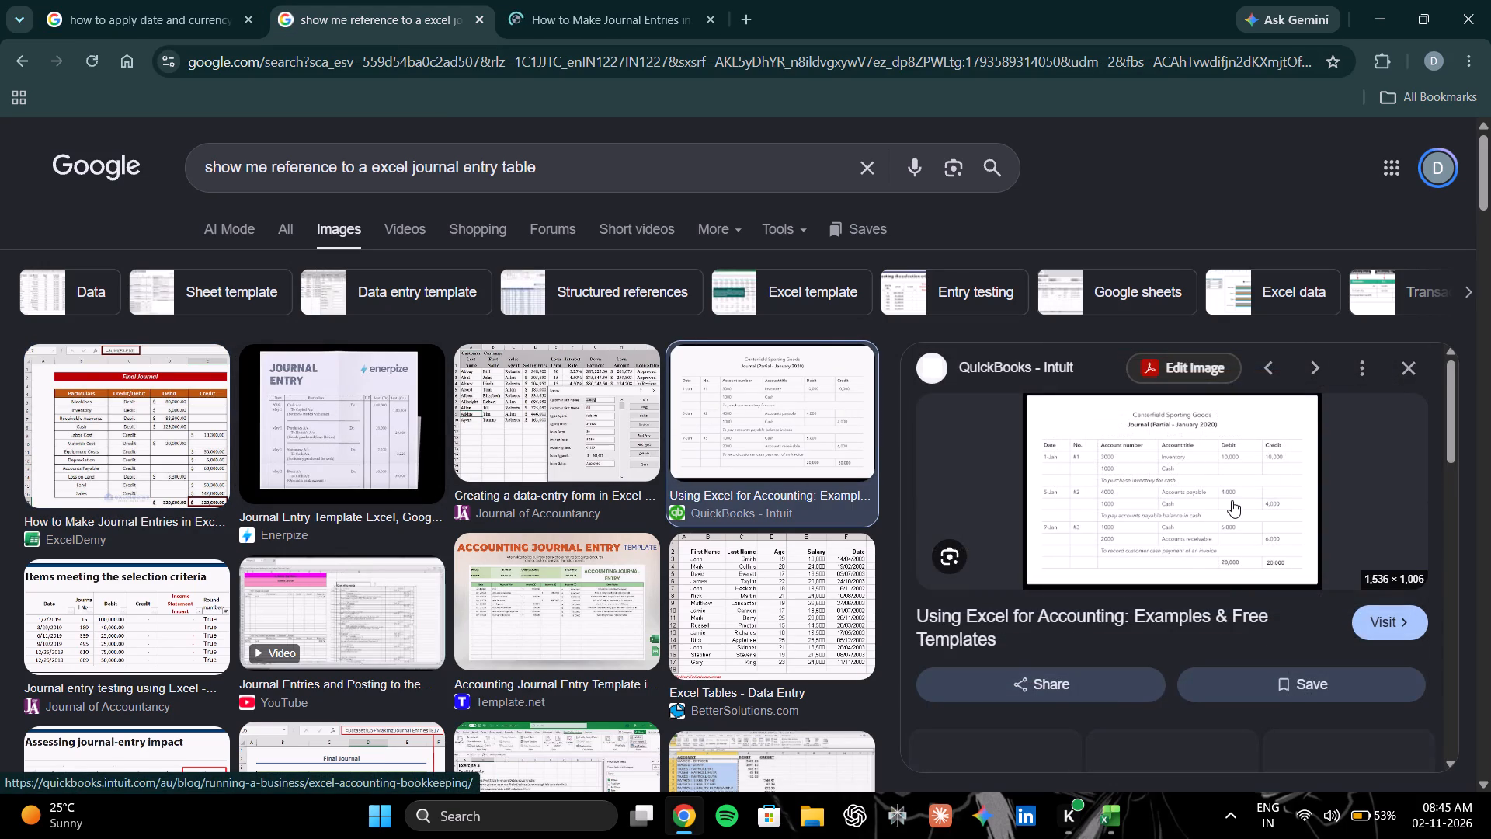
pyautogui.keyDown('ctrl'); pyautogui.scroll(3, 1232, 500); pyautogui.keyUp('ctrl')
pyautogui.keyDown('ctrl'); pyautogui.scroll(-3, 1232, 503); pyautogui.keyUp('ctrl')
# Examine the sample journal table in the ExcelDemy article, and close the article and image search tabs.
pyautogui.doubleClick(624, 6)
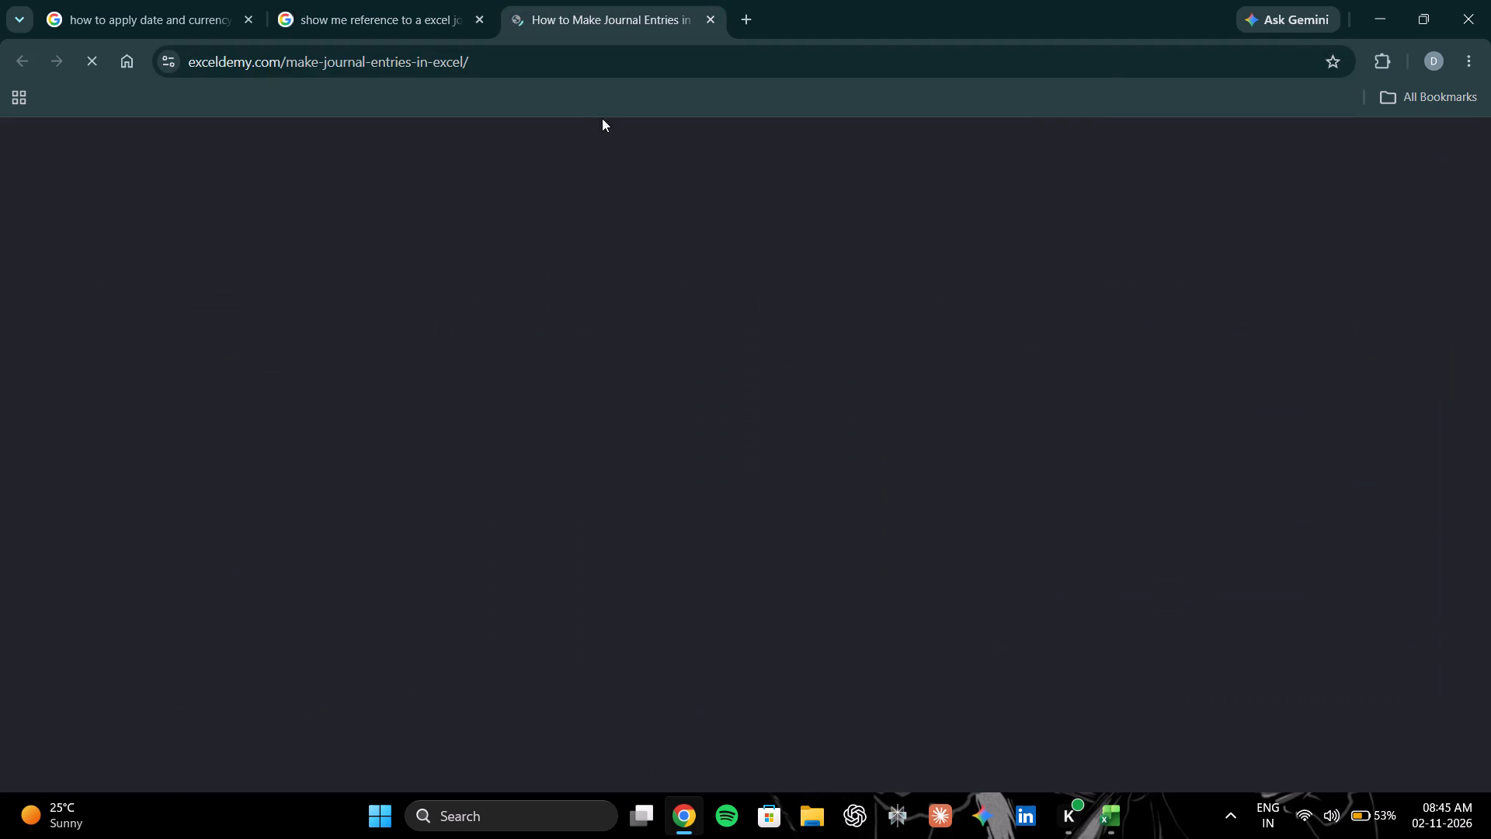
pyautogui.scroll(-5, 669, 353)
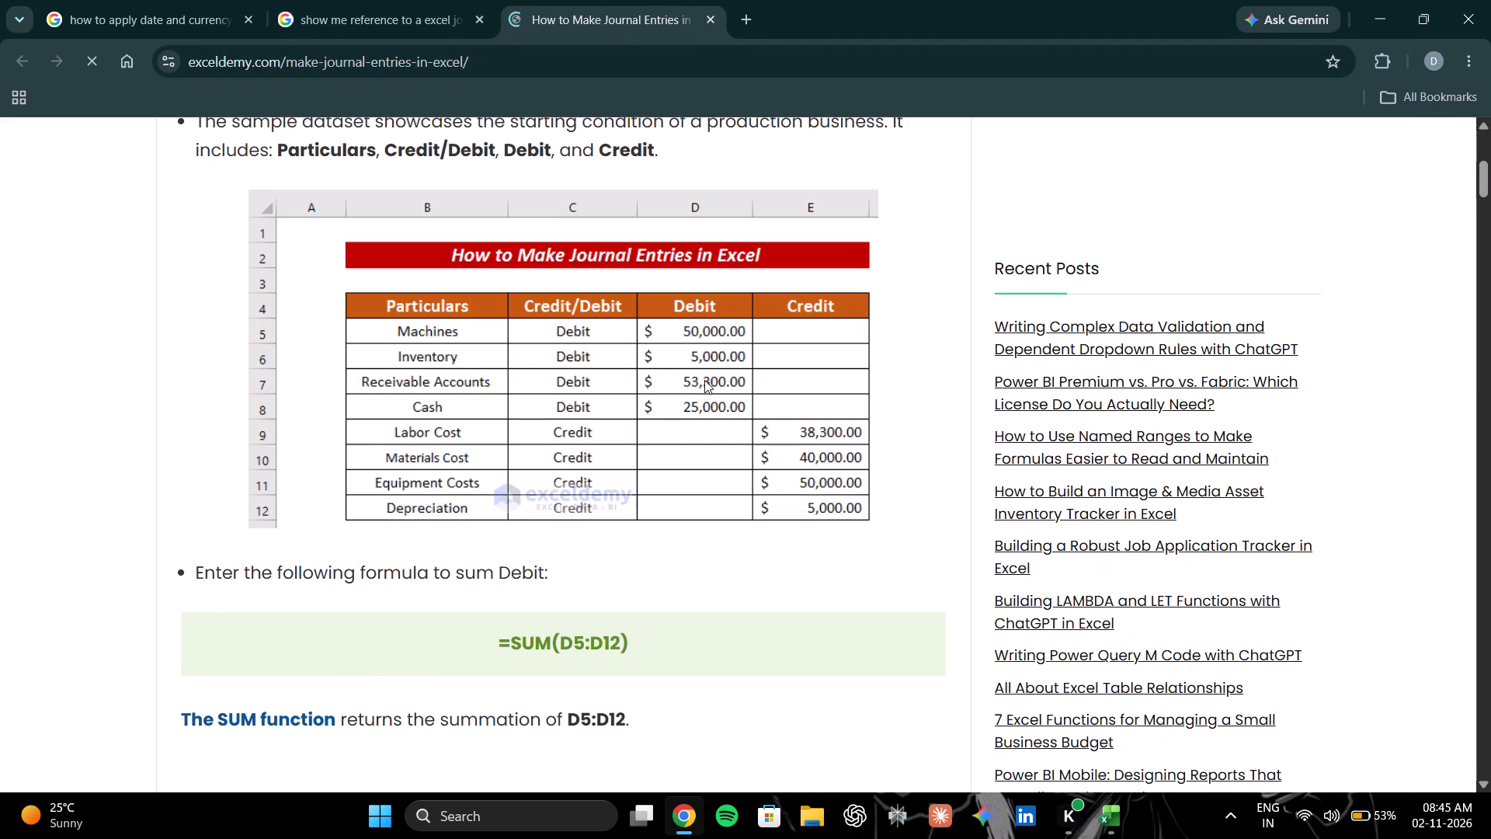
pyautogui.scroll(1, 705, 340)
pyautogui.scroll(-1, 706, 340)
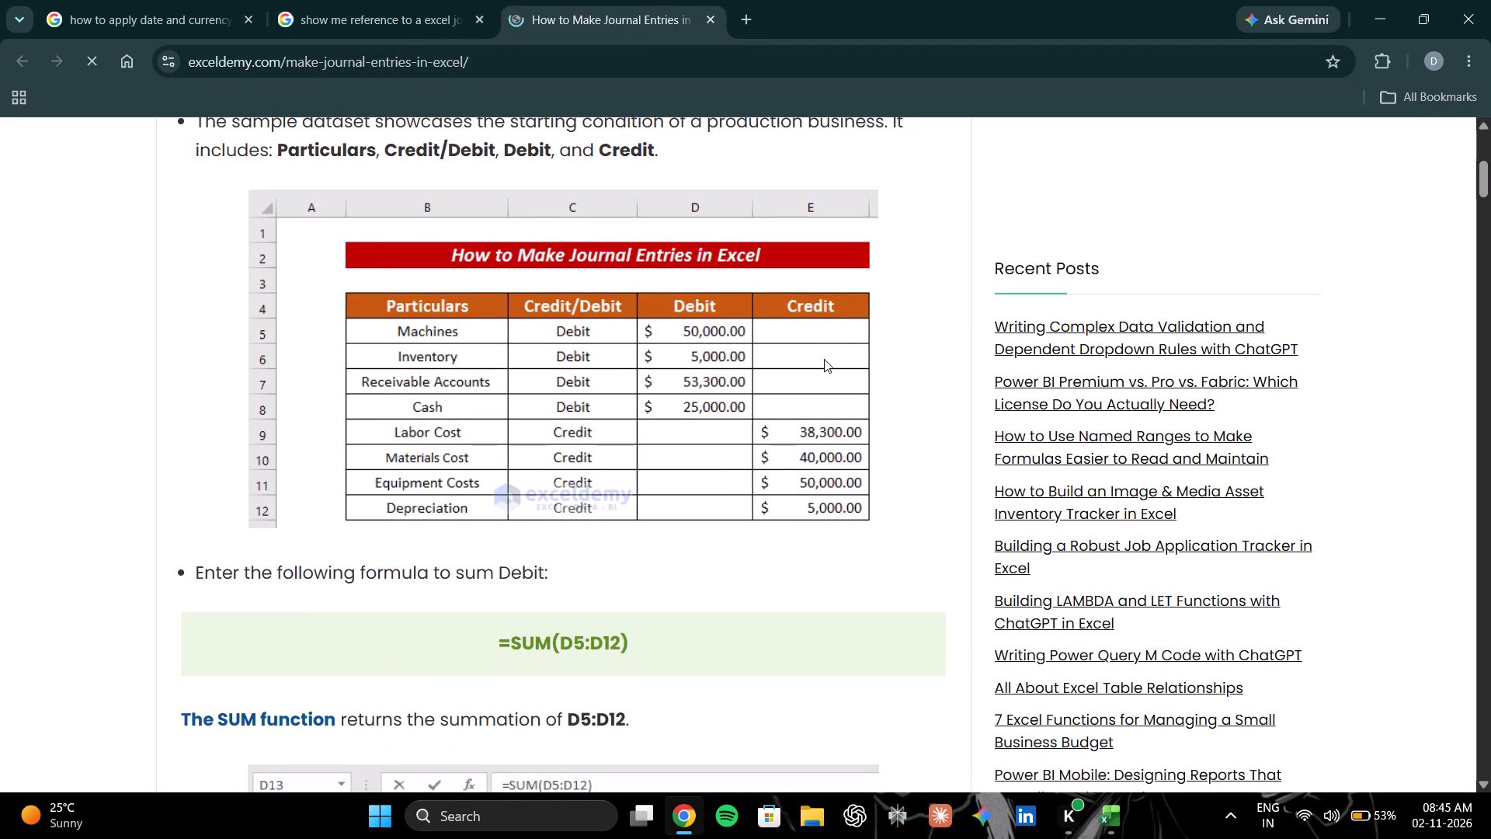
pyautogui.scroll(-3, 836, 423)
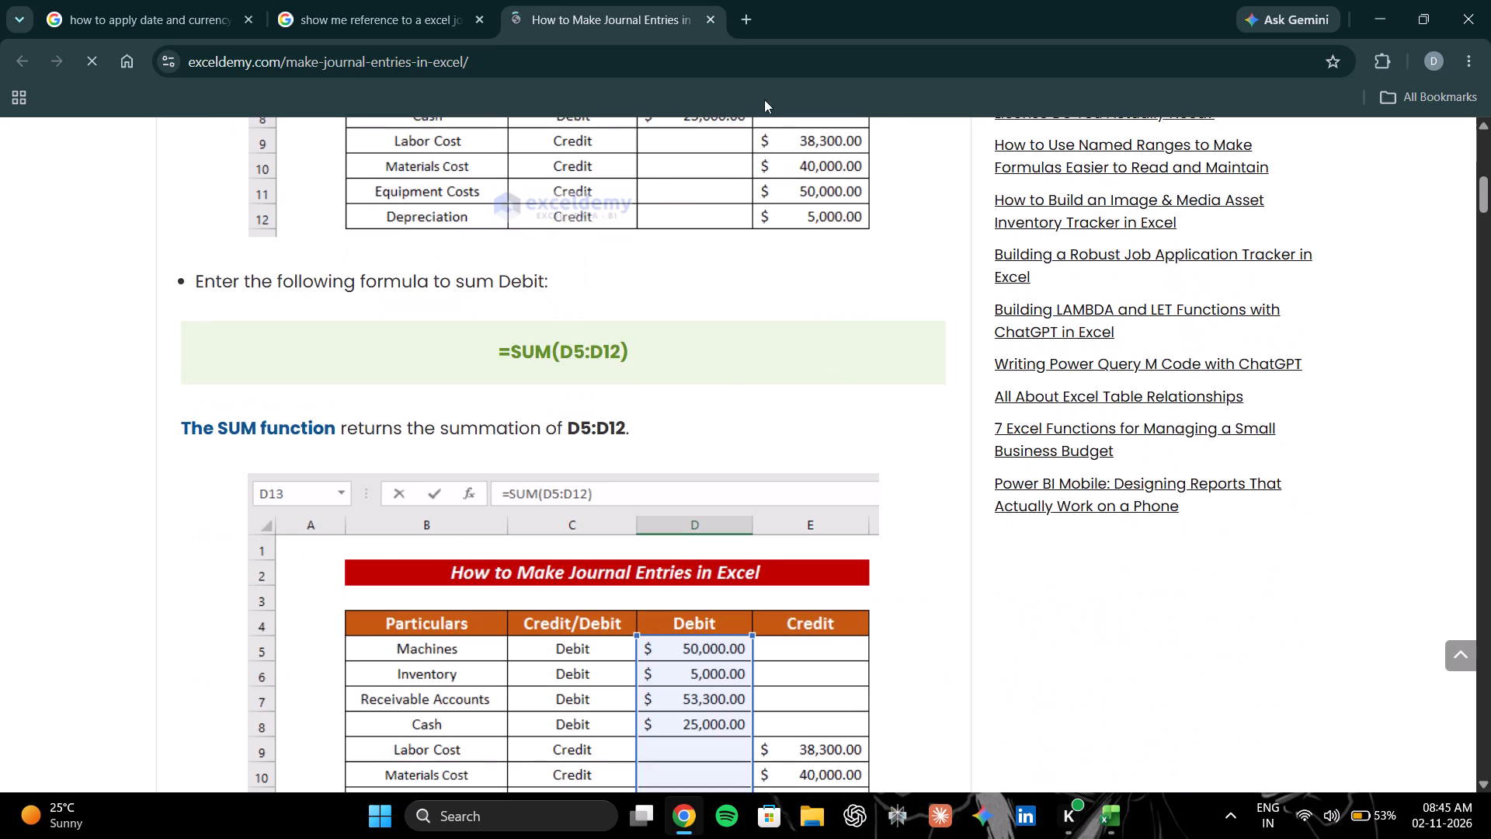
pyautogui.click(711, 22)
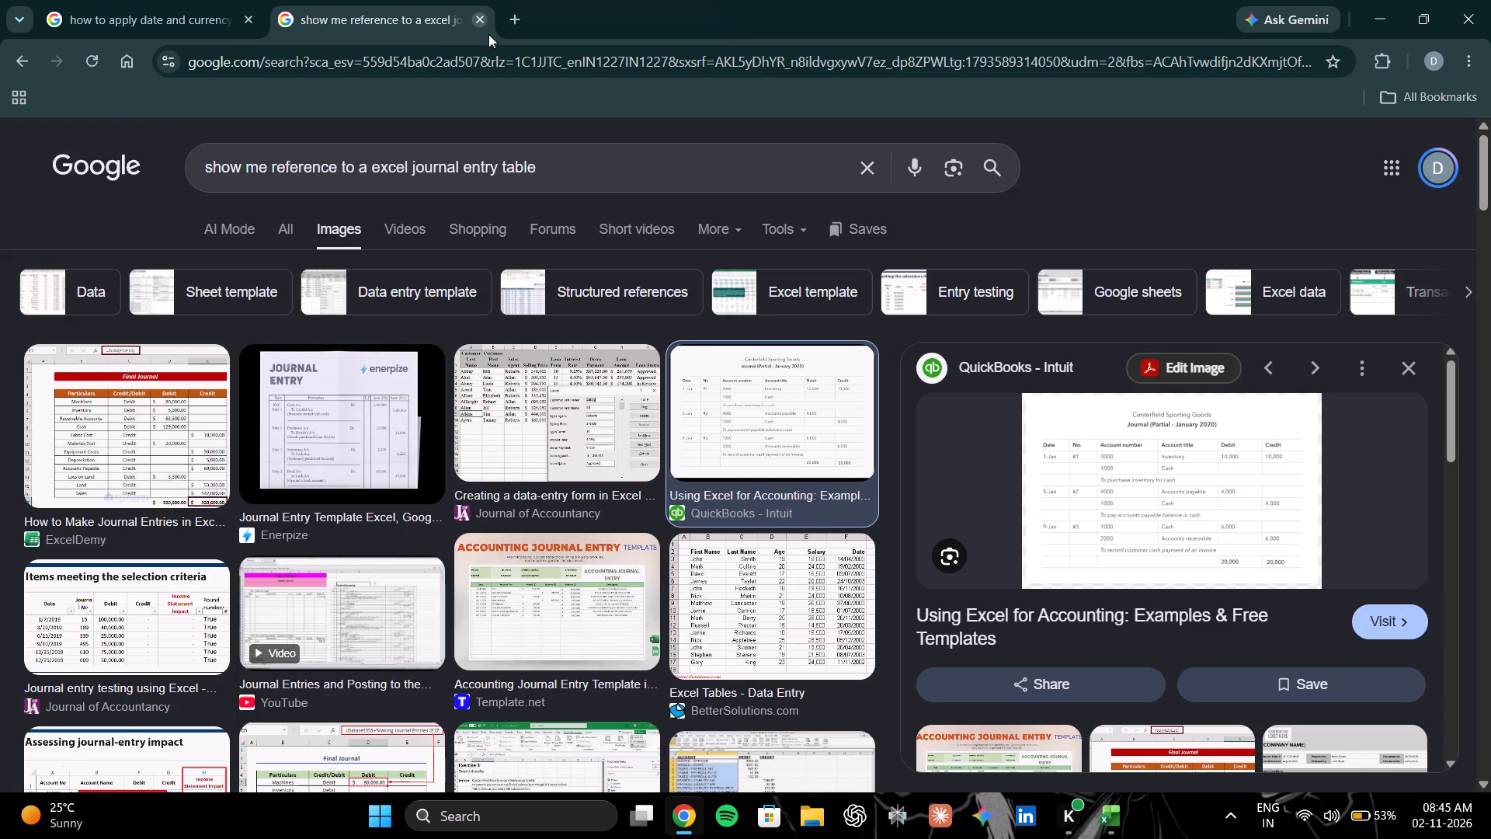
pyautogui.click(474, 17)
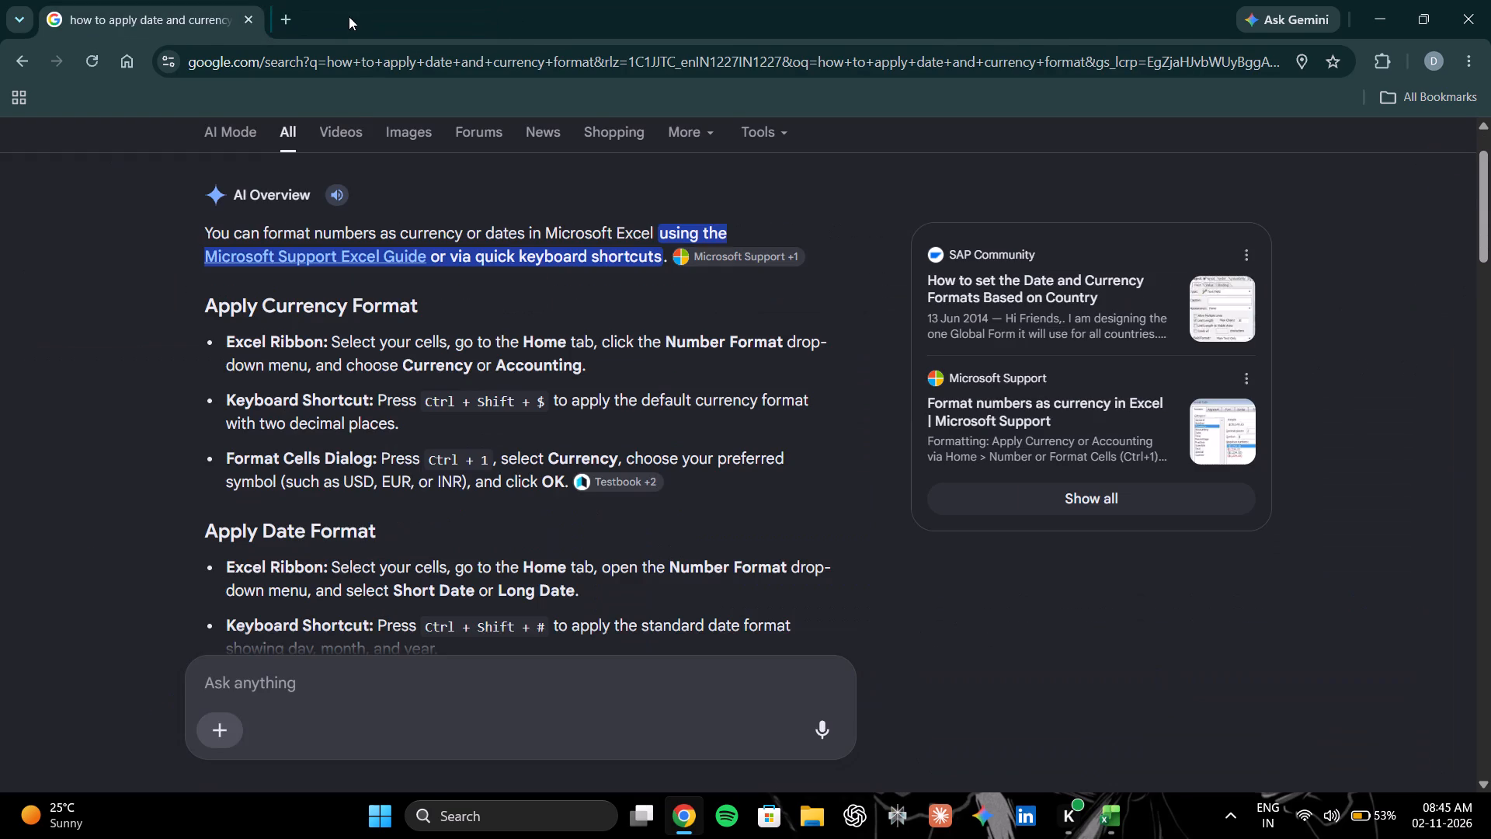
# Switch to Excel, check the transaction table on Sheet1 and return to the blank Sheet2.
pyautogui.hotkey('alt', 'Tab')
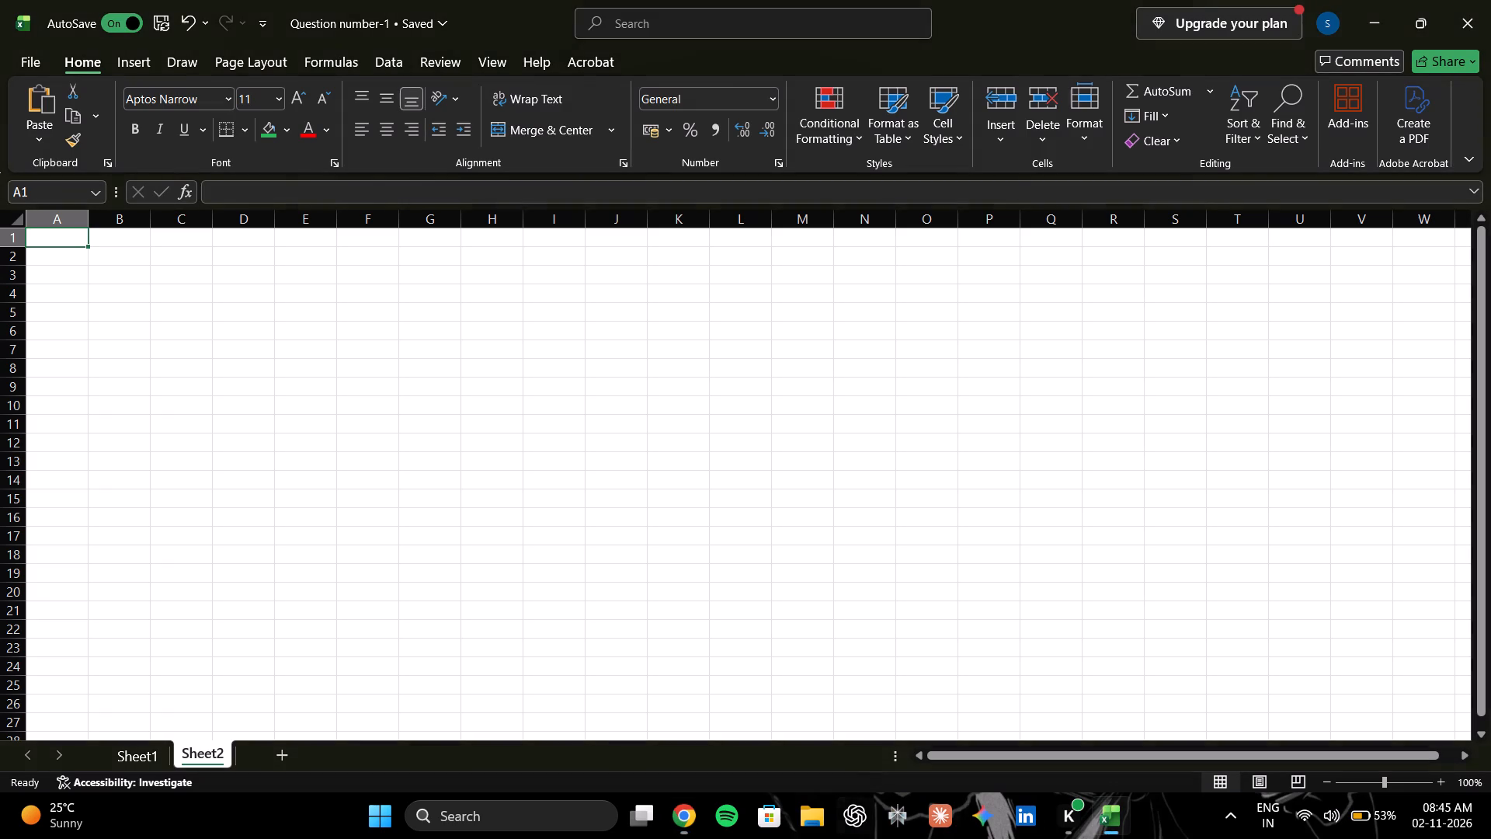
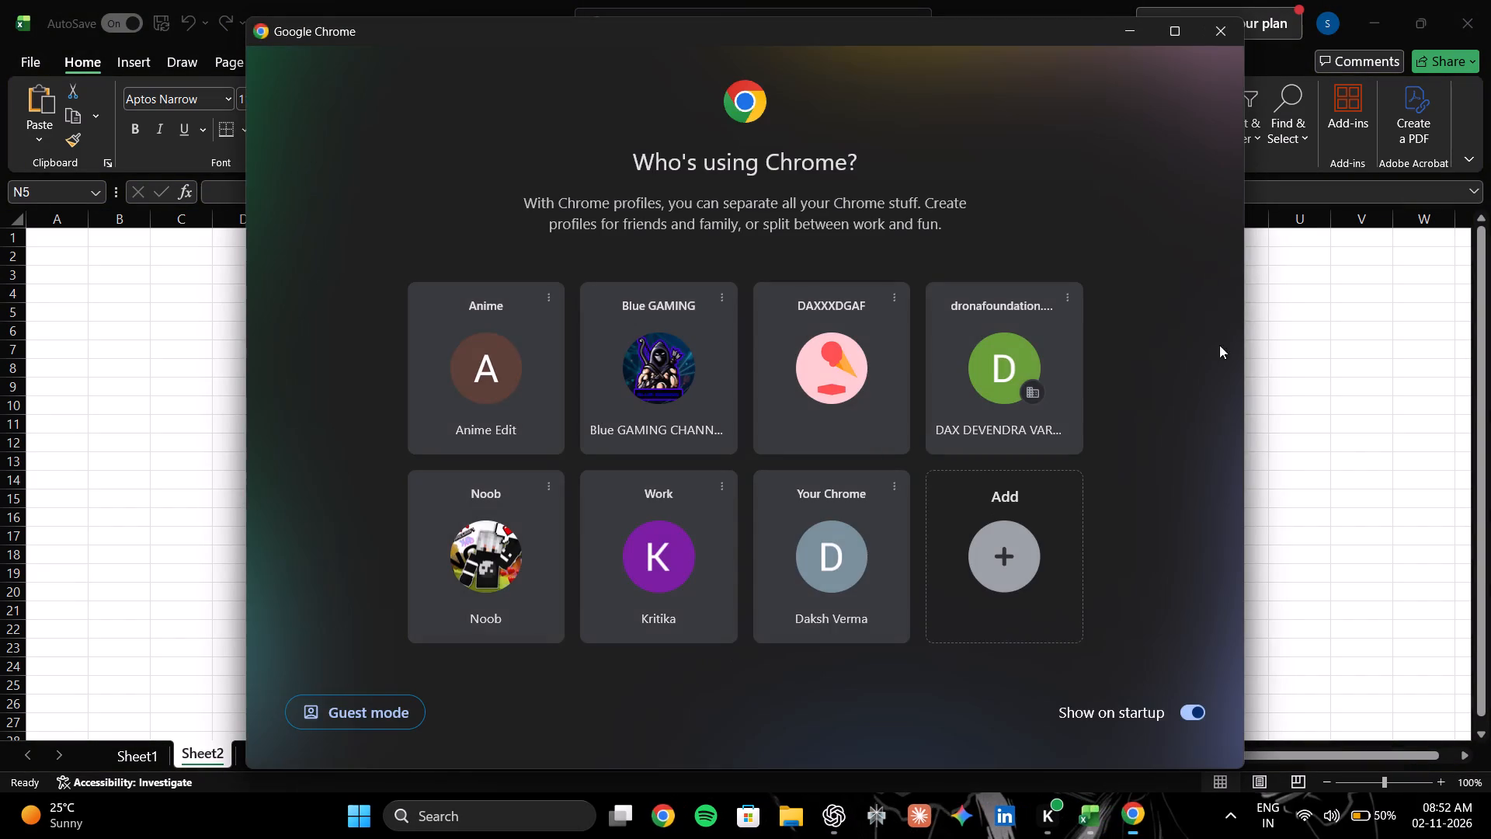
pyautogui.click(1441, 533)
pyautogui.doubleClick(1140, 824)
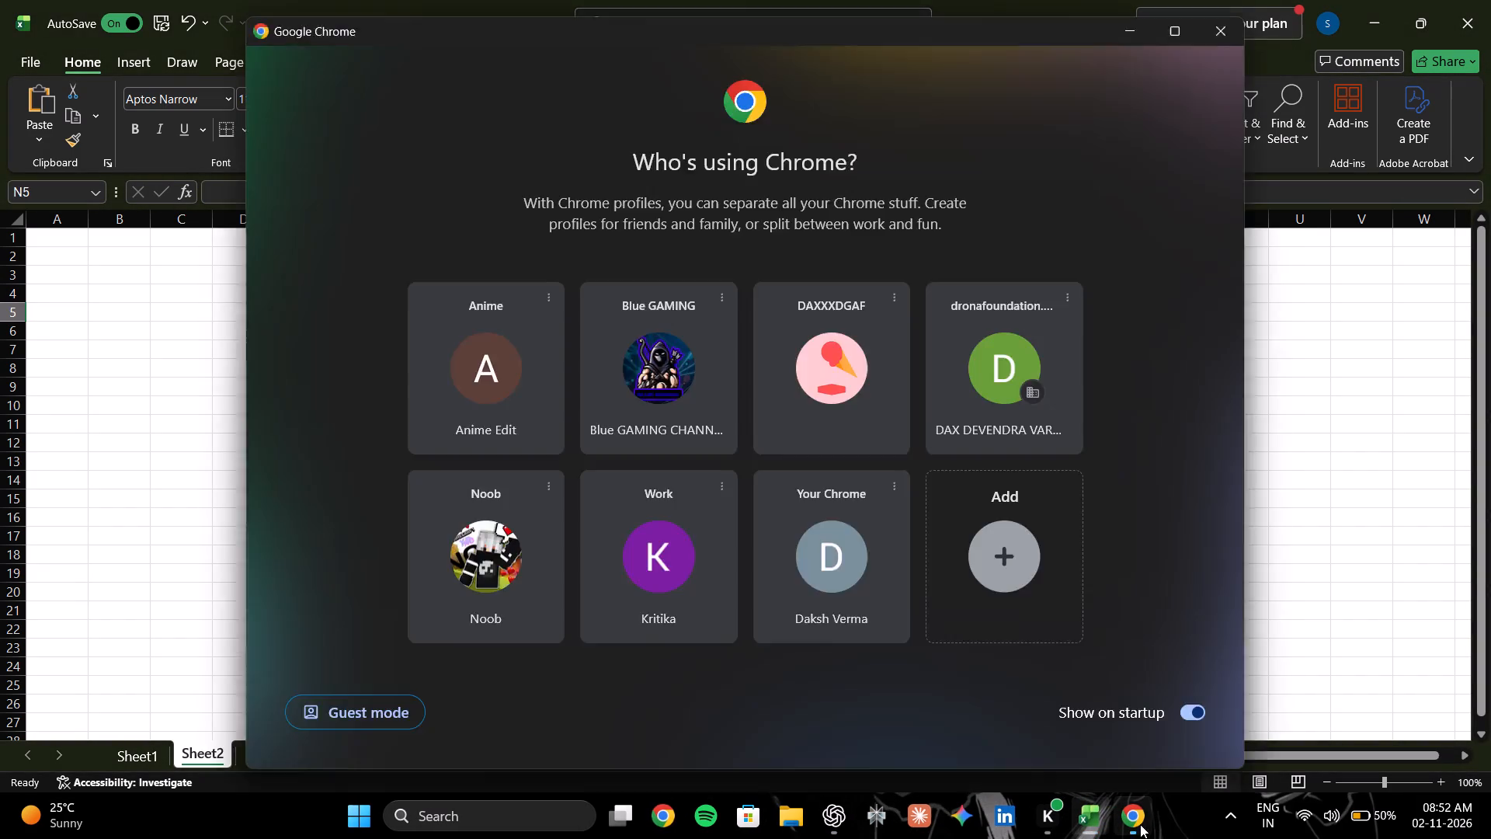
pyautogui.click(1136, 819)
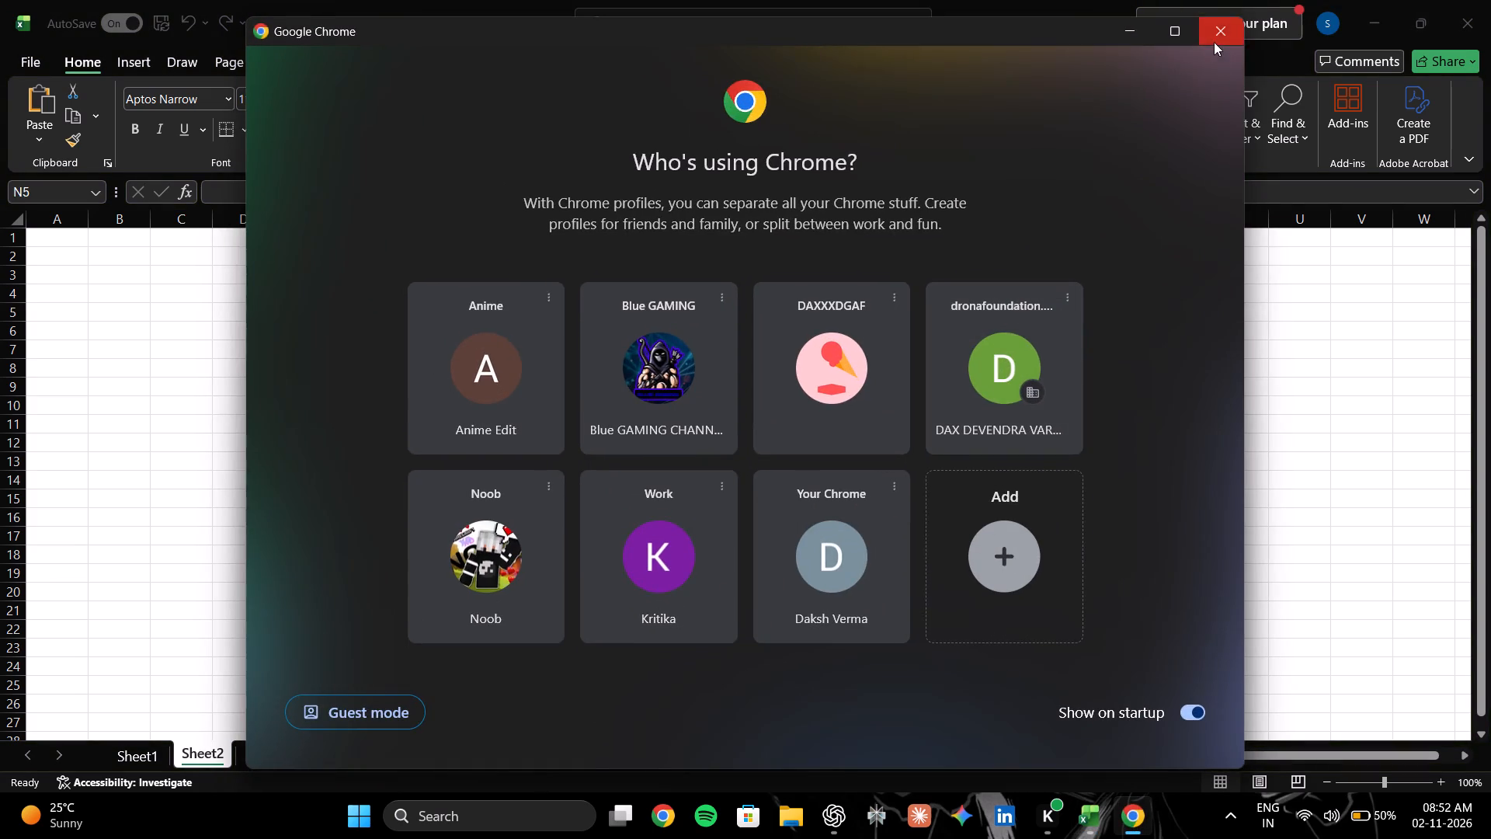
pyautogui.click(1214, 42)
# Open the saved Excel_Task_Answers workbook from the recent files in File Explorer.
pyautogui.click(533, 806)
pyautogui.doubleClick(800, 818)
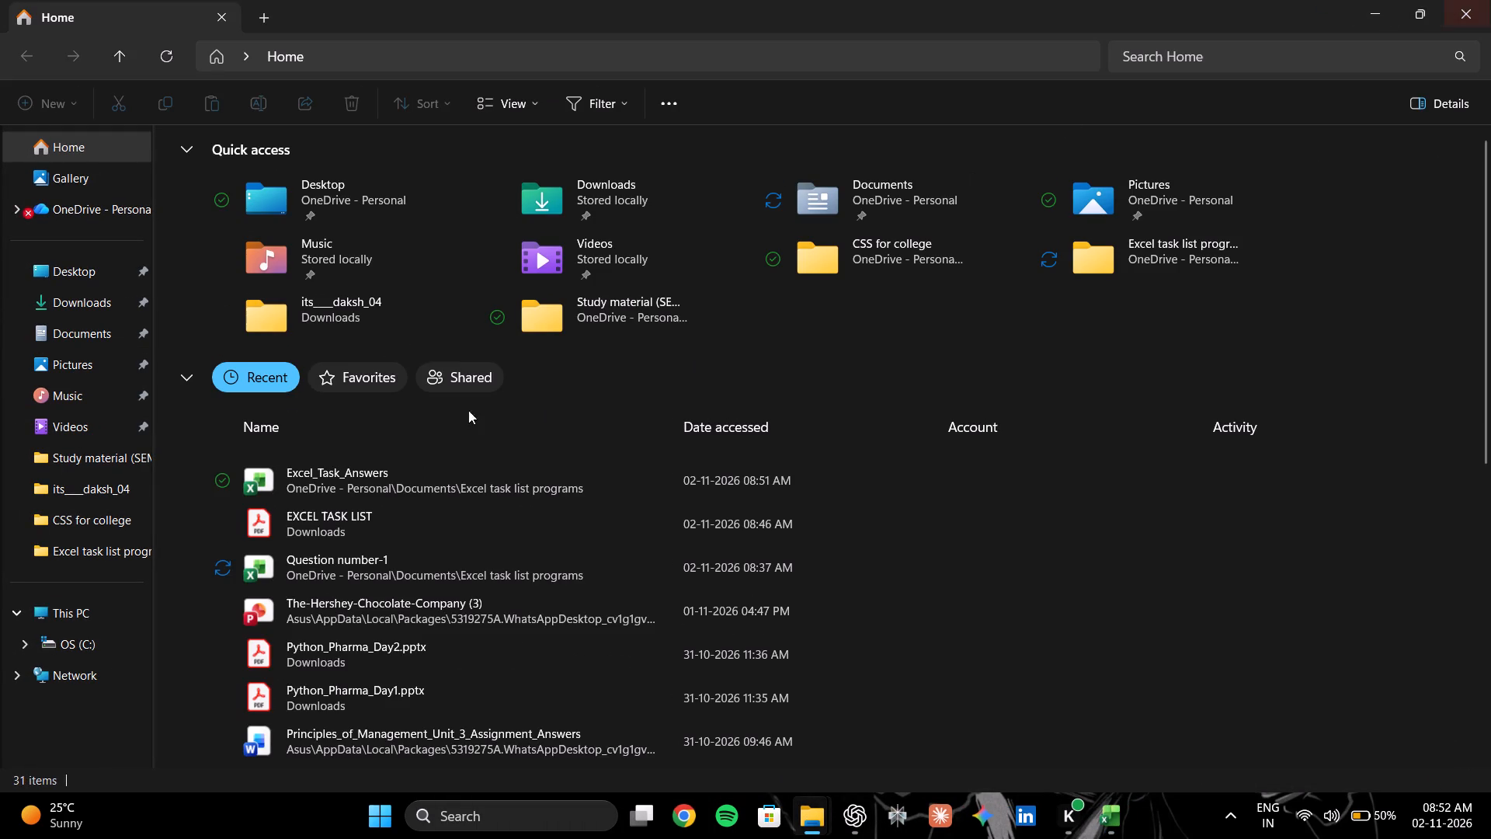
pyautogui.tripleClick(510, 494)
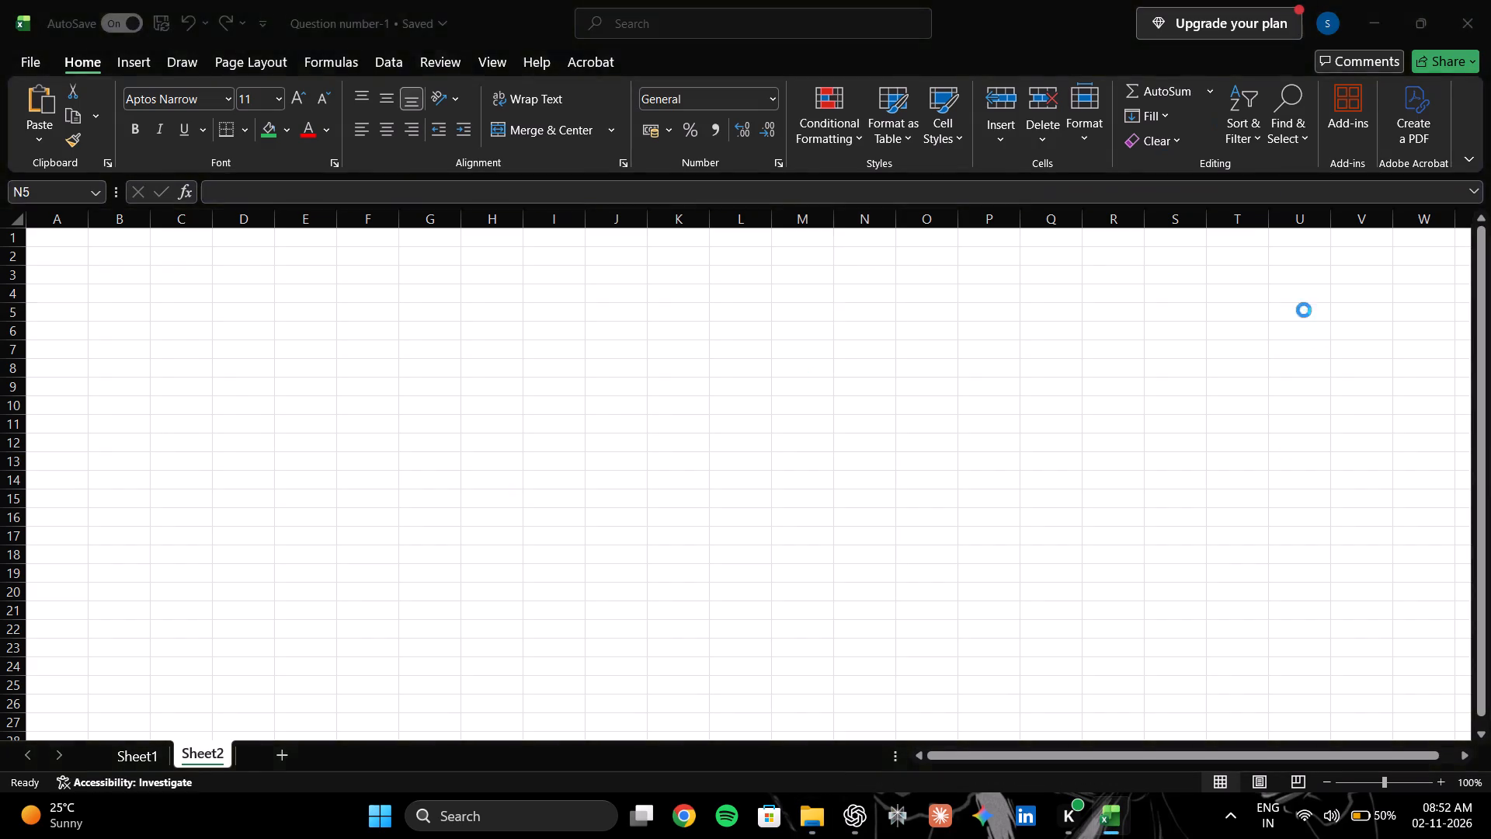
# Close the duplicate File Explorer window.
pyautogui.click(818, 815)
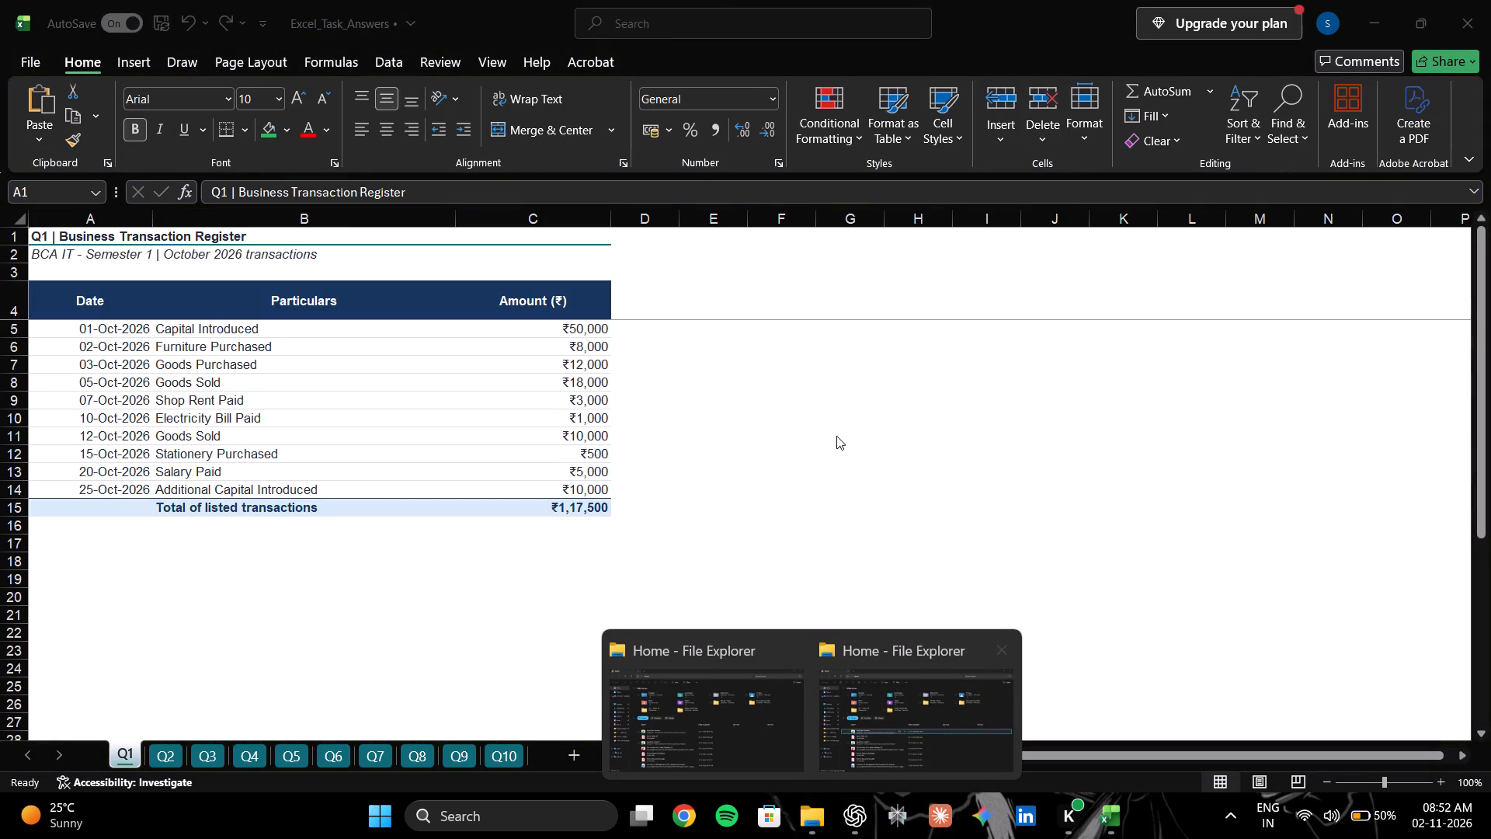
pyautogui.click(997, 645)
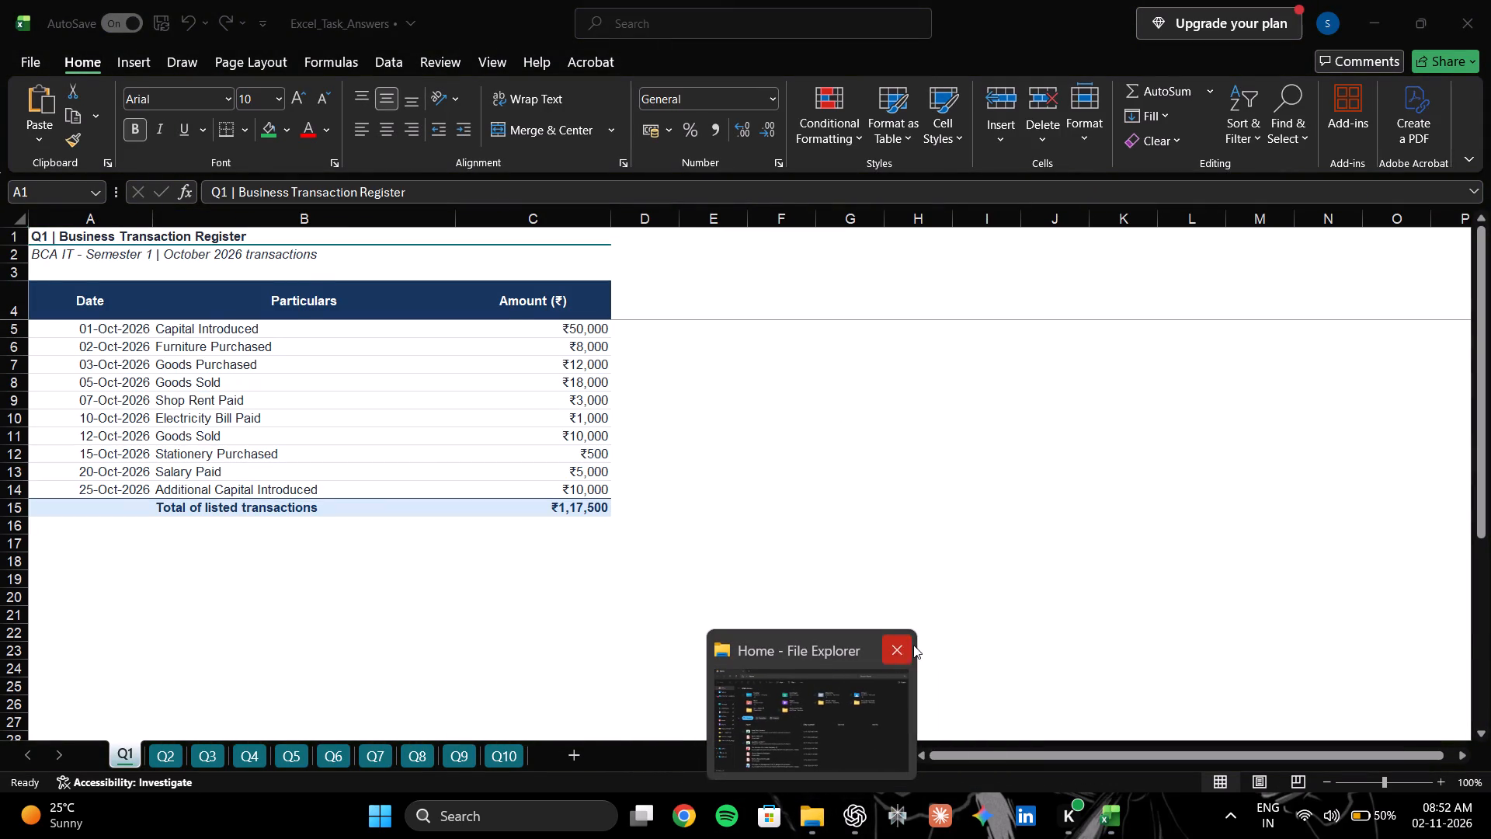
pyautogui.middleClick(913, 645)
pyautogui.click(913, 645)
# Switch to the Excel_Task_Answers workbook in Excel and look through the journal entry table on sheet Q2.
pyautogui.click(1100, 823)
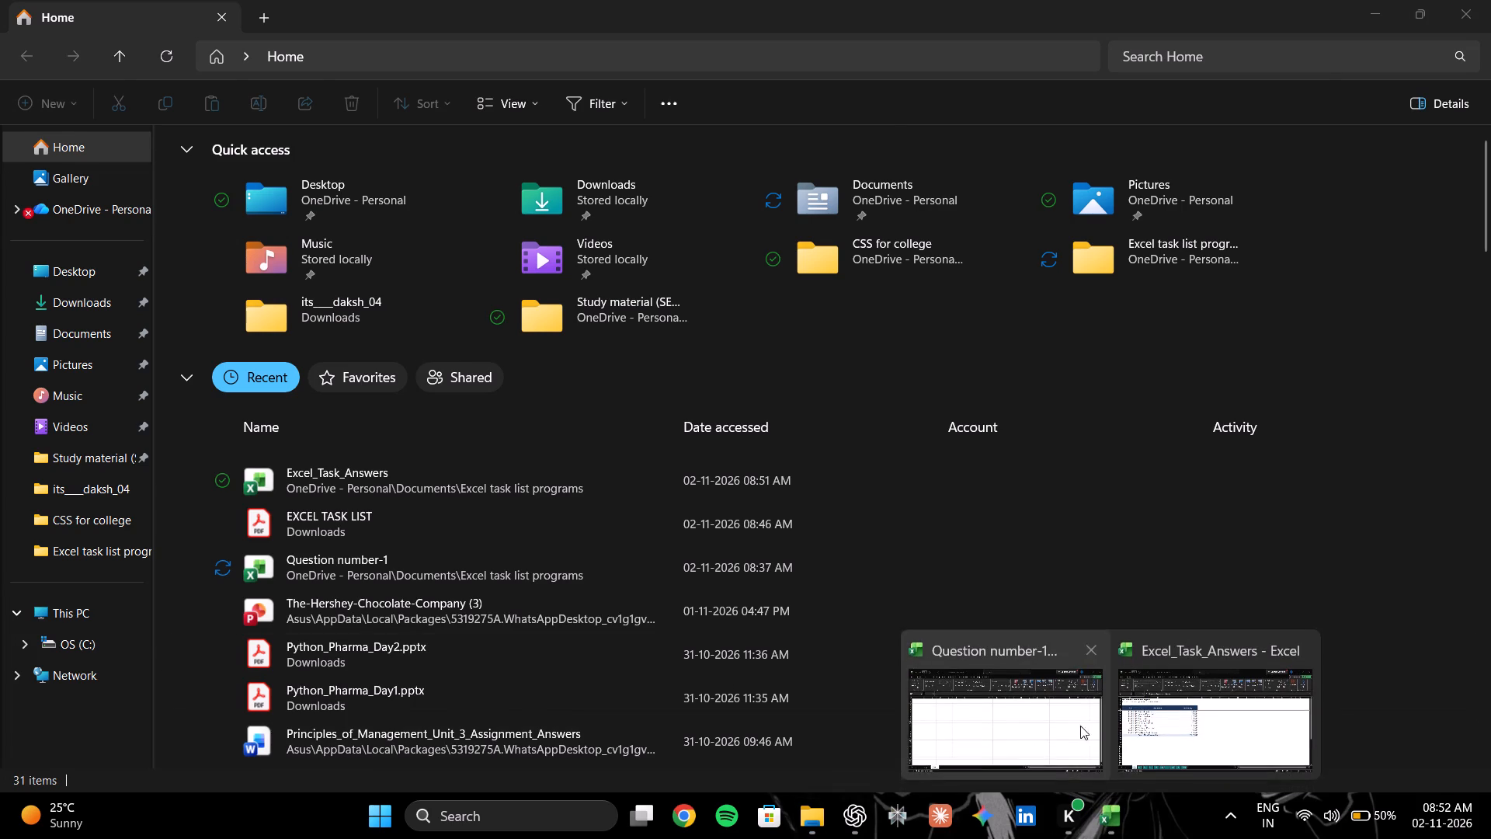
pyautogui.click(1157, 712)
pyautogui.click(145, 767)
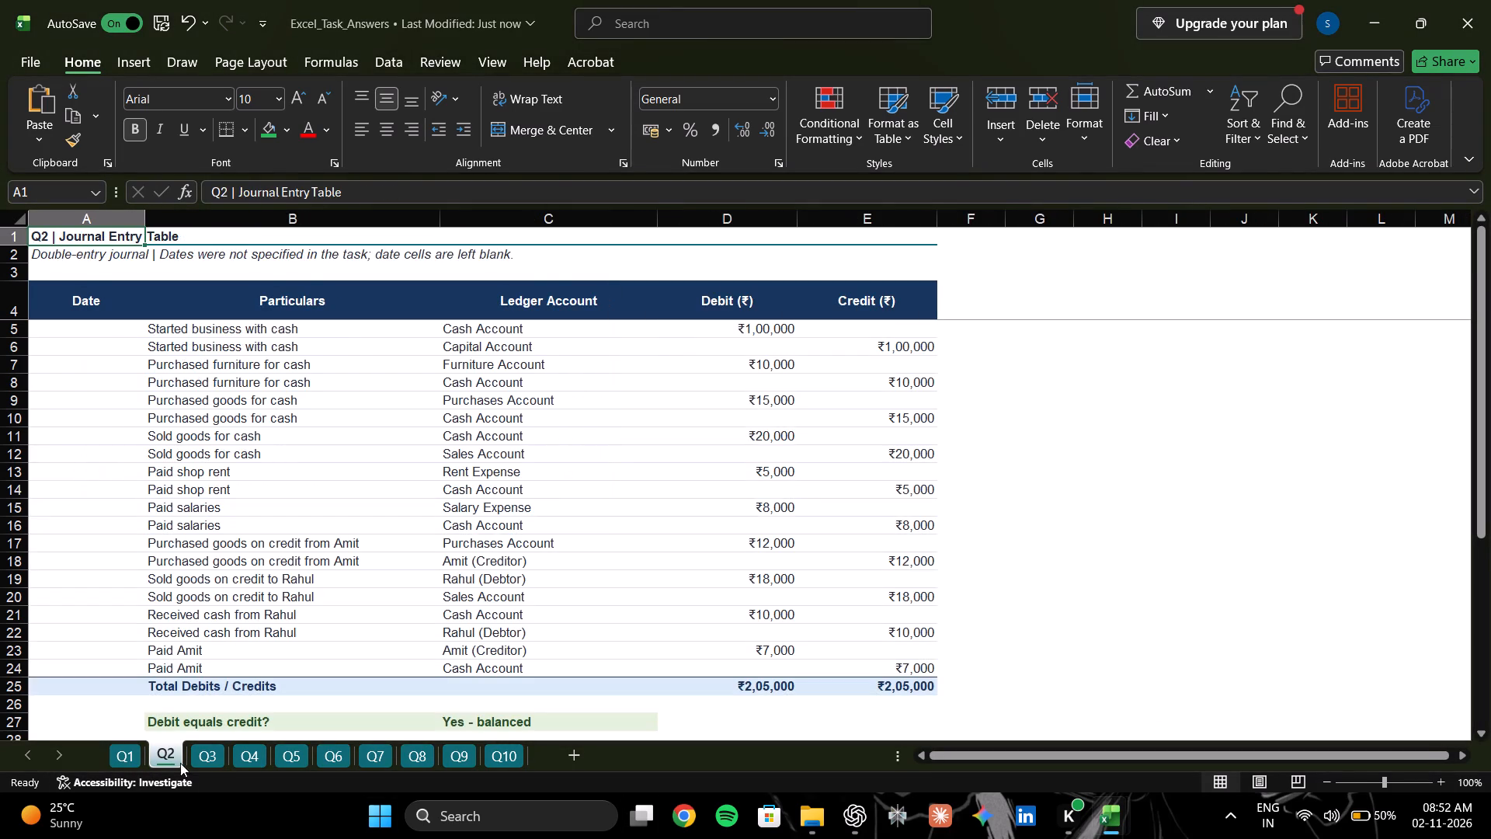
pyautogui.scroll(-3, 335, 670)
pyautogui.scroll(1, 350, 698)
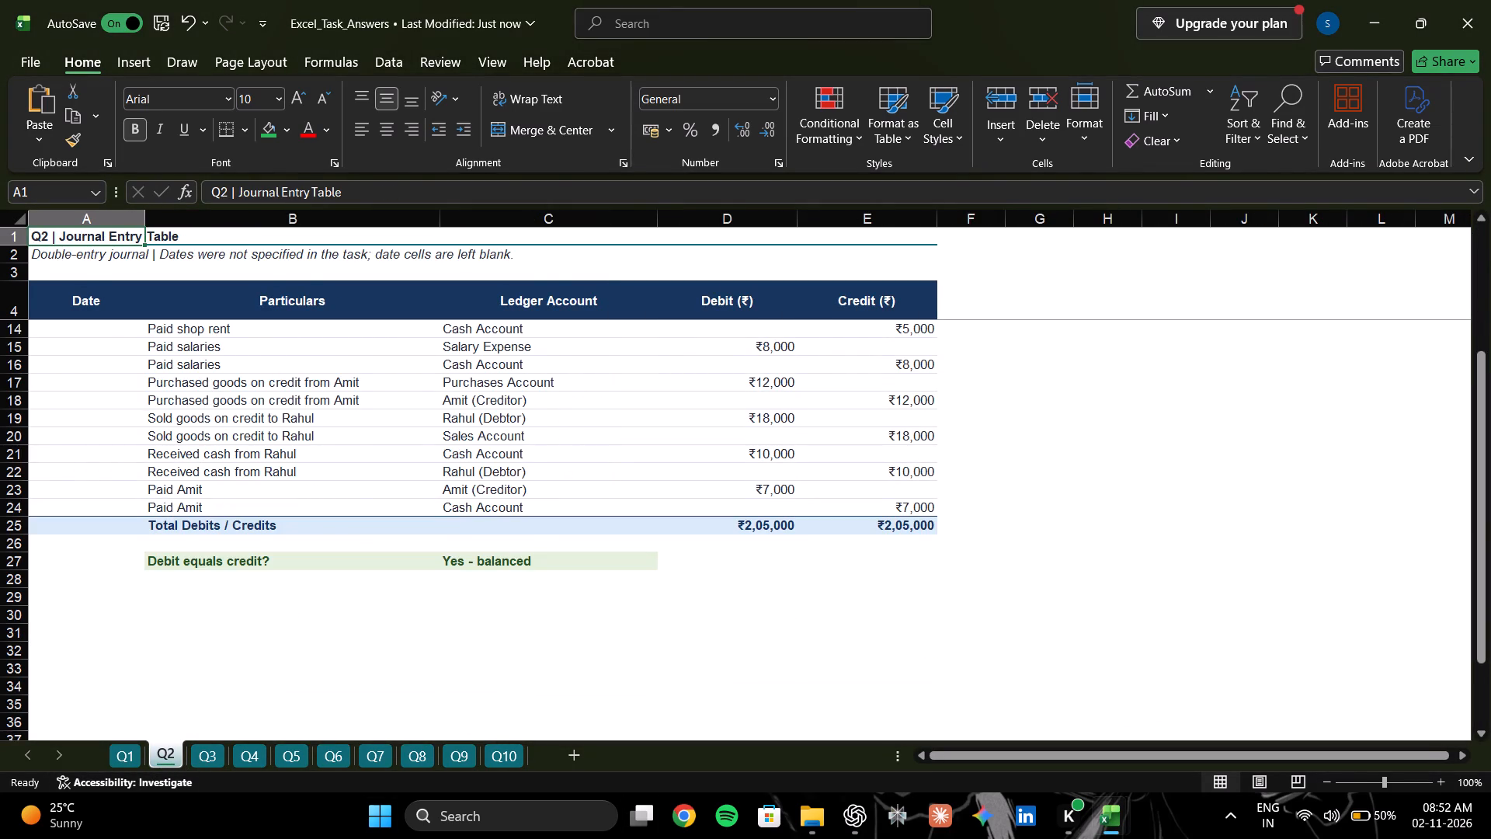
pyautogui.scroll(4, 350, 698)
pyautogui.scroll(-3, 340, 709)
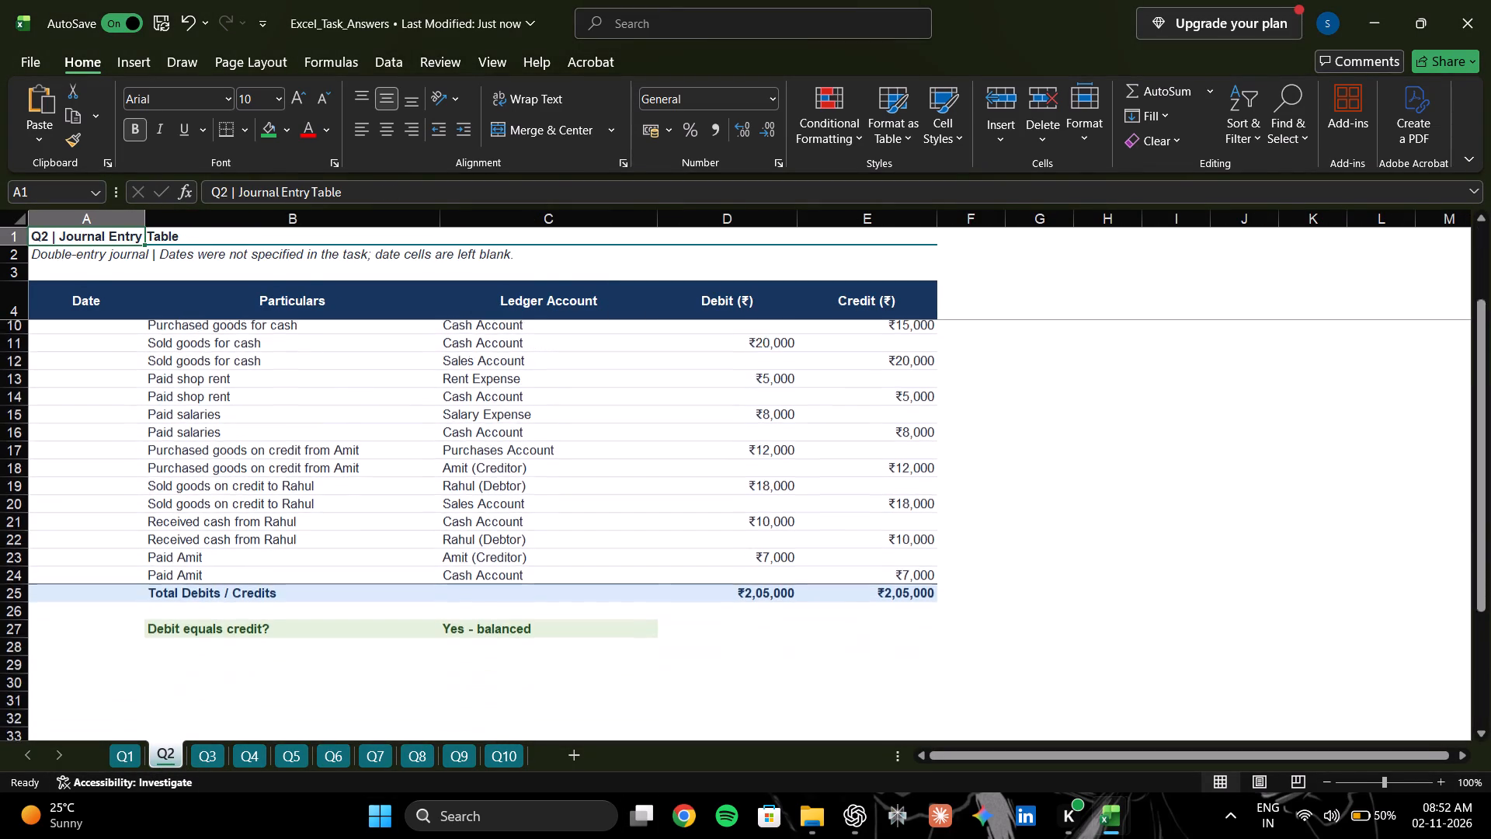
pyautogui.scroll(-1, 340, 709)
pyautogui.scroll(15, 340, 709)
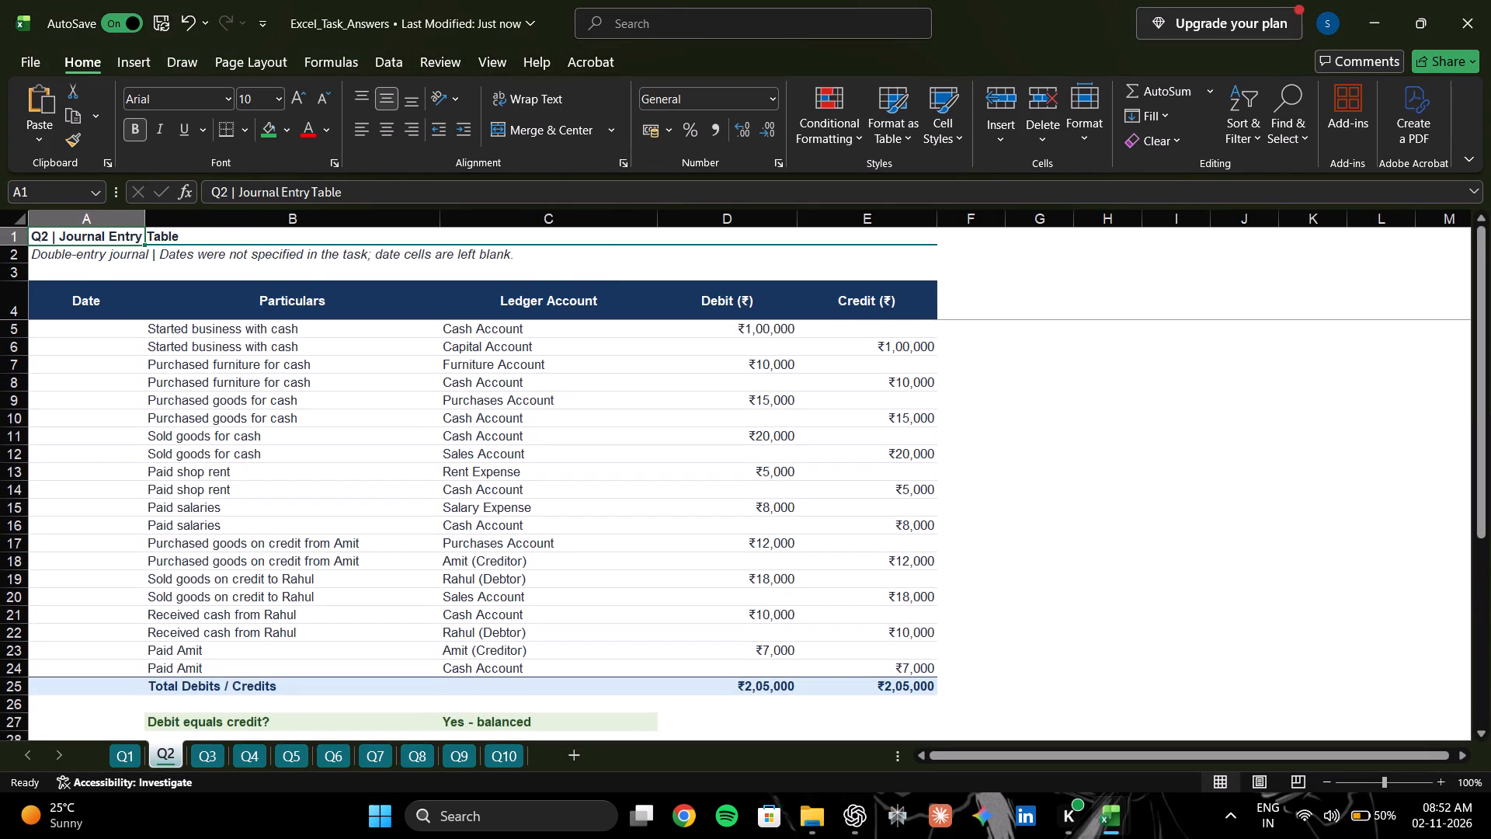
pyautogui.scroll(1, 371, 660)
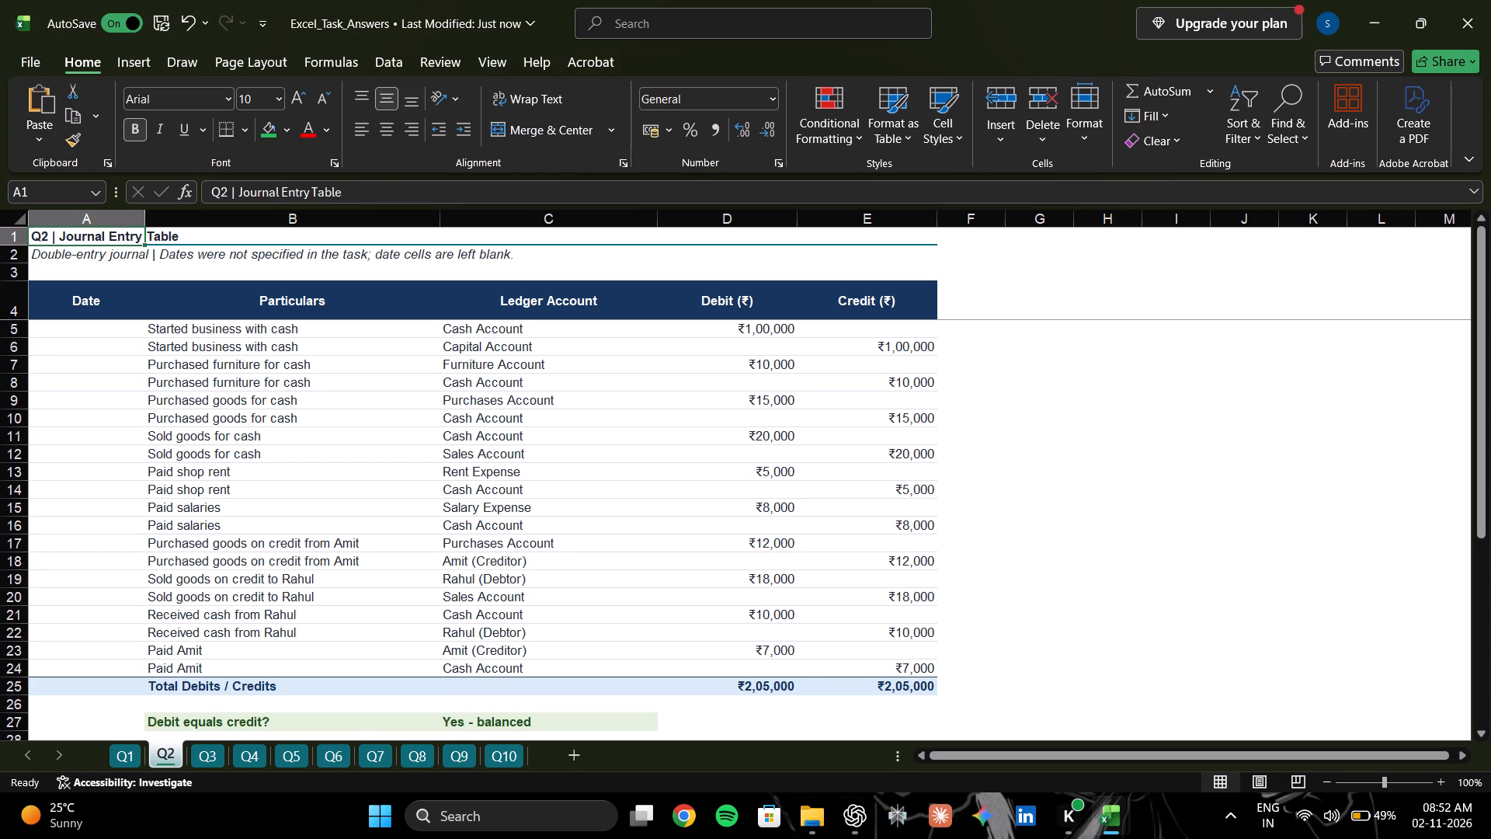
# Examine the debit and credit amounts of the Q2 journal entries row by row, down to the goods bought on credit.
pyautogui.click(778, 327)
pyautogui.click(923, 350)
pyautogui.doubleClick(801, 369)
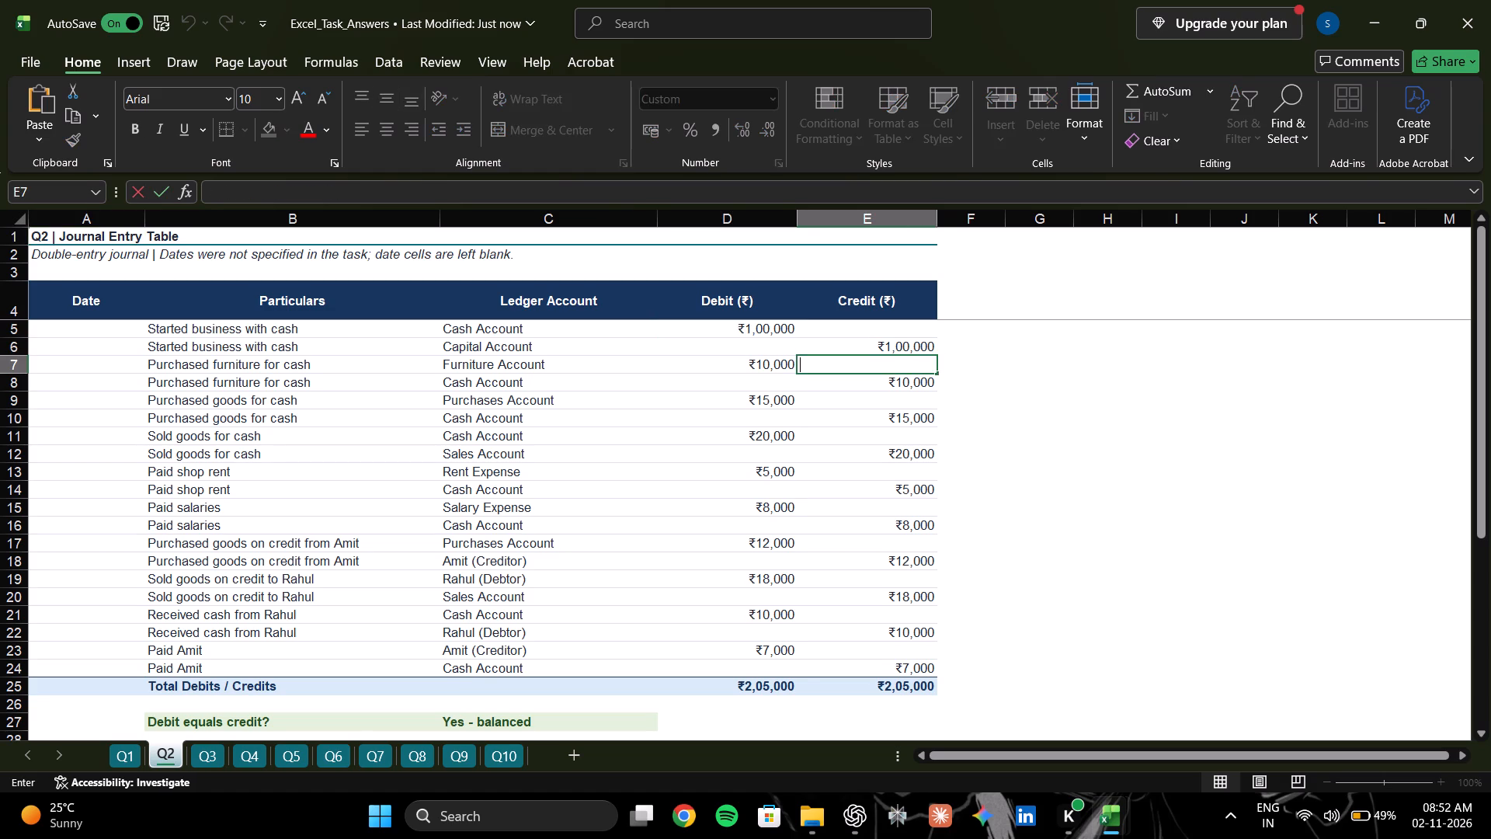
pyautogui.click(777, 371)
pyautogui.click(926, 379)
pyautogui.click(786, 402)
pyautogui.click(901, 419)
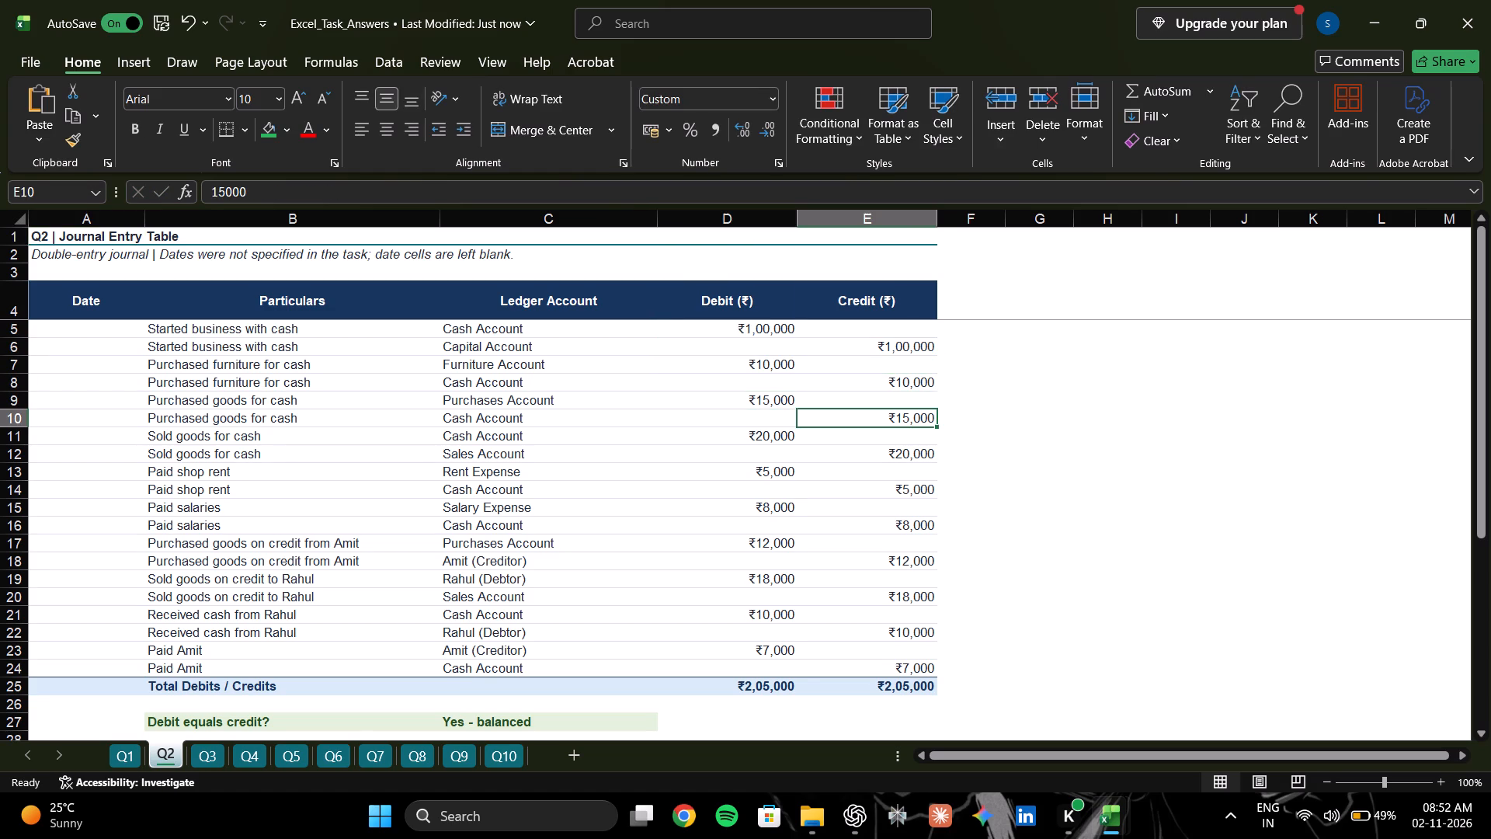
pyautogui.click(782, 432)
pyautogui.click(887, 461)
pyautogui.click(749, 476)
pyautogui.click(909, 498)
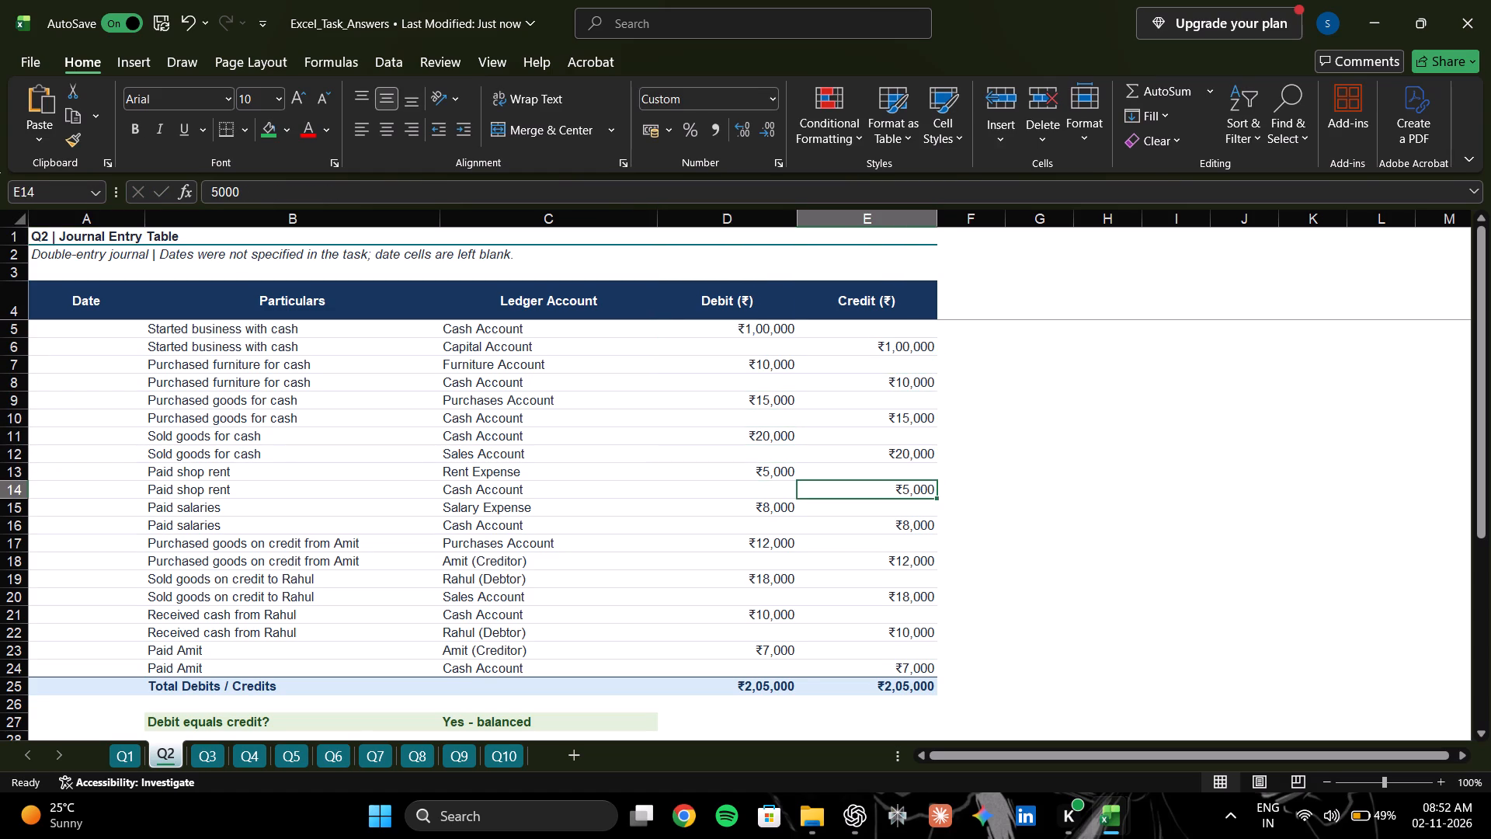
pyautogui.click(794, 504)
pyautogui.click(916, 539)
pyautogui.click(906, 520)
pyautogui.click(818, 561)
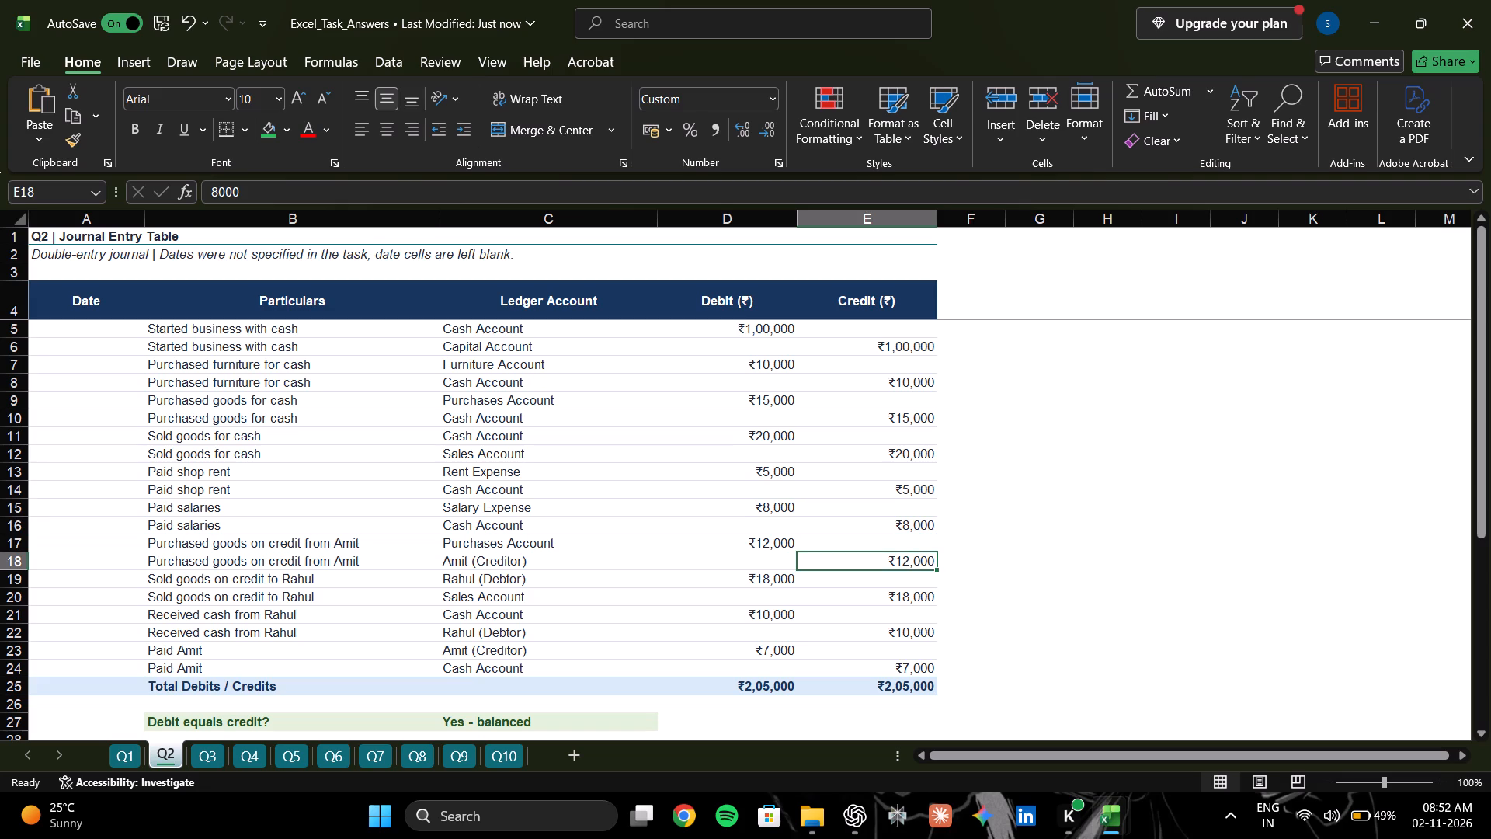
pyautogui.scroll(2, 328, 483)
pyautogui.scroll(2, 148, 393)
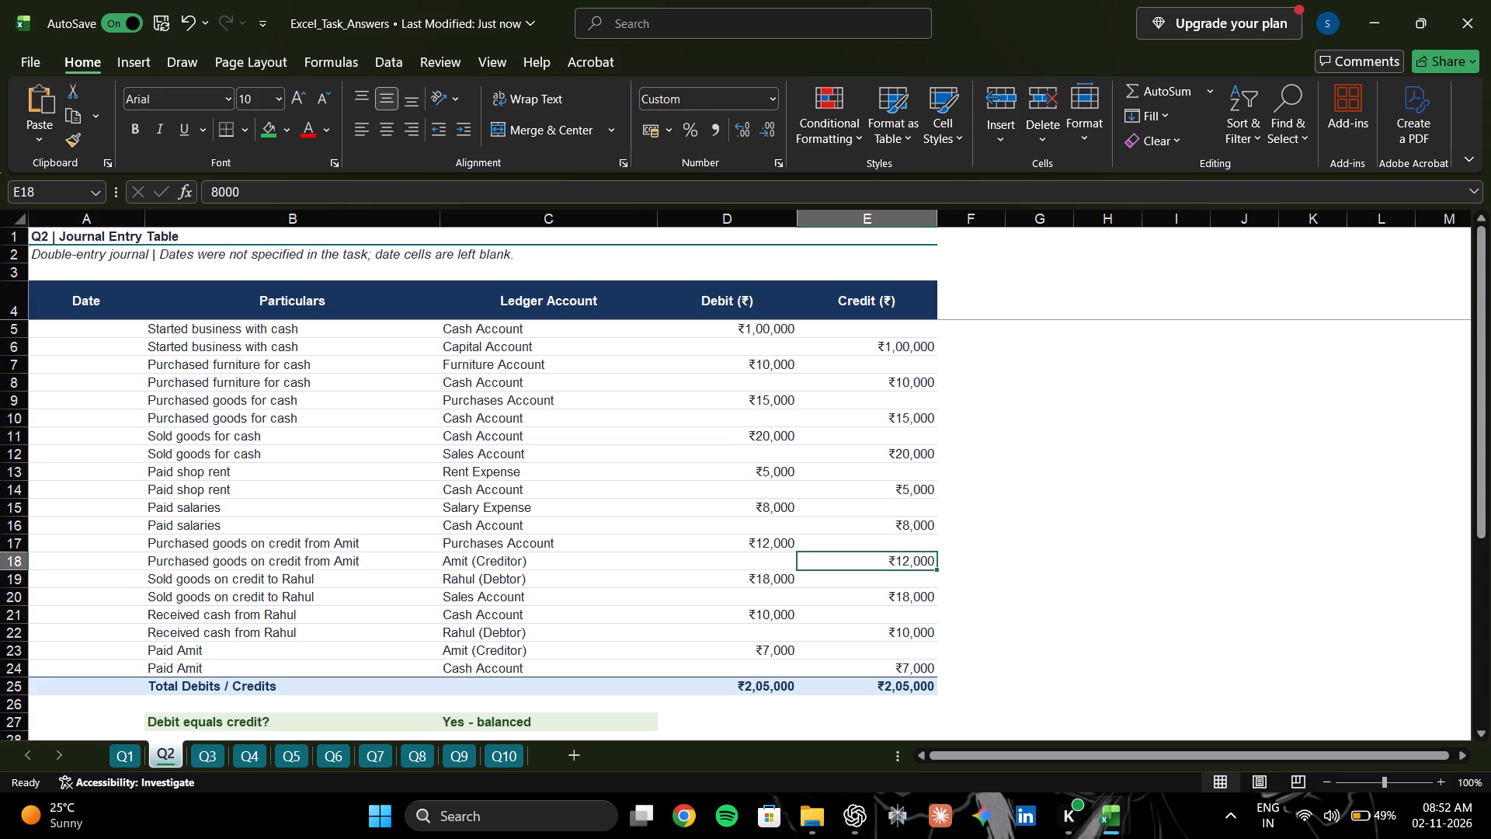
# Check the blank Date cells of the Q2 journal entry table.
pyautogui.click(125, 354)
pyautogui.click(89, 333)
pyautogui.moveTo(96, 337); pyautogui.dragTo(118, 520)
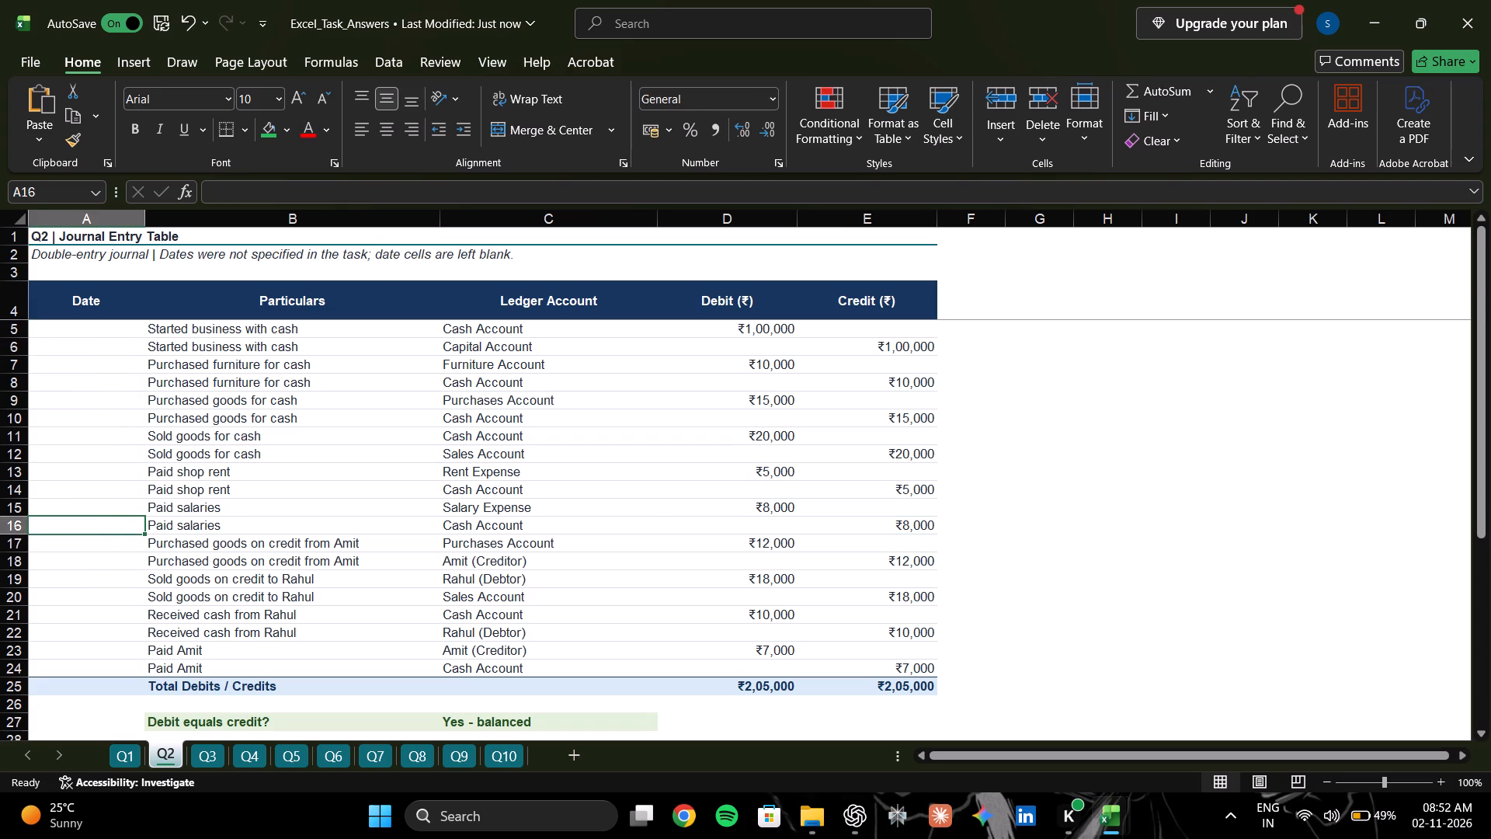
pyautogui.click(109, 377)
pyautogui.click(110, 336)
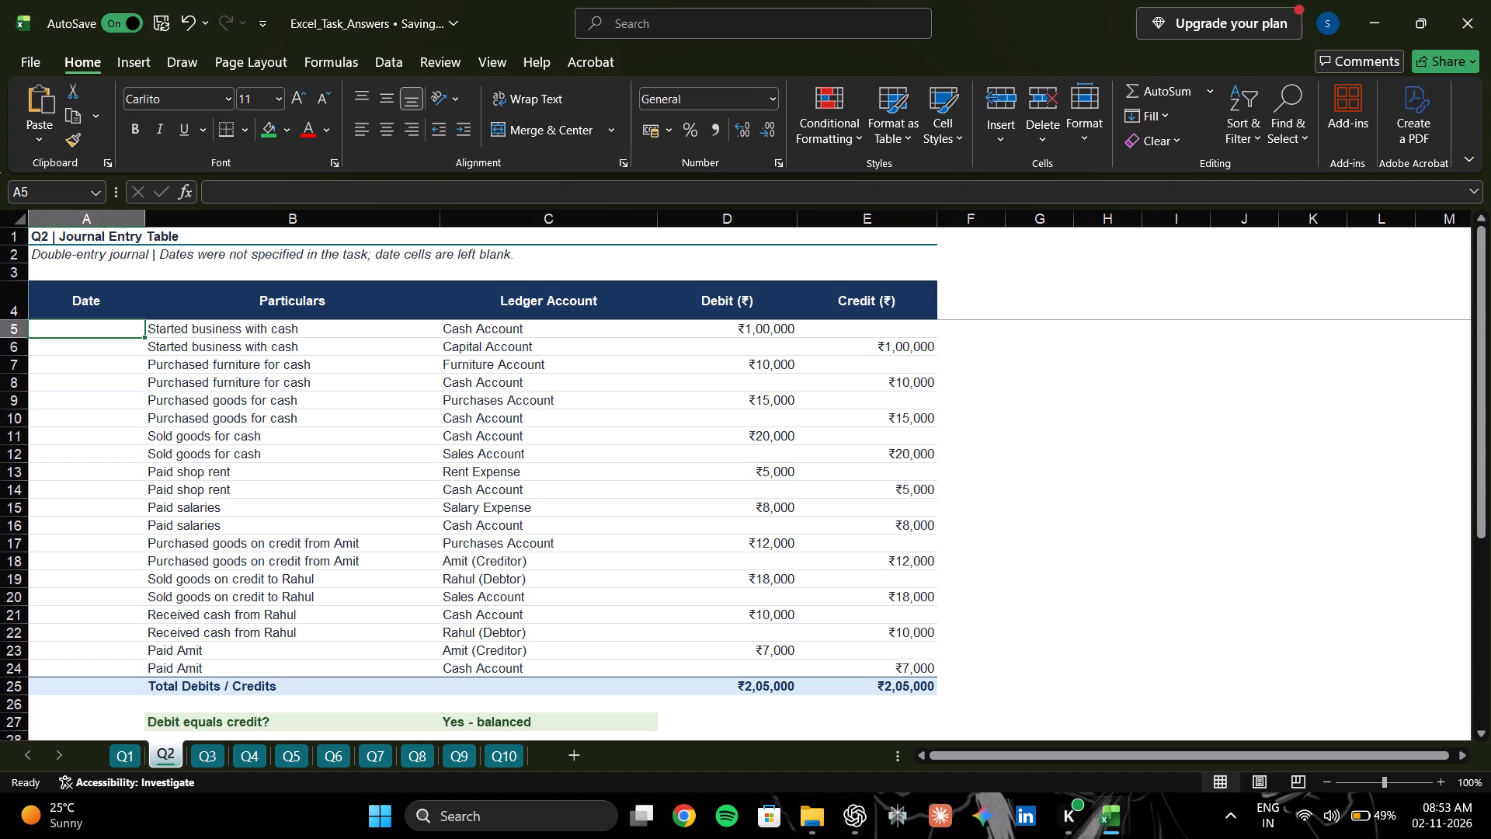
pyautogui.moveTo(160, 722); pyautogui.dragTo(188, 743)
# Examine the Trial Balance on sheet Q3, including its debit and credit columns.
pyautogui.click(213, 771)
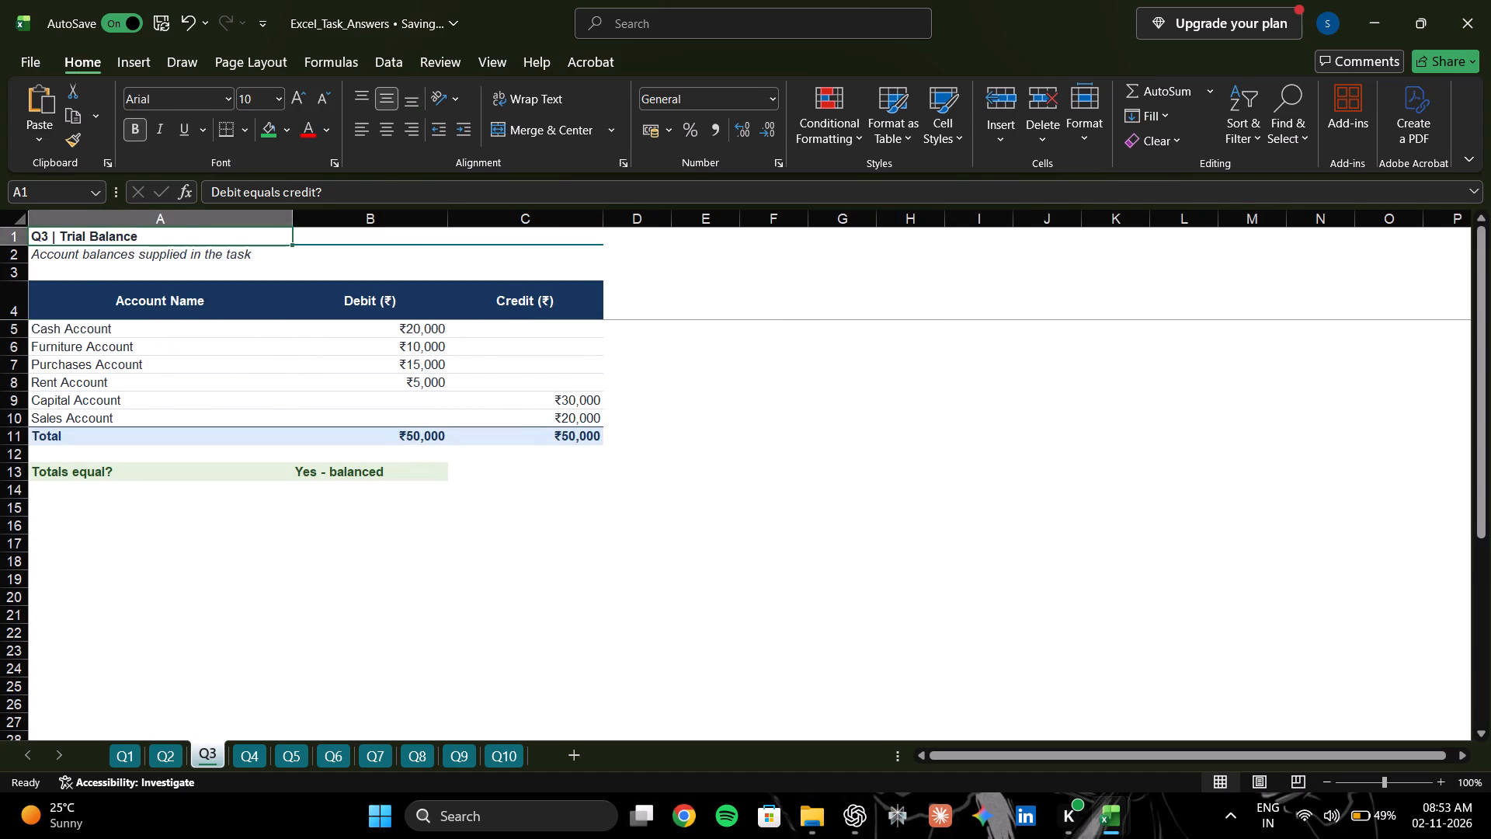
pyautogui.rightClick(622, 479)
pyautogui.click(499, 464)
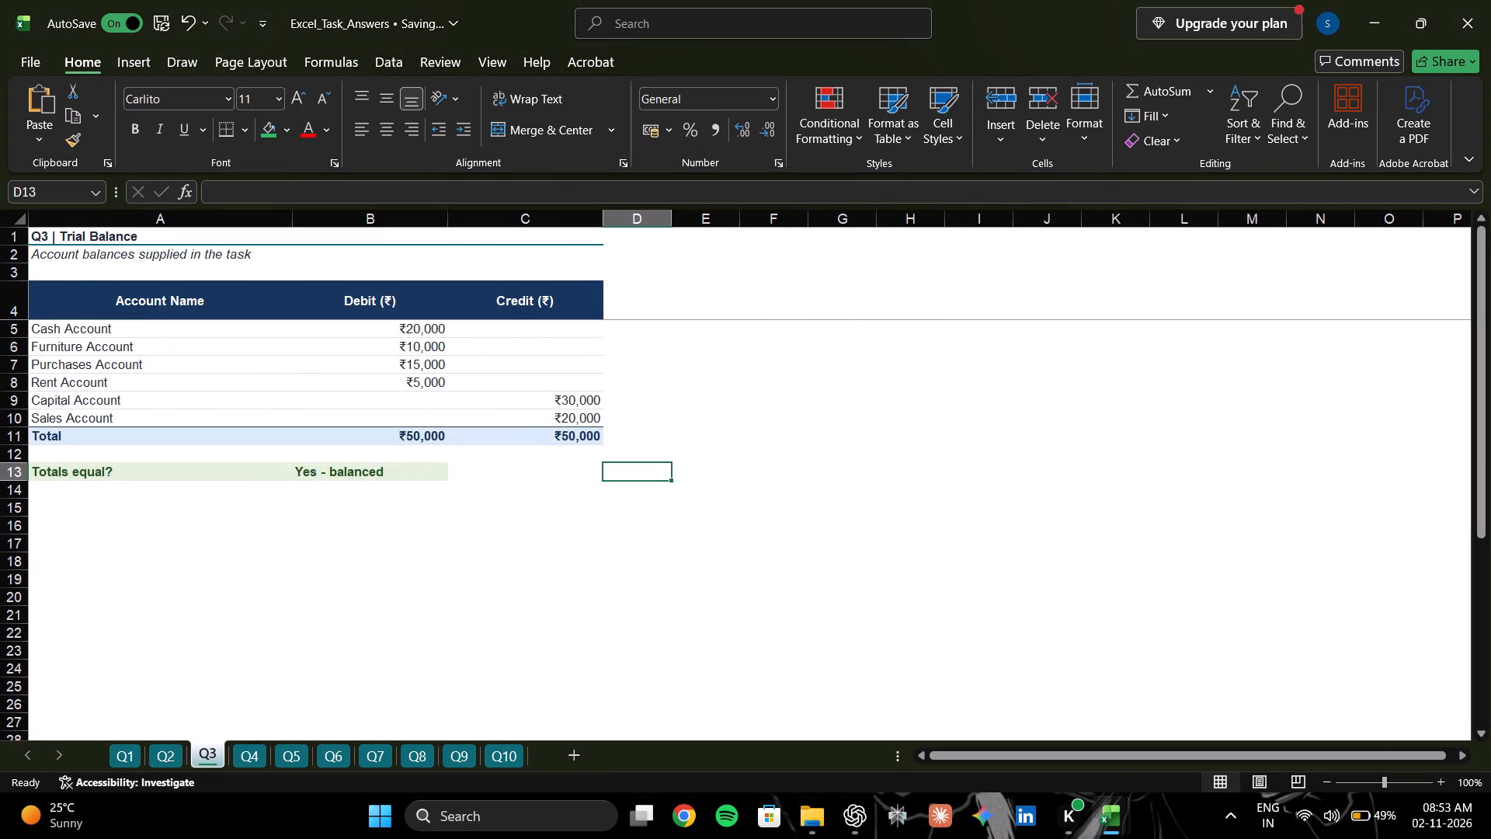
pyautogui.scroll(4, 604, 586)
pyautogui.click(537, 258)
pyautogui.click(689, 308)
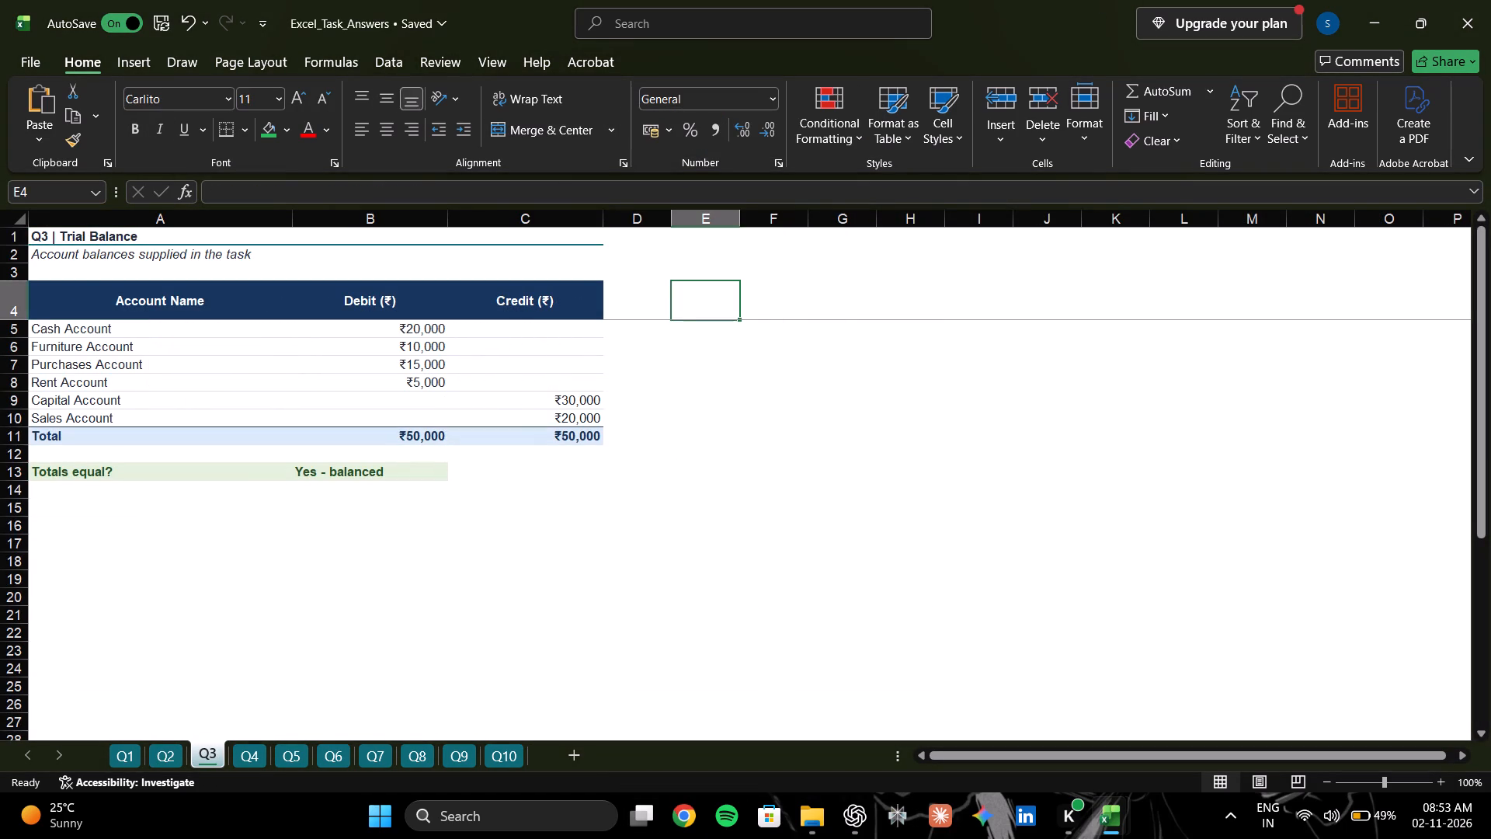
pyautogui.doubleClick(718, 279)
pyautogui.click(718, 270)
pyautogui.scroll(4, 704, 381)
pyautogui.click(724, 414)
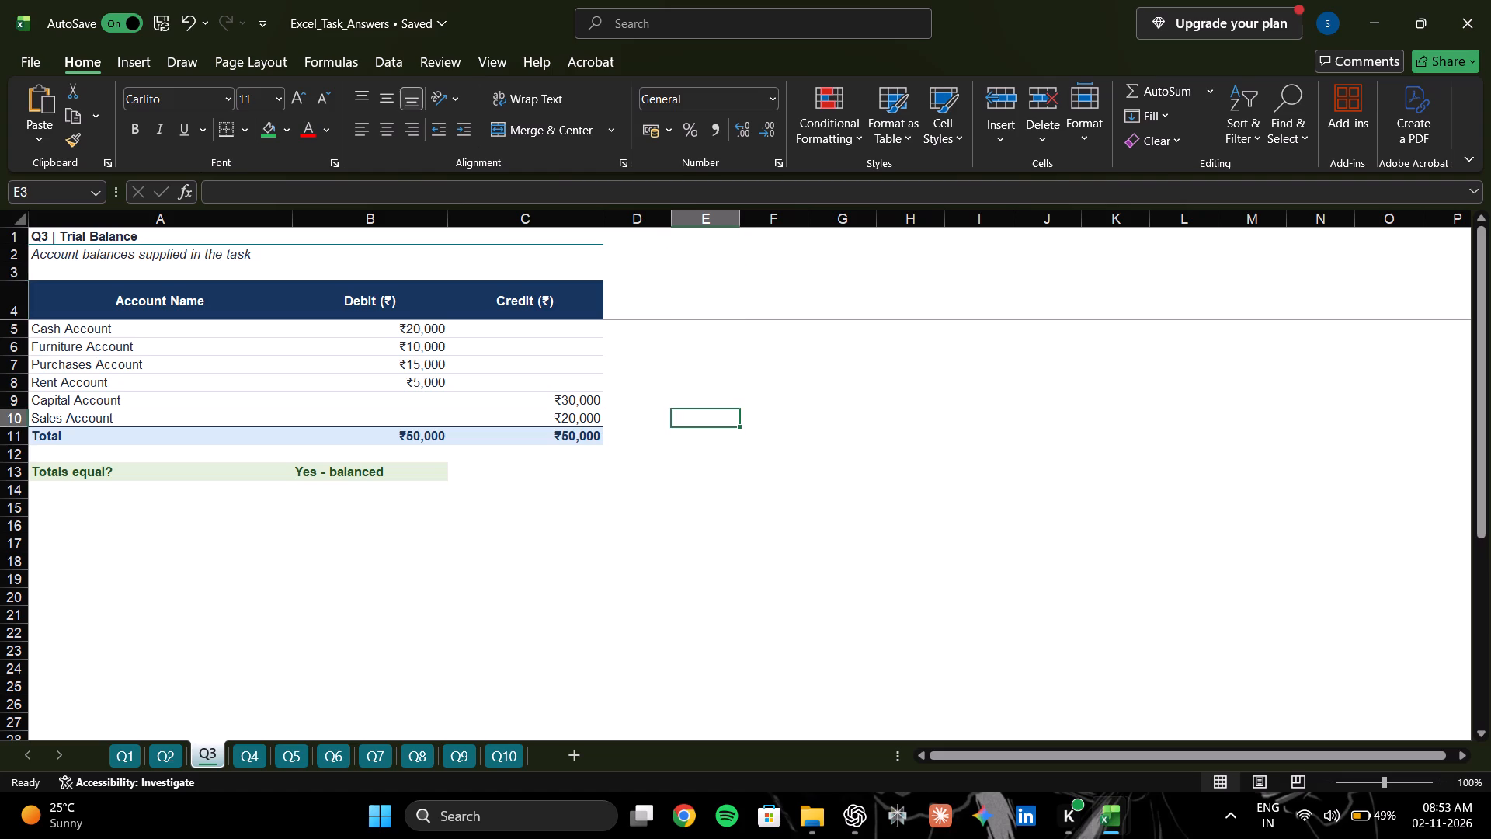
pyautogui.click(711, 298)
pyautogui.click(652, 266)
pyautogui.click(714, 259)
pyautogui.doubleClick(683, 284)
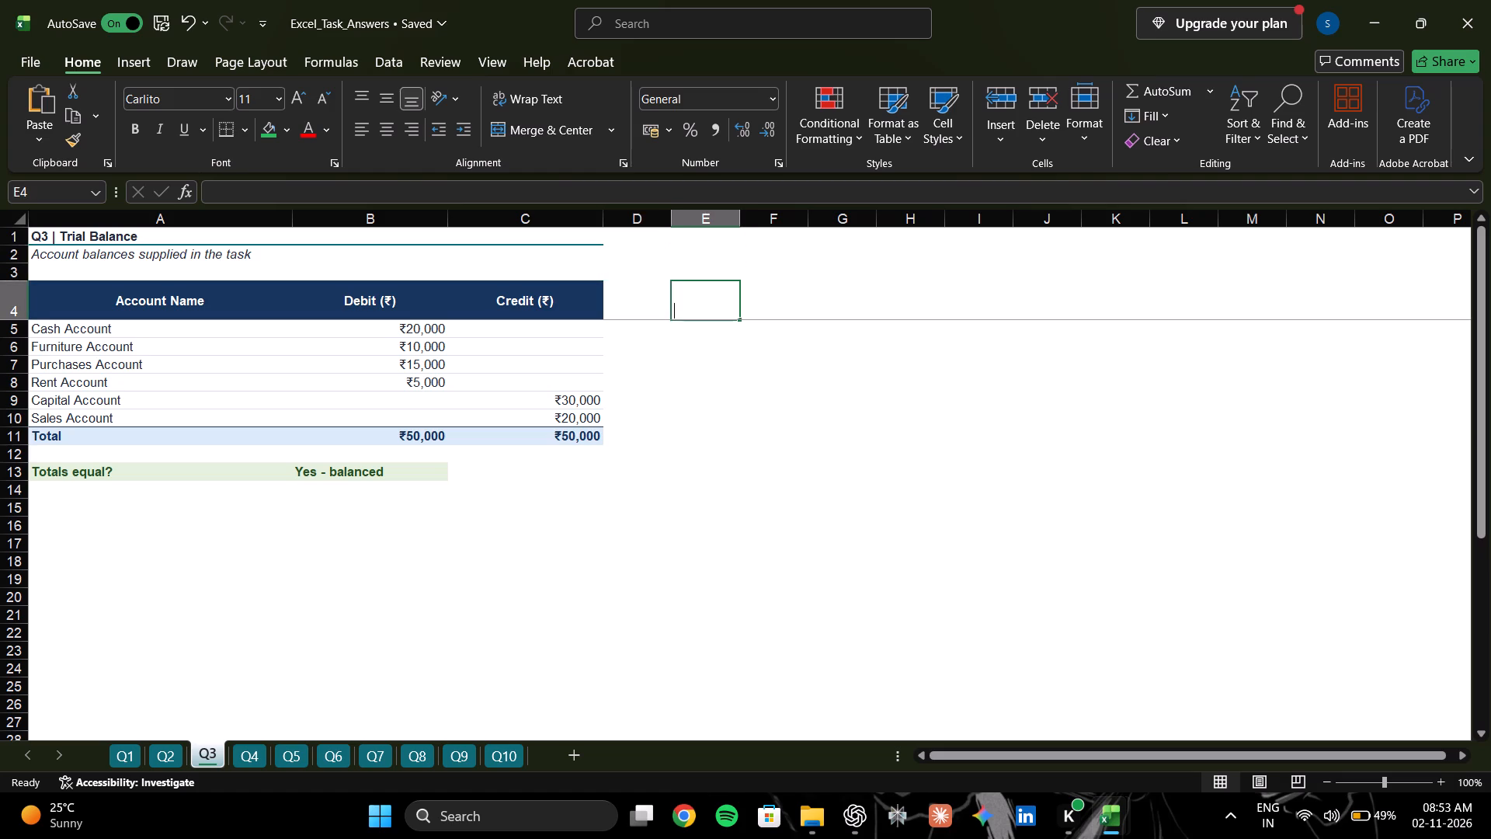
pyautogui.doubleClick(661, 300)
pyautogui.scroll(-2, 311, 451)
pyautogui.scroll(3, 311, 451)
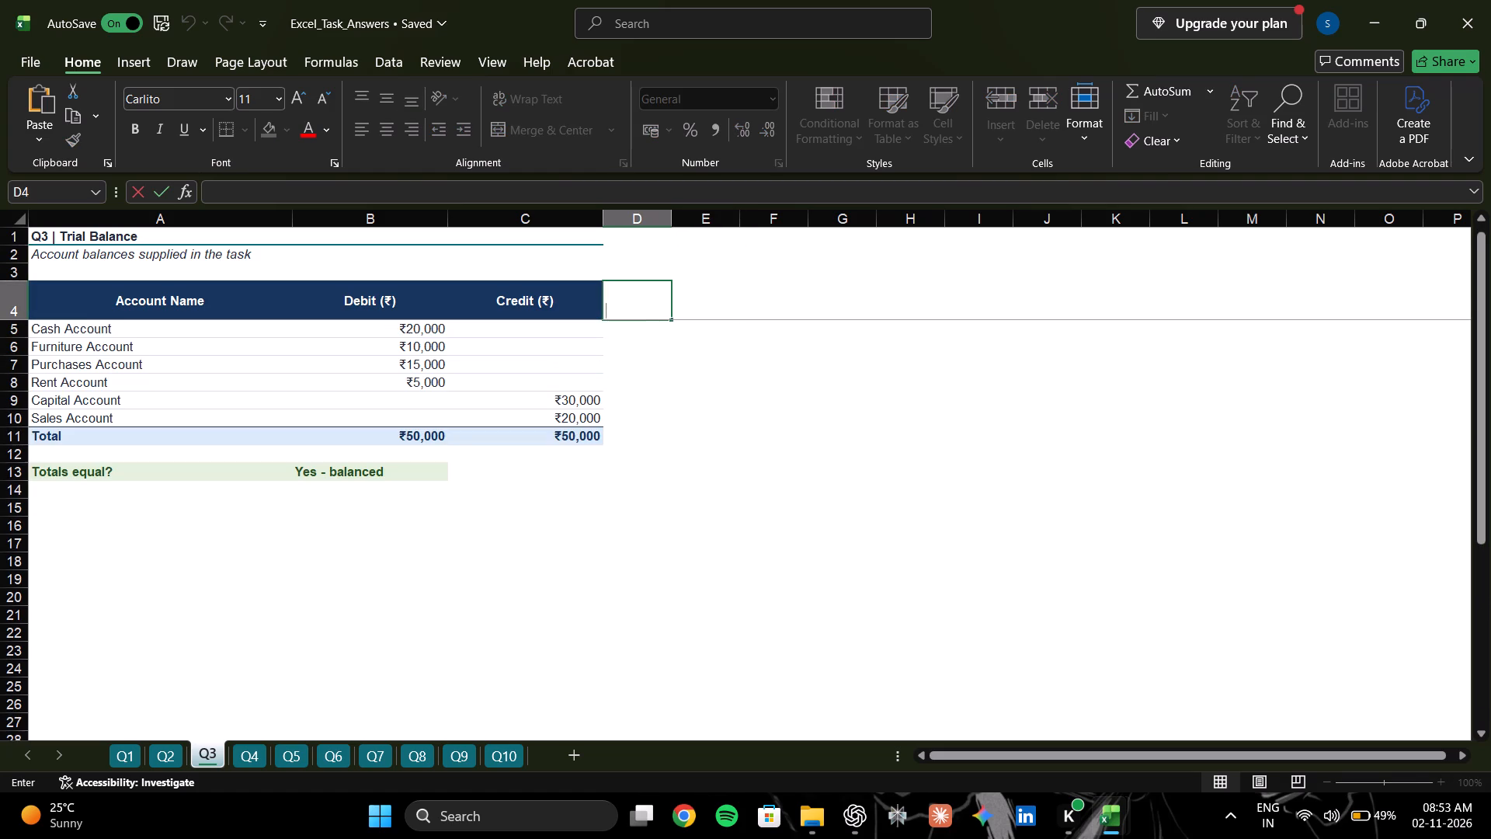
pyautogui.scroll(2, 314, 458)
pyautogui.click(309, 406)
pyautogui.moveTo(309, 406); pyautogui.dragTo(312, 419)
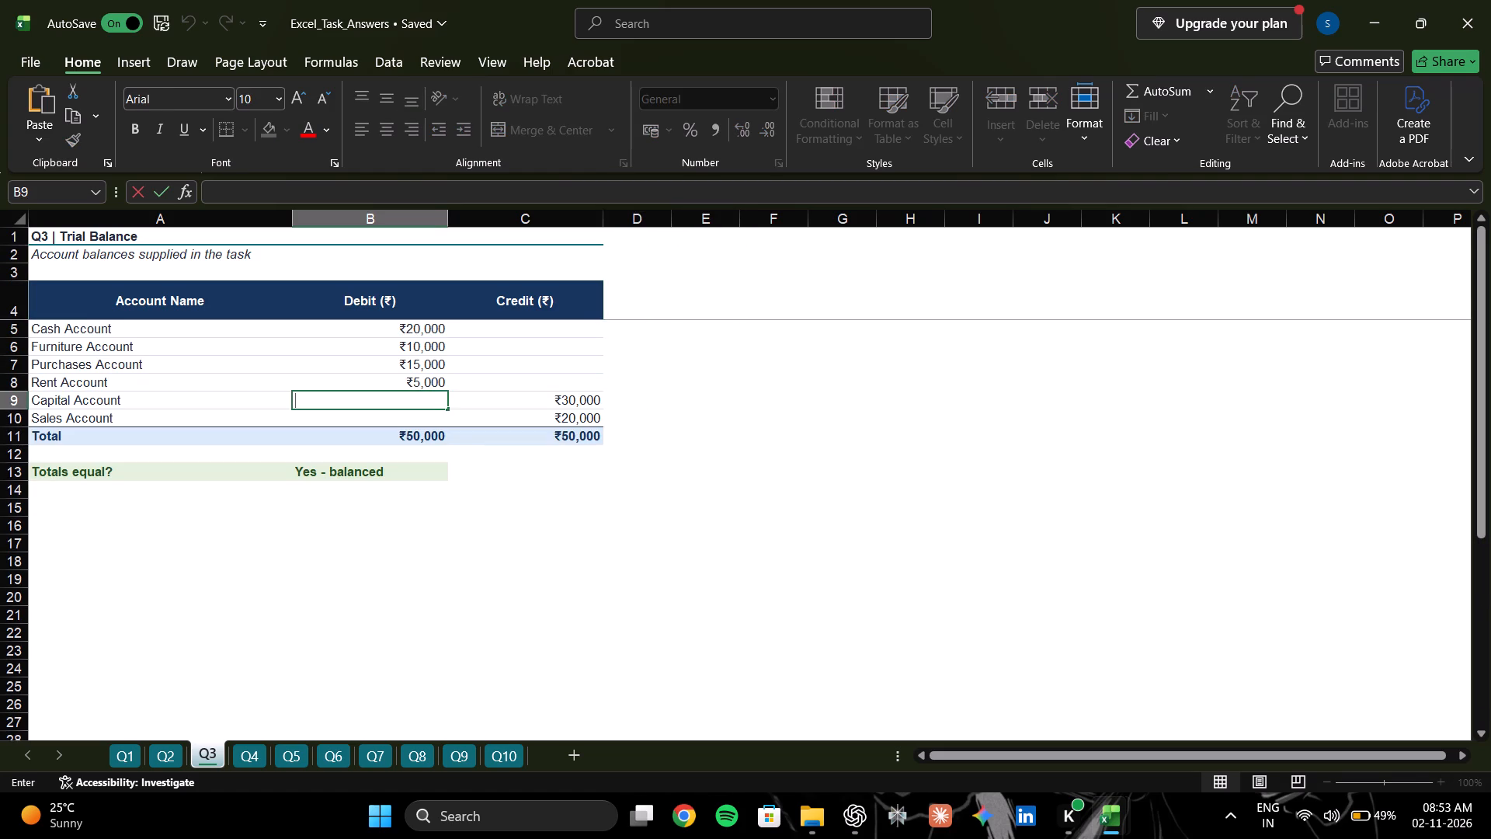
pyautogui.moveTo(527, 332); pyautogui.dragTo(543, 392)
pyautogui.moveTo(544, 395); pyautogui.dragTo(547, 412)
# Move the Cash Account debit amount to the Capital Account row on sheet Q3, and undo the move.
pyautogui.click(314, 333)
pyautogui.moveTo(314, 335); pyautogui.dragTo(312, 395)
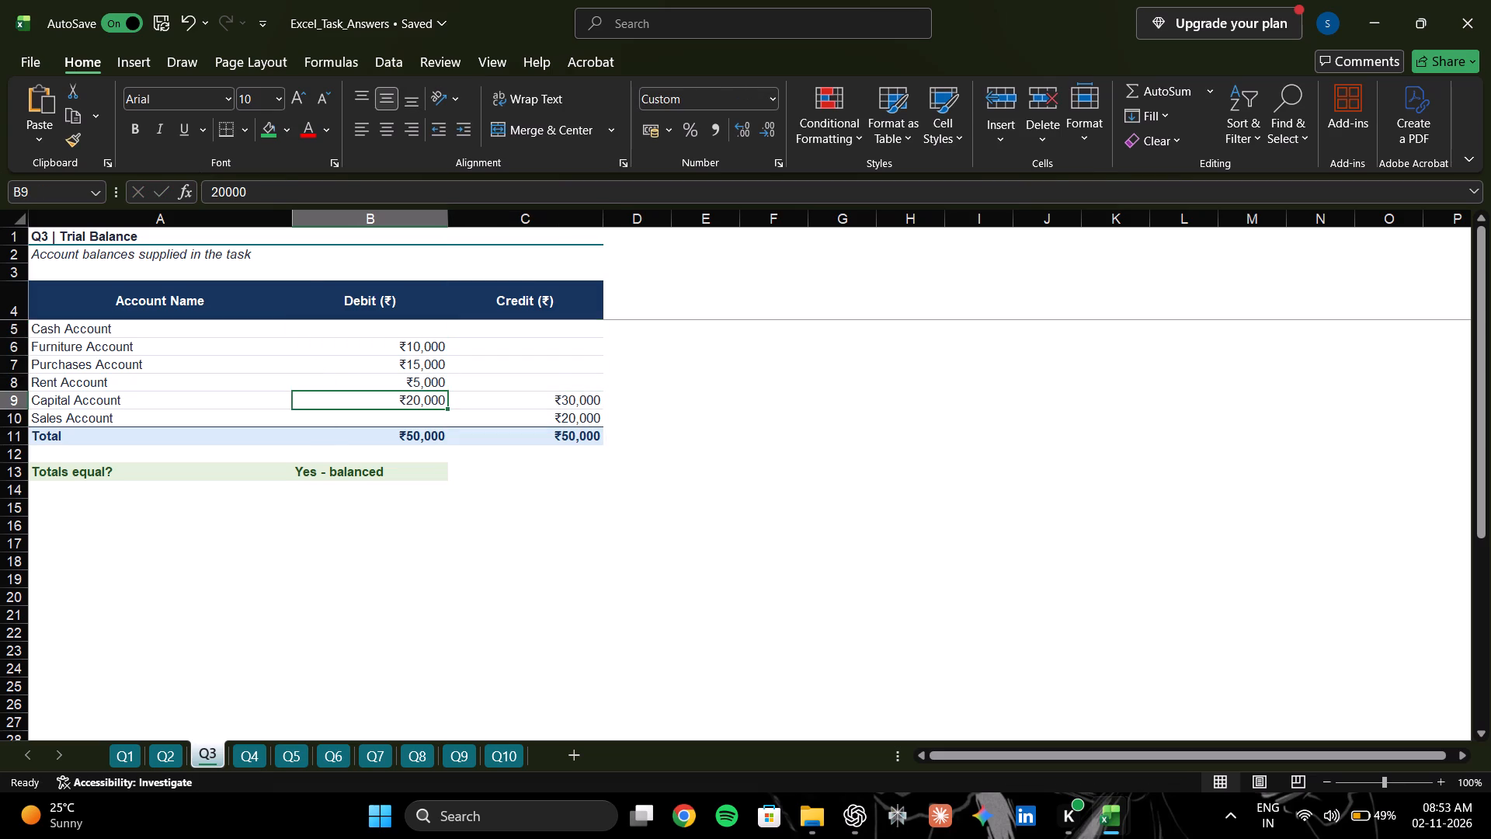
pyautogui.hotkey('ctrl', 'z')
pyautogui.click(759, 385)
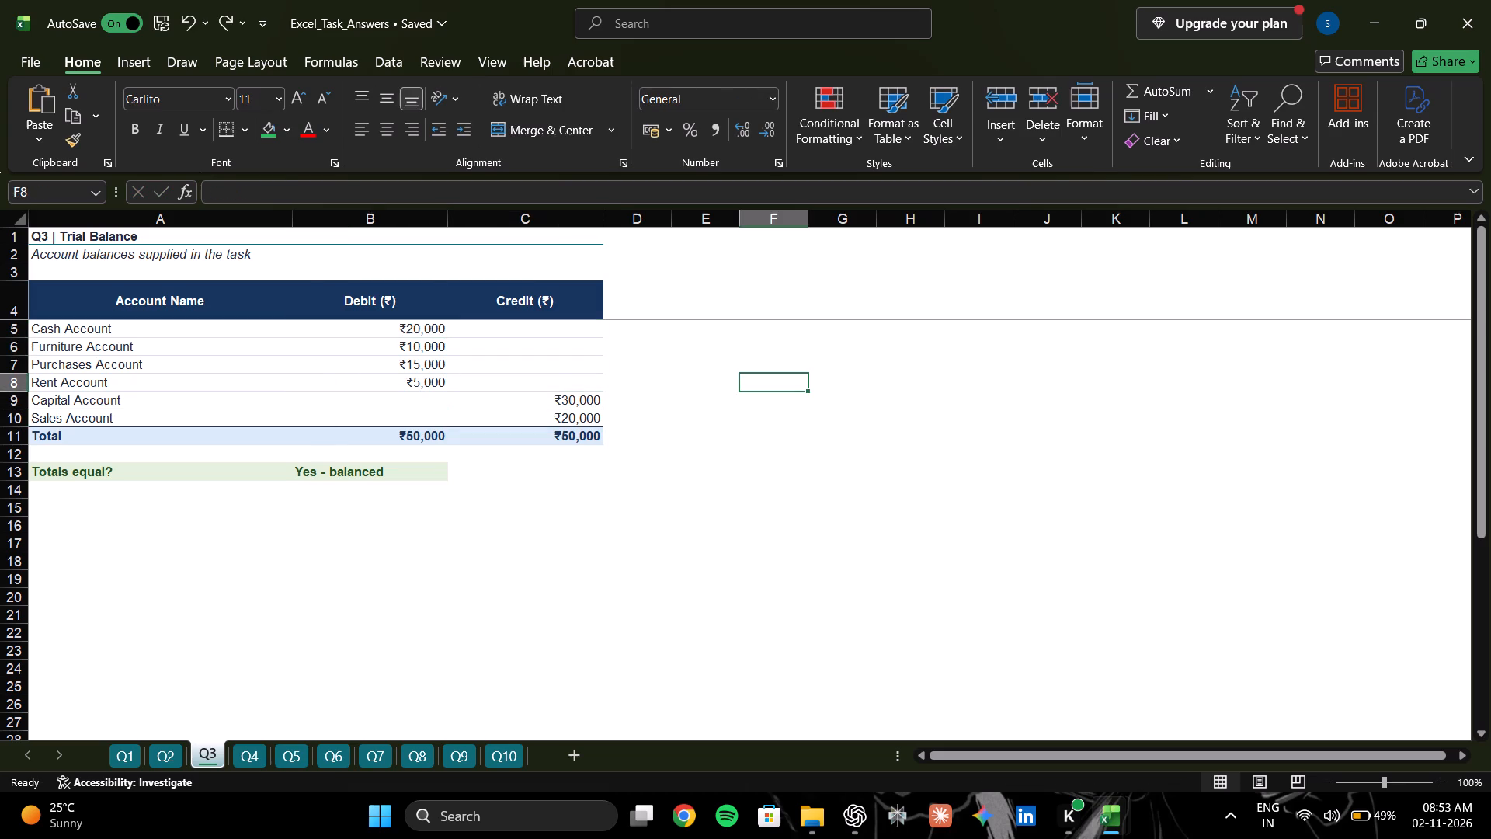
# View the machinery depreciation sheet Q4 and the simple and compound interest sheet Q5.
pyautogui.click(267, 750)
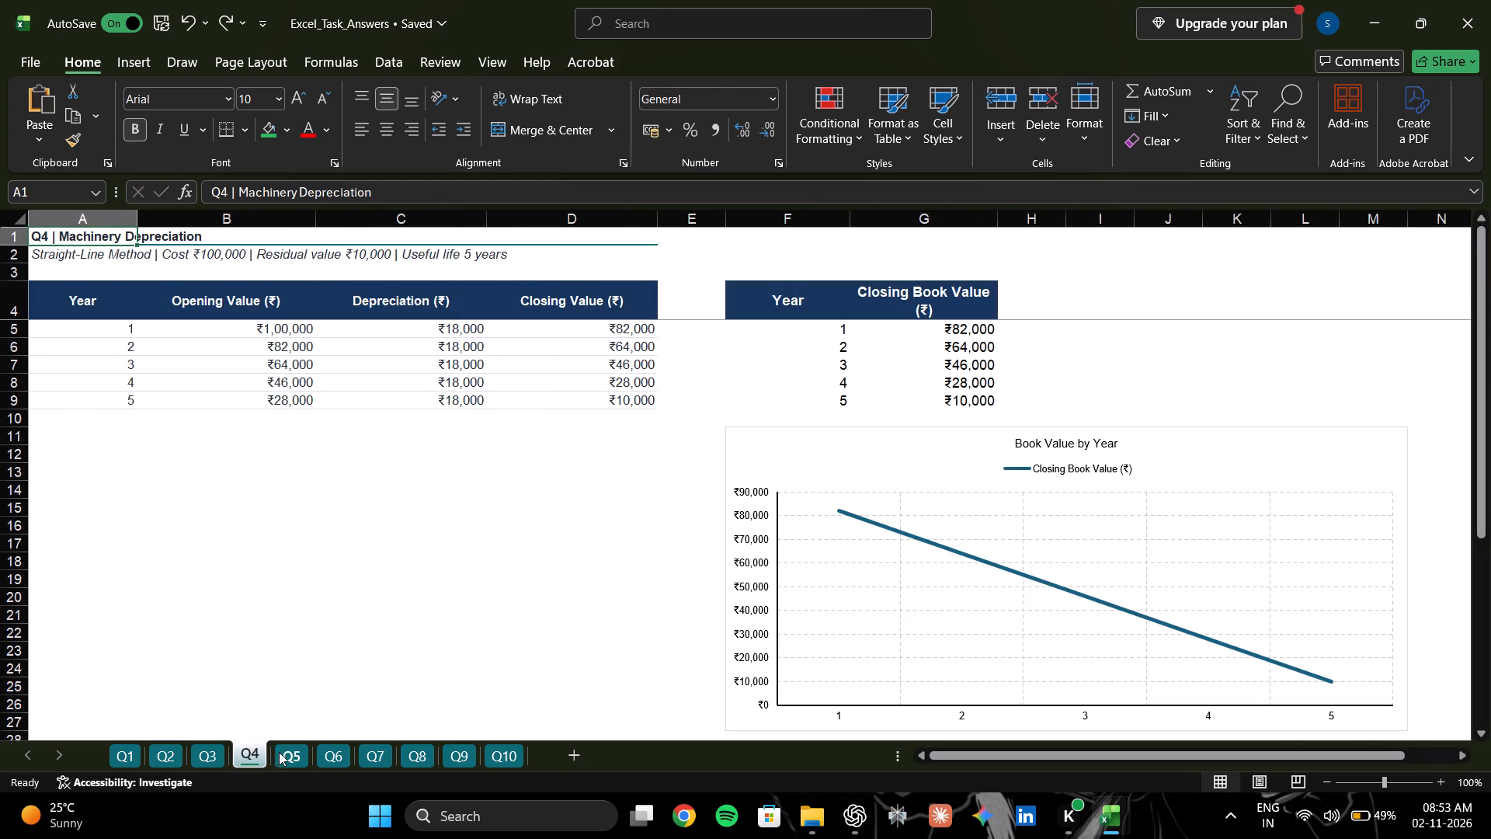
pyautogui.tripleClick(298, 752)
pyautogui.doubleClick(298, 752)
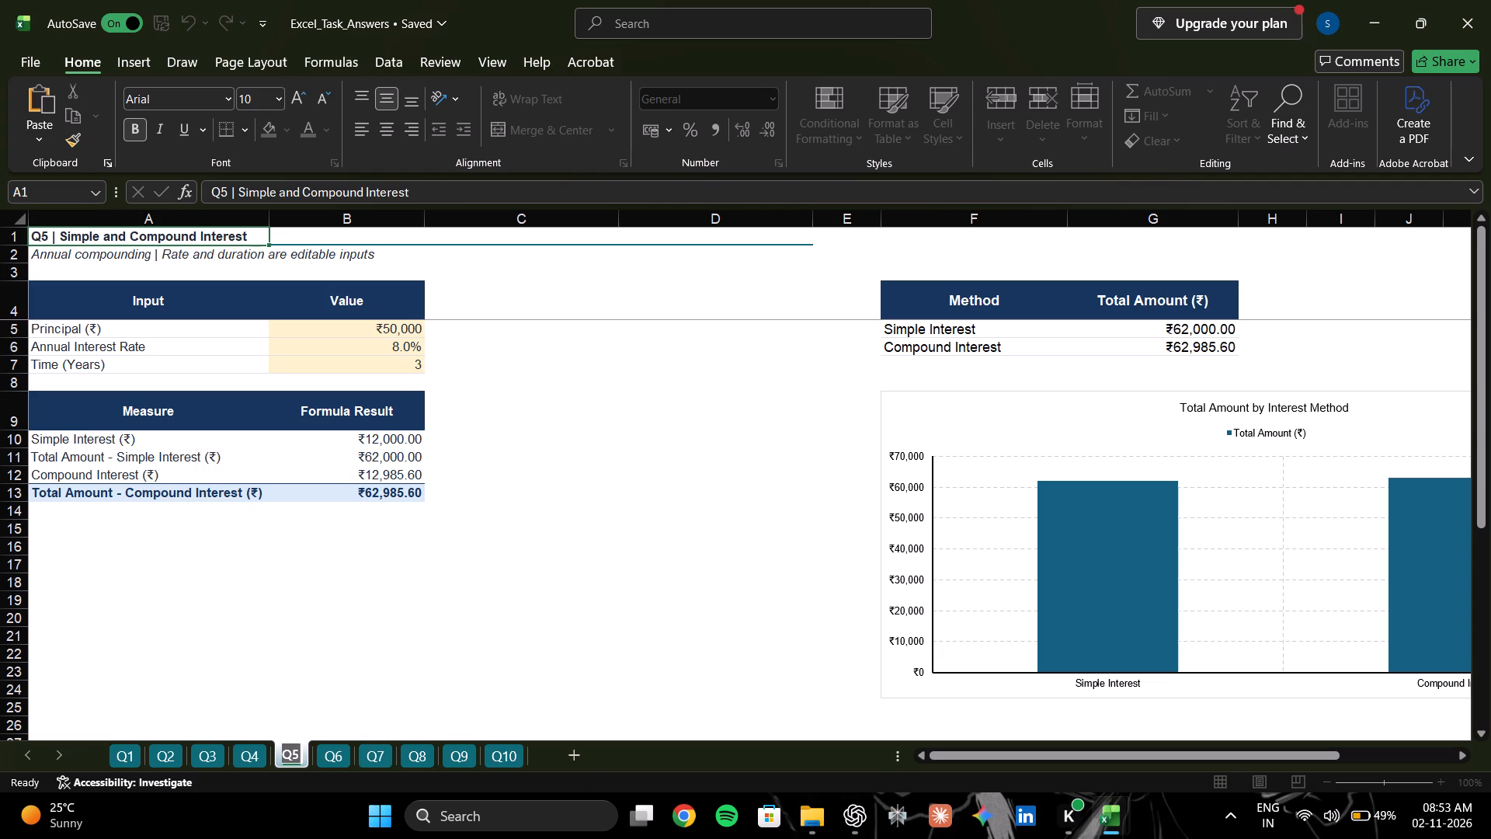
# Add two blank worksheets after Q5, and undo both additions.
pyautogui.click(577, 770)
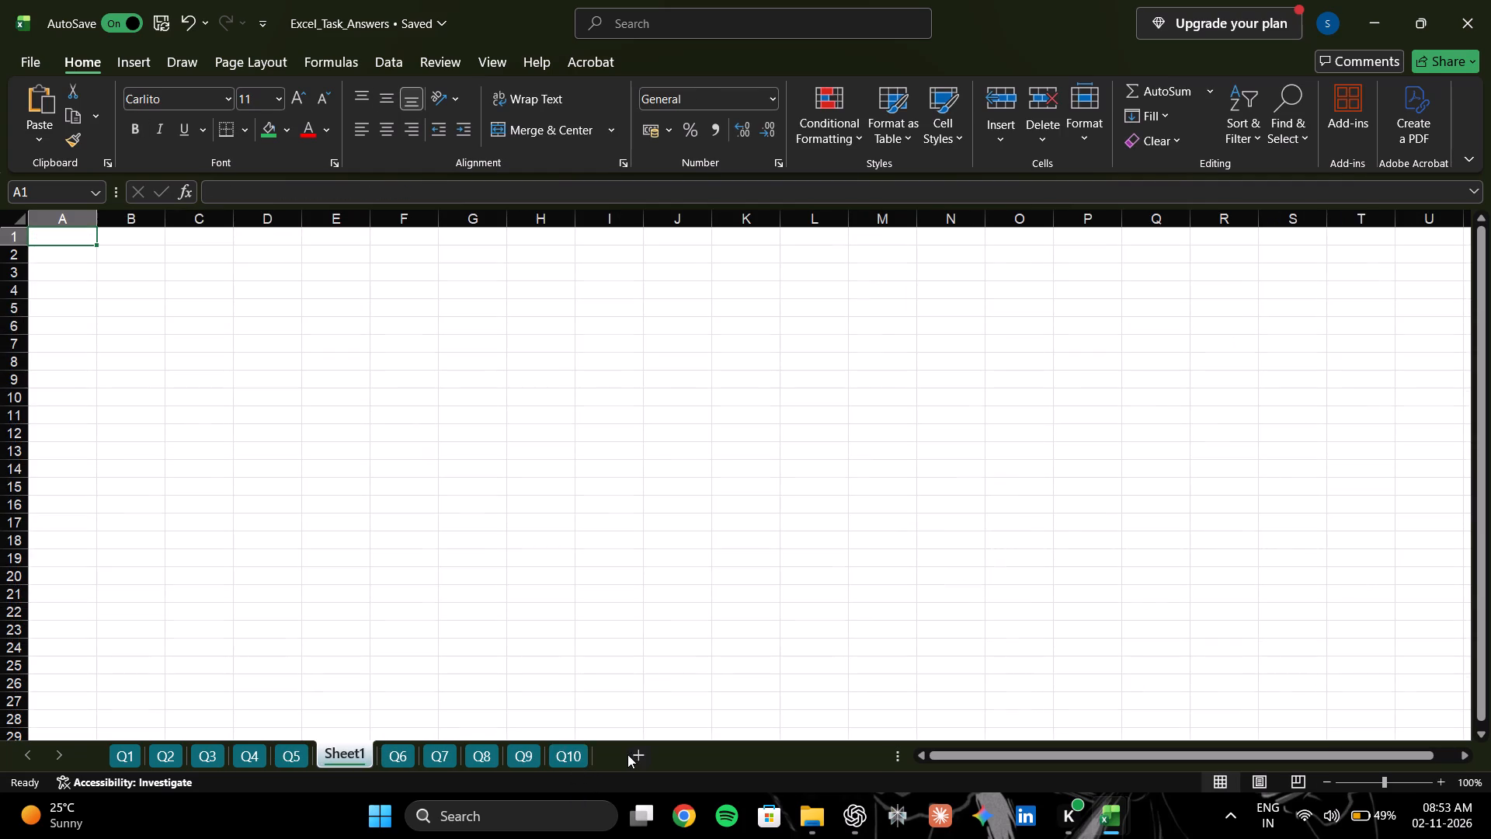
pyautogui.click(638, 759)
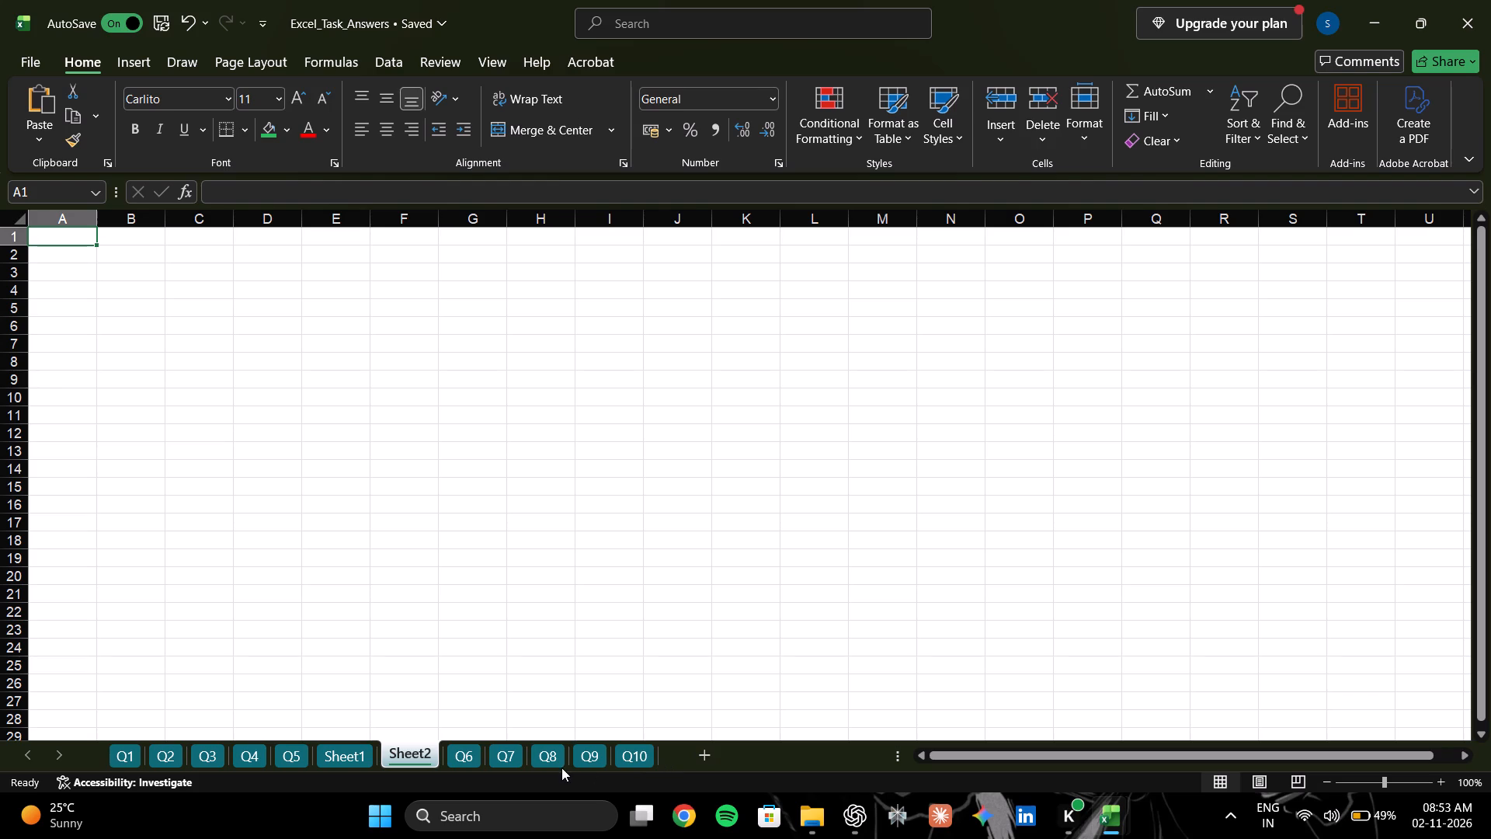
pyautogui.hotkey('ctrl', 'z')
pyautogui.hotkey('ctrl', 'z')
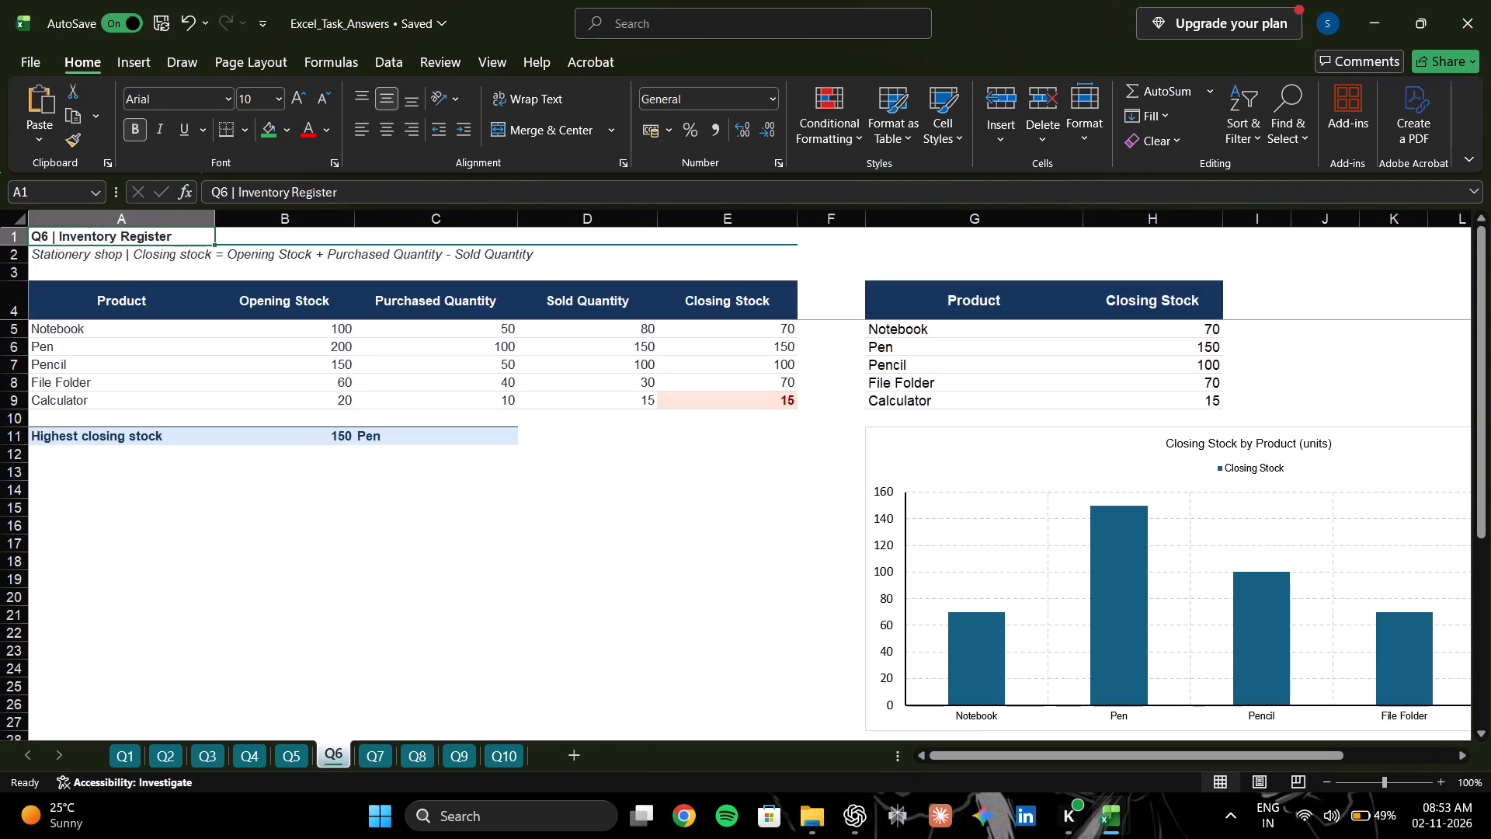
# Fill the Pencil purchased quantity of 50 down to the File Folder and Calculator rows in the Q6 inventory register.
pyautogui.scroll(-4, 1102, 577)
pyautogui.scroll(8, 1094, 590)
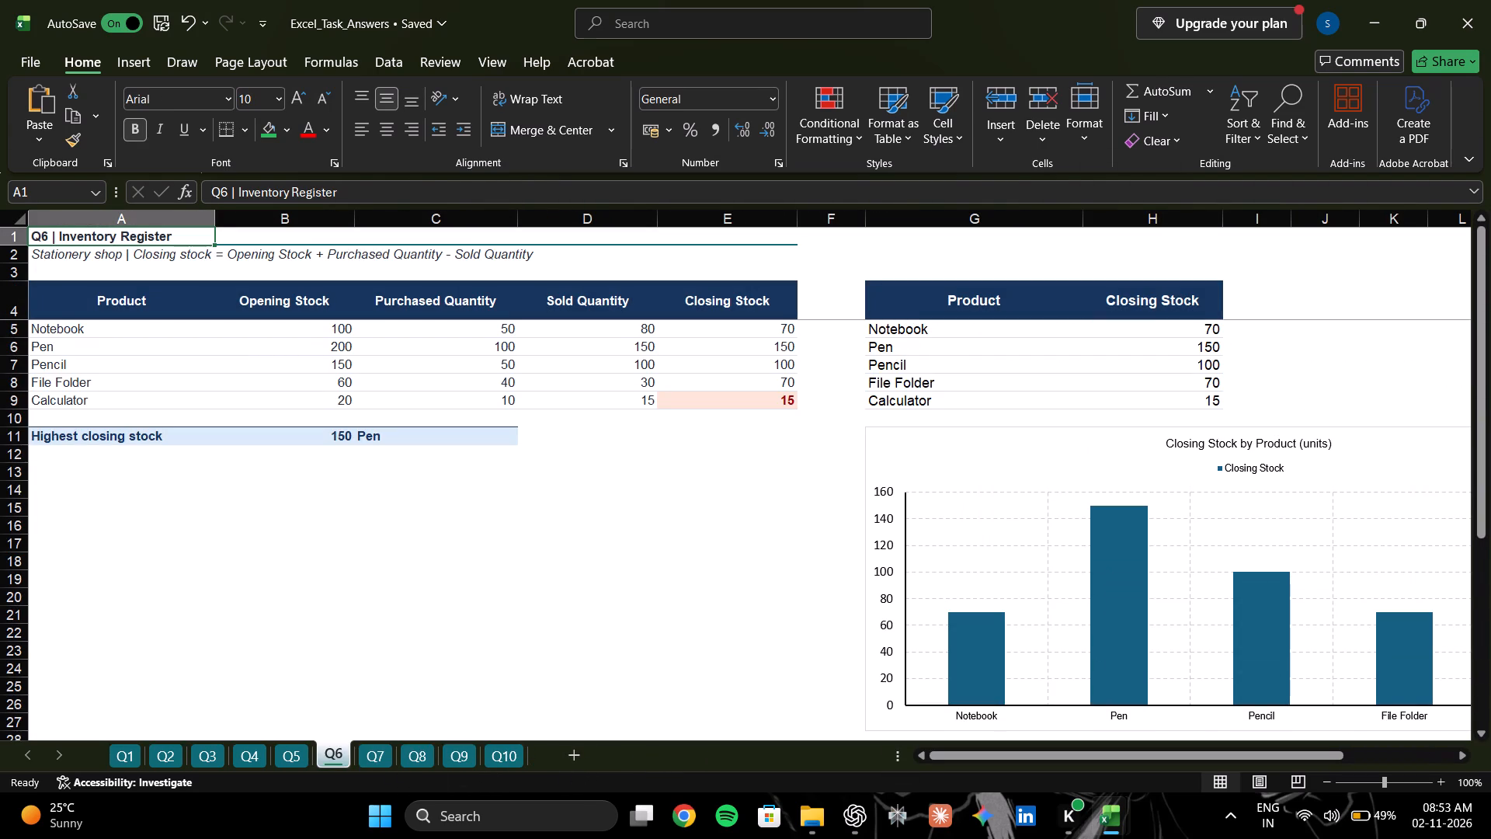
pyautogui.click(638, 522)
pyautogui.scroll(3, 874, 514)
pyautogui.doubleClick(517, 373)
pyautogui.click(468, 412)
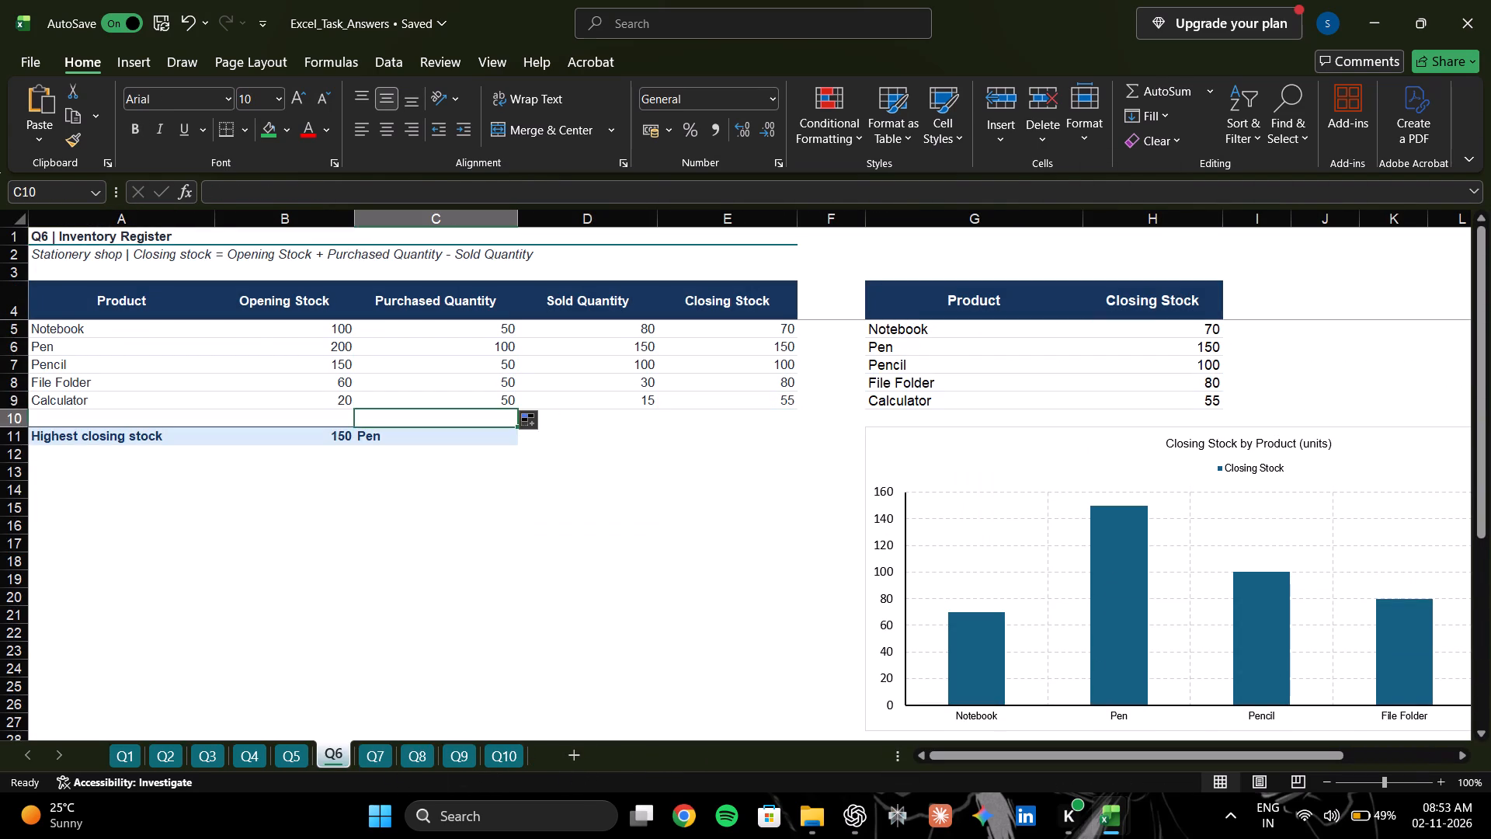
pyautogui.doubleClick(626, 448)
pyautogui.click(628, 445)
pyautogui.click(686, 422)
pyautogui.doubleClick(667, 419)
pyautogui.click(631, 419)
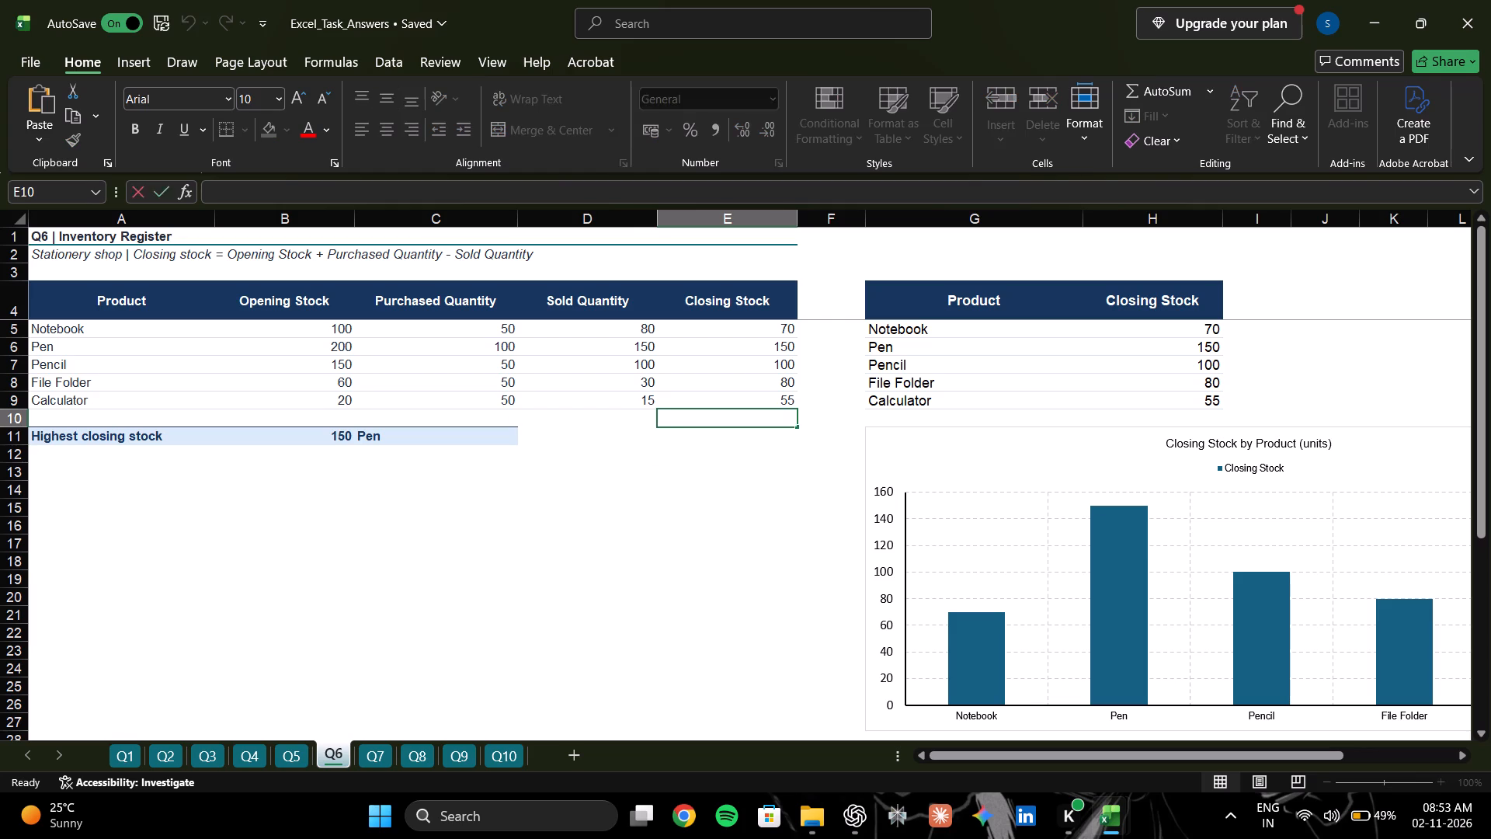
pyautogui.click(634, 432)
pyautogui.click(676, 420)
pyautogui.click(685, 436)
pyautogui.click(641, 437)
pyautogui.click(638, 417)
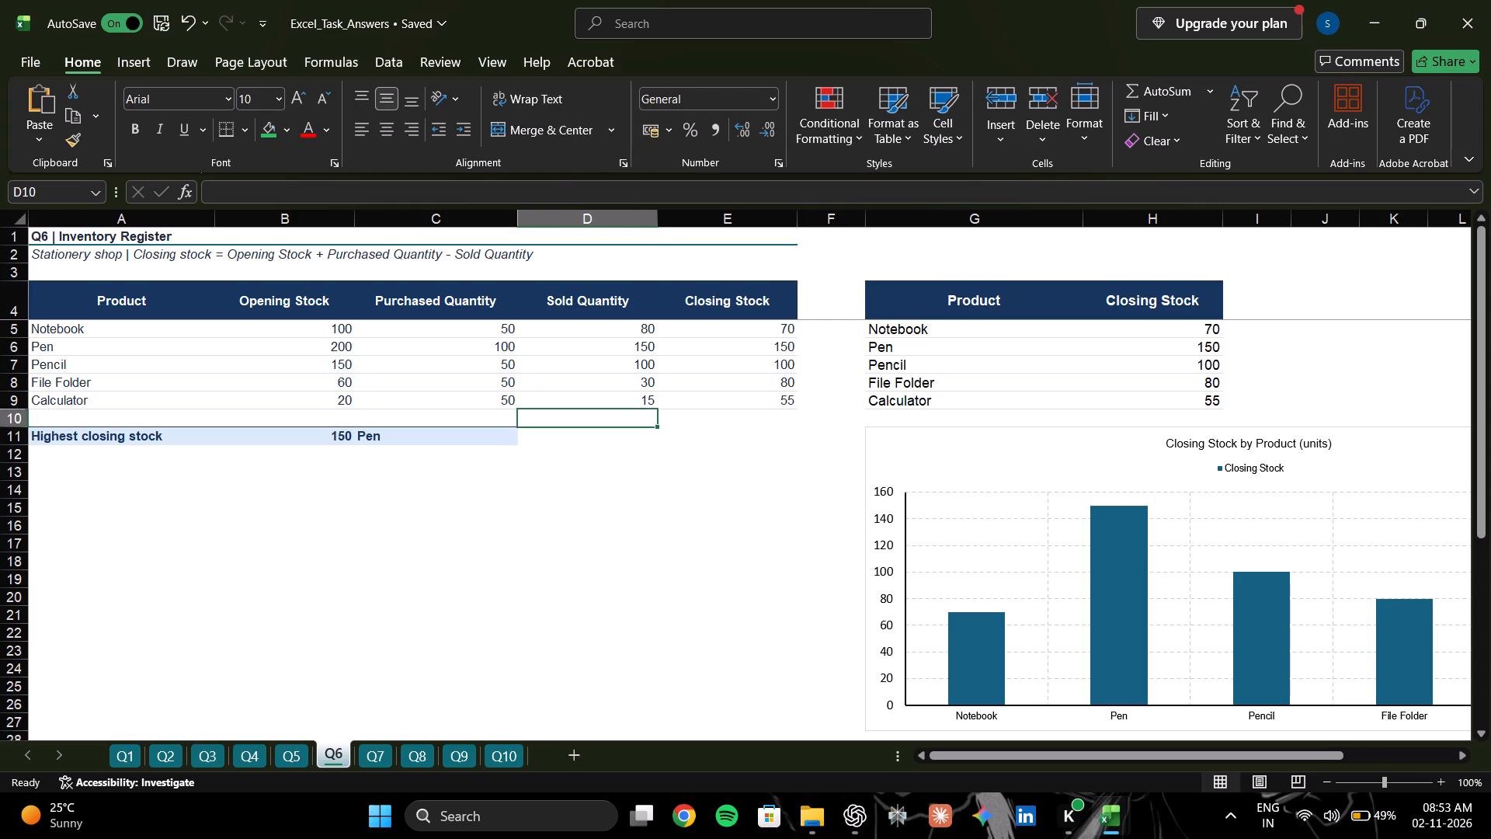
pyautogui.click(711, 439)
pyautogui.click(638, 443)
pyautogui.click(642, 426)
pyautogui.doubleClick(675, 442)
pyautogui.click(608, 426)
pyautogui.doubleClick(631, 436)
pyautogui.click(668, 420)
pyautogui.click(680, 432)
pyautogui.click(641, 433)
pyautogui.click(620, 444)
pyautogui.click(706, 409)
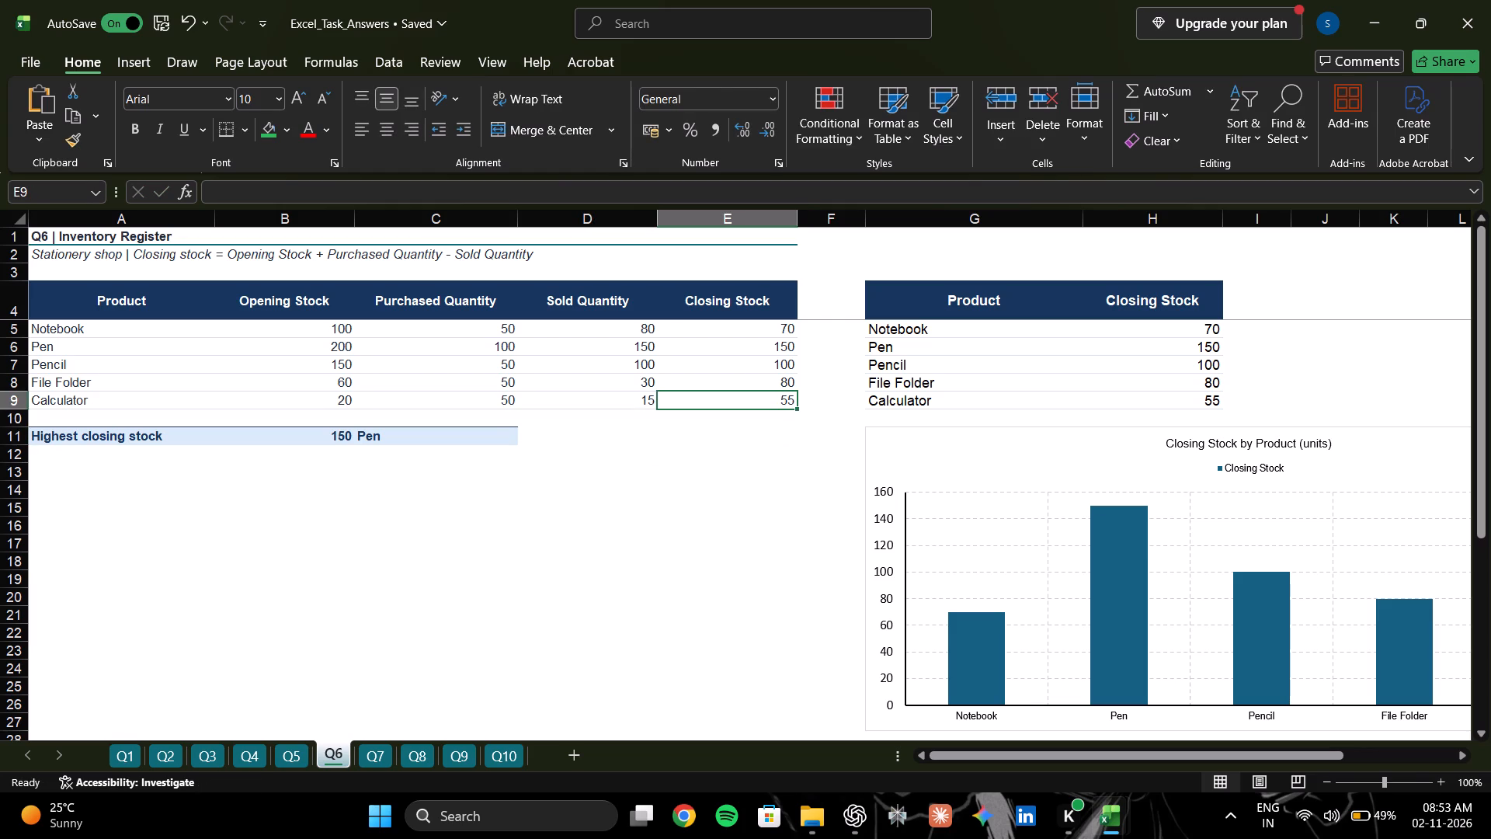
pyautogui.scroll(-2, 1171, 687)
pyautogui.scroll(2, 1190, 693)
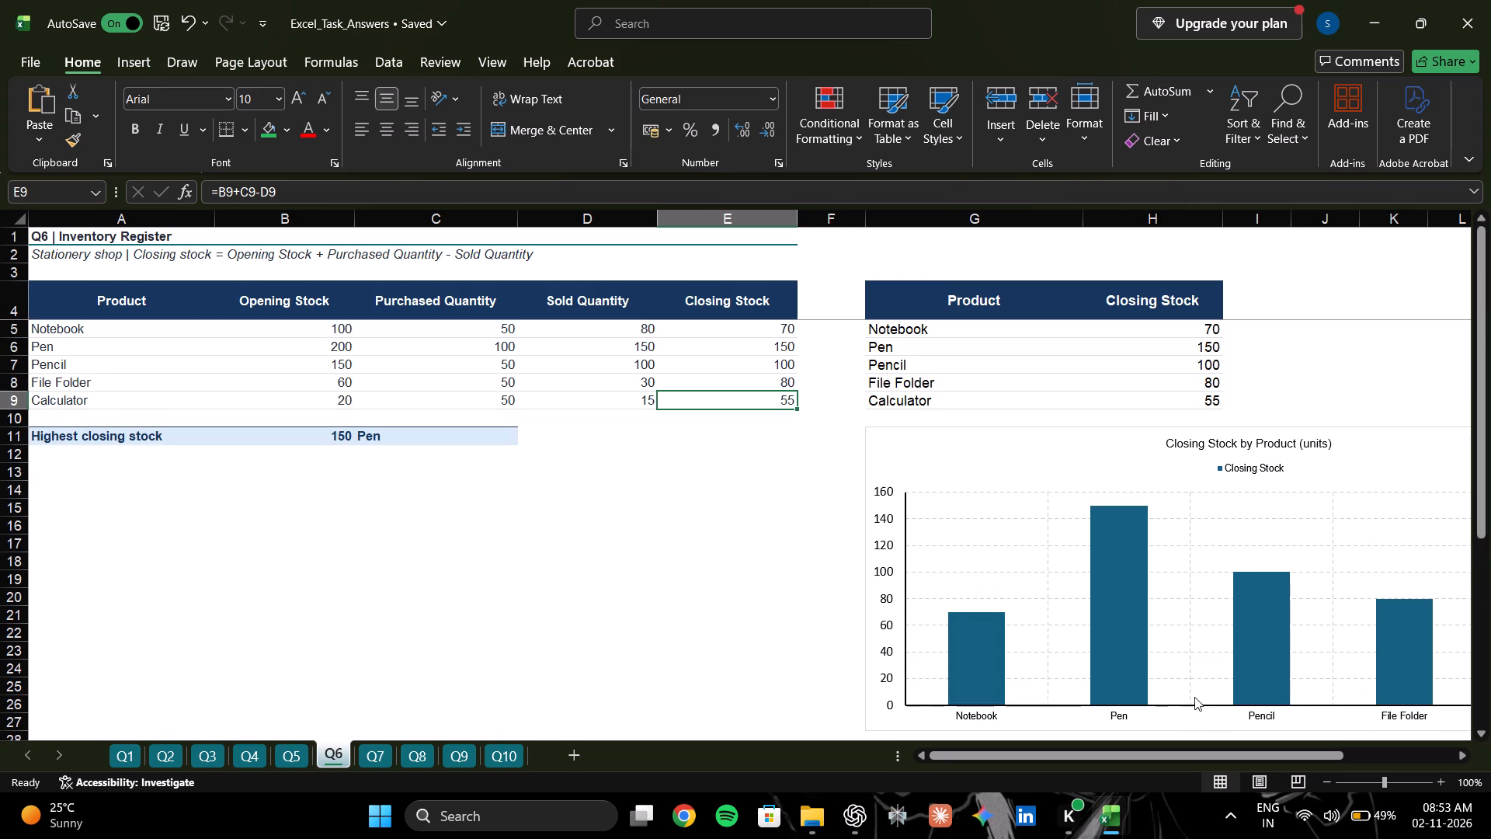
# Examine the whole Closing Stock by Product chart on the Q6 inventory register sheet.
pyautogui.scroll(2, 1195, 698)
pyautogui.moveTo(1185, 751); pyautogui.dragTo(1365, 748)
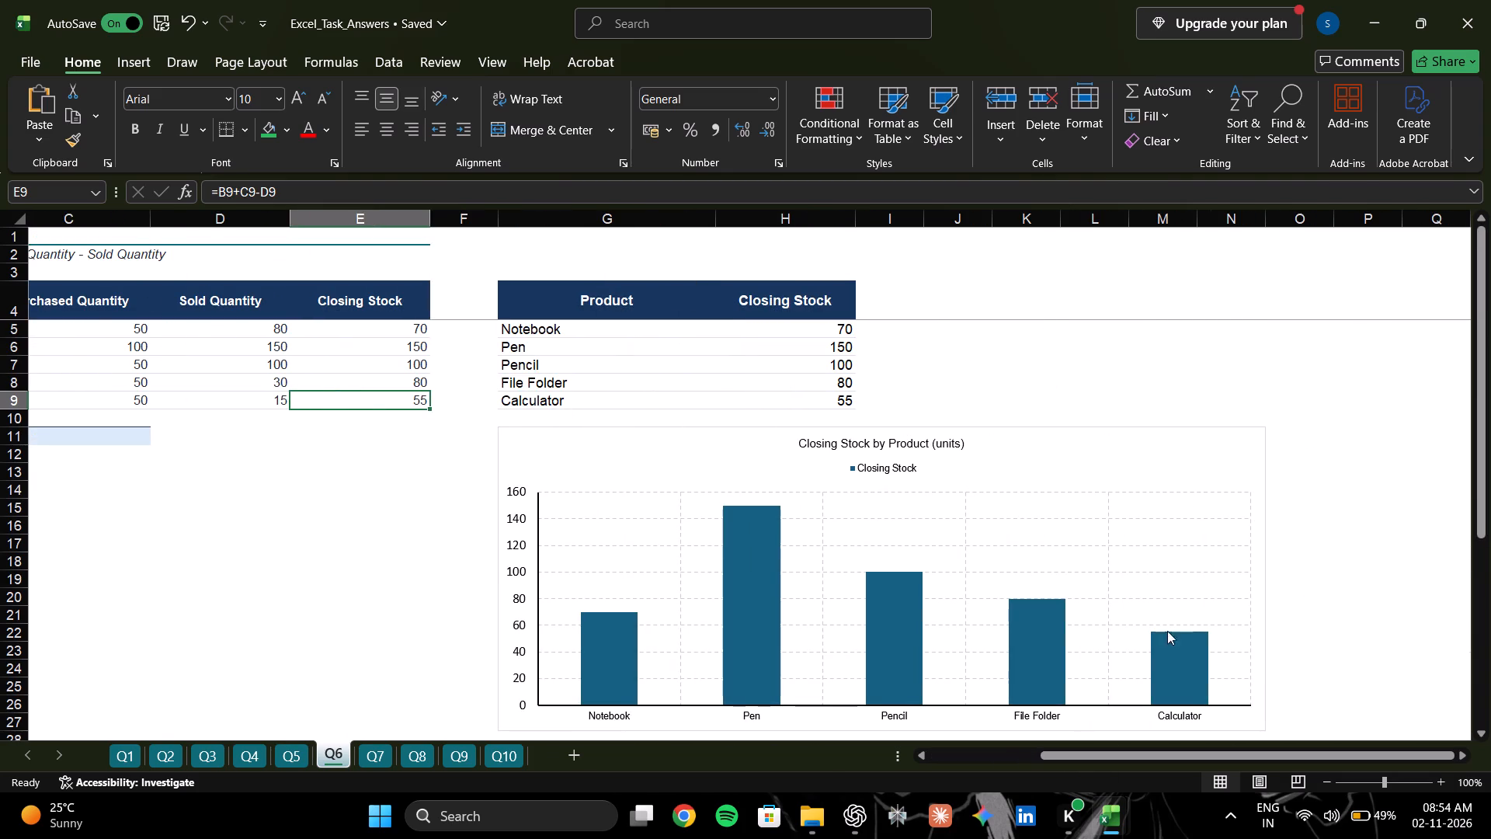
pyautogui.scroll(-2, 1078, 577)
pyautogui.scroll(2, 1075, 583)
pyautogui.scroll(-1, 1030, 650)
# Review the sales report with GST on sheet Q7 and the trading account on sheet Q8.
pyautogui.click(380, 764)
pyautogui.scroll(3, 624, 512)
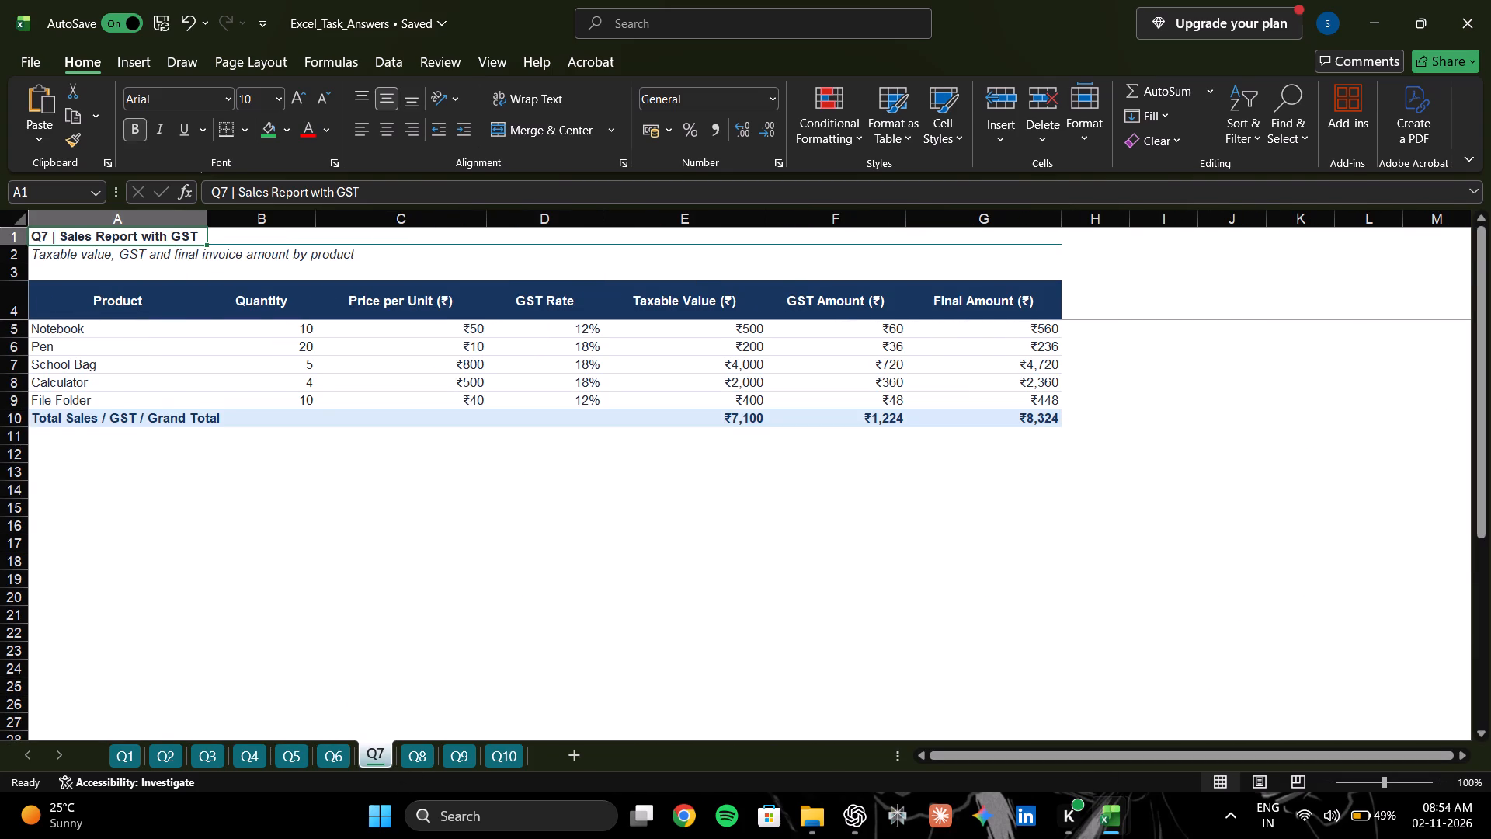
pyautogui.scroll(-1, 381, 460)
pyautogui.scroll(3, 404, 475)
pyautogui.moveTo(1079, 755); pyautogui.dragTo(1013, 755)
pyautogui.click(418, 760)
pyautogui.scroll(-4, 509, 664)
pyautogui.scroll(5, 506, 669)
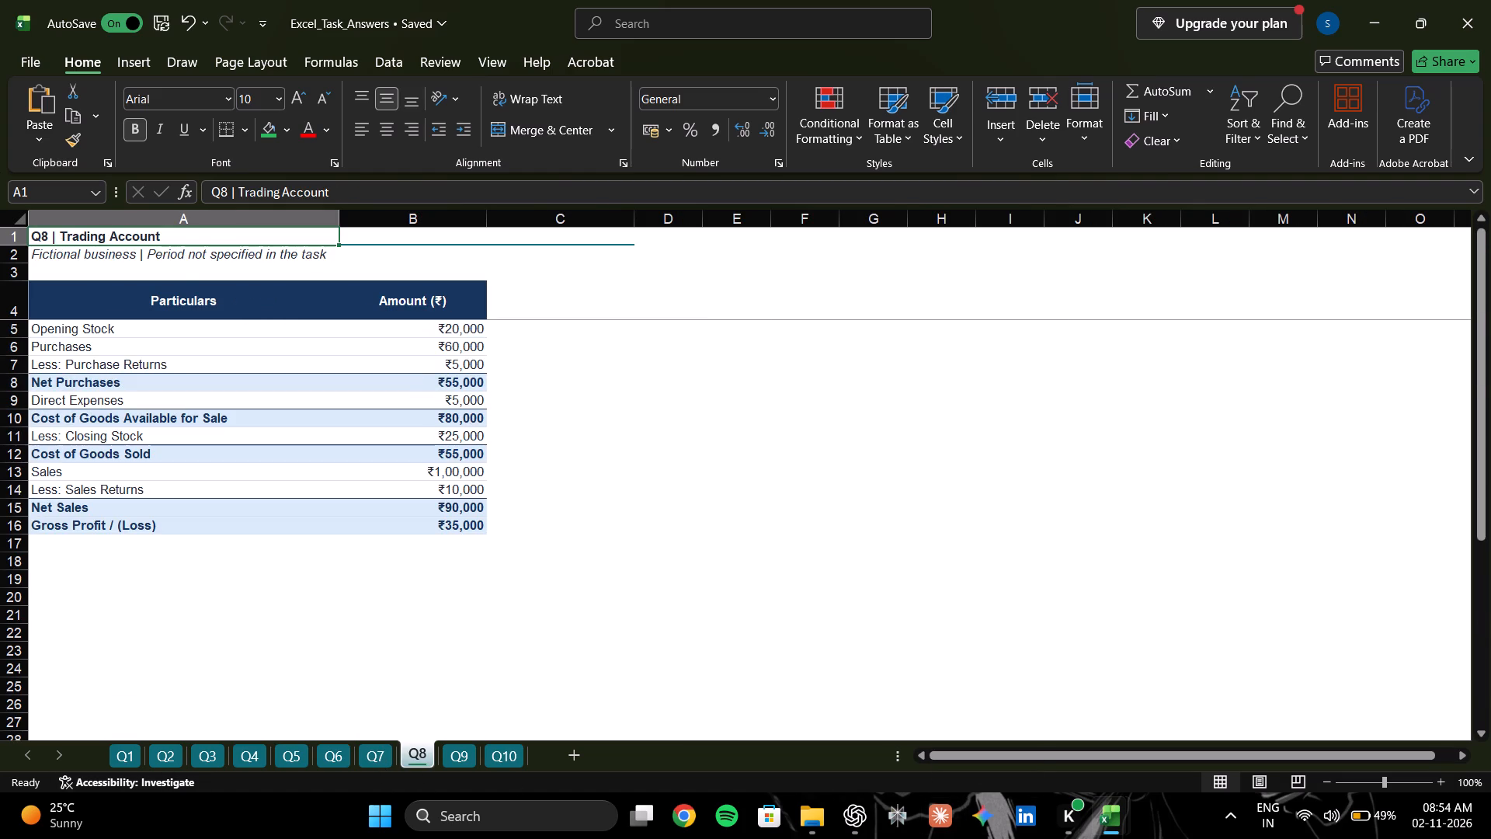
pyautogui.scroll(2, 509, 674)
pyautogui.click(1207, 760)
pyautogui.moveTo(1188, 755); pyautogui.dragTo(964, 747)
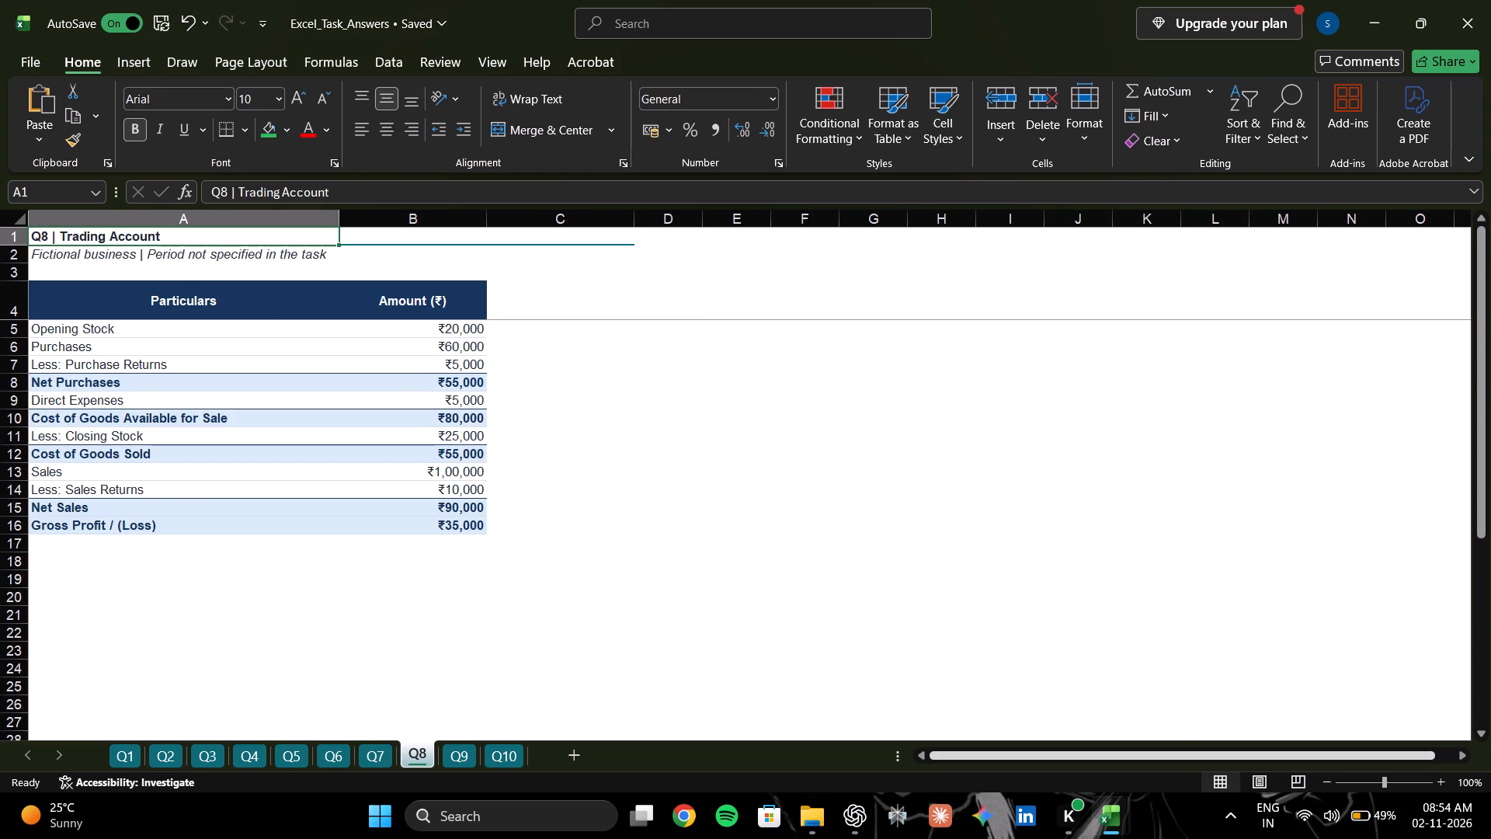
# Review the profit and loss account with its chart on sheet Q9 and the balance sheet on sheet Q10.
pyautogui.click(462, 770)
pyautogui.scroll(-3, 832, 575)
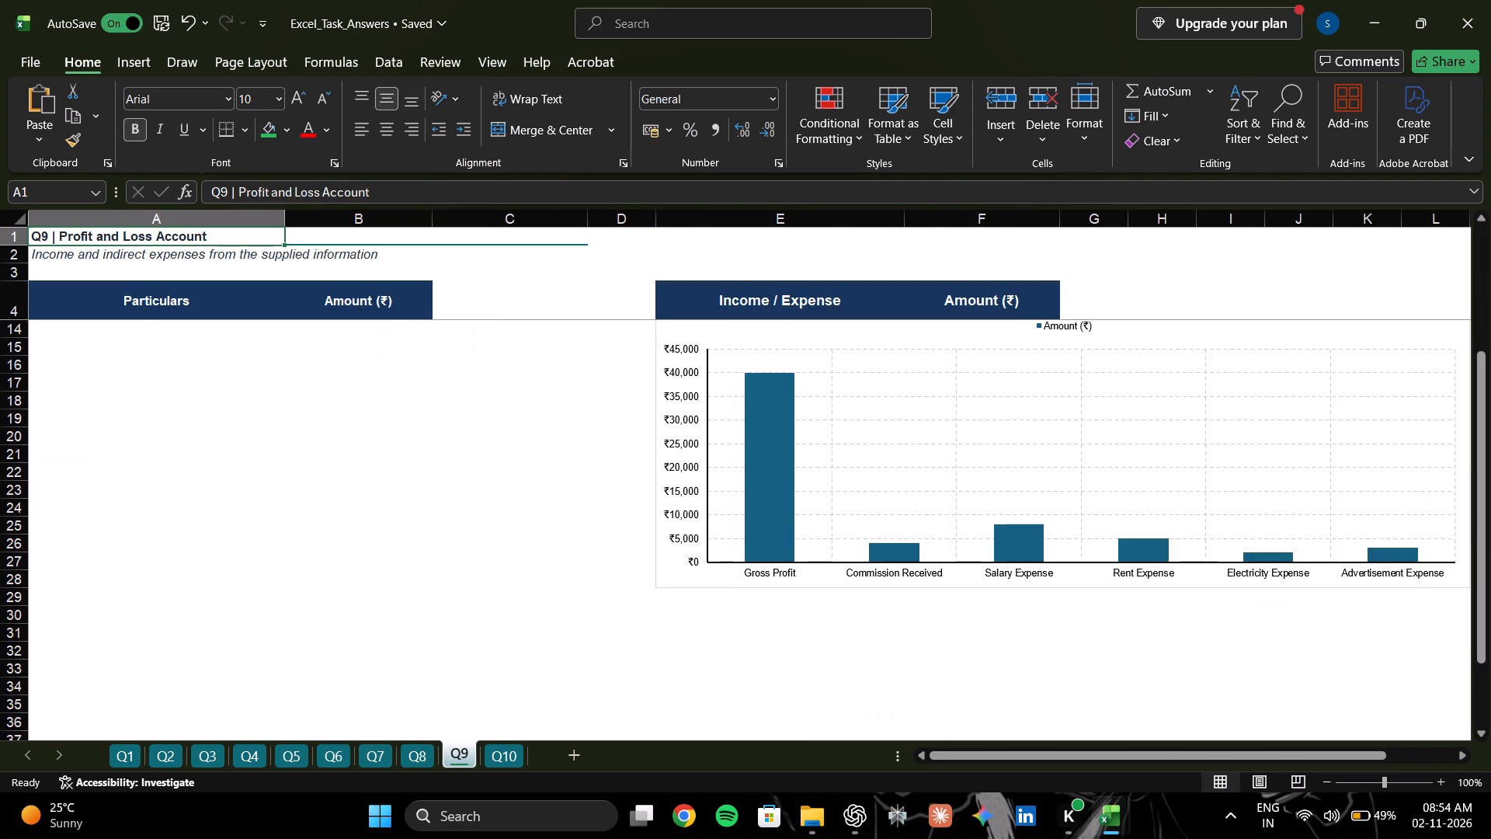
pyautogui.scroll(7, 832, 575)
pyautogui.moveTo(983, 748); pyautogui.dragTo(874, 760)
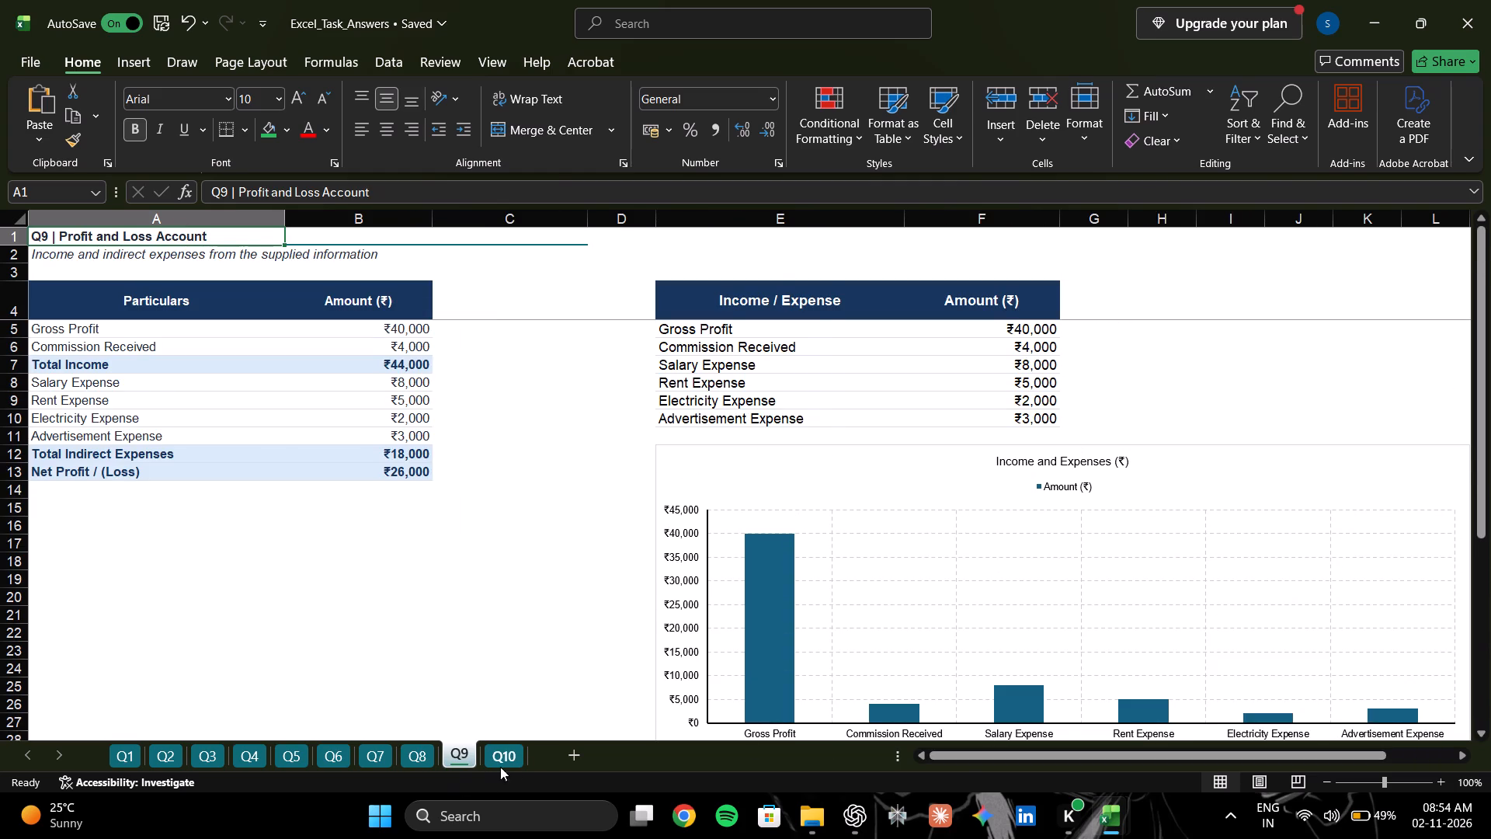
pyautogui.click(513, 764)
pyautogui.click(586, 597)
pyautogui.click(596, 481)
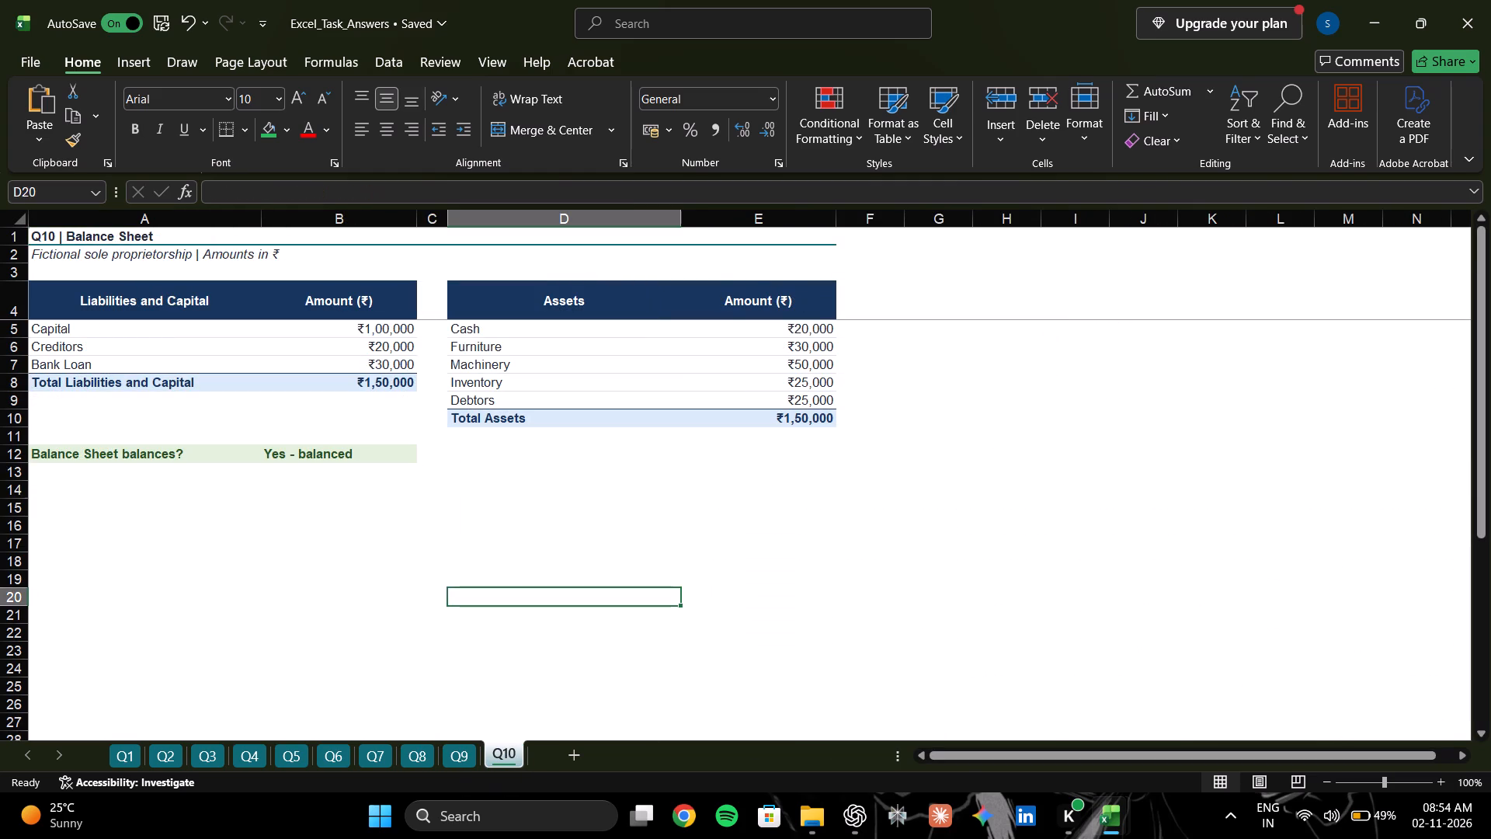
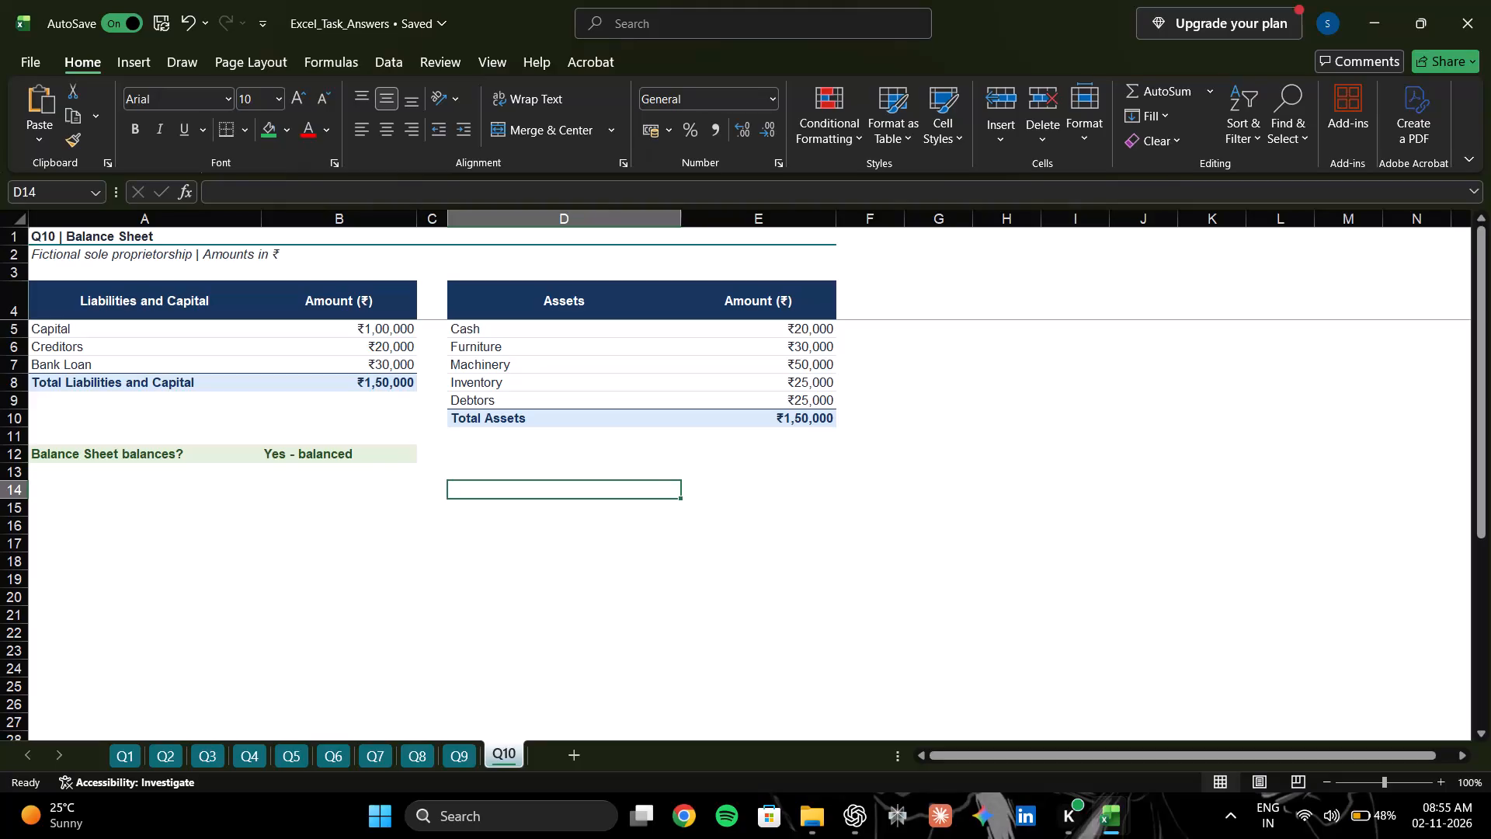
# Look back through the question sheets of the answer workbook from Q10 to the business transaction register on Q1.
pyautogui.click(443, 750)
pyautogui.click(399, 740)
pyautogui.click(462, 745)
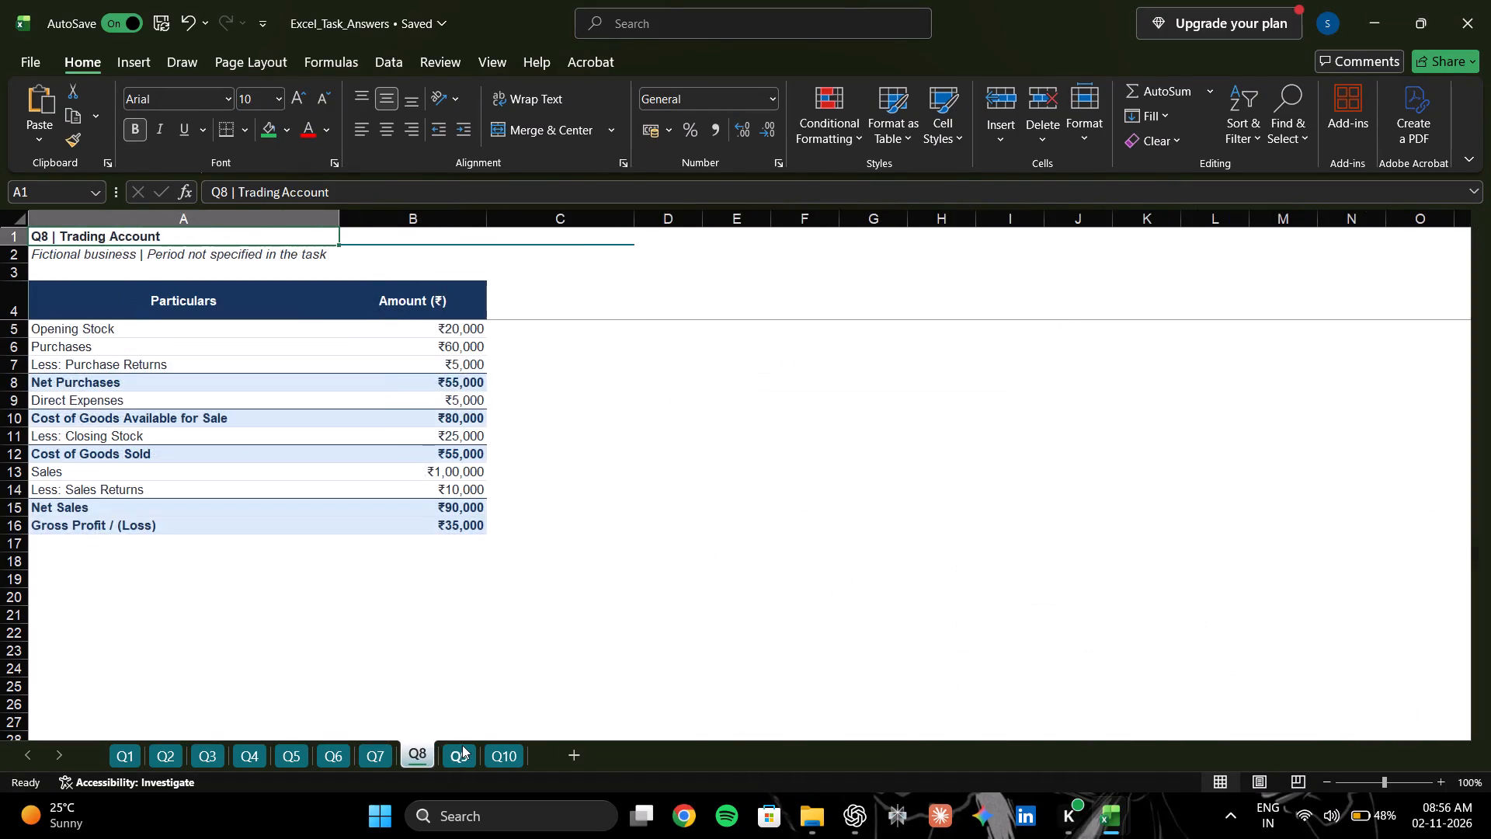
pyautogui.click(376, 735)
pyautogui.click(406, 758)
pyautogui.click(374, 752)
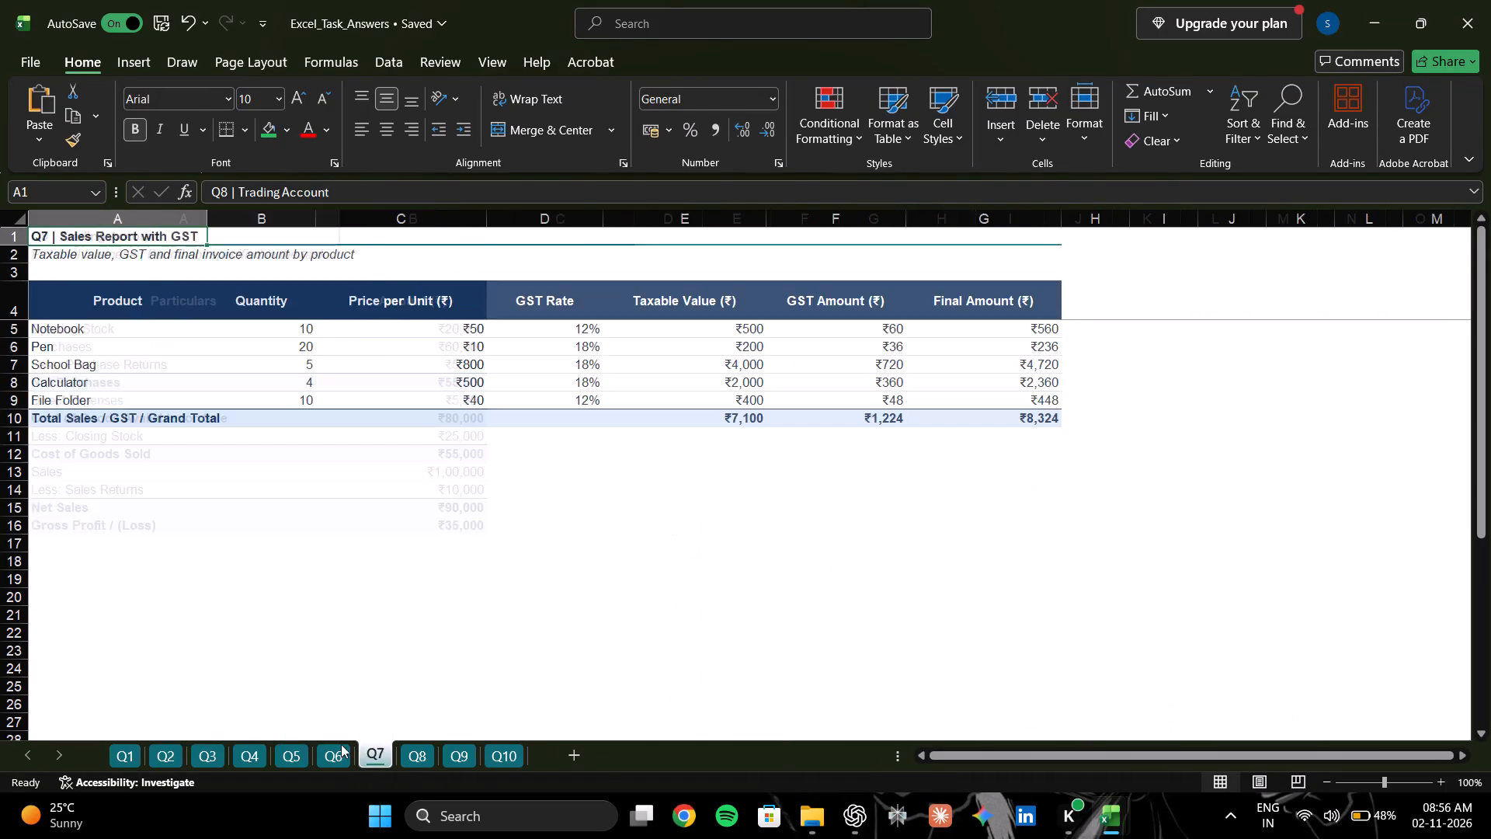
pyautogui.click(339, 744)
pyautogui.click(309, 745)
pyautogui.click(262, 743)
pyautogui.moveTo(215, 744); pyautogui.dragTo(217, 751)
pyautogui.click(172, 757)
pyautogui.click(127, 750)
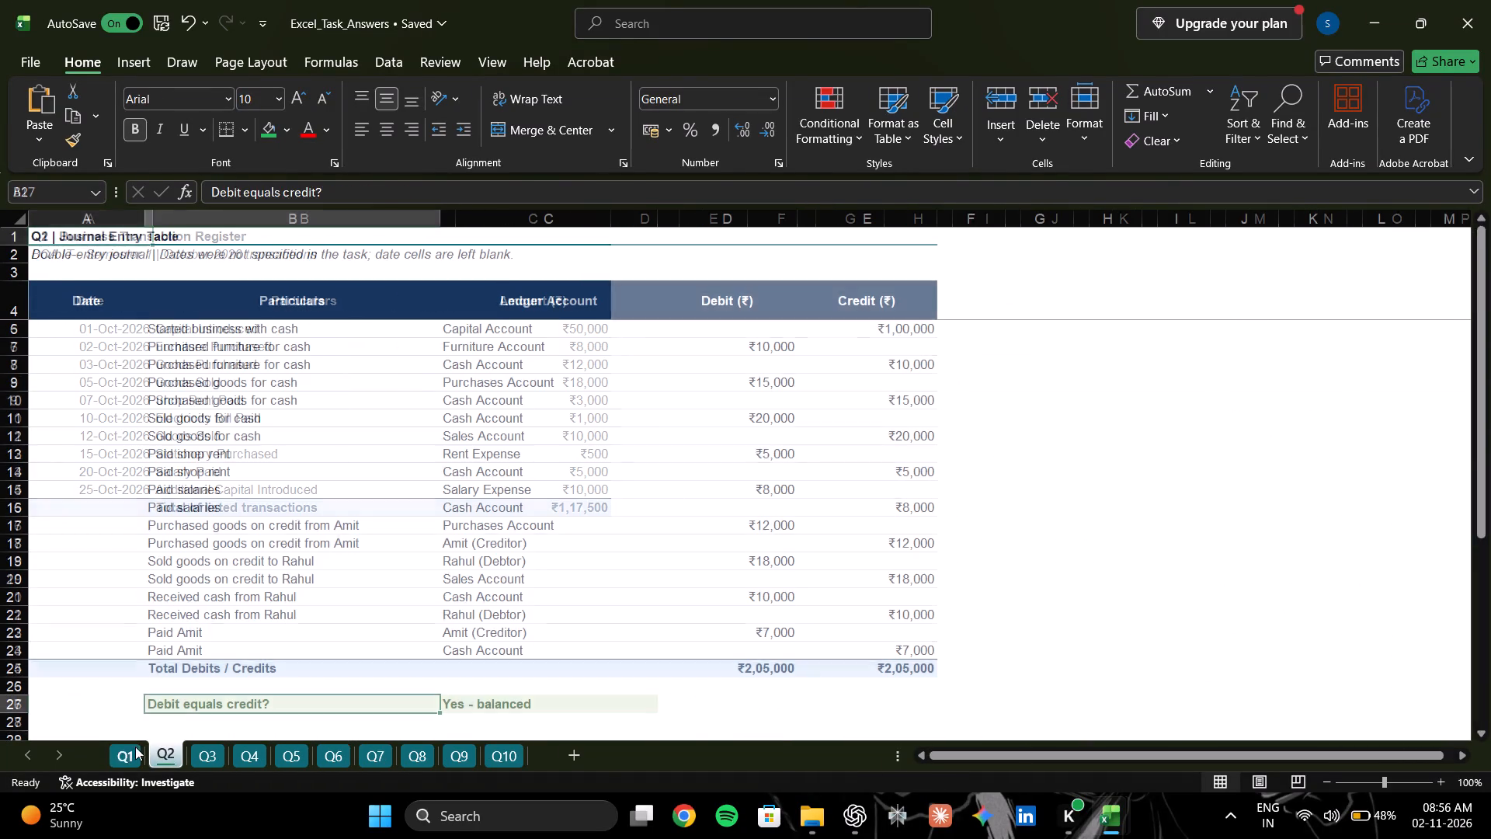
# Look forward through the question sheets from the journal entry table on Q2 to the final accounts on Q9 and Q10.
pyautogui.moveTo(162, 750); pyautogui.dragTo(172, 754)
pyautogui.click(205, 750)
pyautogui.moveTo(219, 750); pyautogui.dragTo(230, 760)
pyautogui.click(257, 763)
pyautogui.moveTo(269, 751); pyautogui.dragTo(284, 760)
pyautogui.doubleClick(328, 757)
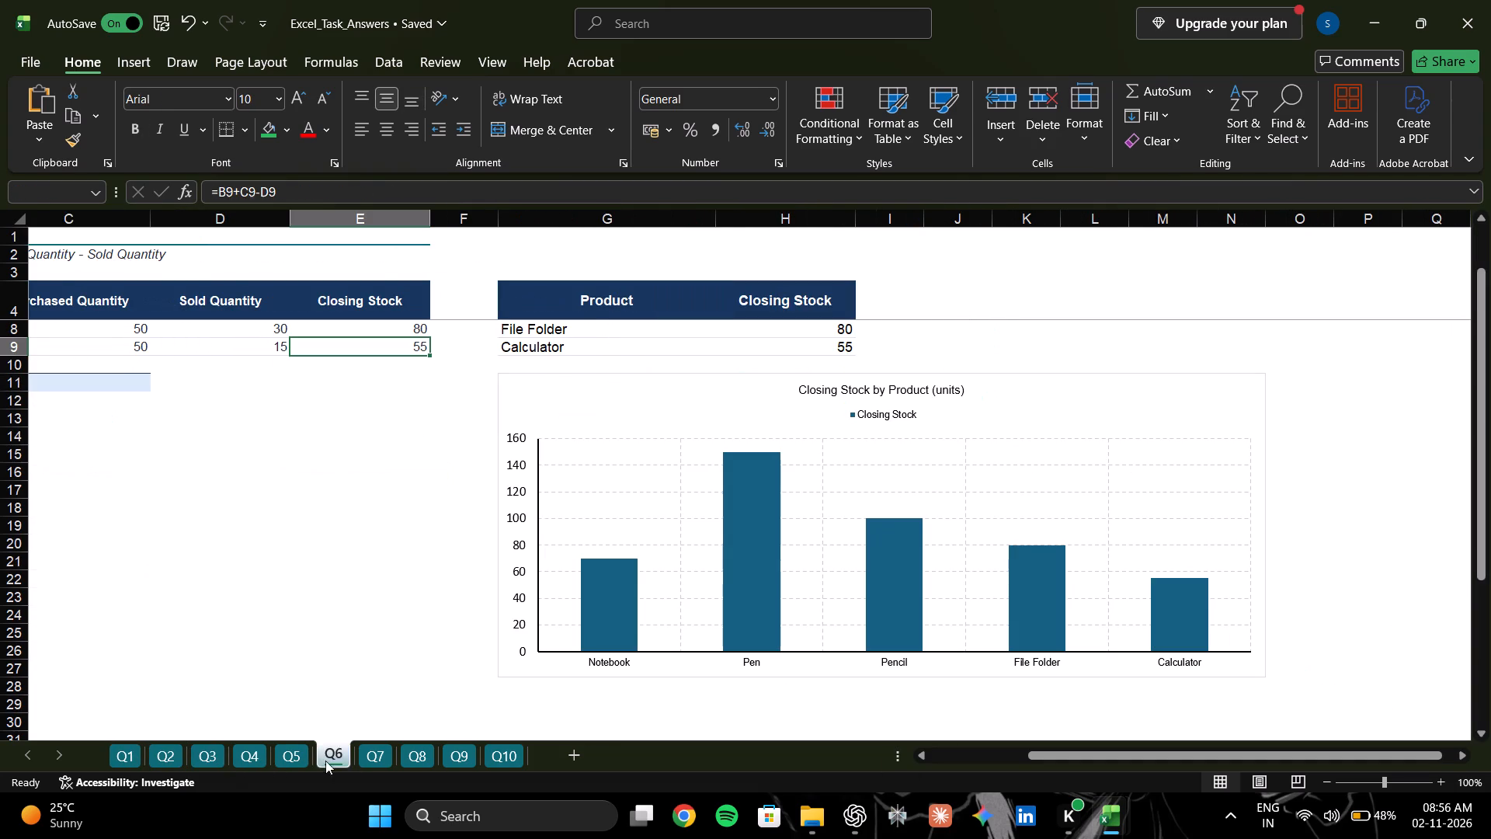
pyautogui.moveTo(318, 759); pyautogui.dragTo(307, 760)
pyautogui.click(304, 759)
pyautogui.click(372, 756)
pyautogui.click(419, 756)
pyautogui.click(444, 755)
pyautogui.moveTo(464, 755); pyautogui.dragTo(474, 756)
pyautogui.click(502, 757)
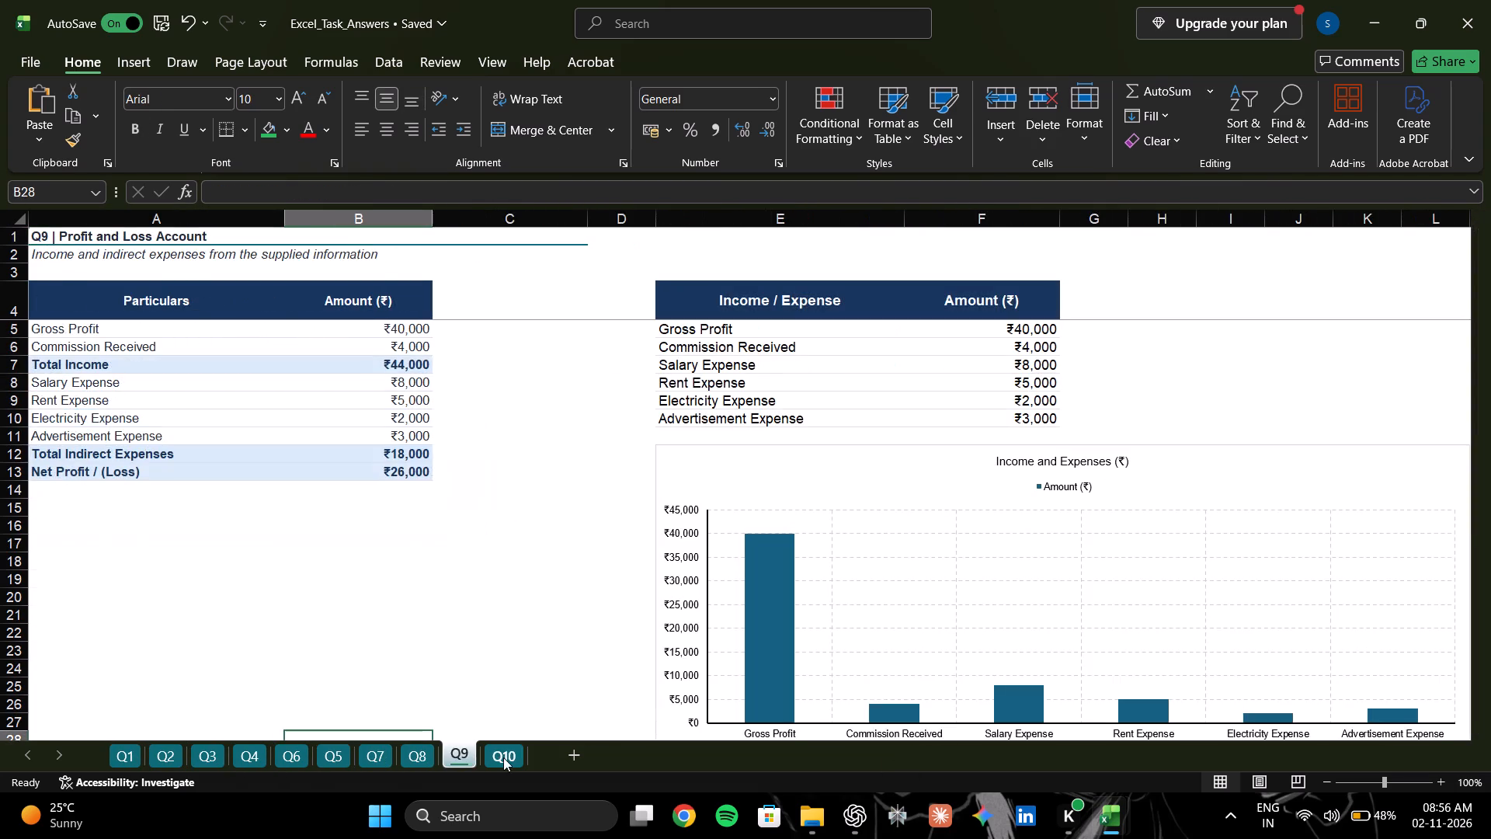
# Skim the question sheets in reverse again, from the profit and loss account on Q9 to the transaction register on Q1.
pyautogui.moveTo(470, 757); pyautogui.dragTo(463, 757)
pyautogui.moveTo(431, 753); pyautogui.dragTo(418, 755)
pyautogui.click(388, 758)
pyautogui.moveTo(339, 758); pyautogui.dragTo(332, 761)
pyautogui.click(278, 754)
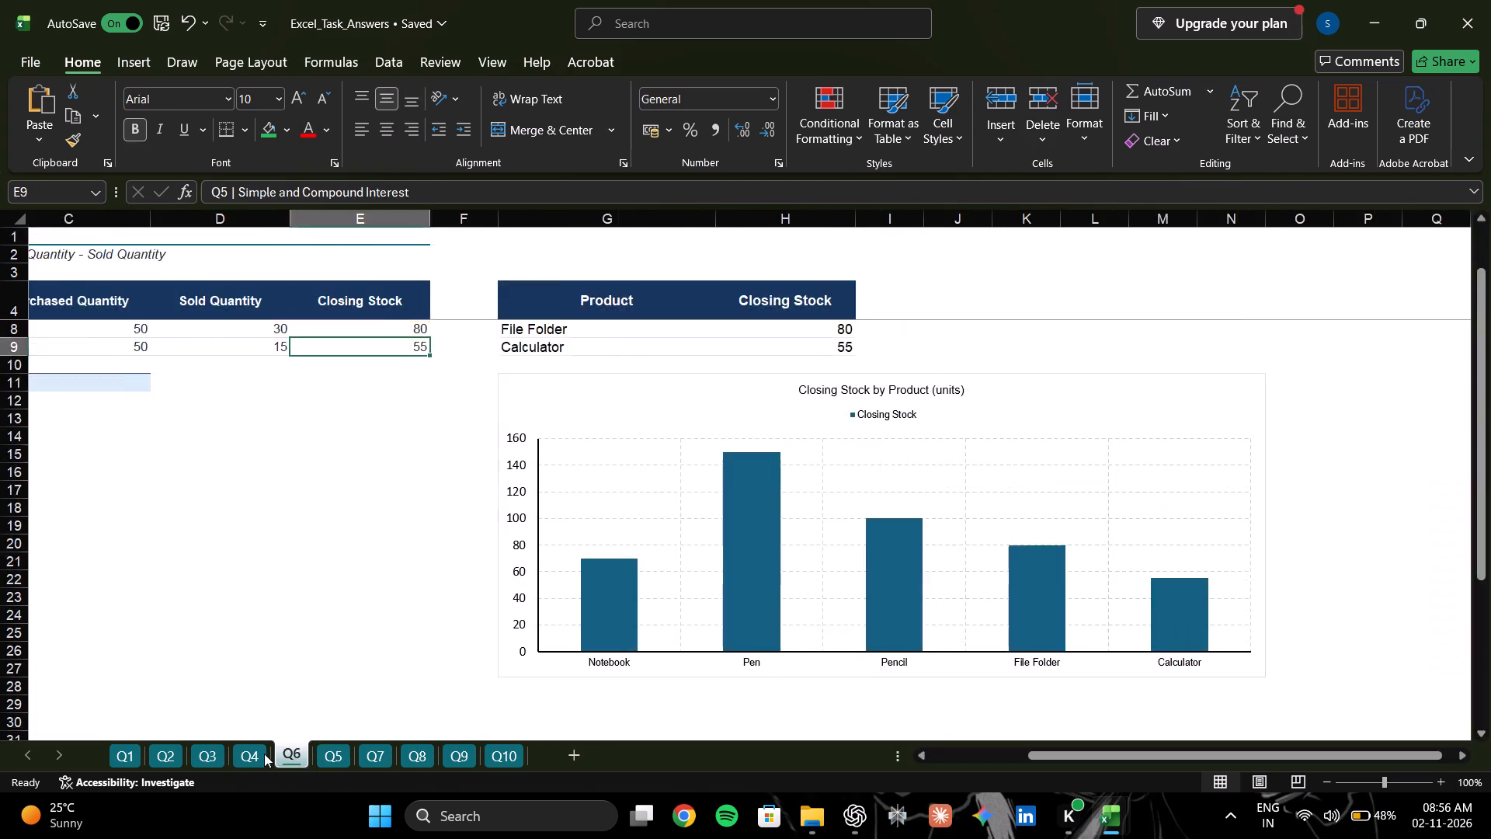
pyautogui.click(264, 754)
pyautogui.click(256, 750)
pyautogui.moveTo(209, 747); pyautogui.dragTo(200, 748)
pyautogui.moveTo(171, 754); pyautogui.dragTo(156, 755)
pyautogui.click(152, 754)
pyautogui.doubleClick(141, 749)
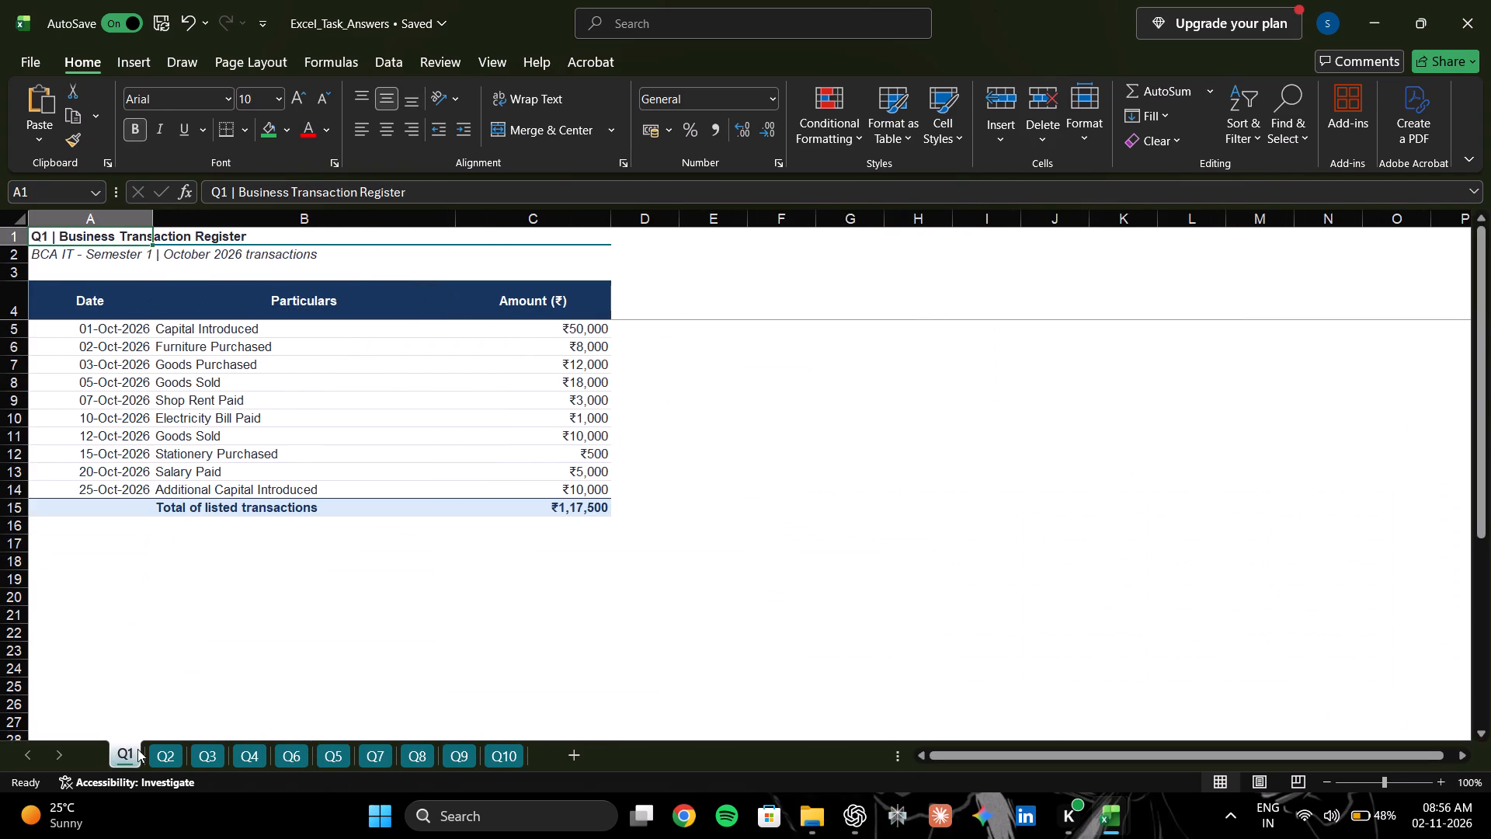
# Skim the question sheets forward once more from Q2, finishing on the balance sheet on Q10.
pyautogui.click(178, 744)
pyautogui.moveTo(204, 750); pyautogui.dragTo(211, 750)
pyautogui.click(211, 750)
pyautogui.click(247, 754)
pyautogui.click(264, 756)
pyautogui.click(287, 751)
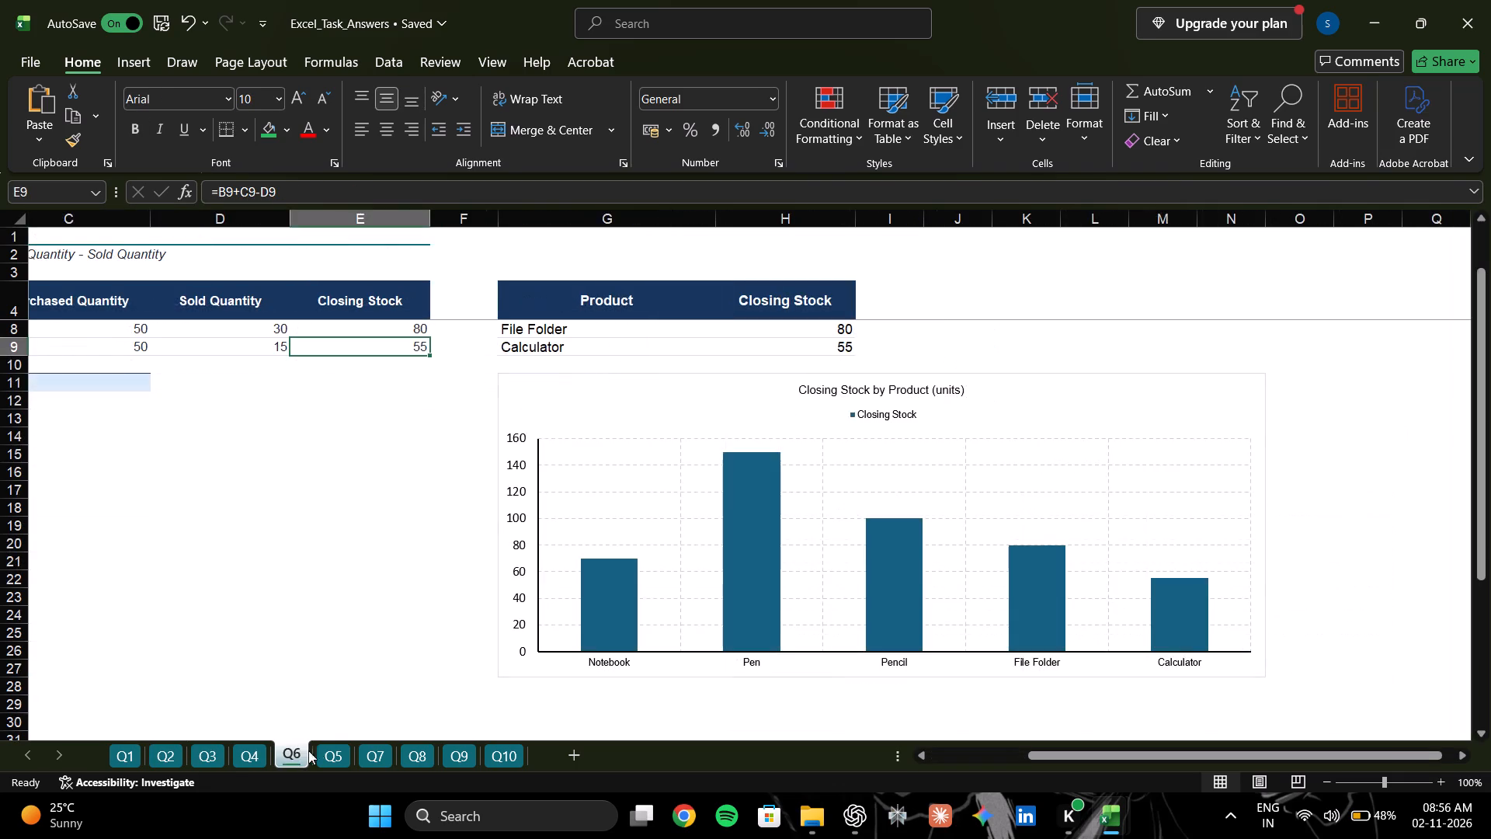
pyautogui.click(335, 751)
pyautogui.click(348, 752)
pyautogui.click(371, 752)
pyautogui.click(422, 755)
pyautogui.click(474, 761)
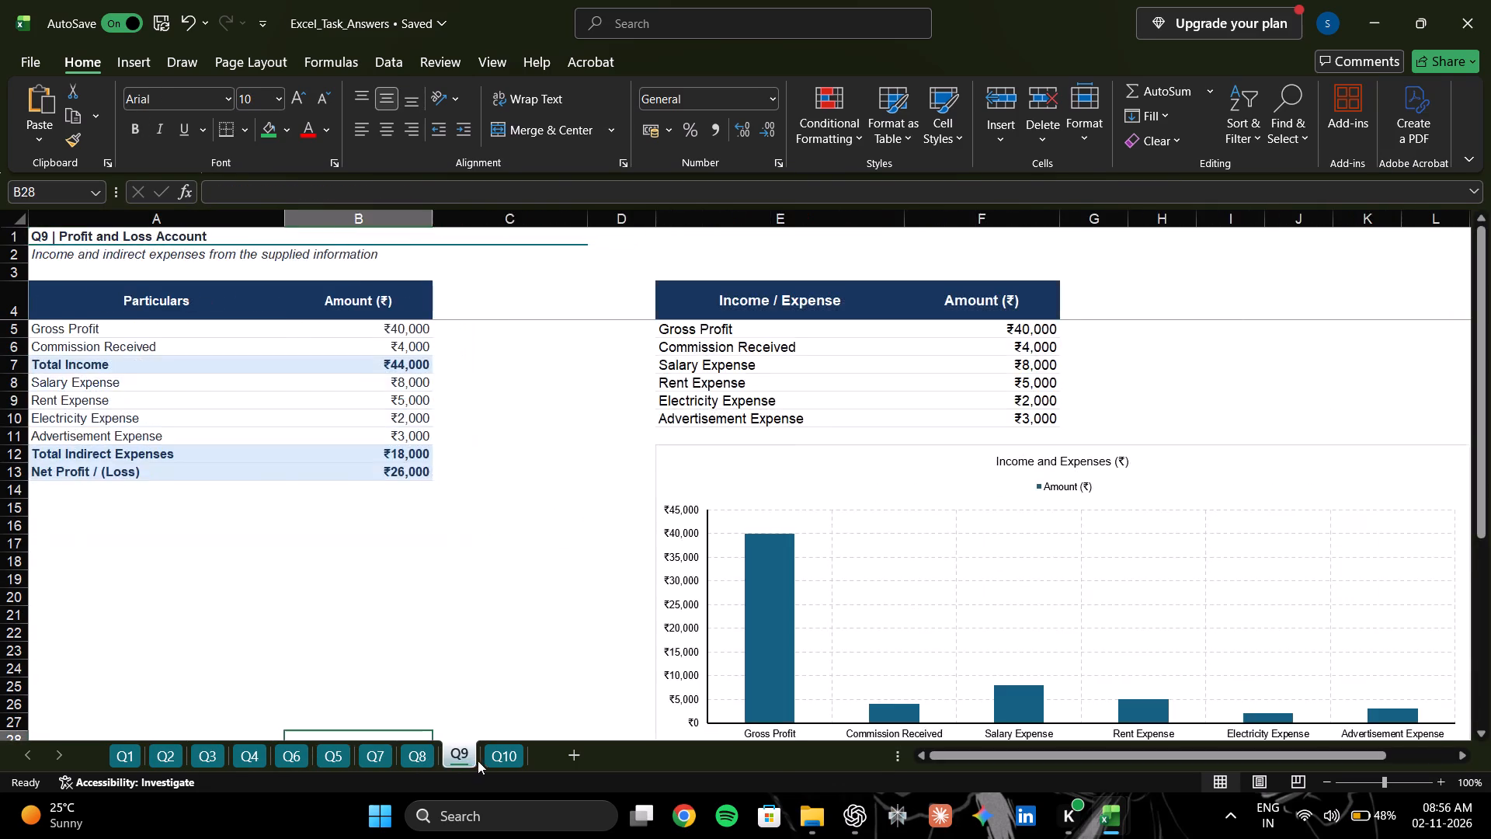
pyautogui.moveTo(491, 756); pyautogui.dragTo(500, 756)
pyautogui.click(508, 756)
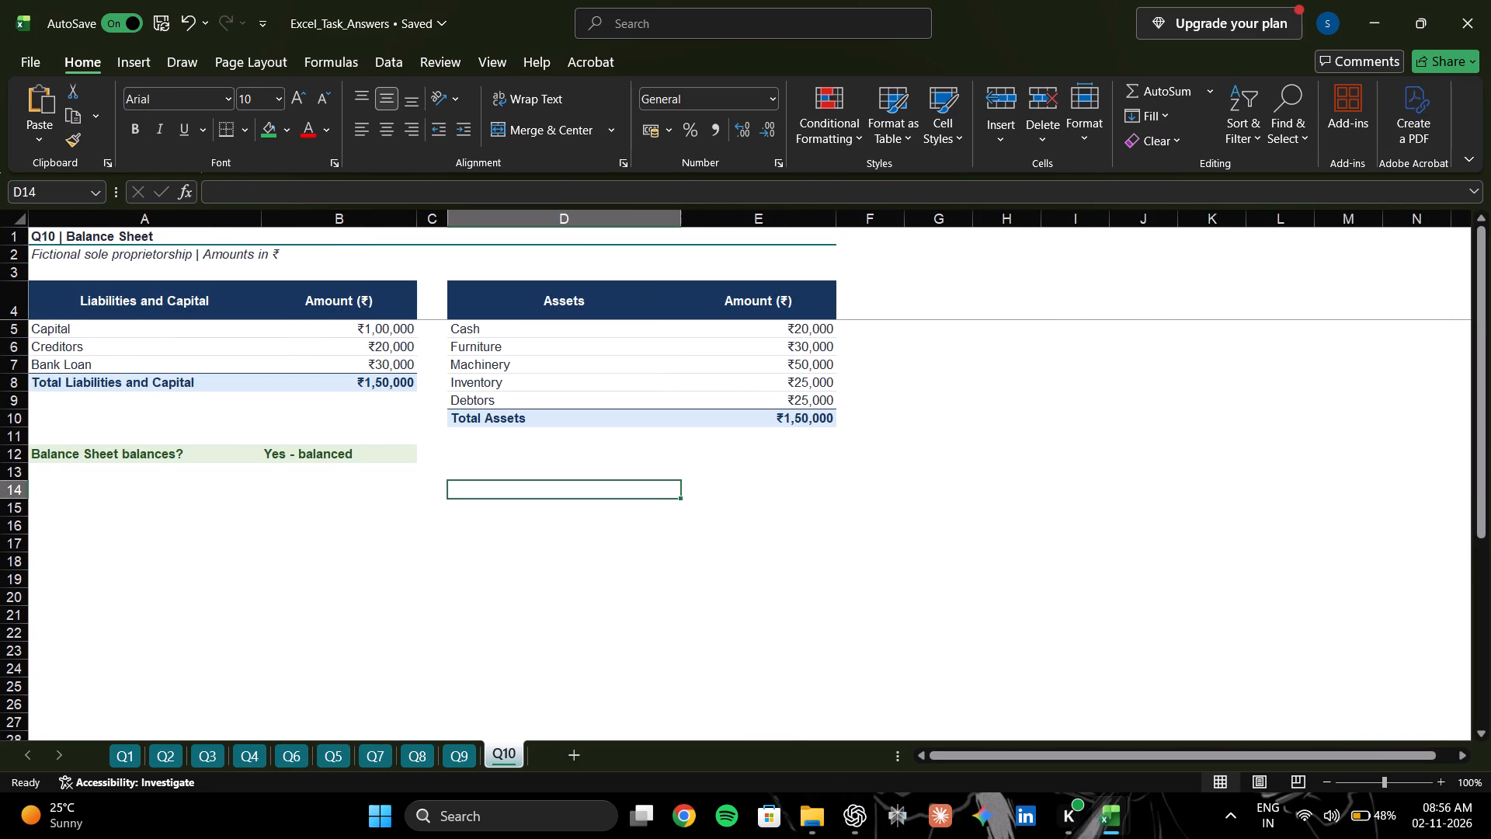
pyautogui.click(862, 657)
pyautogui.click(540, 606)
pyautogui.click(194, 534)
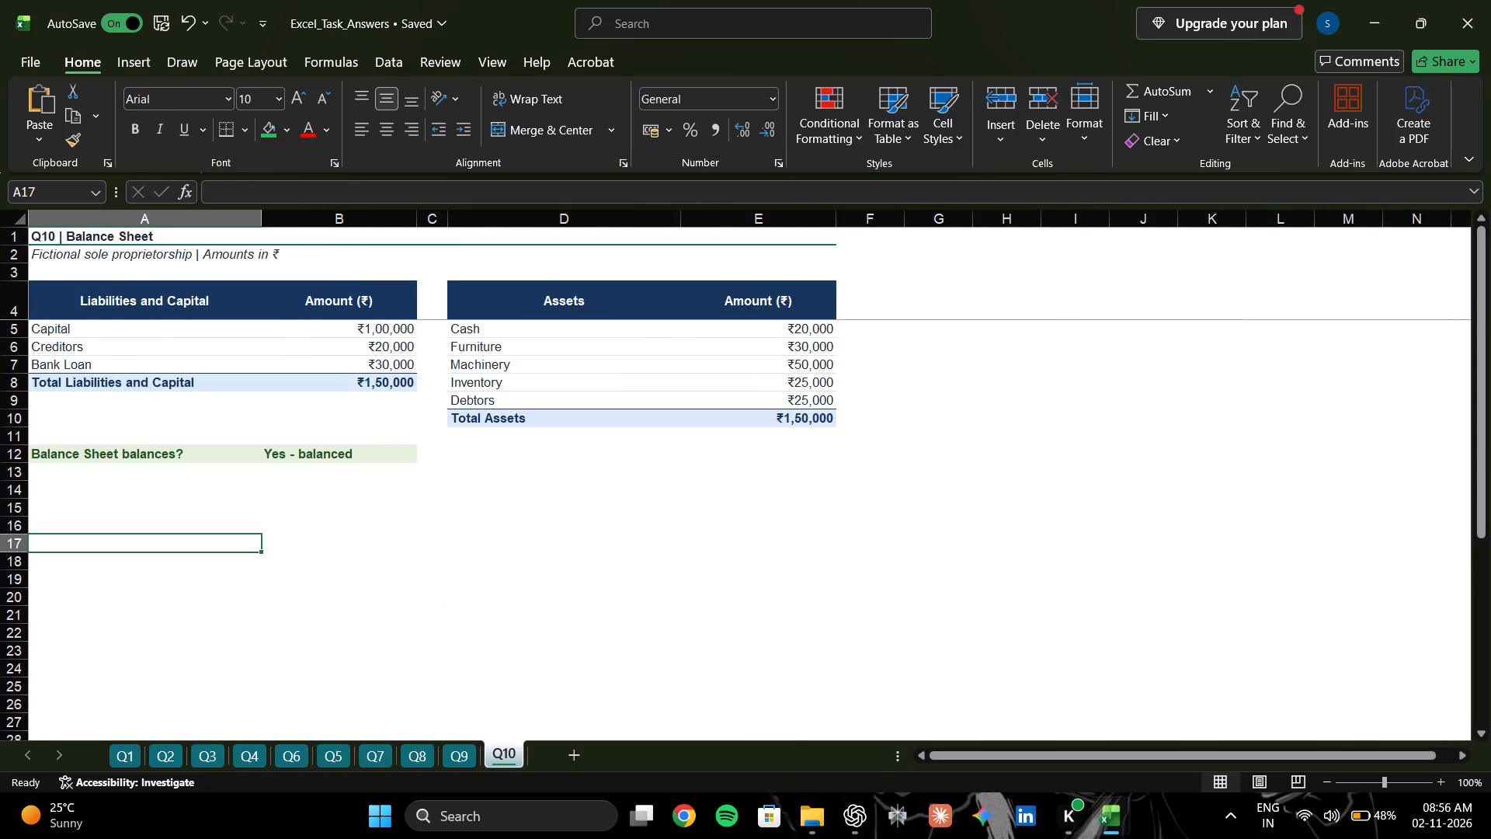